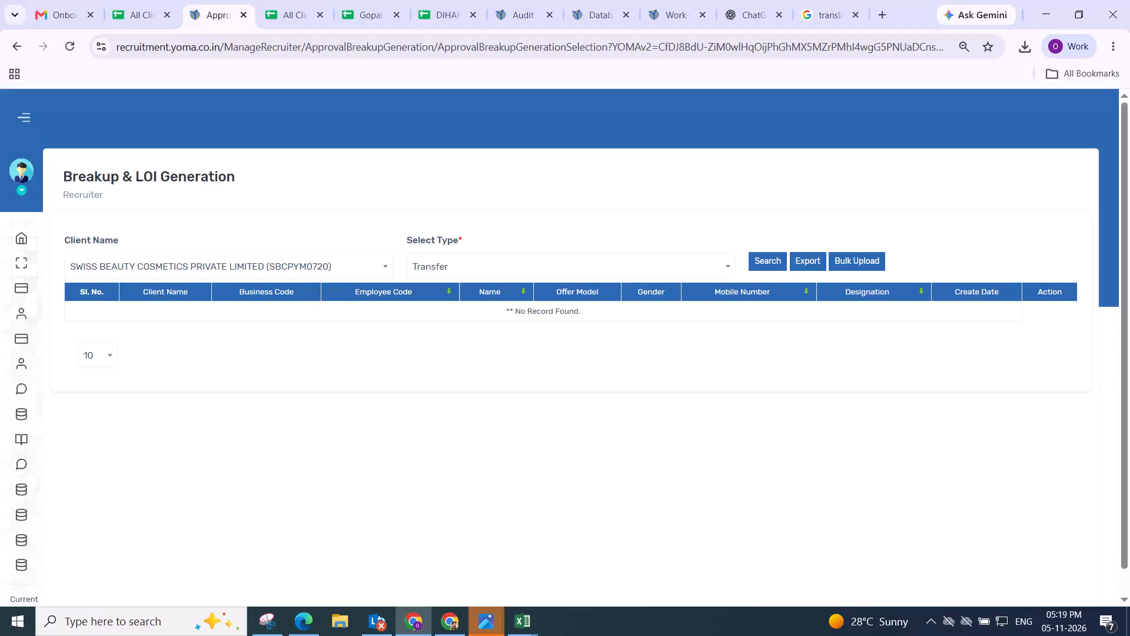
Reset the client name filter to Select Client and search the Transfer records across all clients.
scroll(419, 322, "up", 2)
left_click(274, 261)
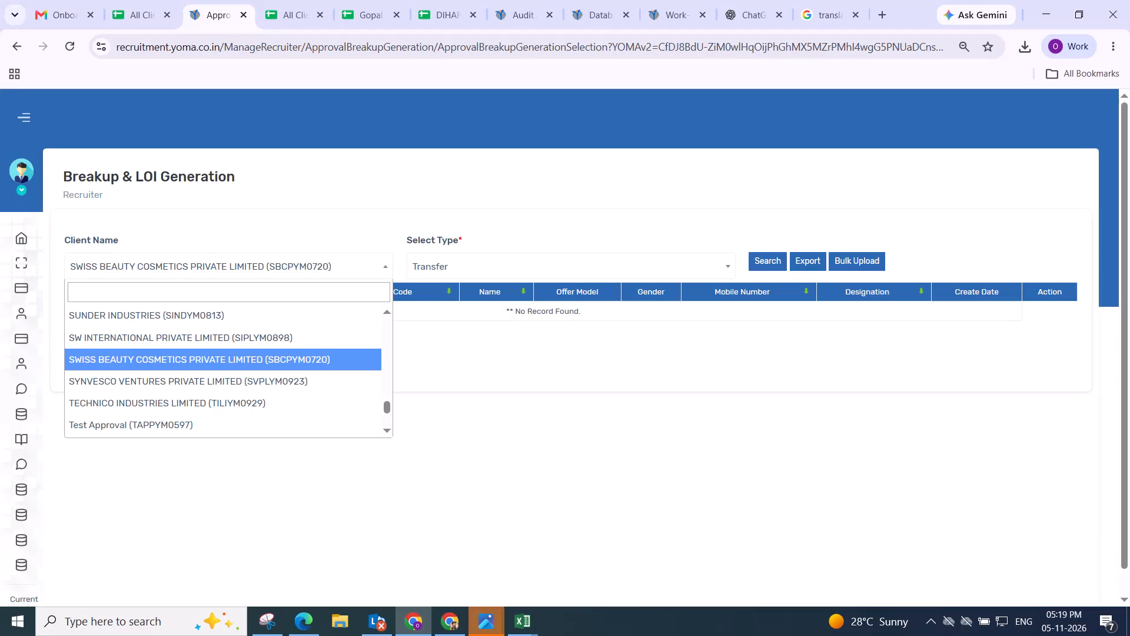
type("sel")
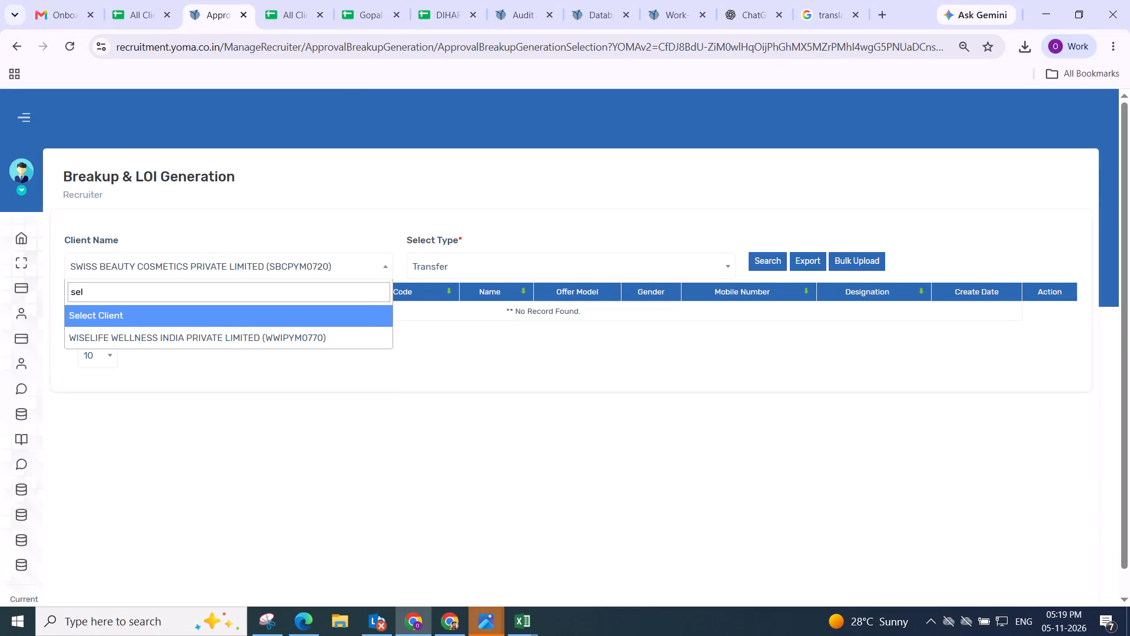
left_click(237, 316)
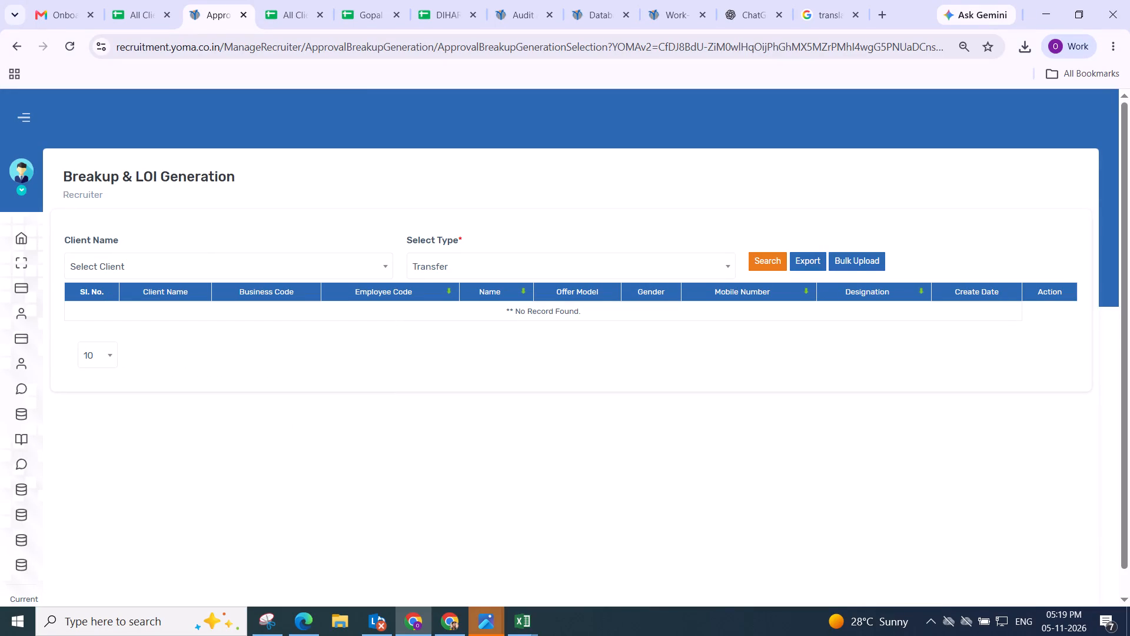
left_click(763, 269)
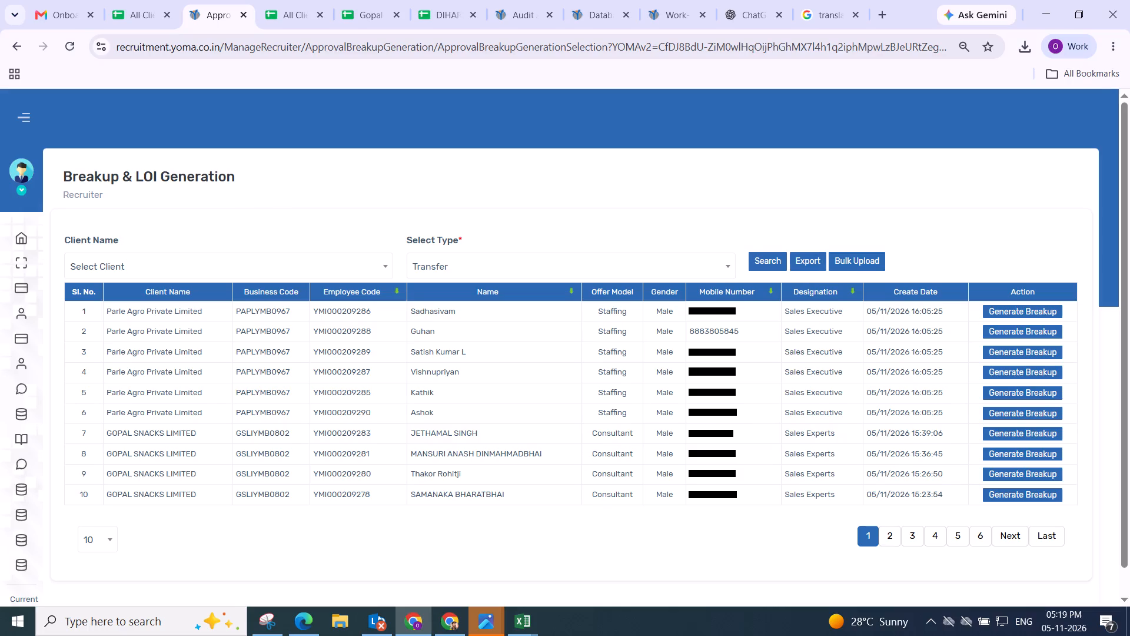
scroll(650, 372, "down", 3)
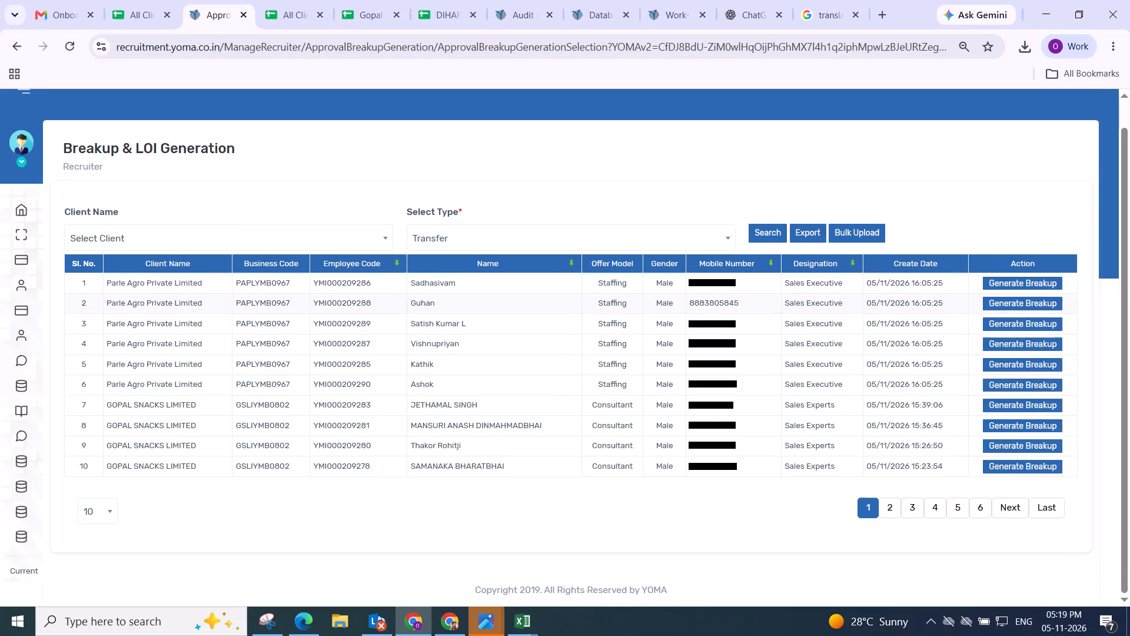
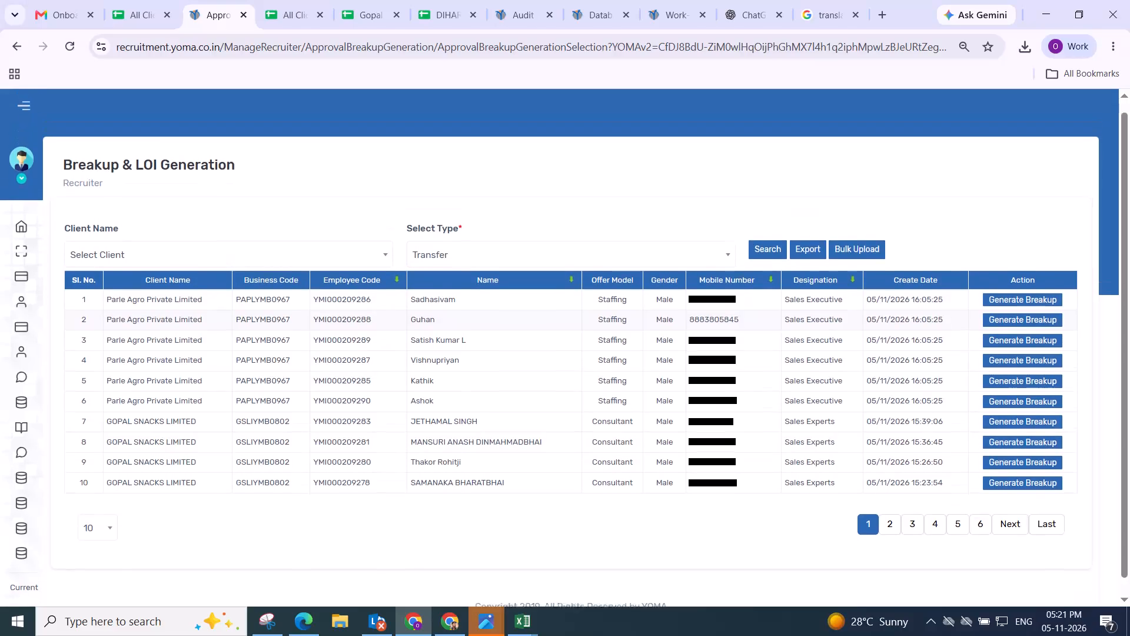
Reselect Select Client as the client name filter and search the Transfer records again.
scroll(422, 329, "down", 3)
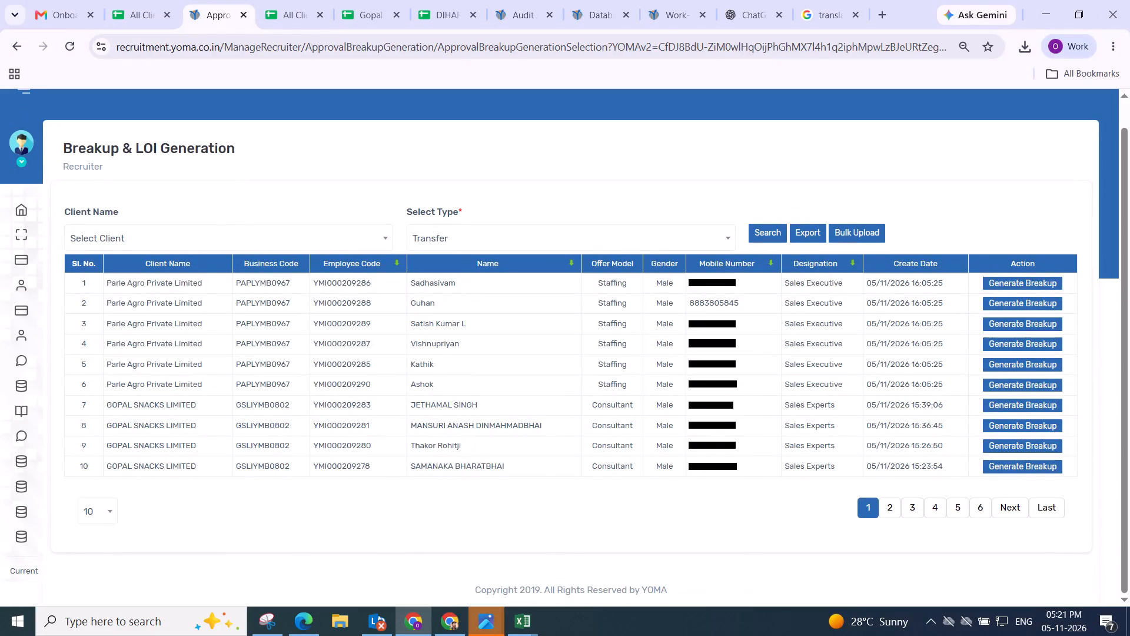
left_click(275, 235)
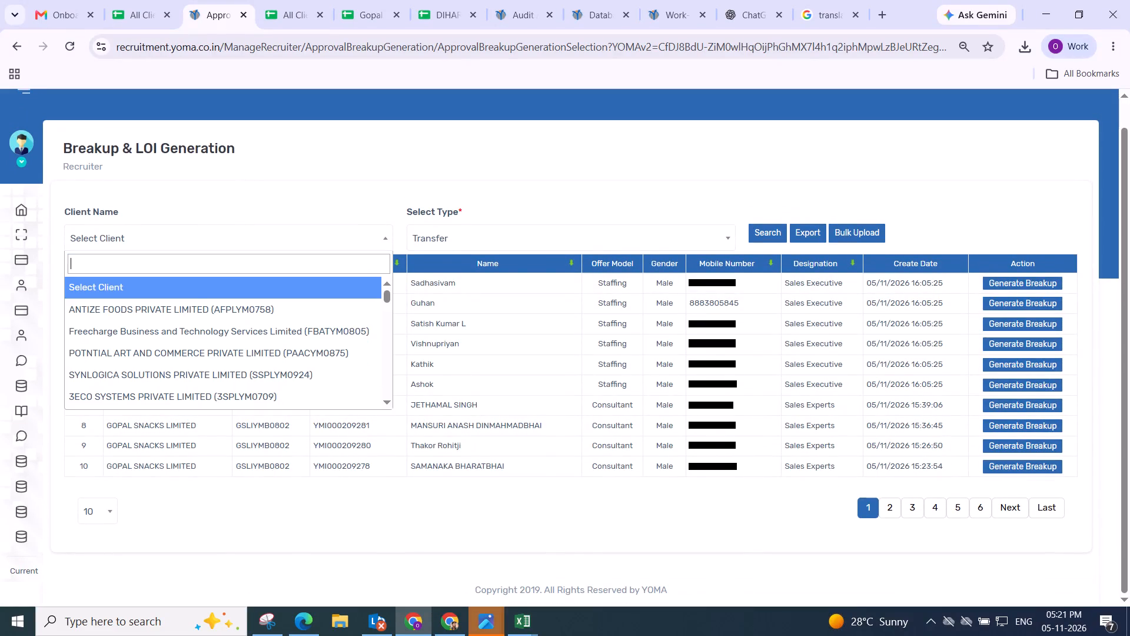
type("se")
key("semicolon")
key("BackSpace")
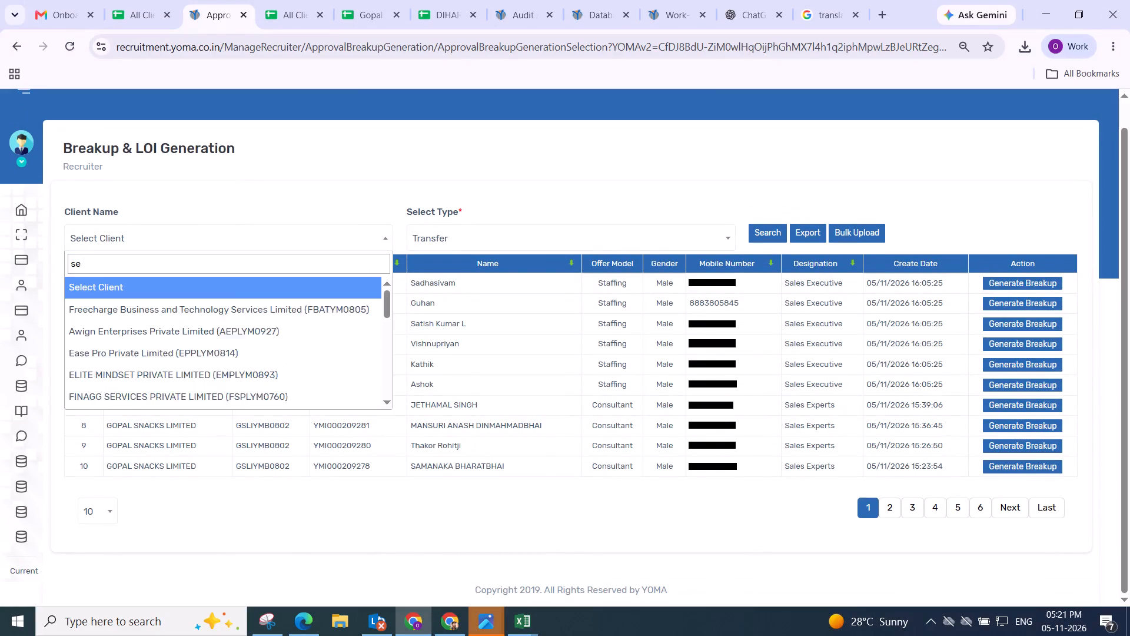
key("BackSpace")
key("BackSpace")
key("BackSpace")
key("BackSpace")
type("sel")
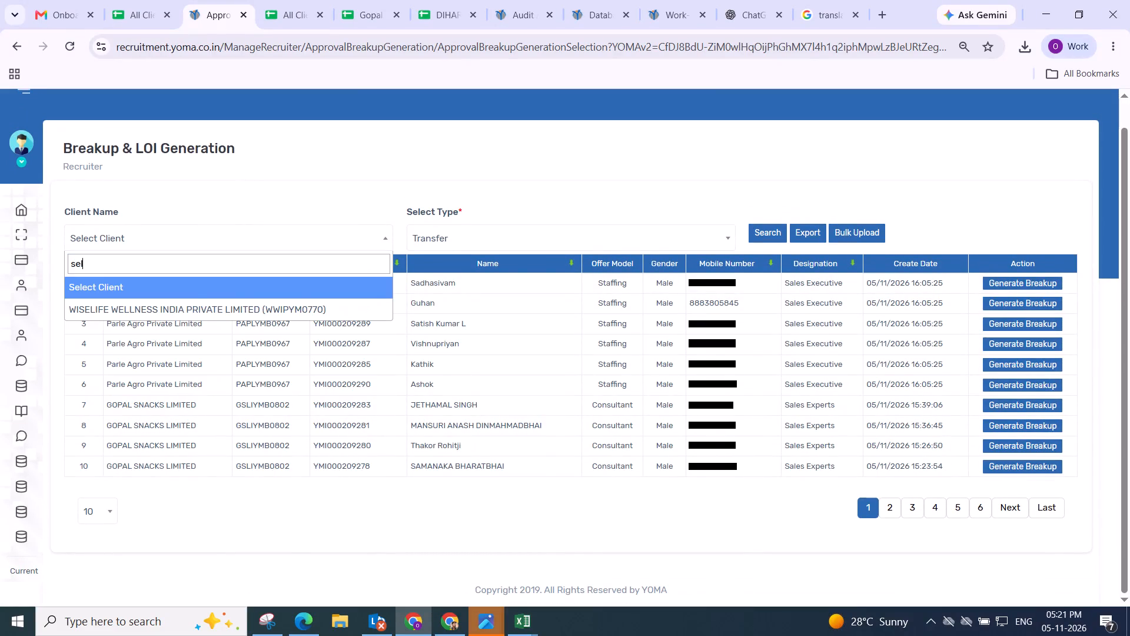
left_click(232, 286)
left_click(769, 232)
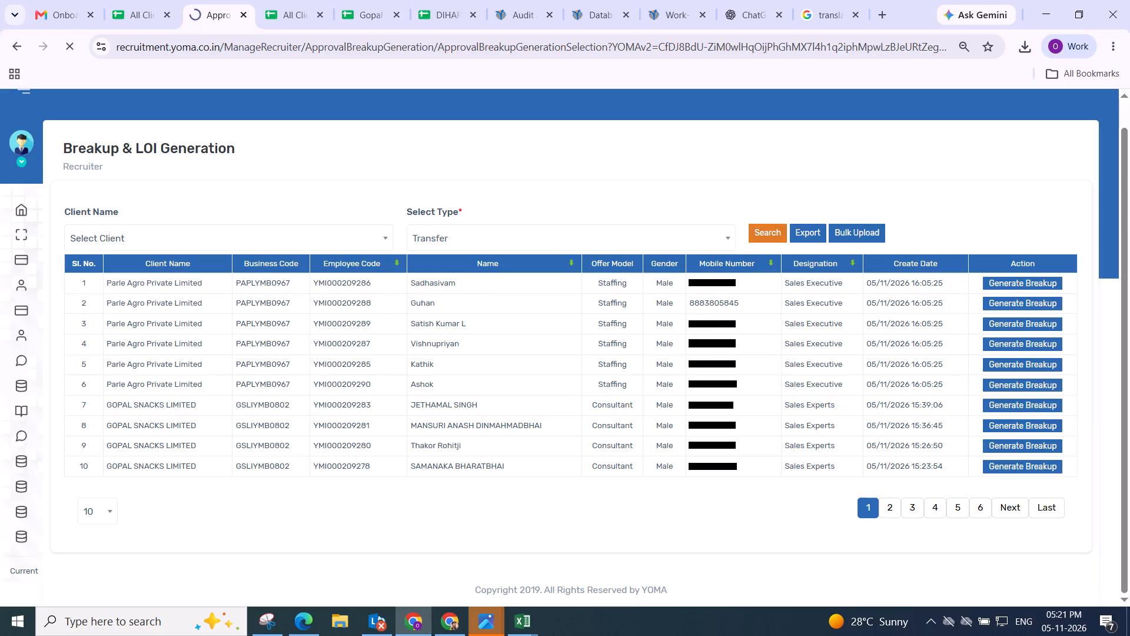
scroll(621, 235, "down", 4)
scroll(620, 235, "up", 4)
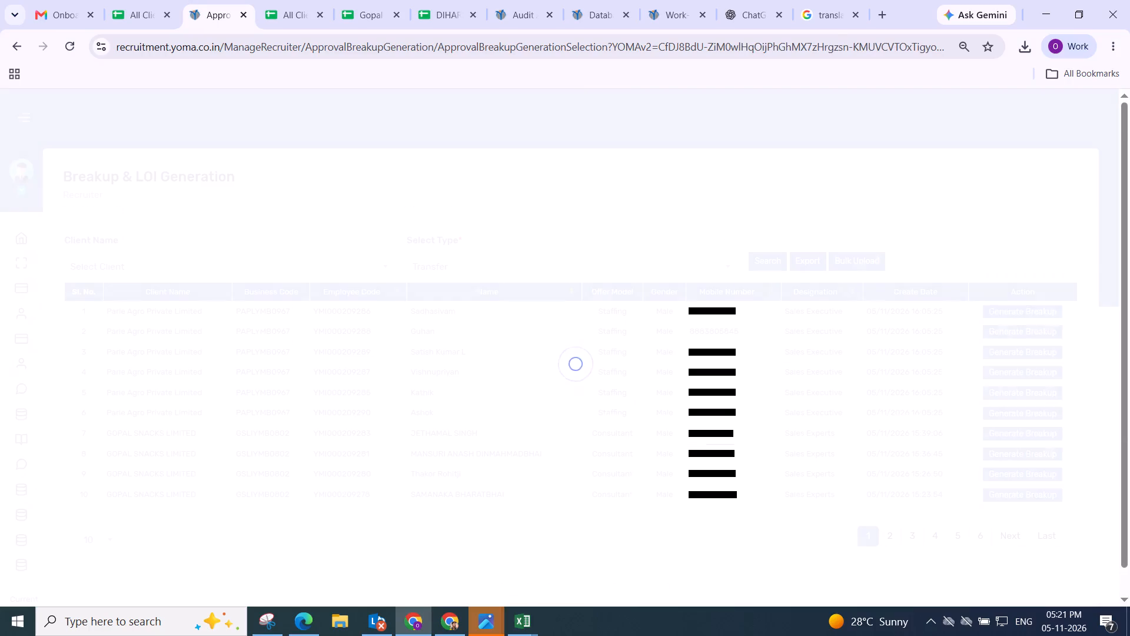
scroll(352, 337, "up", 1)
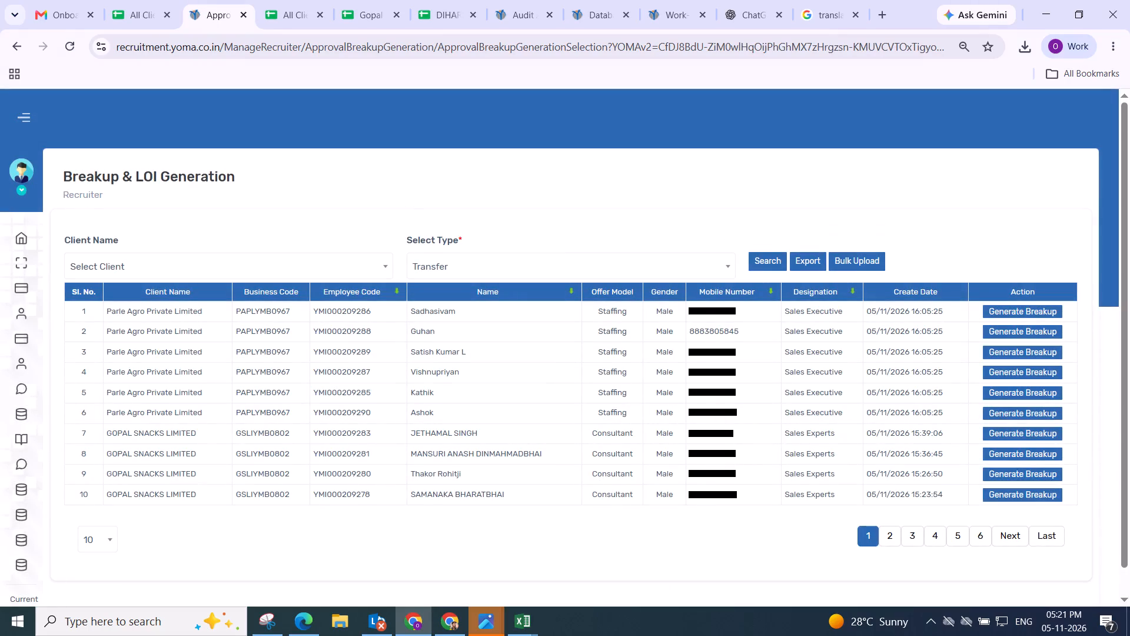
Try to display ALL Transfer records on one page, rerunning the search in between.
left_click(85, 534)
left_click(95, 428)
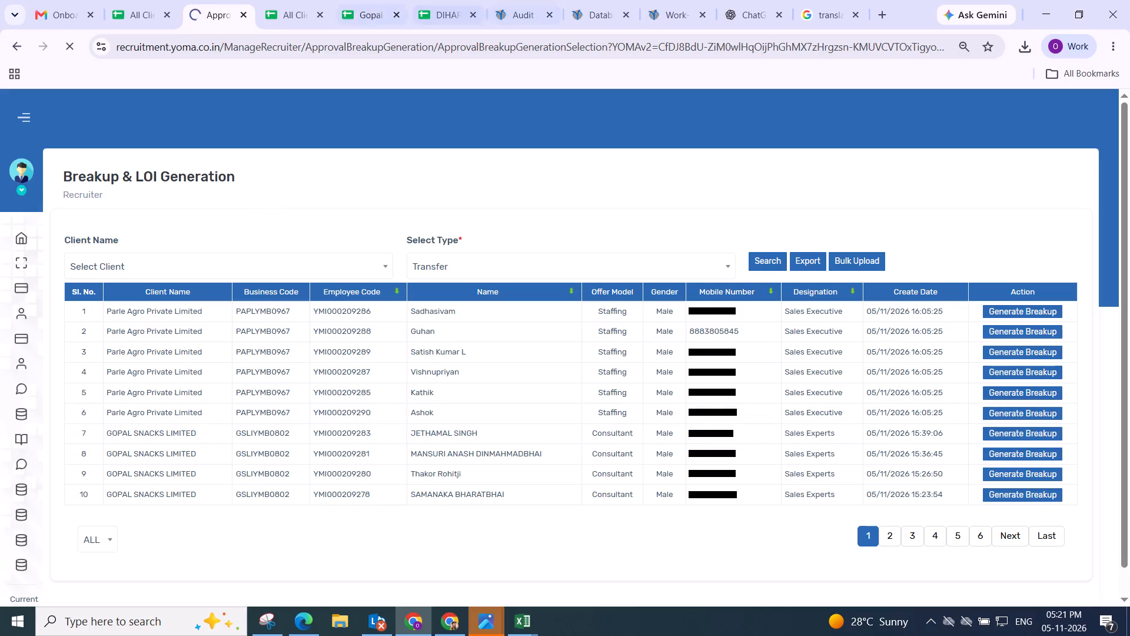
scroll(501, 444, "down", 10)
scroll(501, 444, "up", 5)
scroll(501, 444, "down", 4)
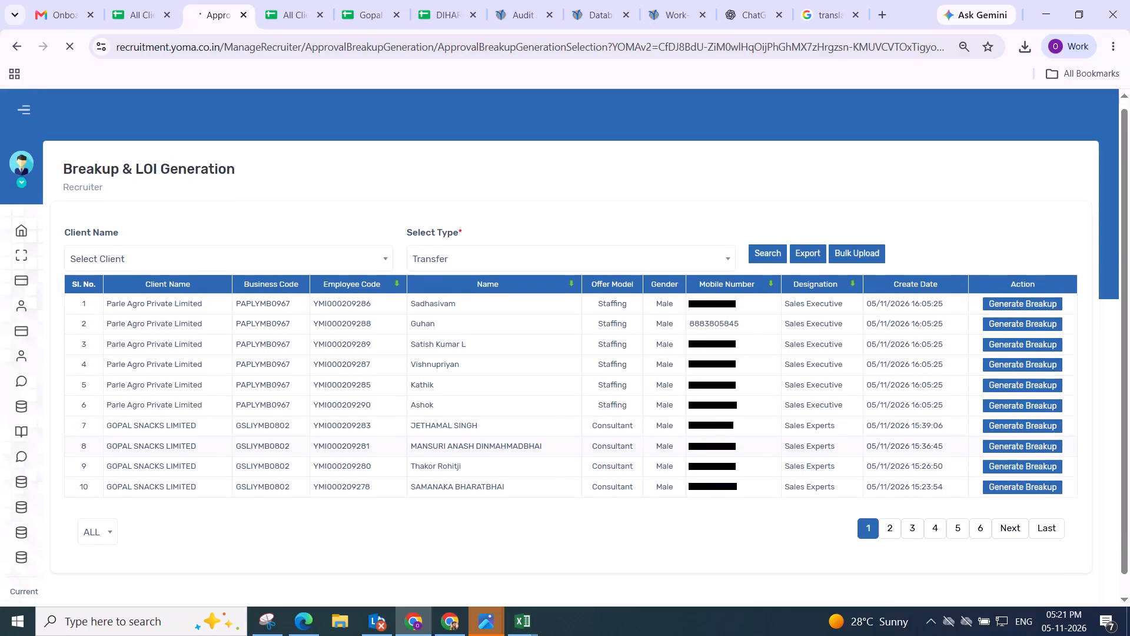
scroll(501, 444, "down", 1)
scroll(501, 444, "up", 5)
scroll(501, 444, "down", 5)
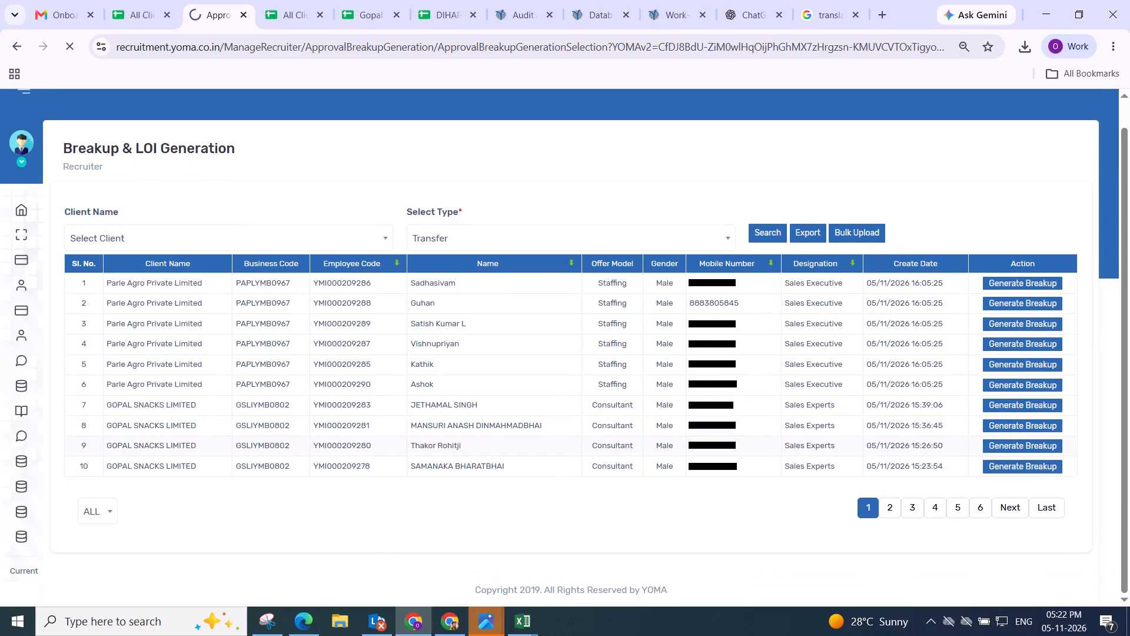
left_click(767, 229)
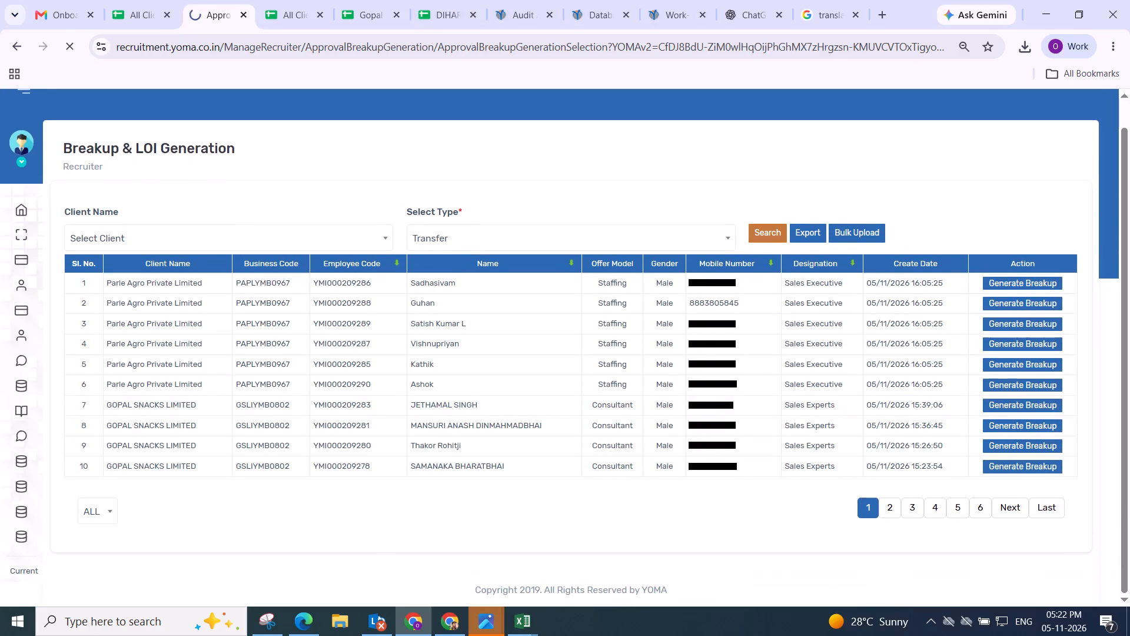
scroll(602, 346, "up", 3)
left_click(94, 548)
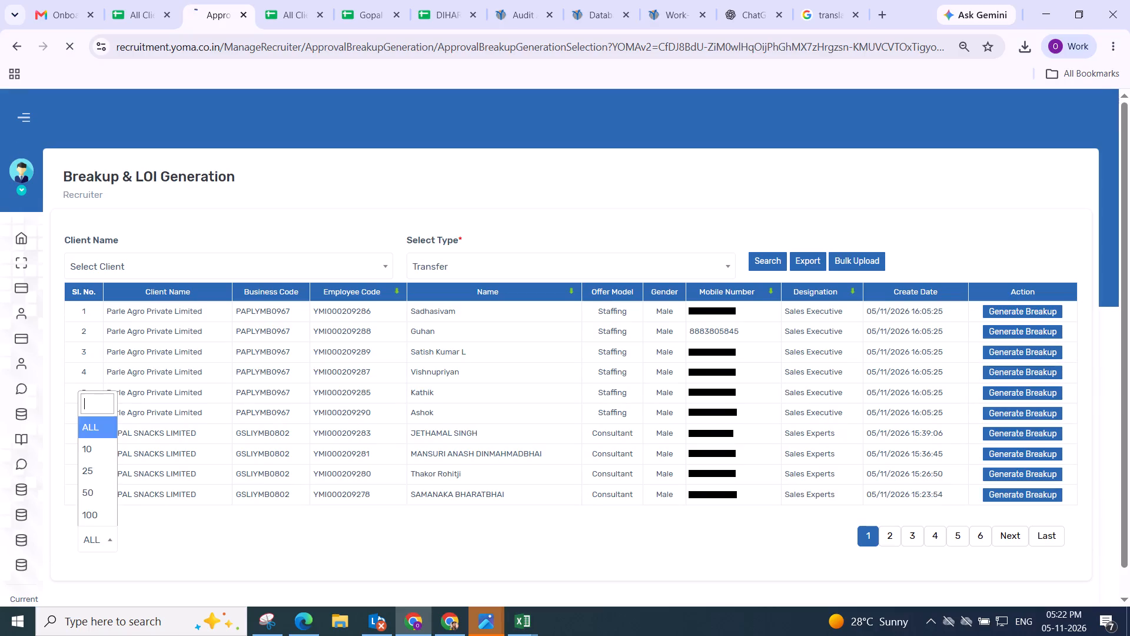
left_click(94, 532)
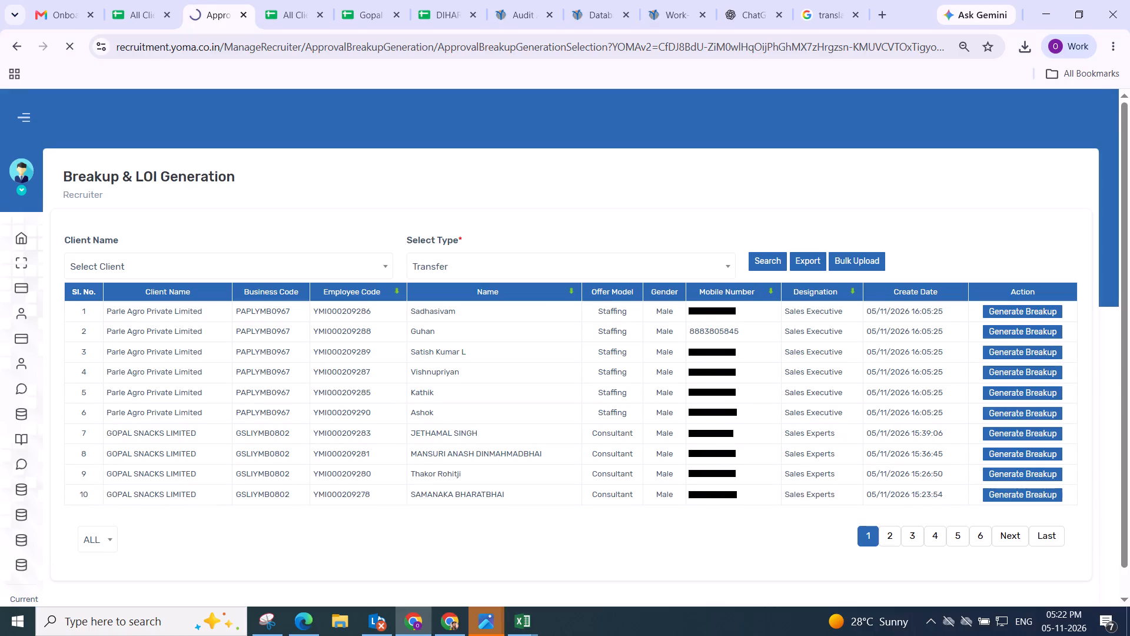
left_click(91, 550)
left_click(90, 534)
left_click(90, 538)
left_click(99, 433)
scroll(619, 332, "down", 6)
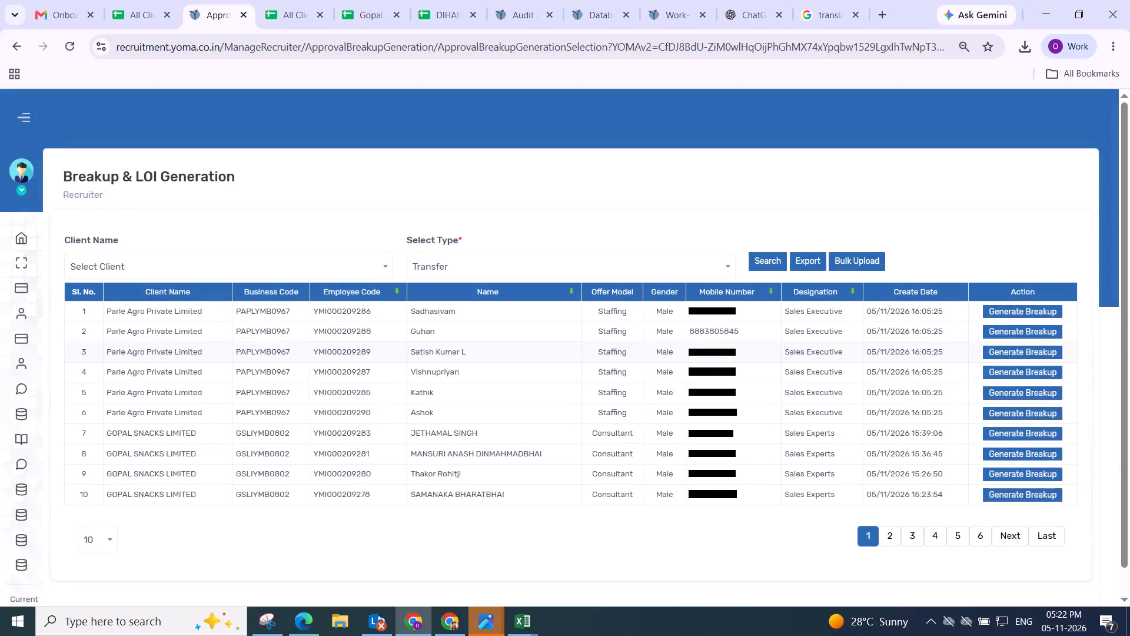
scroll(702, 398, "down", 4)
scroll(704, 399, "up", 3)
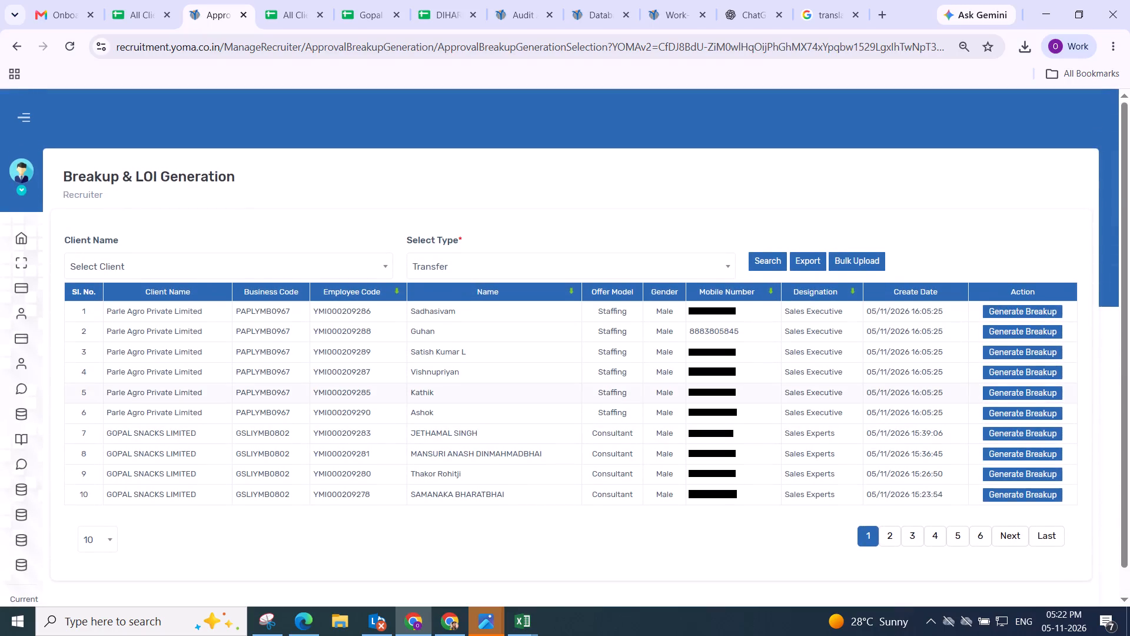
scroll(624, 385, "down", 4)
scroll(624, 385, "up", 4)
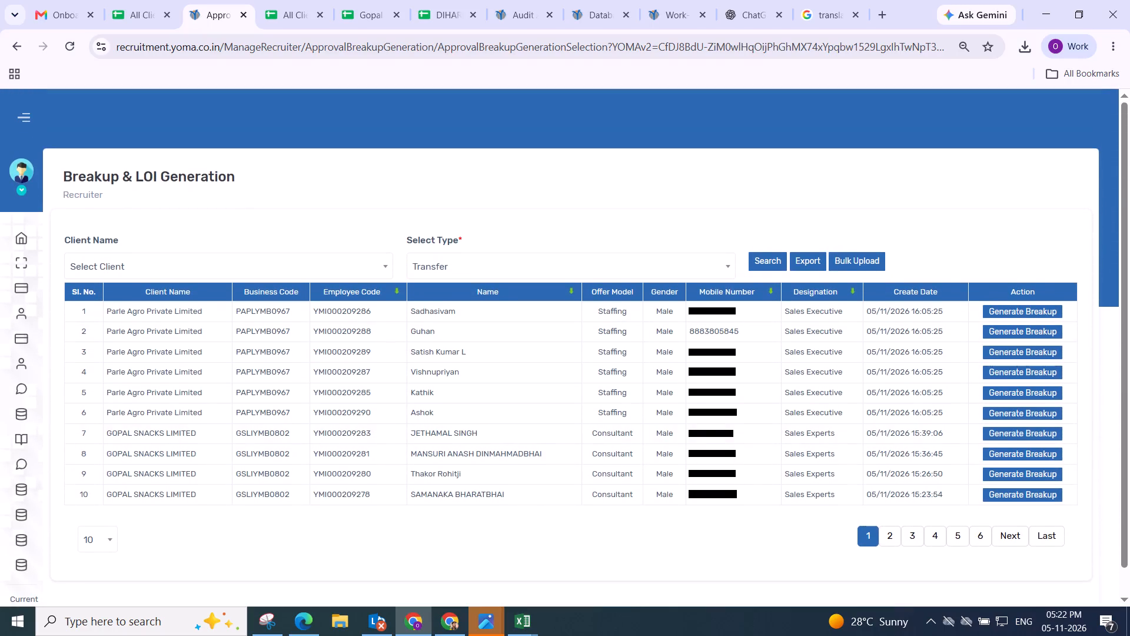
Set the records per page to ALL and look through the full list of Transfer records.
left_click(92, 537)
left_click(93, 426)
left_click(97, 544)
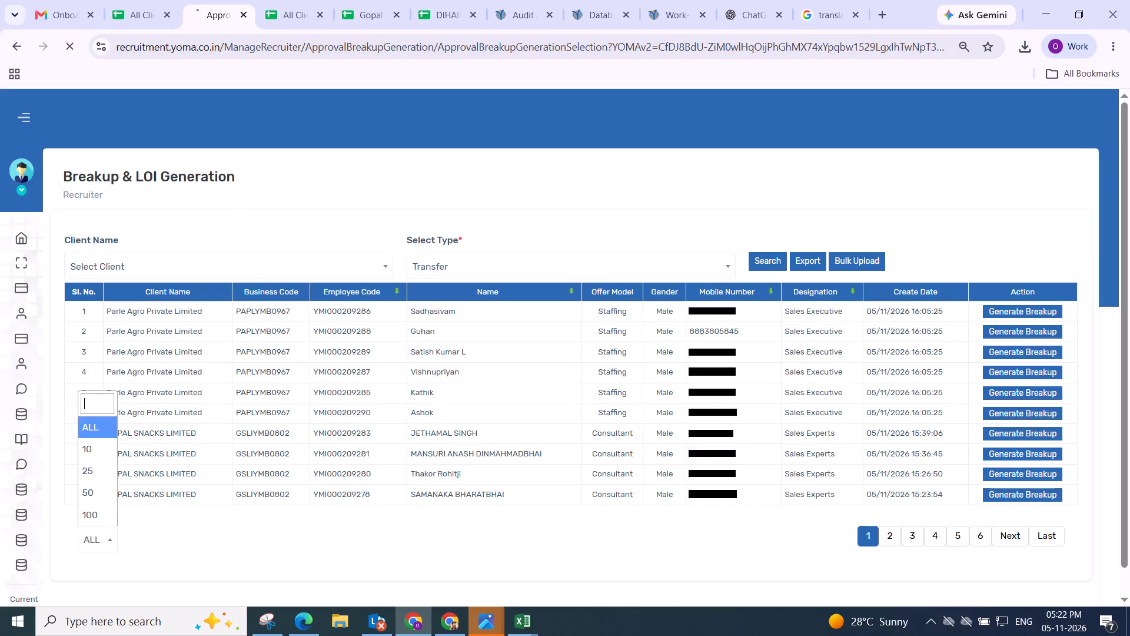
scroll(541, 406, "down", 3)
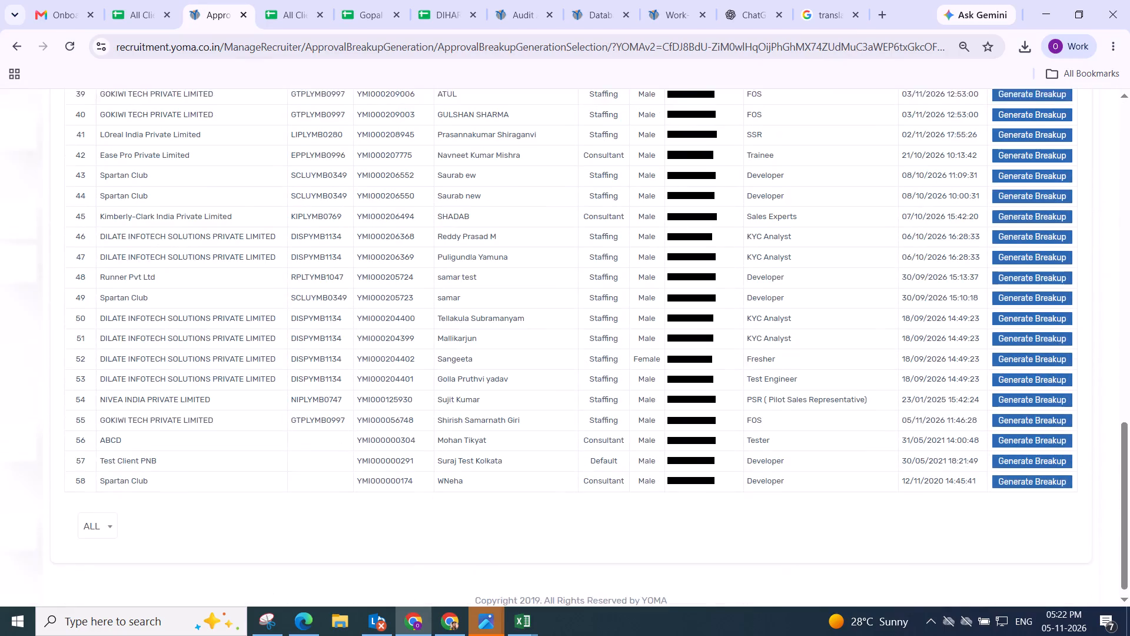
scroll(386, 358, "up", 7)
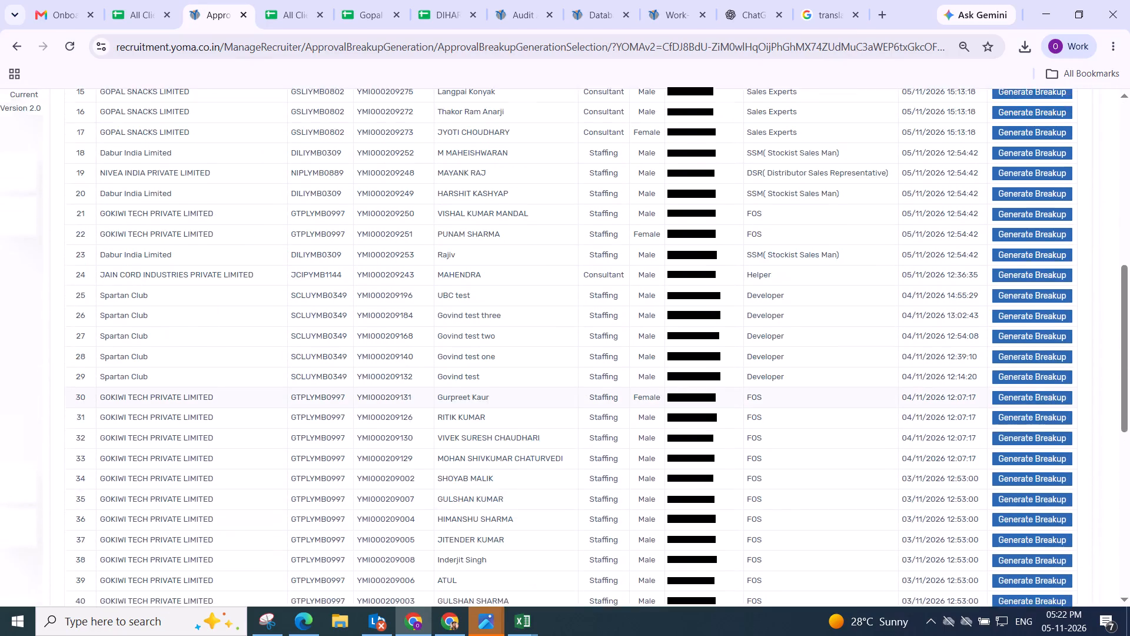
scroll(326, 326, "up", 5)
Filter the Transfer records by client GOKIWI TECH PRIVATE LIMITED (GTPLYM0828) and run the search.
left_click(224, 271)
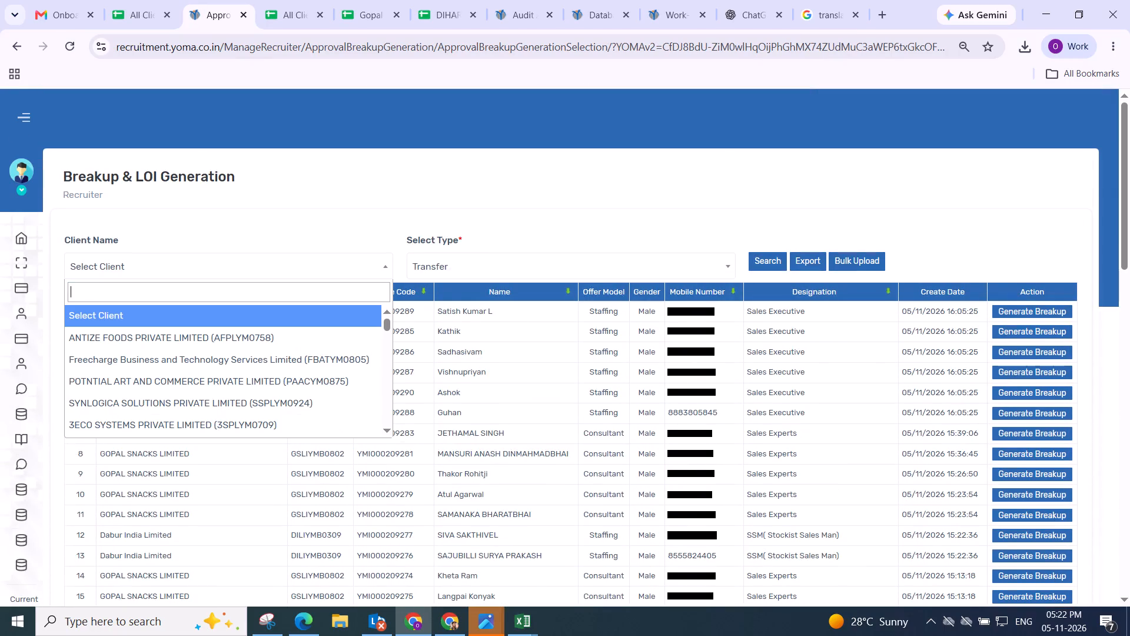
type("go")
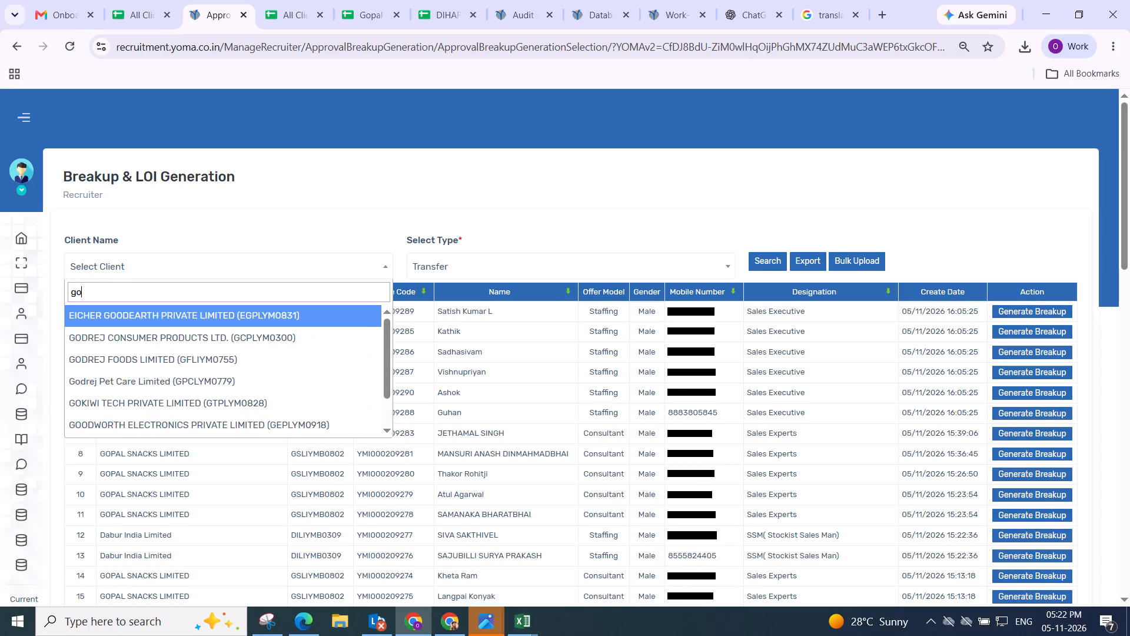
key("k")
left_click(220, 310)
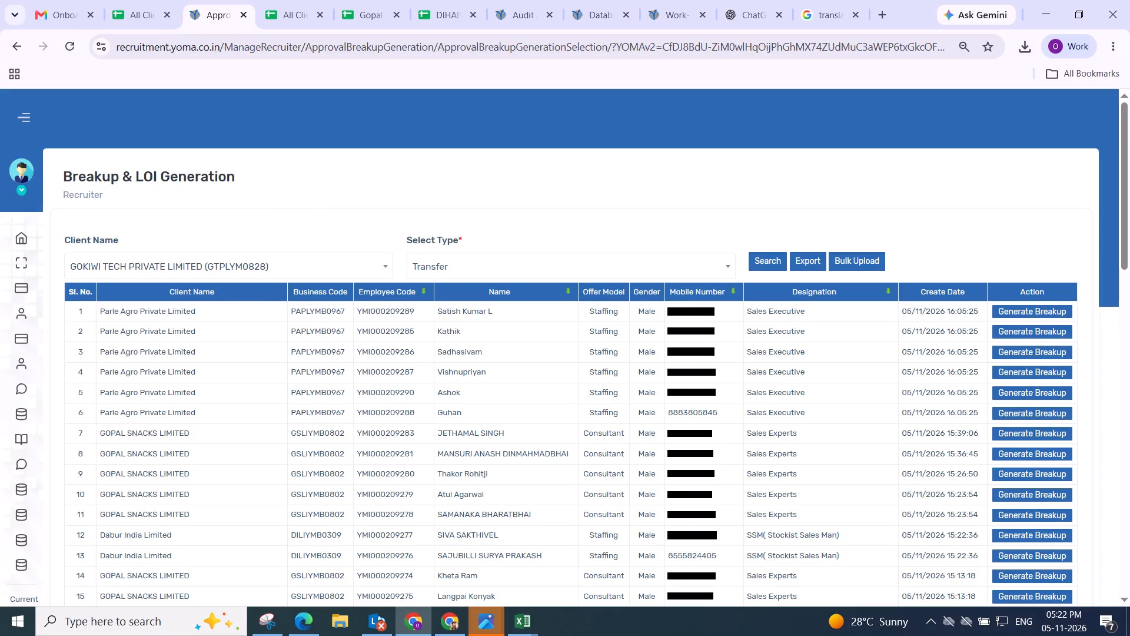
left_click(769, 262)
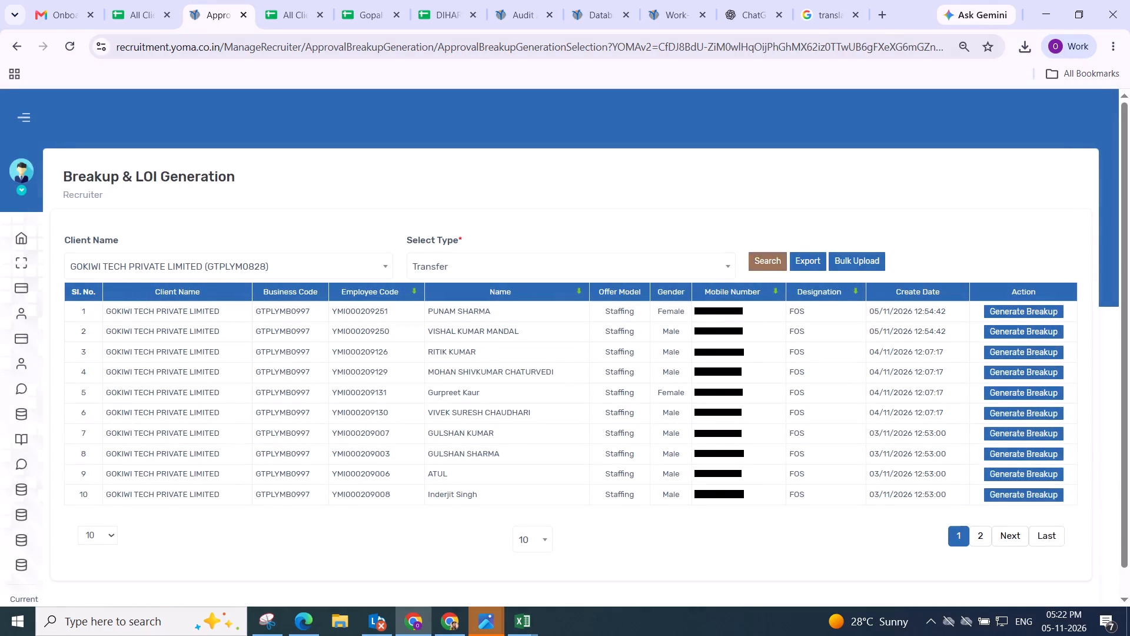
Open breakup generation for the first GOKIWI record, view its salary fields, and copy the client name from the dialog heading.
left_click(1005, 308)
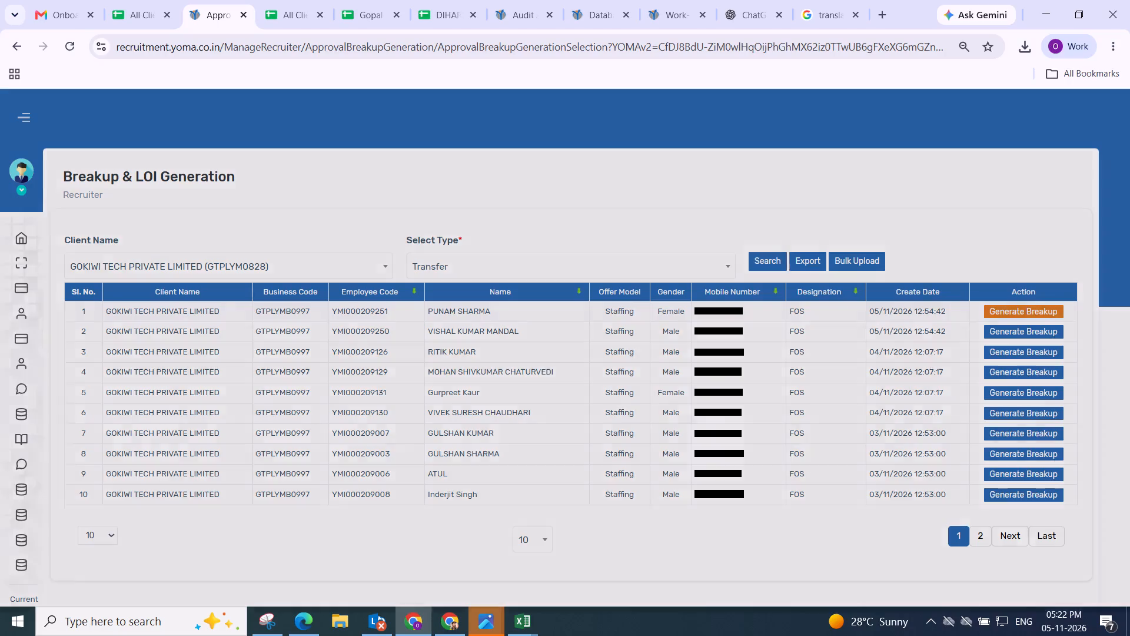
left_click_drag(325, 223, 890, 208)
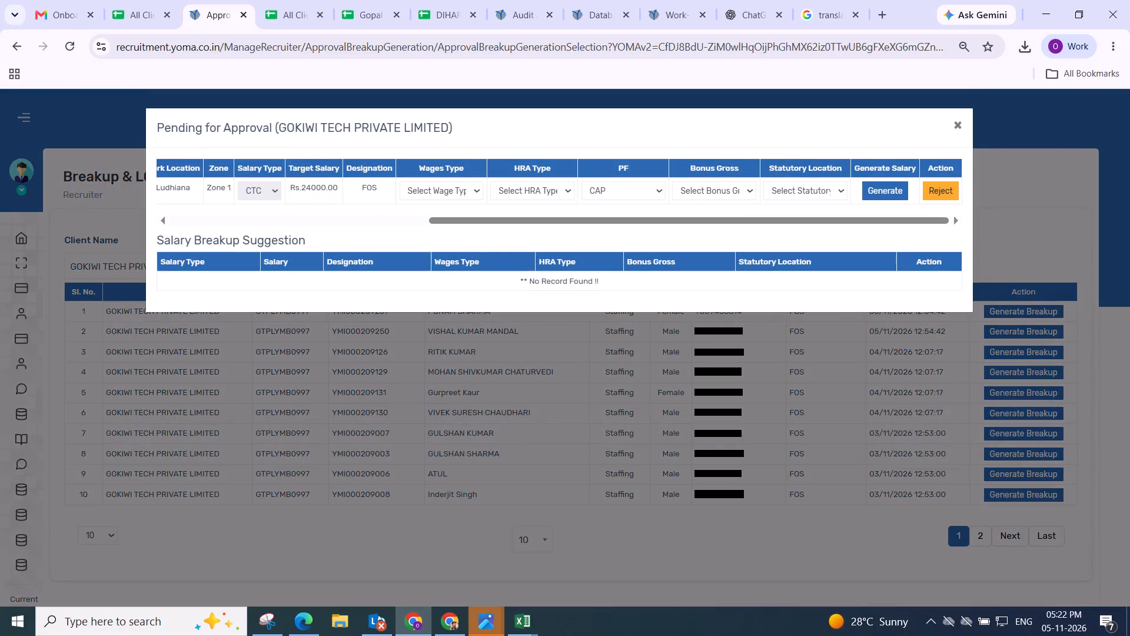
left_click_drag(281, 122, 400, 122)
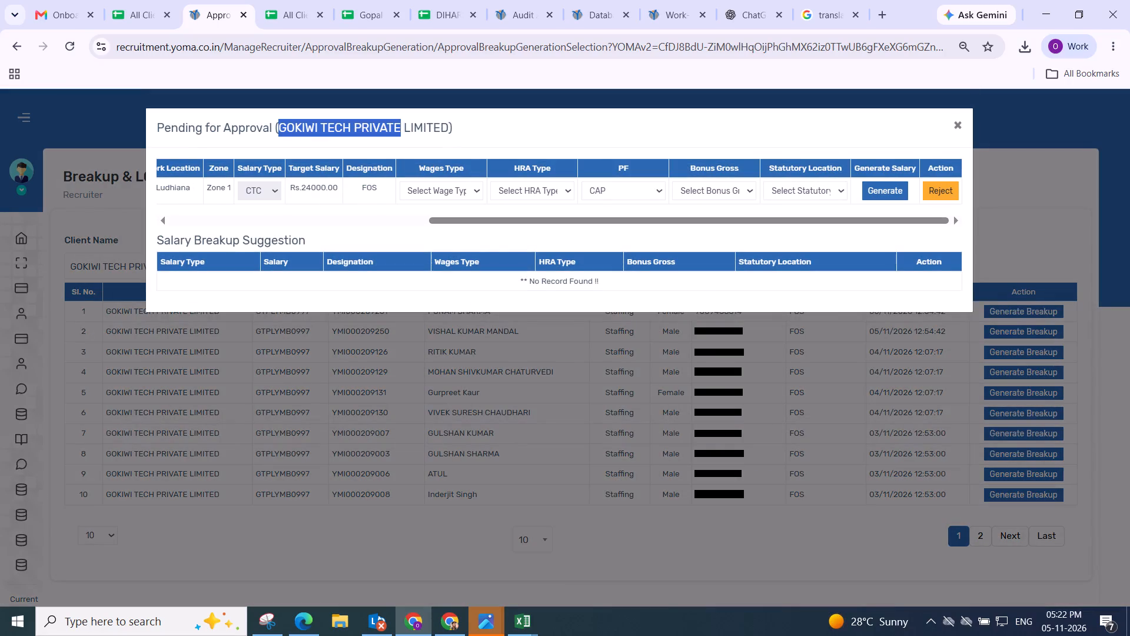
left_click_drag(400, 122, 411, 120)
key("ctrl+c")
key("ctrl+c")
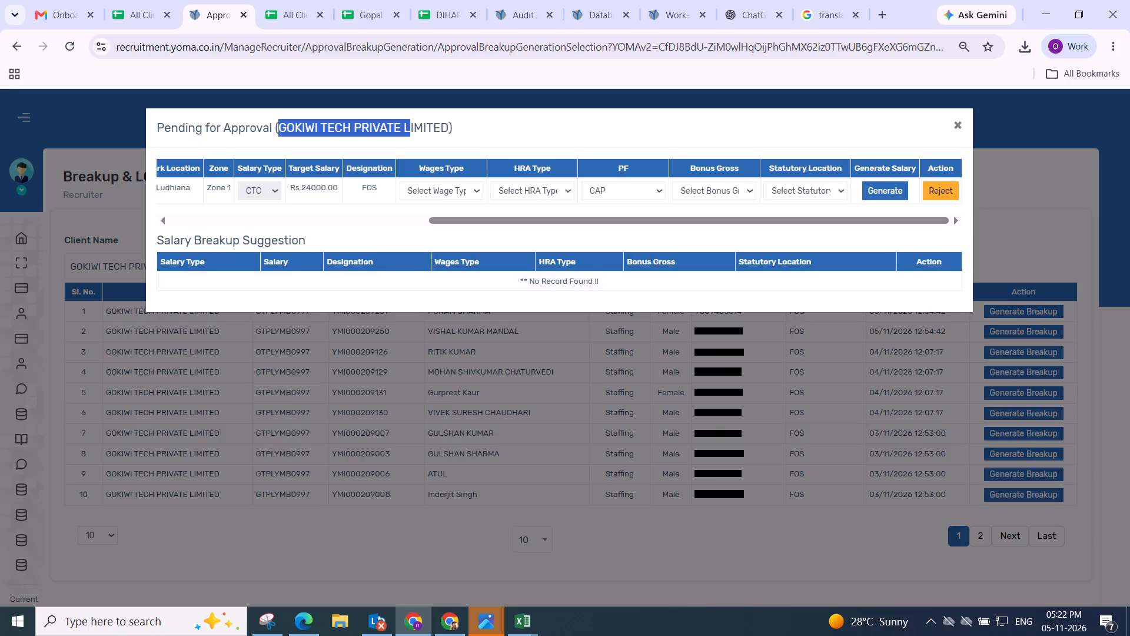
left_click_drag(500, 218, 745, 222)
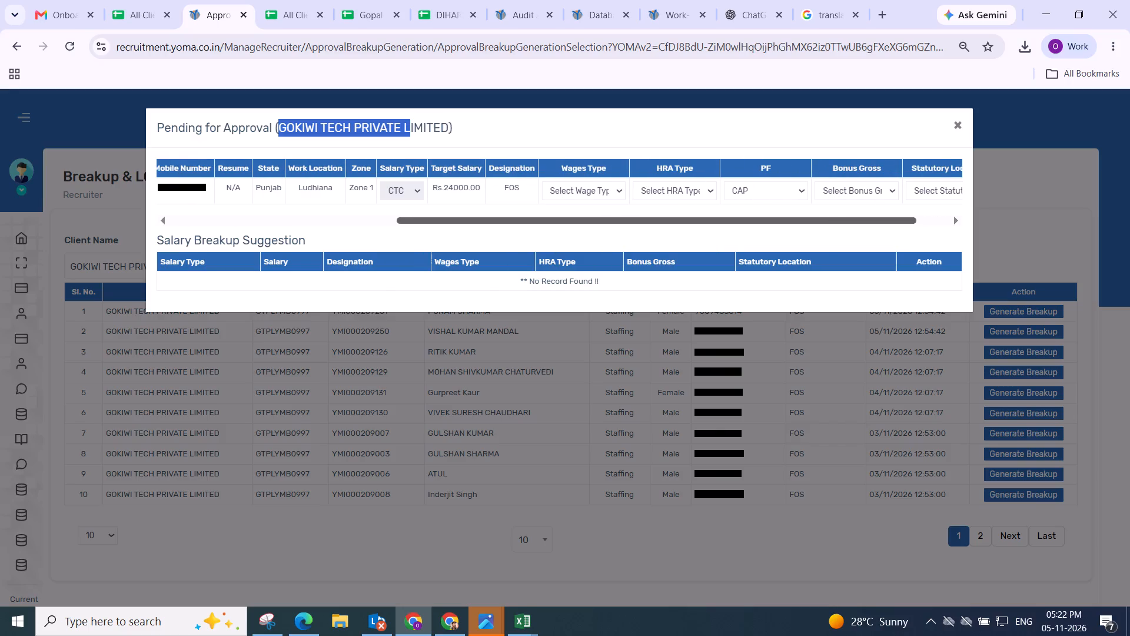
left_click_drag(745, 222, 746, 222)
Find GOKIWI in the All Clients Salary Breakup spreadsheet to check its breakup rules, and return to the pending approval page.
left_click(291, 16)
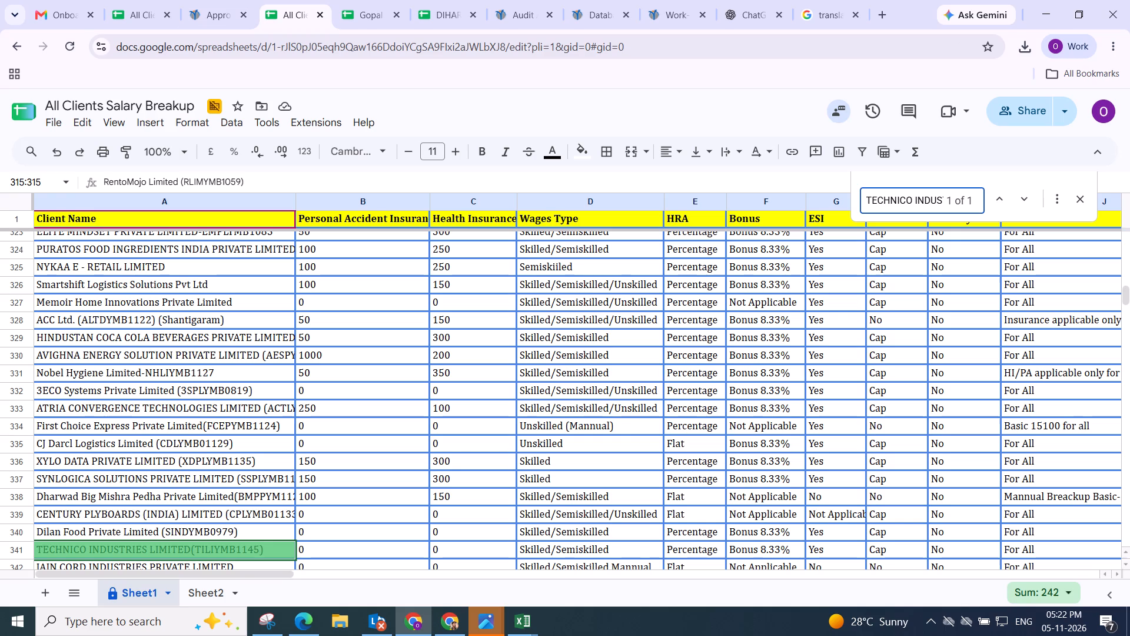
key("ctrl+f")
key("ctrl+v")
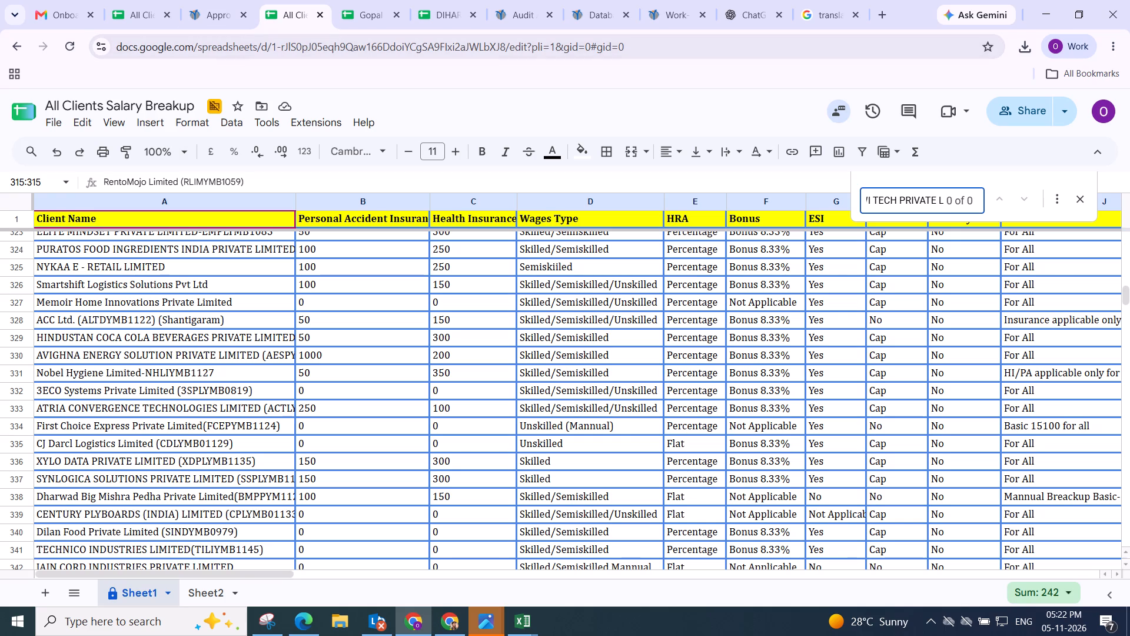
key("Return")
key("BackSpace")
key("BackSpace")
key("BackSpace")
key("BackSpace")
key("BackSpace")
key("BackSpace")
key("BackSpace")
key("BackSpace")
key("BackSpace")
key("BackSpace")
key("BackSpace")
key("BackSpace")
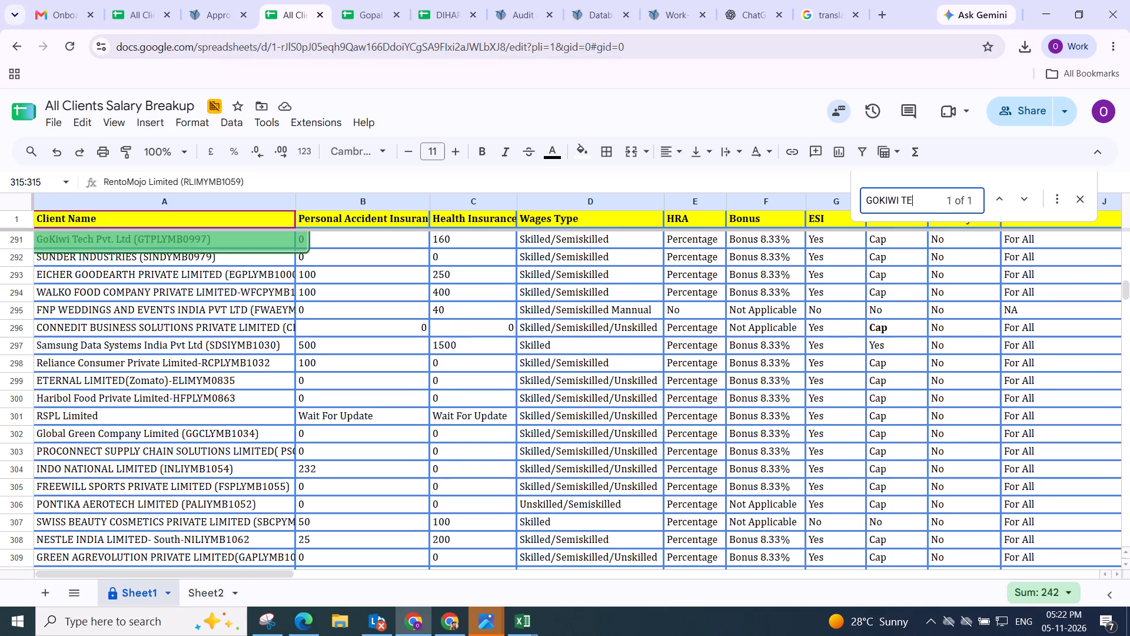
key("BackSpace")
key("BackSpace")
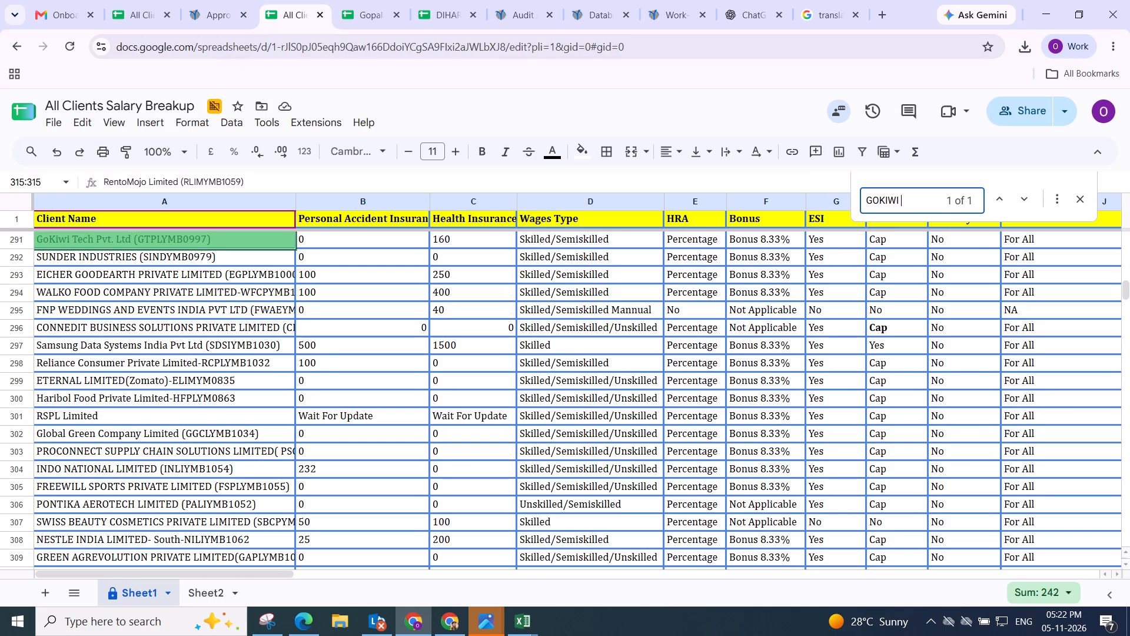
left_click(205, 18)
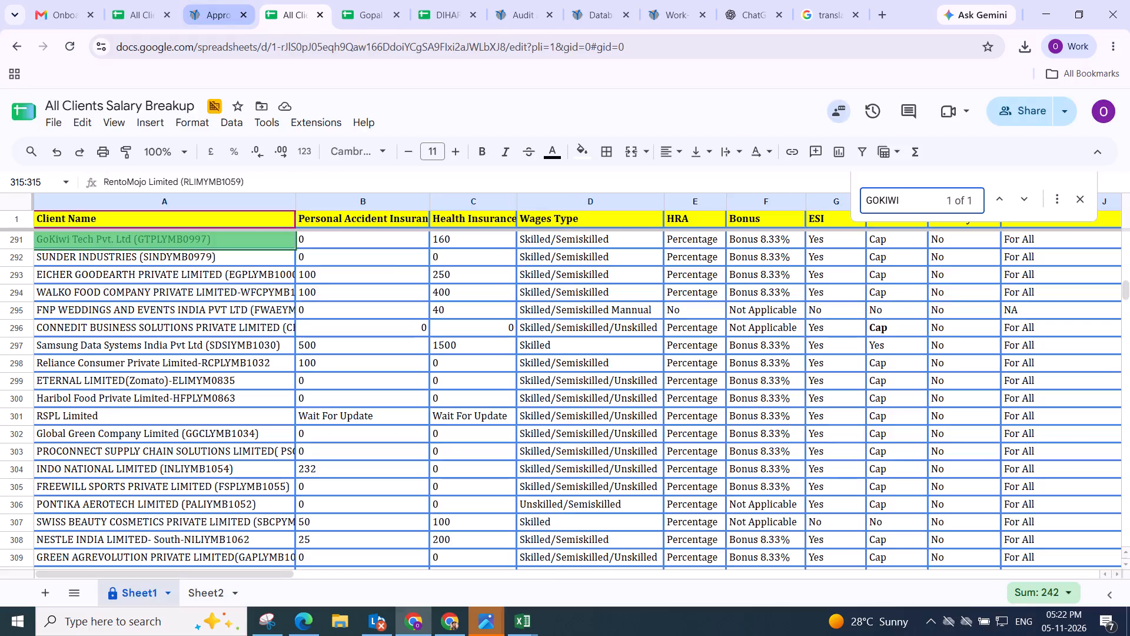
Generate the Rs.24000 Ludhiana candidate's salary with Semi-Skilled (Basic as Minimum Wages), HRA Percentage, Bonus 8.33% and statutory location Ajnala.
left_click_drag(452, 222, 573, 213)
left_click(431, 189)
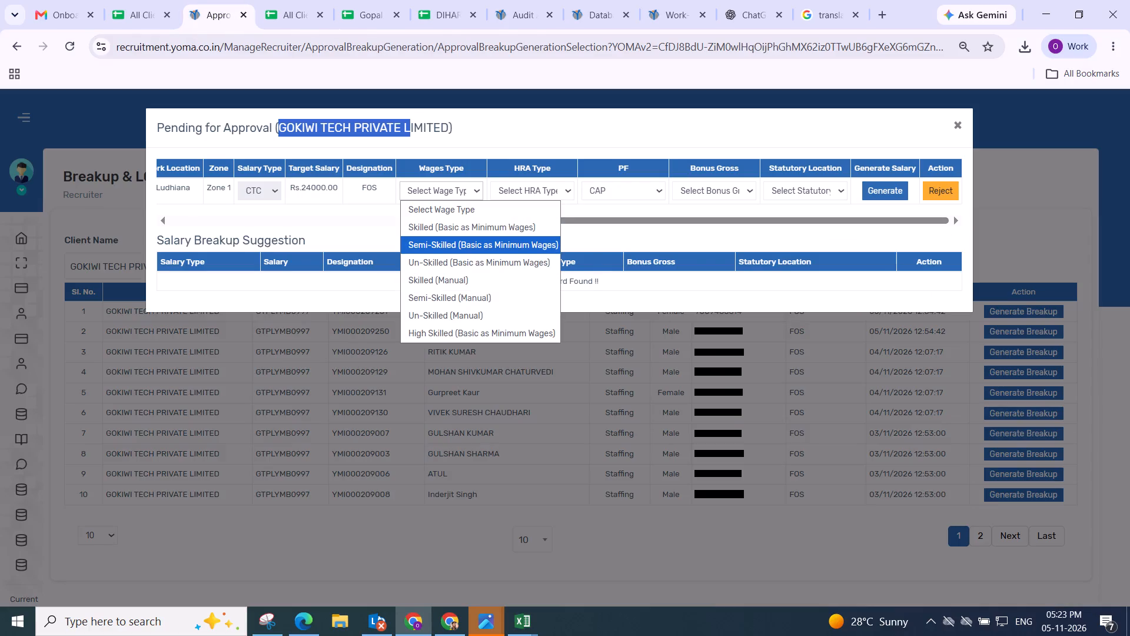
left_click(437, 249)
left_click(510, 190)
left_click_drag(507, 226, 516, 221)
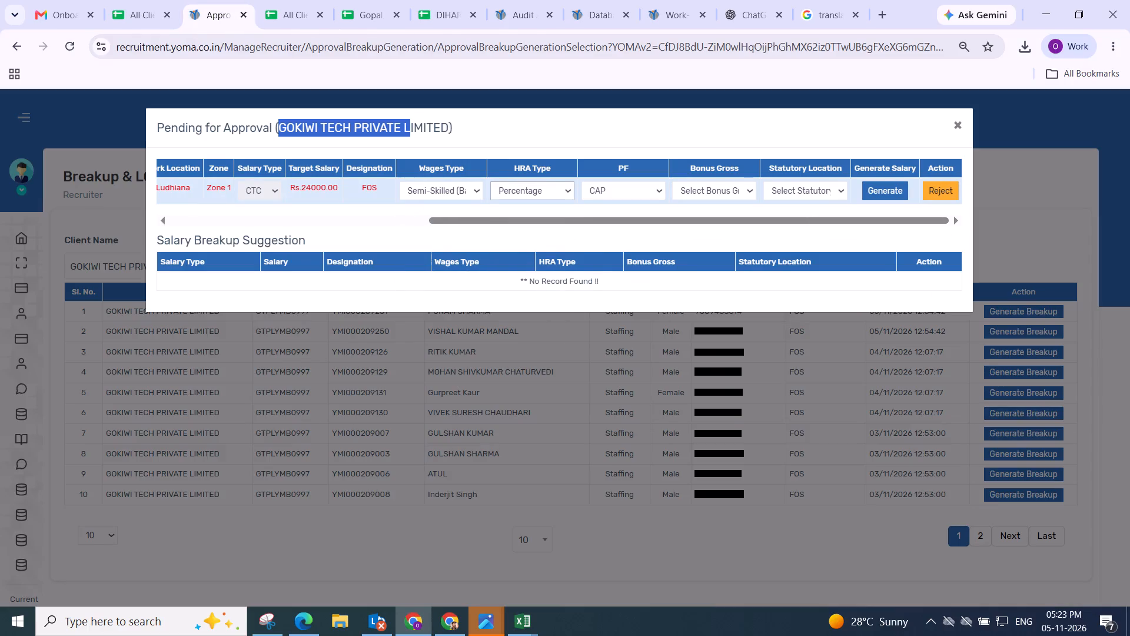
left_click(683, 180)
left_click(699, 186)
left_click(706, 233)
left_click(721, 190)
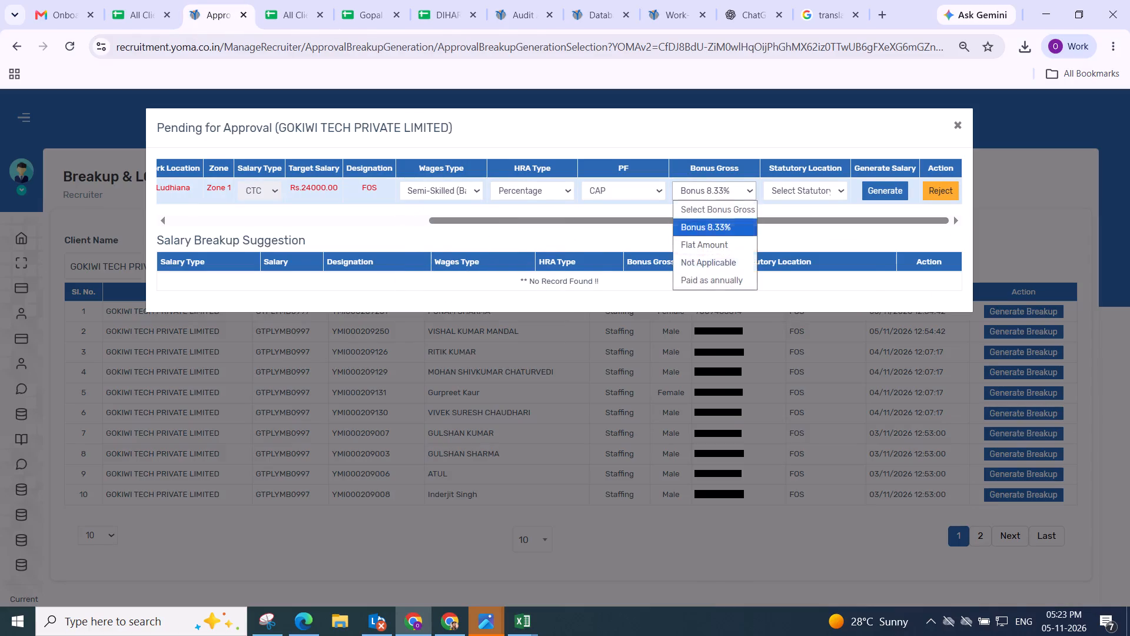
left_click(791, 186)
left_click(792, 226)
left_click(858, 190)
left_click(871, 188)
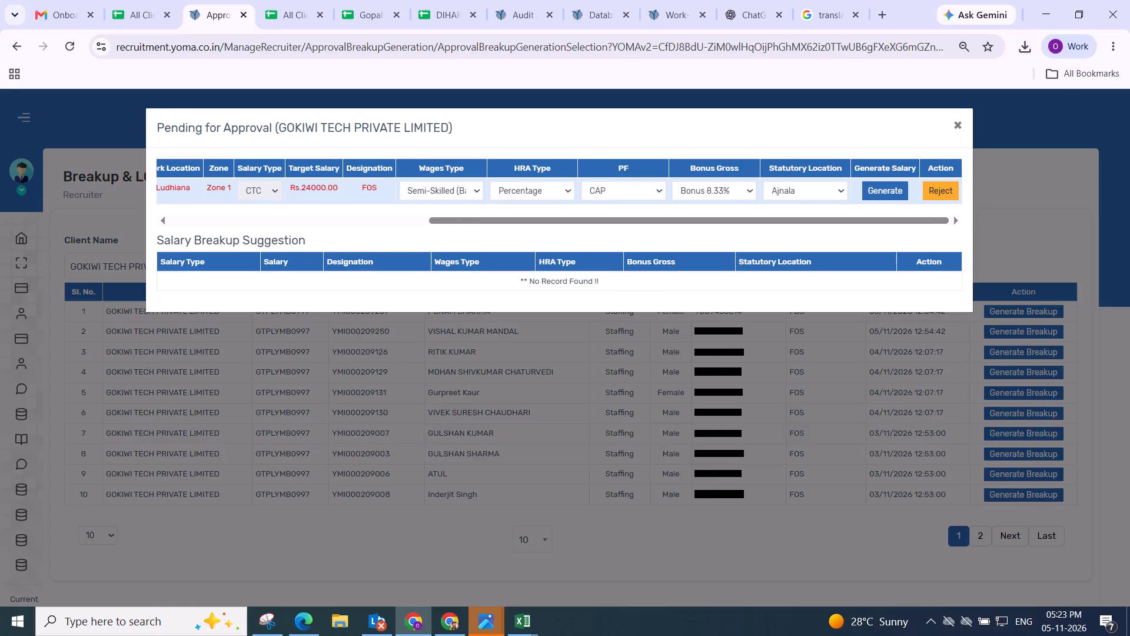
Adjust the gross components to match the Rs.24000 target CTC, review the Ludhiana candidate's breakup, and save it.
left_click(393, 250)
scroll(397, 264, "down", 2)
scroll(374, 229, "up", 2)
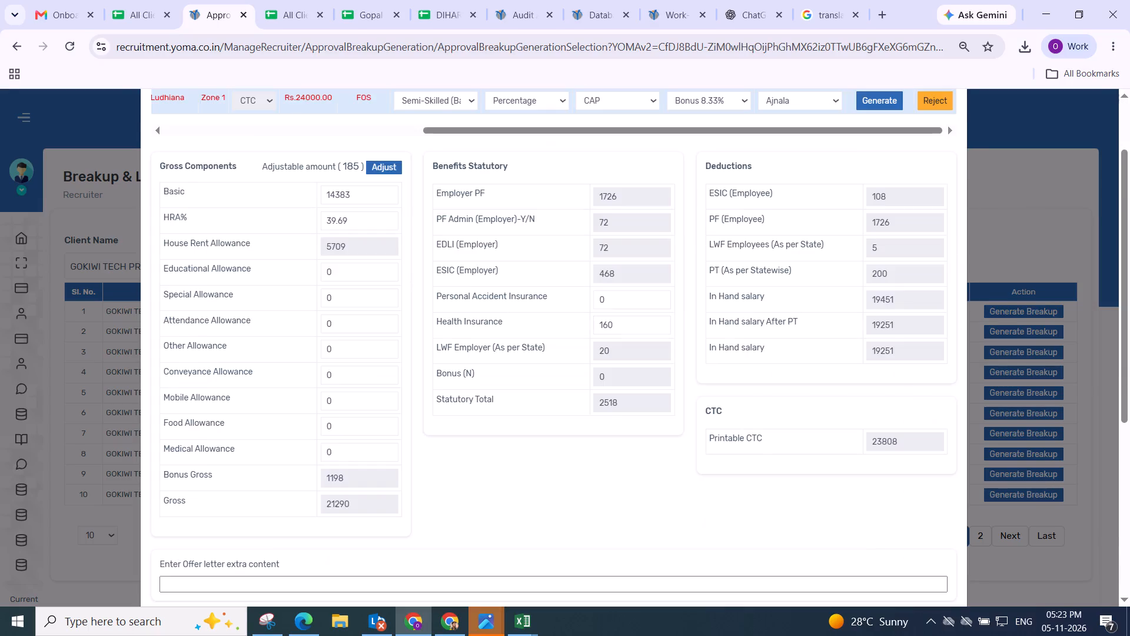
left_click(384, 251)
scroll(384, 253, "down", 1)
left_click_drag(474, 215, 497, 218)
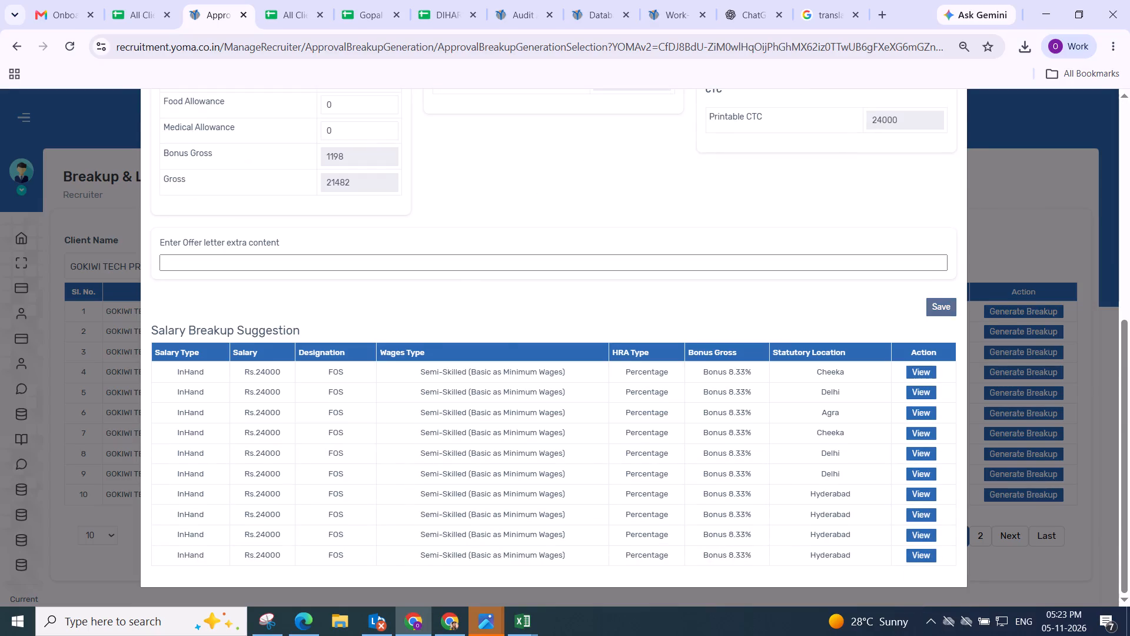
left_click(940, 306)
left_click(616, 436)
scroll(616, 436, "up", 3)
scroll(596, 359, "down", 4)
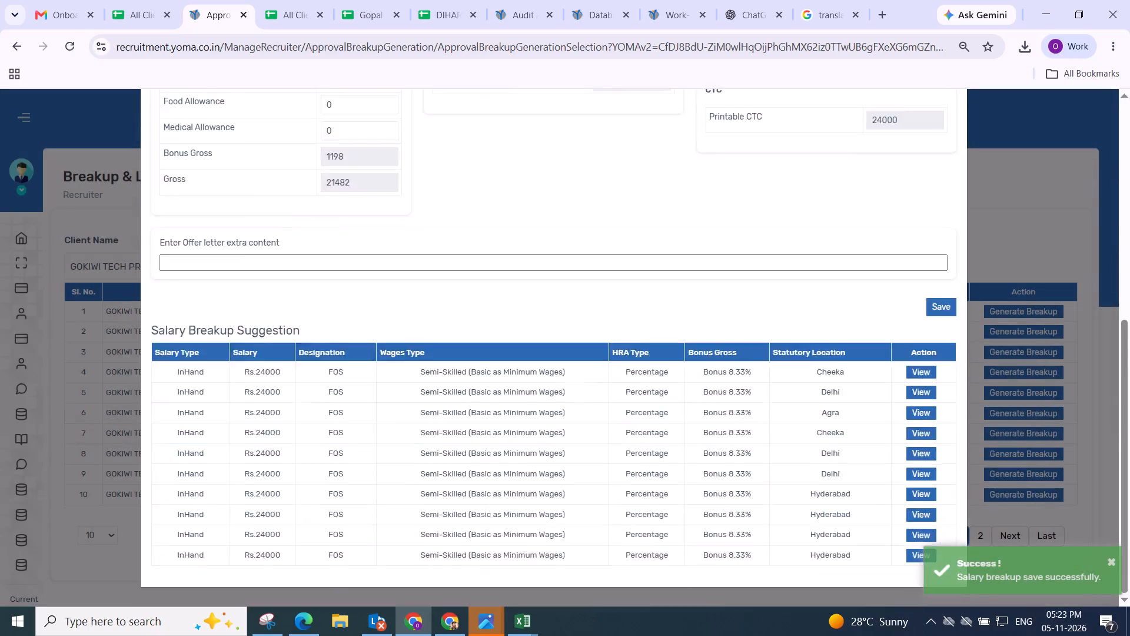
scroll(596, 359, "up", 4)
scroll(595, 358, "down", 4)
scroll(595, 358, "up", 4)
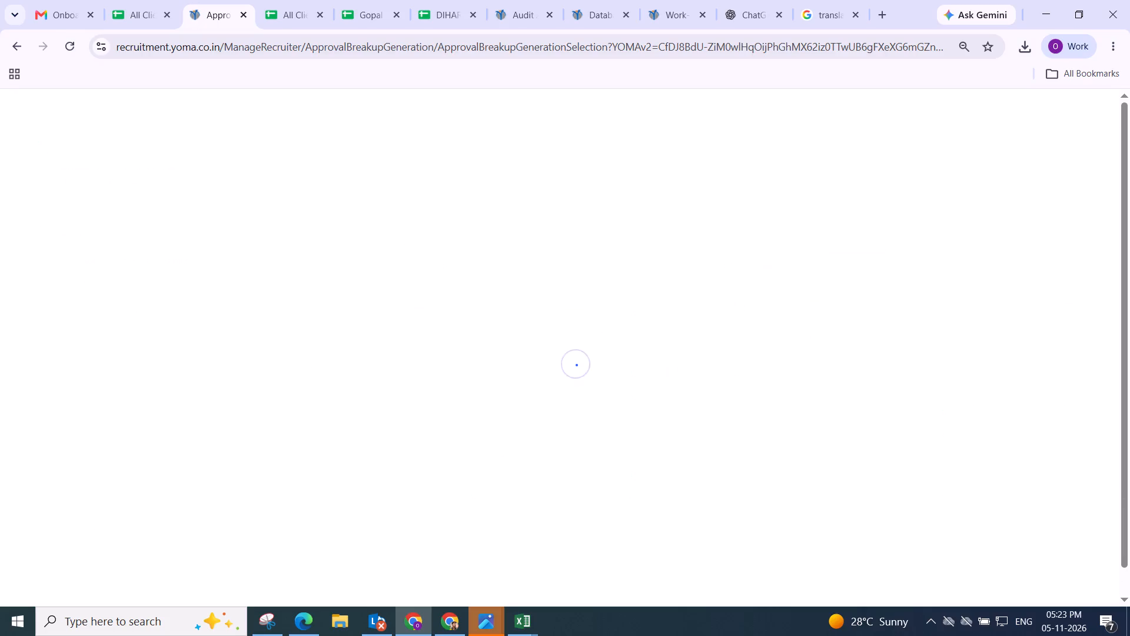
scroll(787, 340, "up", 3)
Open the first remaining GOKIWI record and generate its salary with Semi-Skilled (Basic as Minimum Wages), HRA Percentage, Bonus 8.33% and statutory location Amritsar.
left_click(1005, 314)
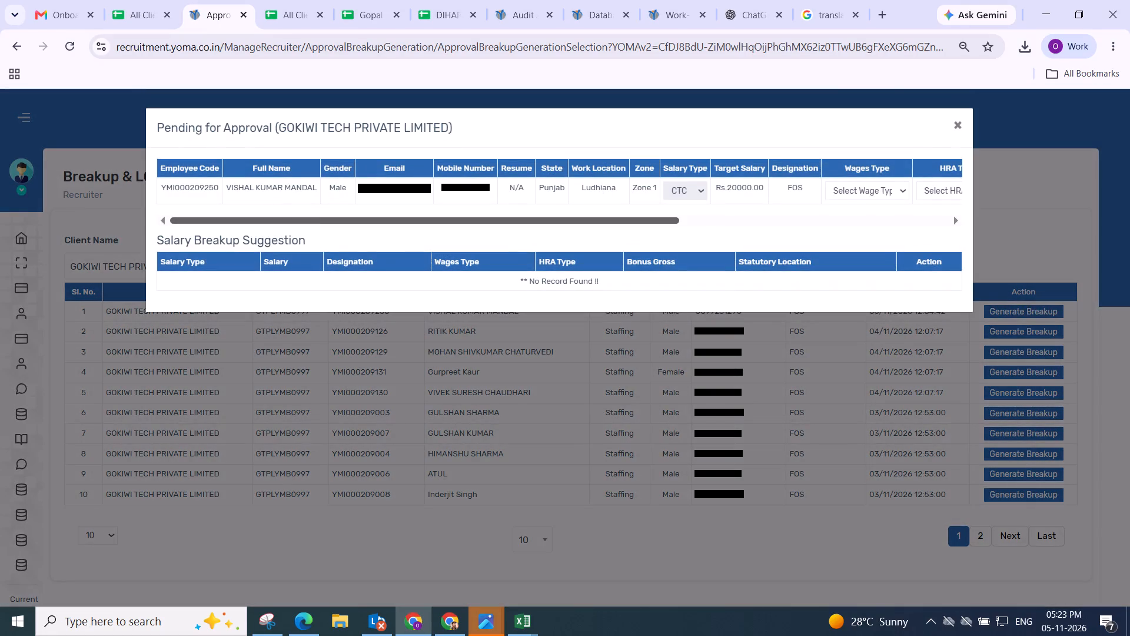
left_click_drag(359, 220, 1105, 180)
left_click(450, 191)
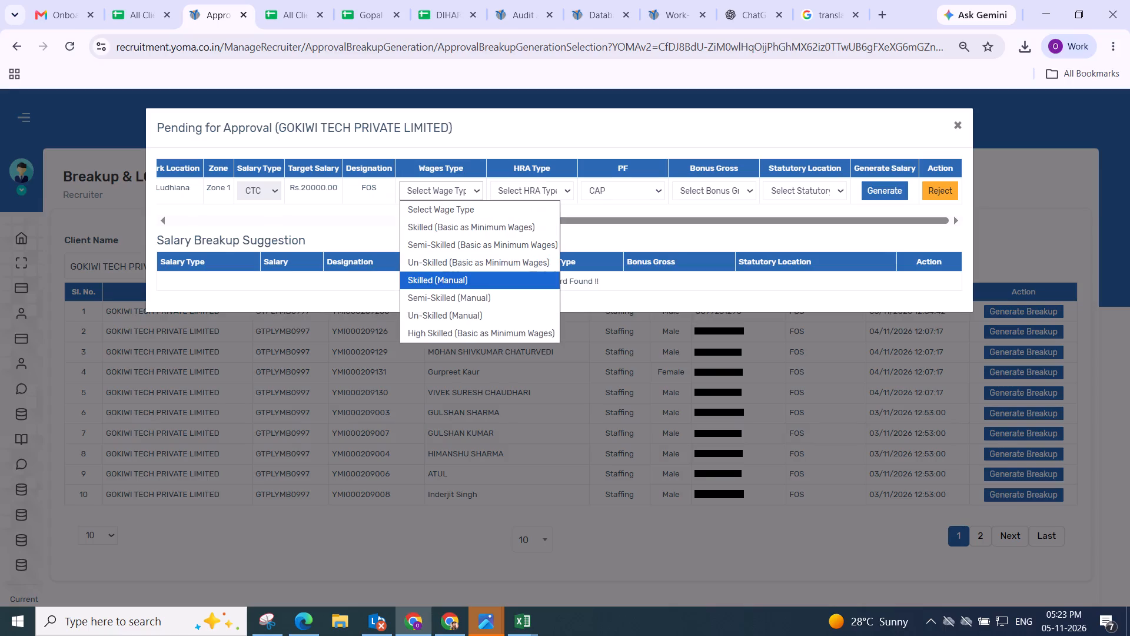
left_click(444, 247)
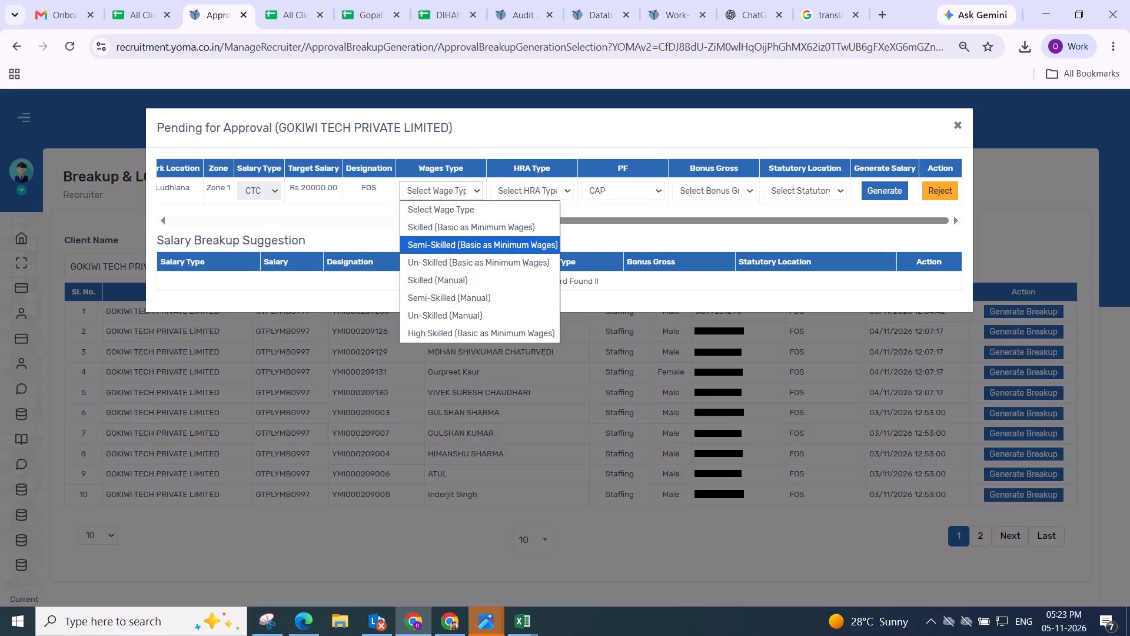
left_click(542, 176)
left_click(540, 187)
left_click(536, 237)
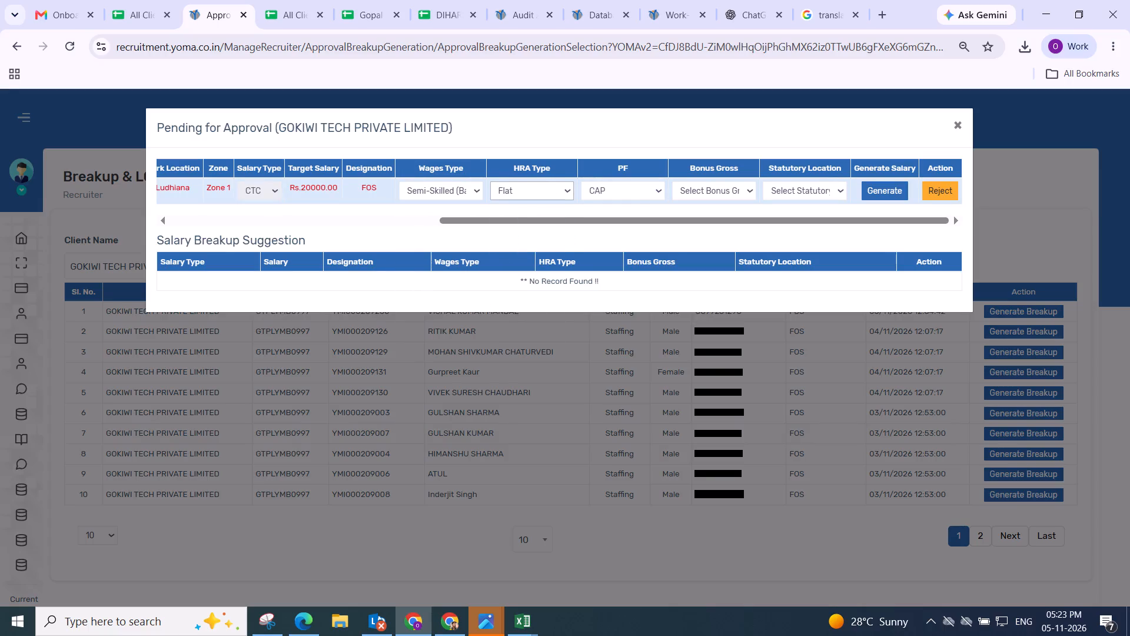
left_click(532, 196)
left_click(536, 230)
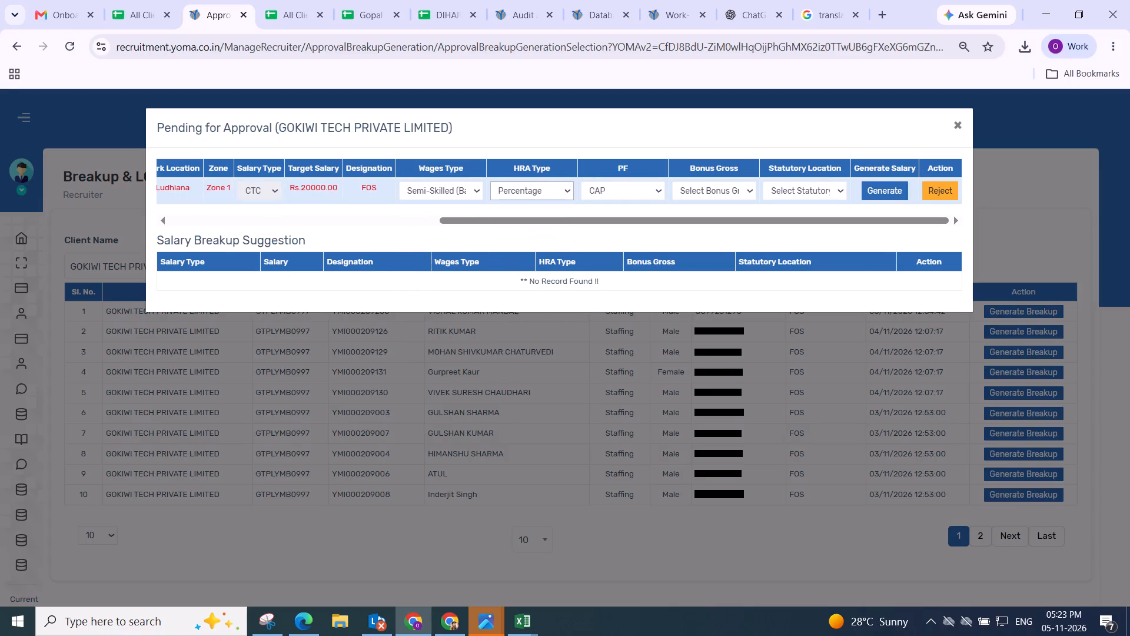
left_click(726, 190)
left_click(712, 228)
left_click(797, 188)
left_click(784, 237)
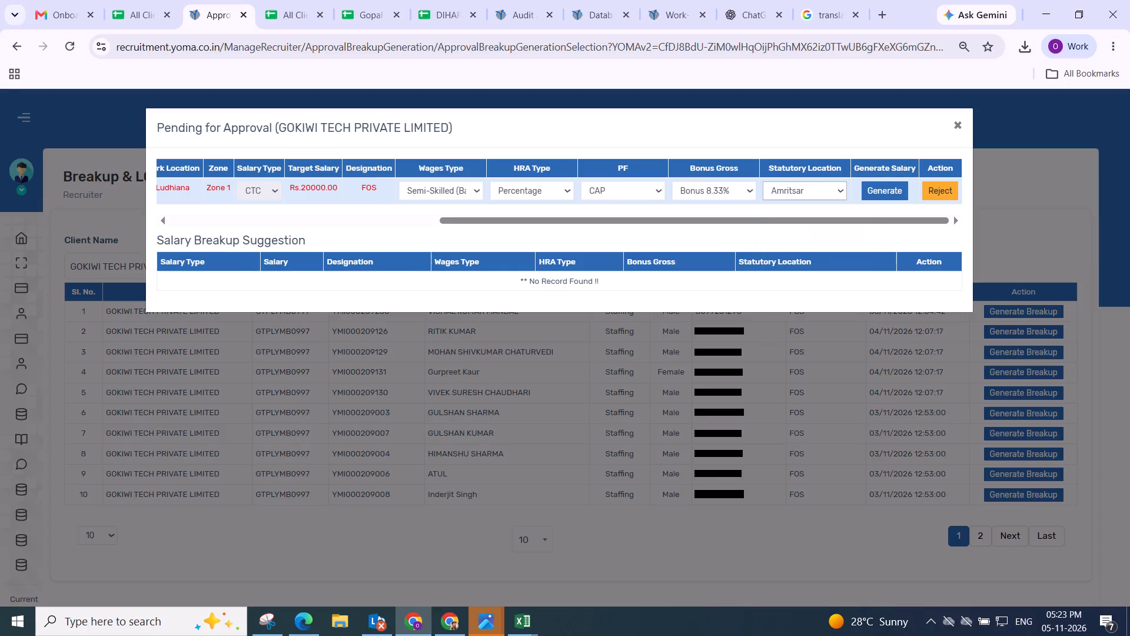
left_click(876, 190)
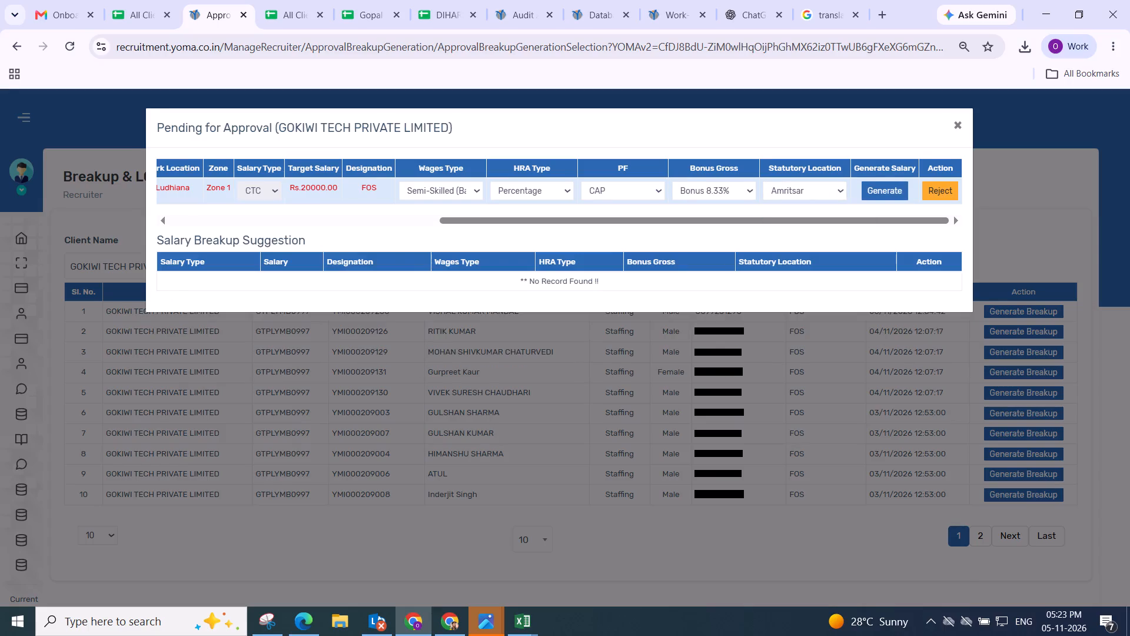
Adjust the gross components to match the Rs.20000 target CTC, review the second Ludhiana candidate's breakup, and save it.
left_click(383, 254)
scroll(383, 254, "down", 1)
scroll(403, 250, "up", 2)
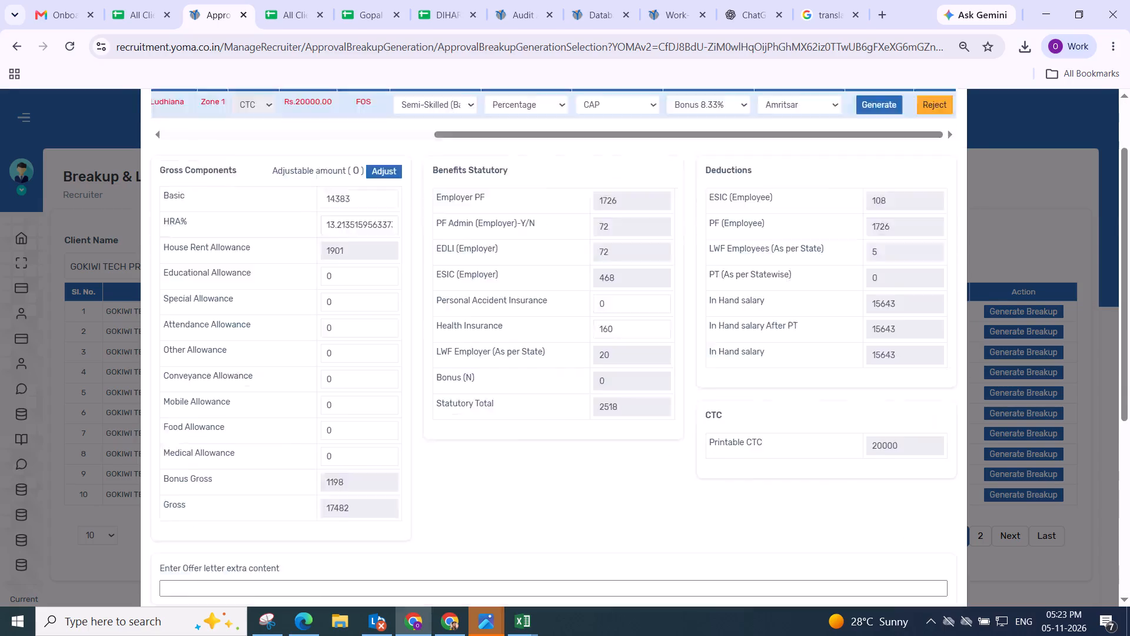
left_click(417, 262)
scroll(417, 262, "down", 2)
left_click_drag(549, 210, 561, 209)
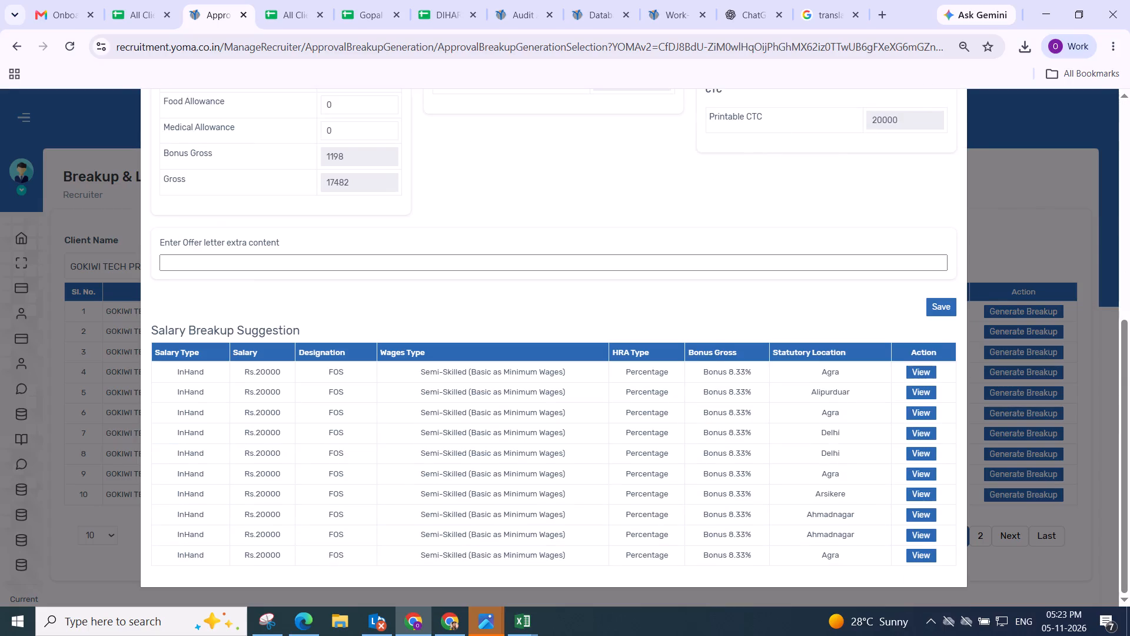
left_click(933, 312)
left_click(604, 428)
scroll(604, 428, "up", 4)
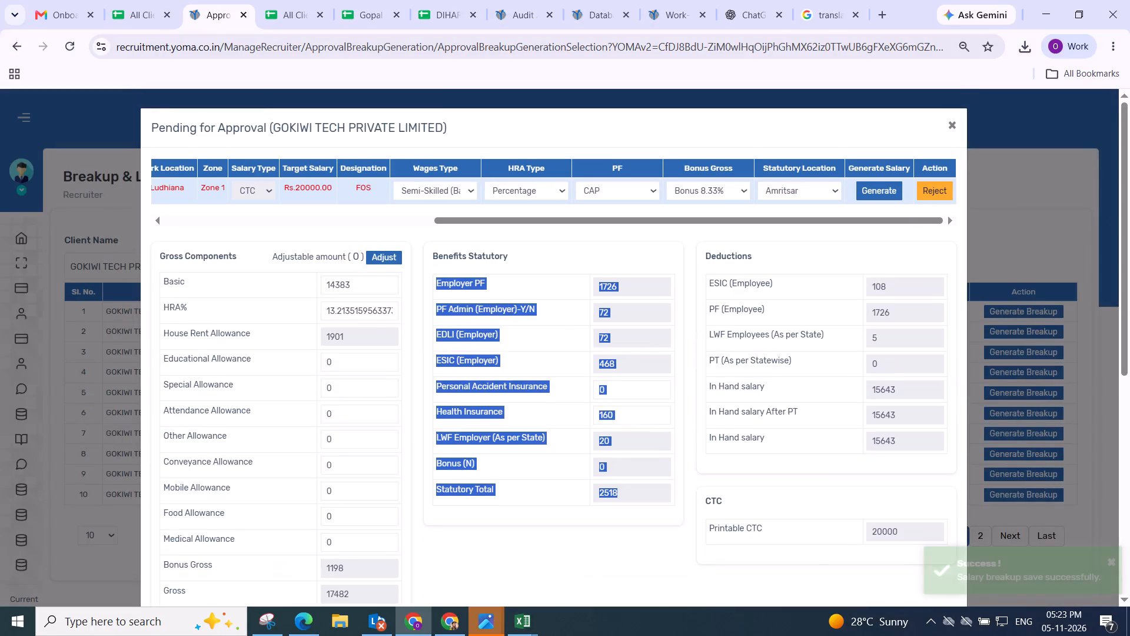
scroll(650, 350, "down", 4)
scroll(593, 360, "up", 5)
scroll(544, 364, "down", 5)
scroll(604, 359, "up", 5)
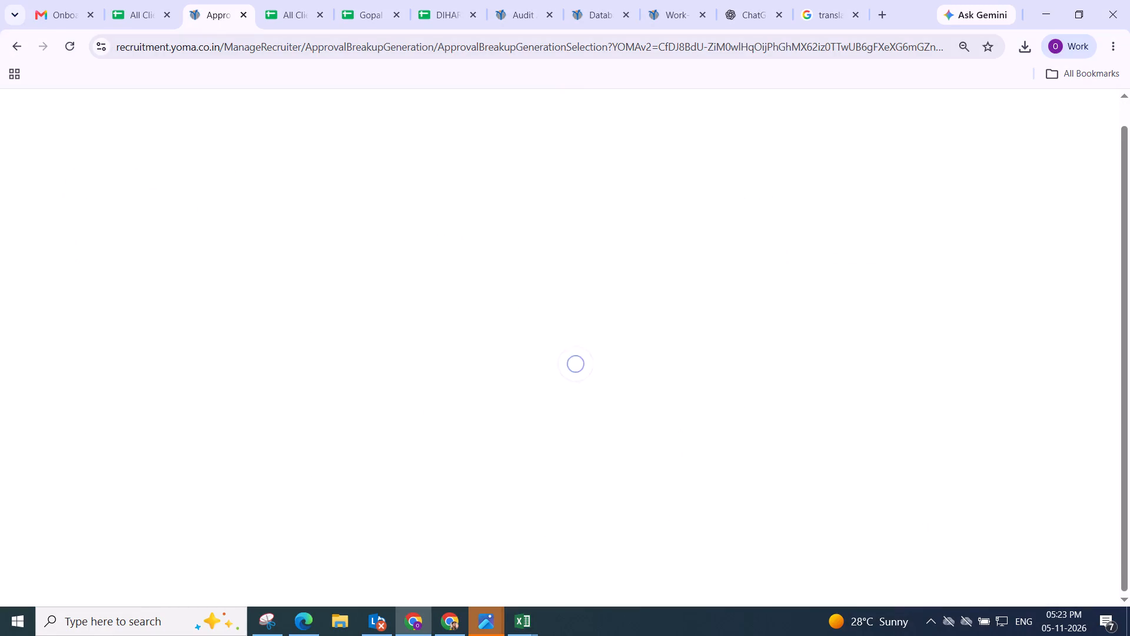
Open the first remaining record, the Dehradun candidate, and generate the salary with Semi-Skilled (Basic as Minimum Wages), HRA Percentage, Bonus 8.33% and statutory location Pauri.
left_click(1033, 311)
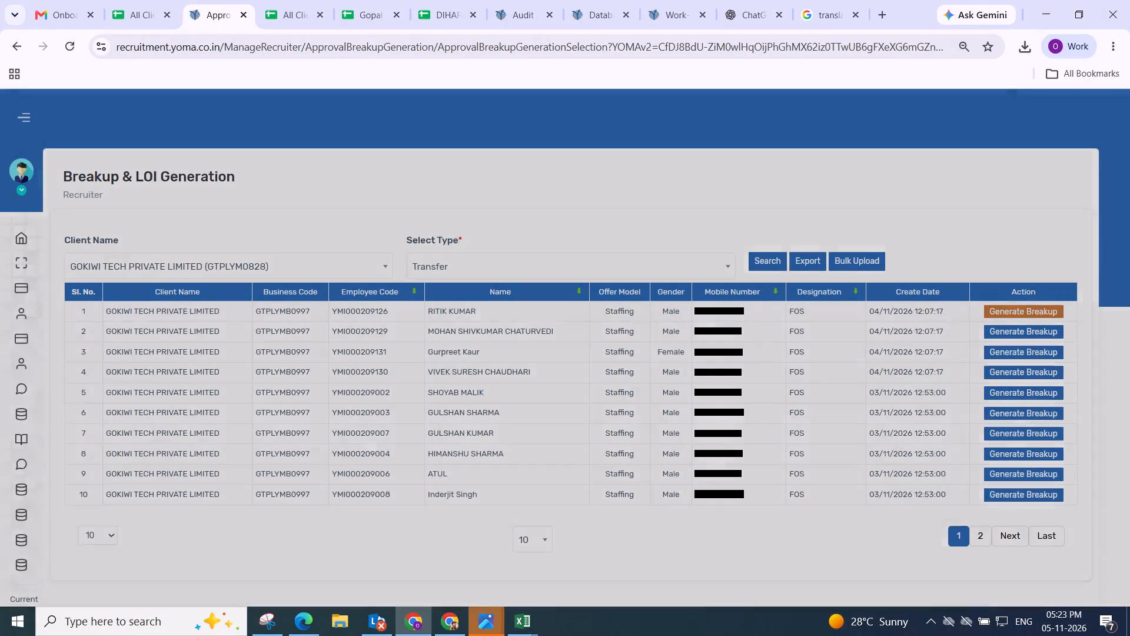
left_click_drag(319, 221, 1094, 185)
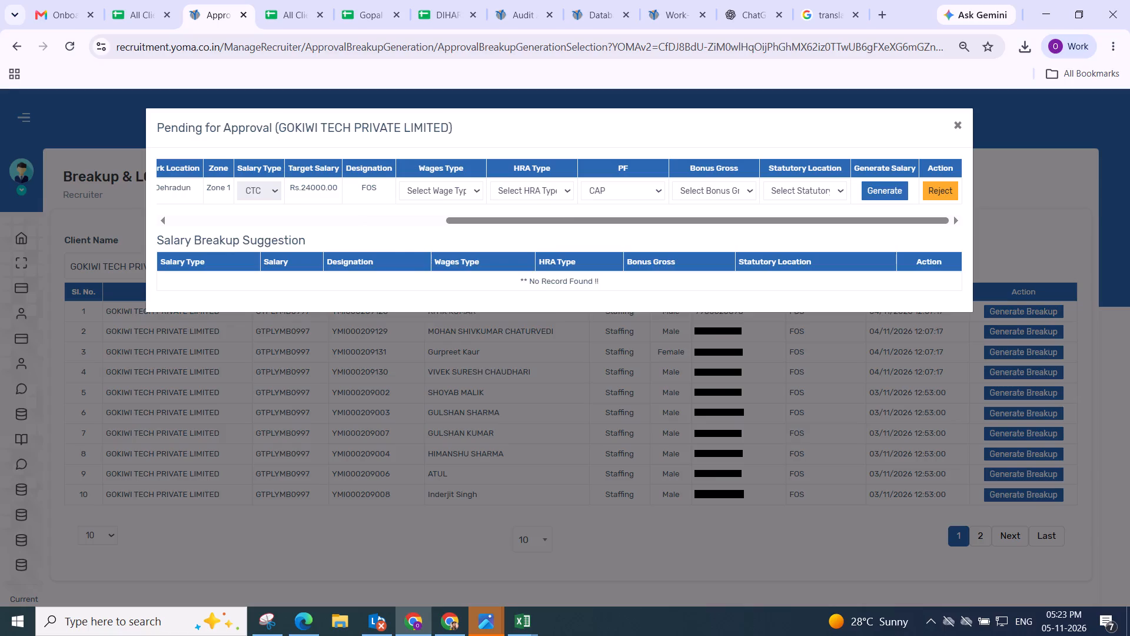
left_click(440, 194)
left_click(440, 248)
left_click(520, 191)
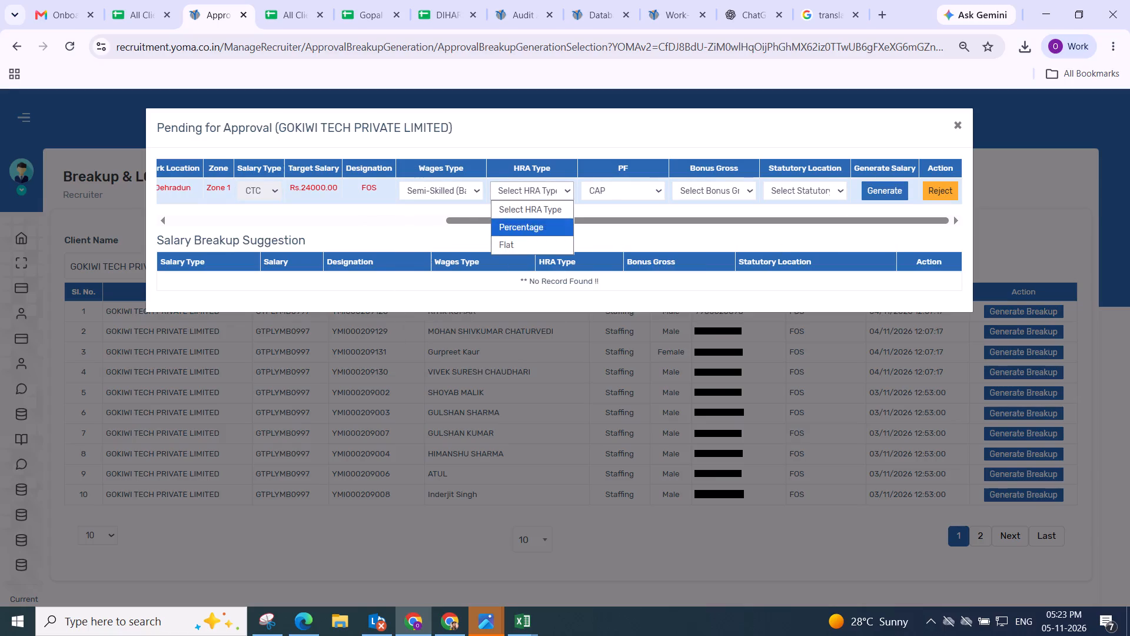
left_click(530, 220)
left_click(702, 185)
left_click(697, 225)
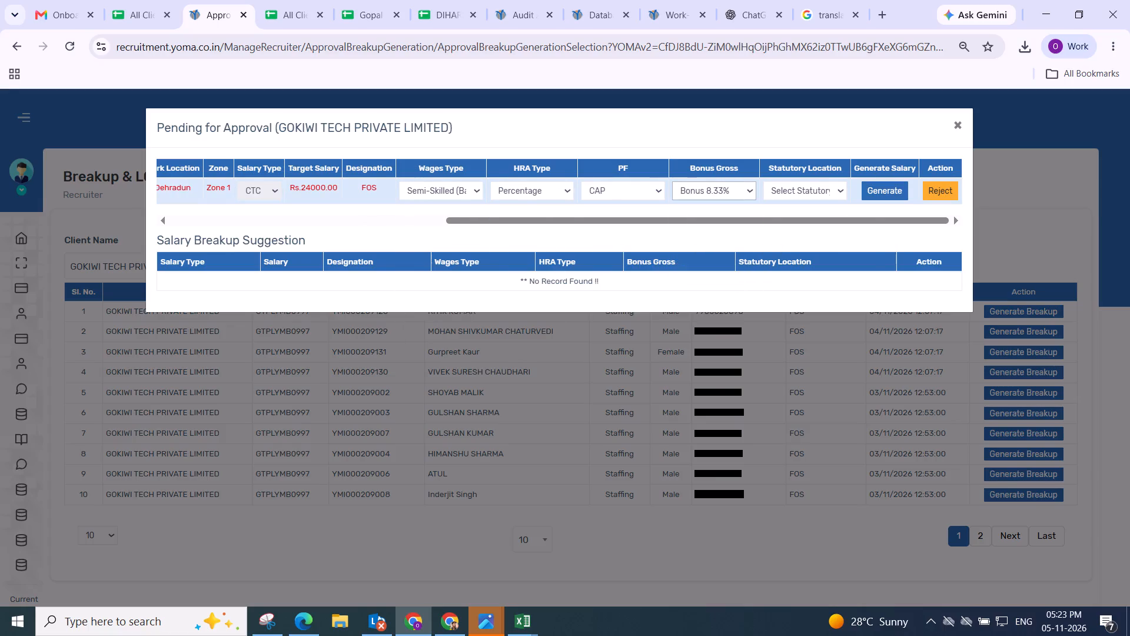
left_click(785, 184)
left_click(789, 240)
left_click(880, 186)
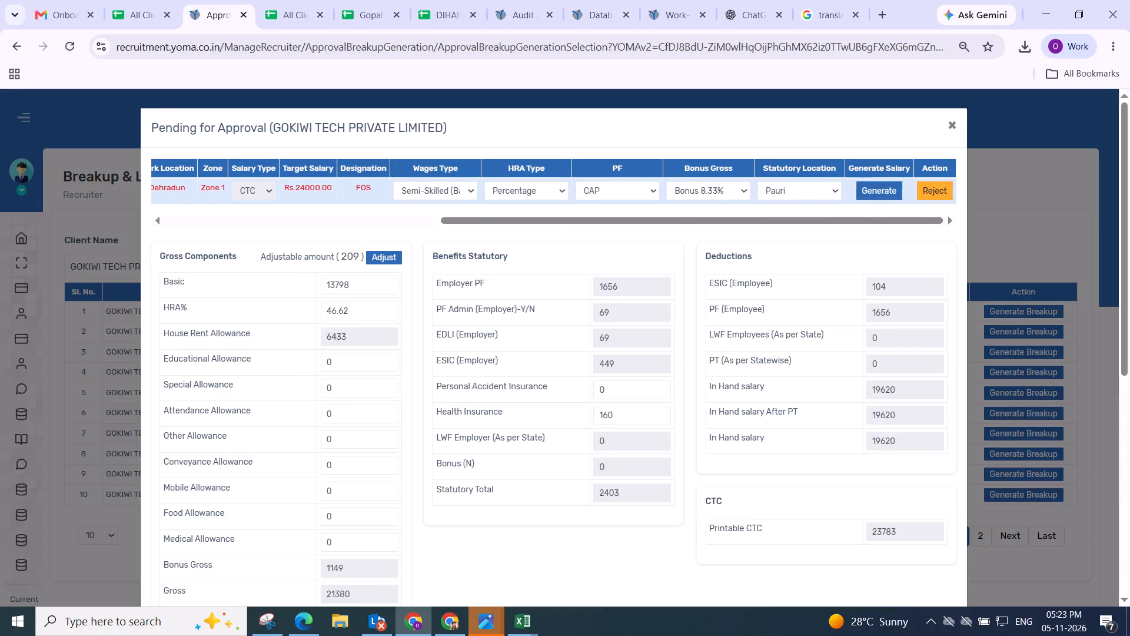
Adjust the gross components to match the Rs.24000 target CTC, review the Dehradun candidate's breakup, and save it.
left_click(385, 257)
scroll(385, 257, "down", 1)
scroll(468, 257, "up", 3)
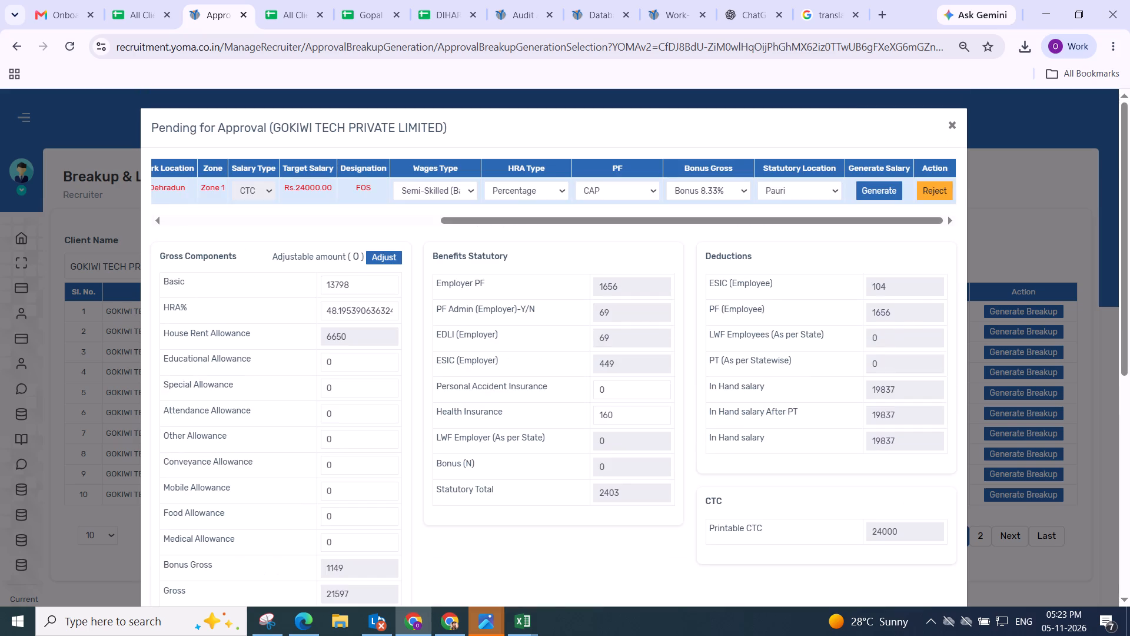
scroll(595, 263, "down", 3)
left_click_drag(693, 227, 720, 226)
left_click(936, 302)
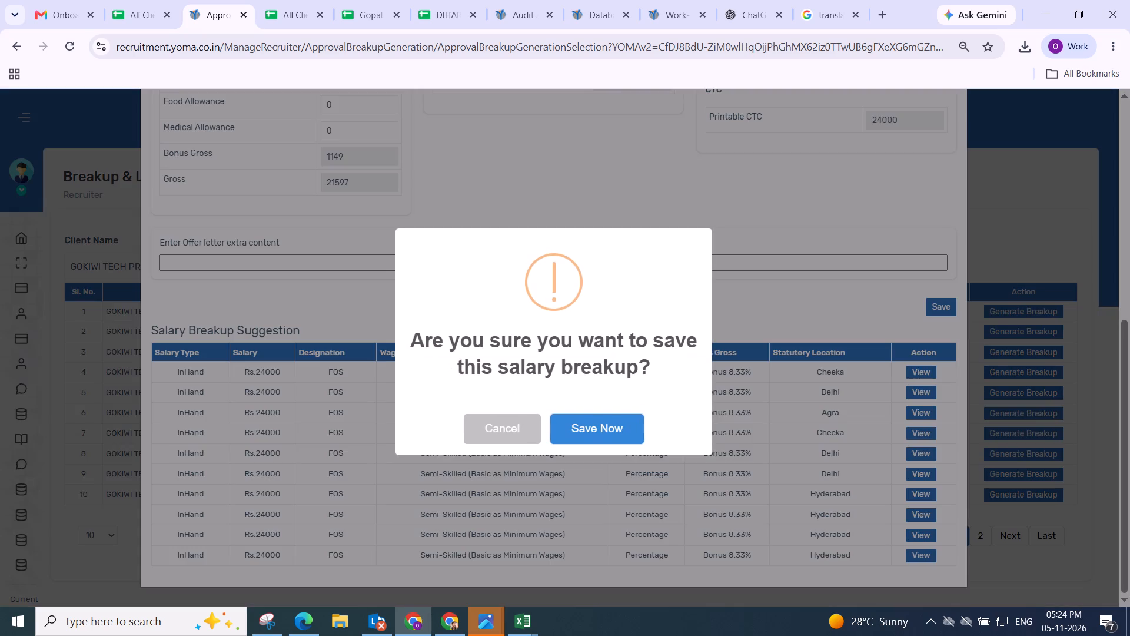
left_click(600, 424)
scroll(613, 408, "up", 3)
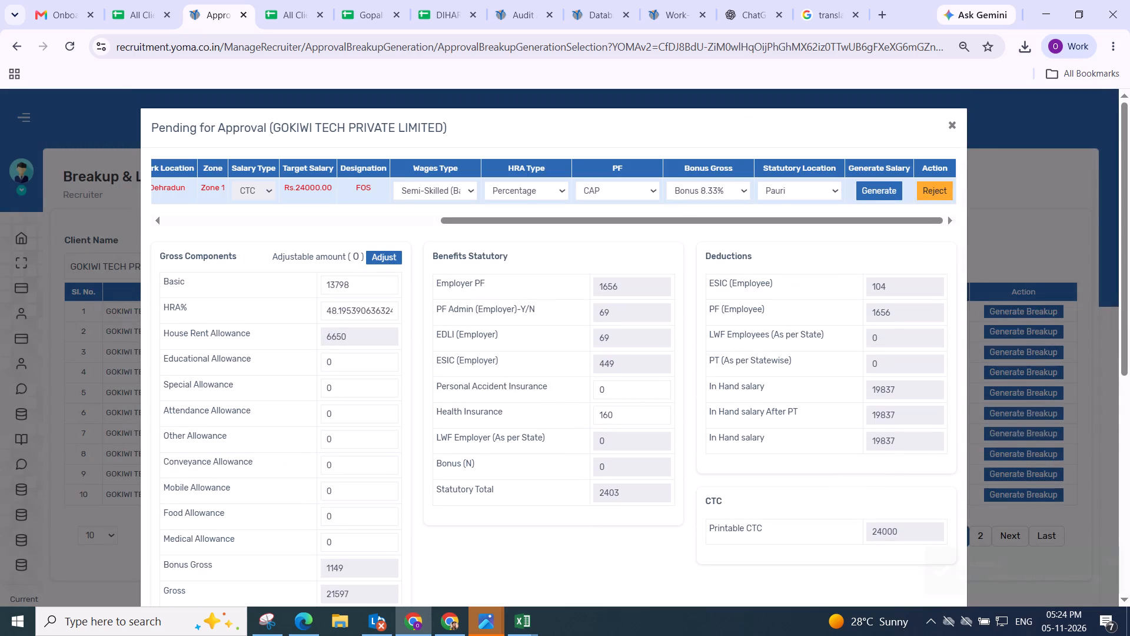
scroll(680, 332, "down", 4)
scroll(680, 332, "up", 4)
scroll(984, 319, "down", 2)
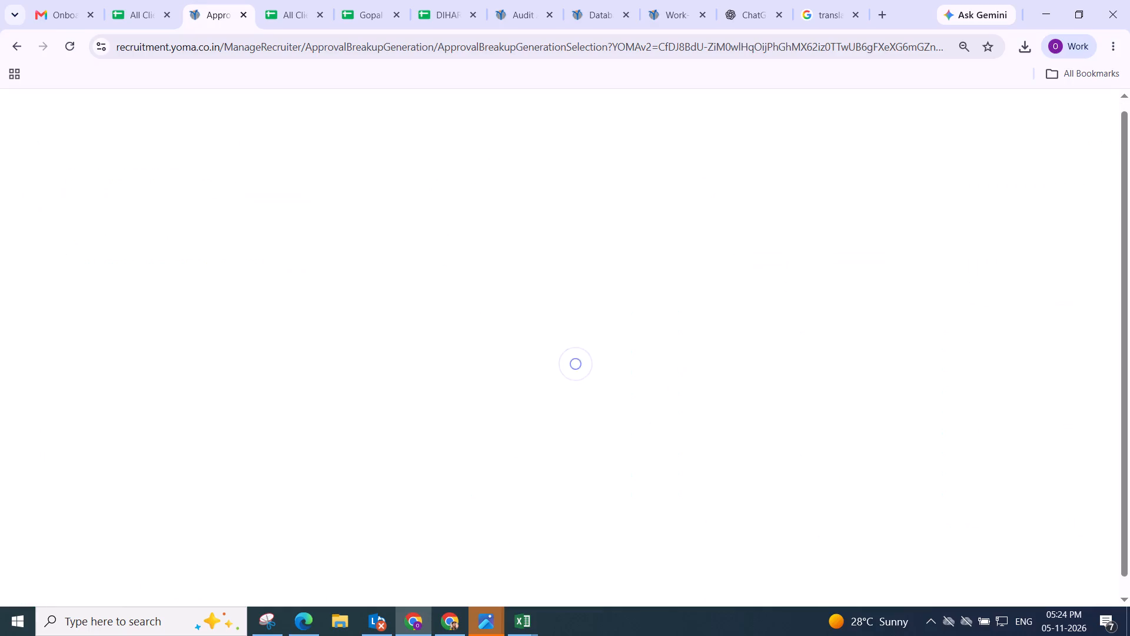
scroll(984, 319, "down", 1)
scroll(984, 319, "up", 3)
Open the first remaining record, the Mumbai candidate, and generate the salary with Semi-Skilled (Basic as Minimum Wages), Bonus 8.33% and statutory location Amravati.
left_click(1028, 310)
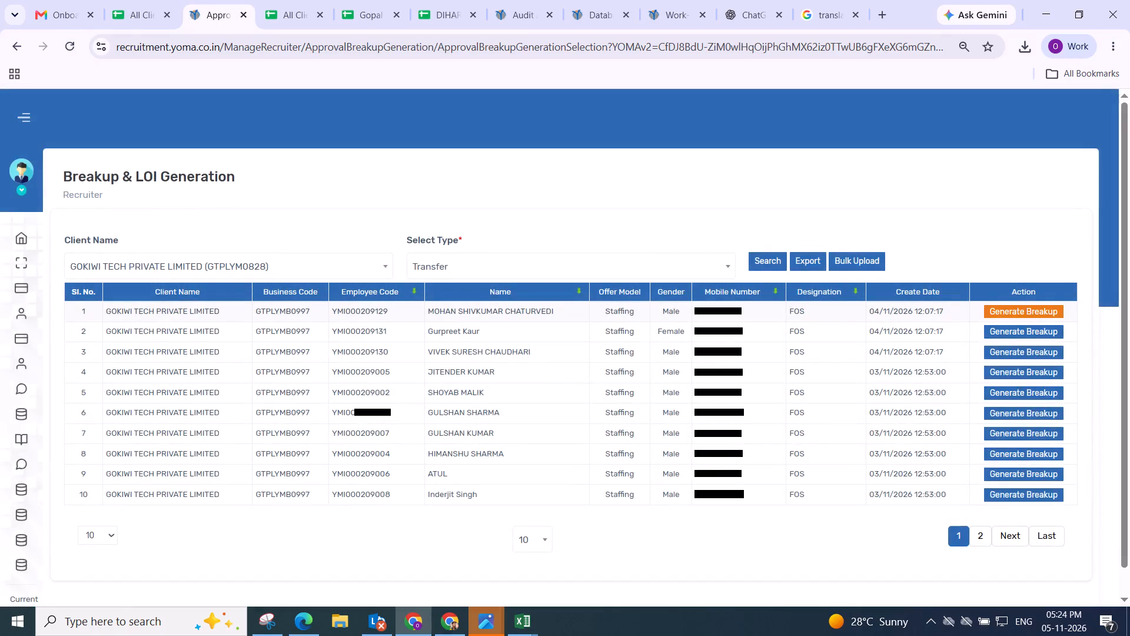
left_click_drag(268, 222, 973, 205)
left_click(433, 185)
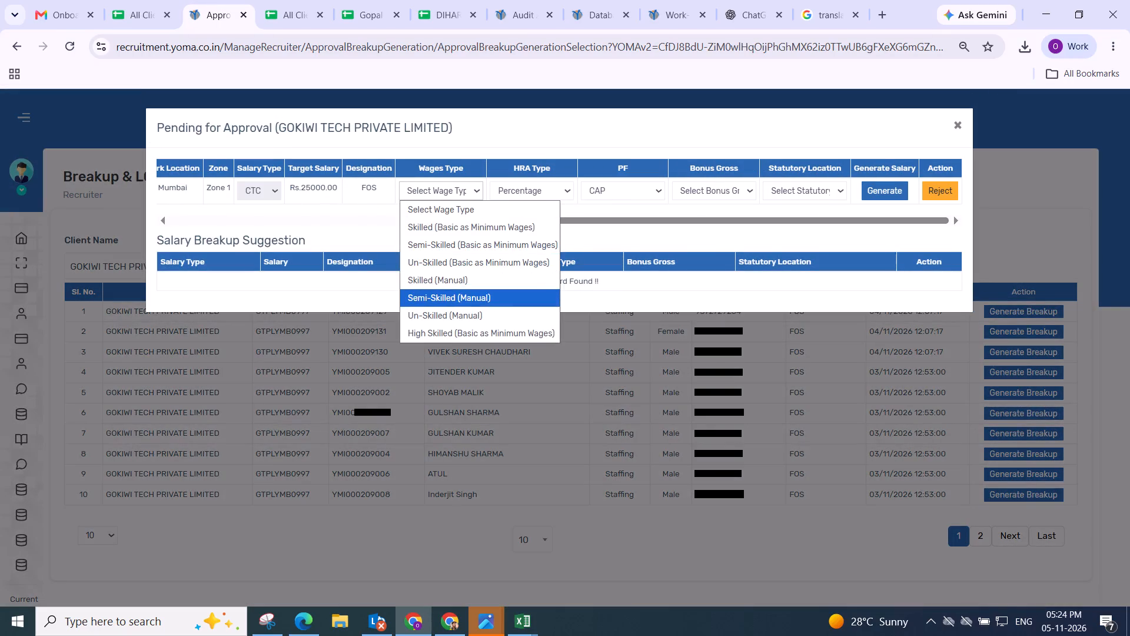
left_click(444, 240)
left_click(695, 188)
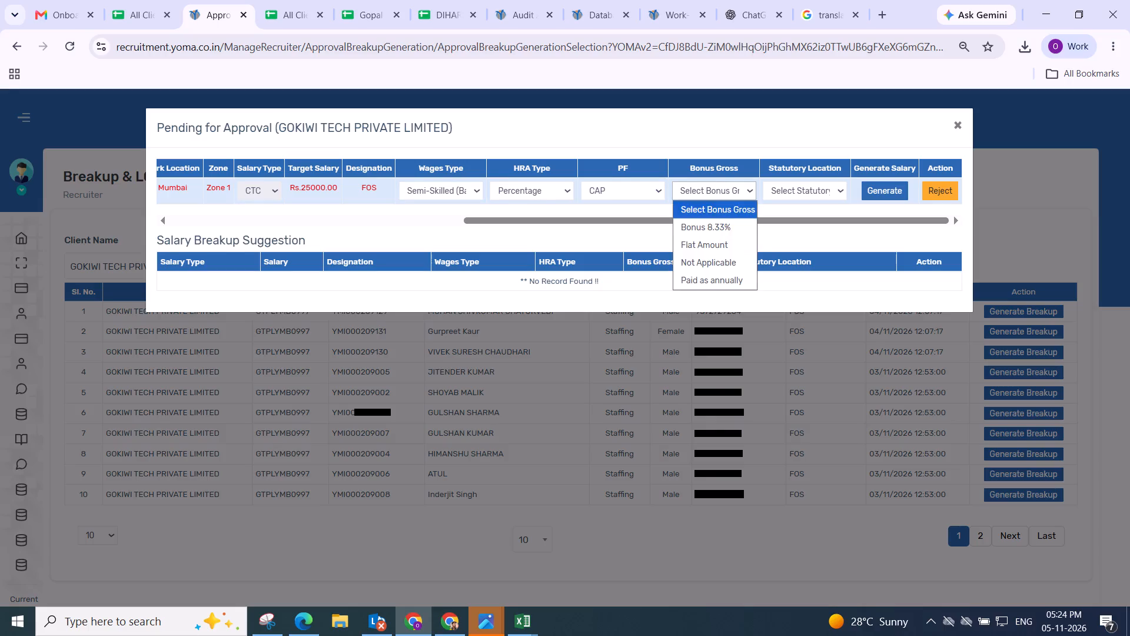
left_click(706, 232)
left_click(797, 200)
left_click(785, 240)
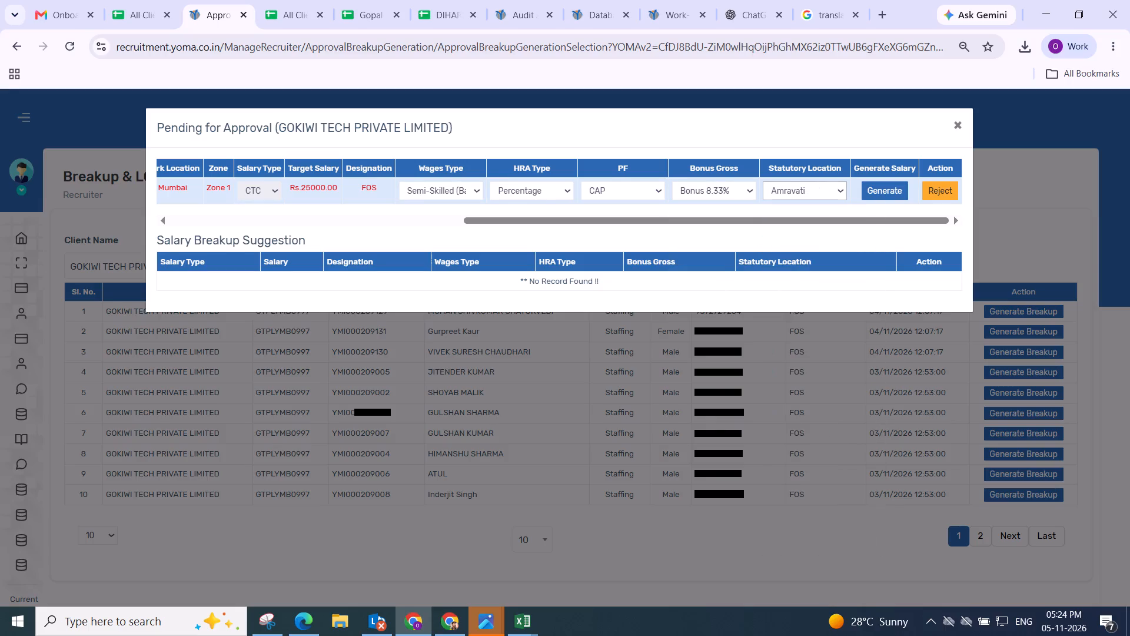
left_click(869, 197)
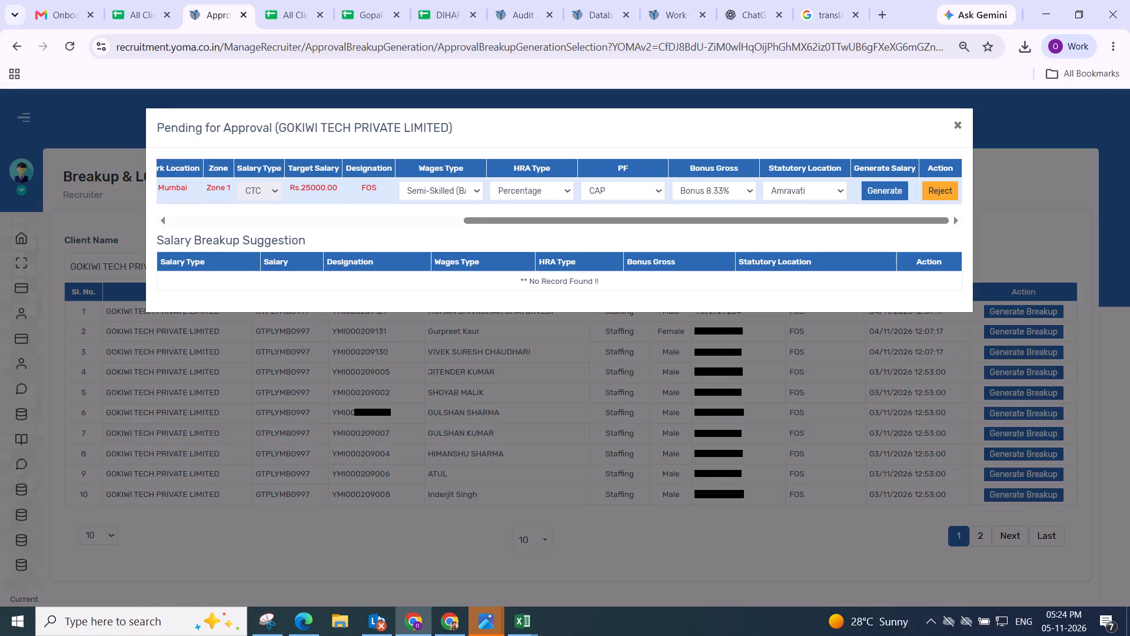
Adjust the gross components to match the Rs.25000 target CTC, review the Mumbai candidate's breakup, and save it.
left_click(388, 256)
scroll(391, 257, "down", 2)
left_click_drag(529, 173, 544, 177)
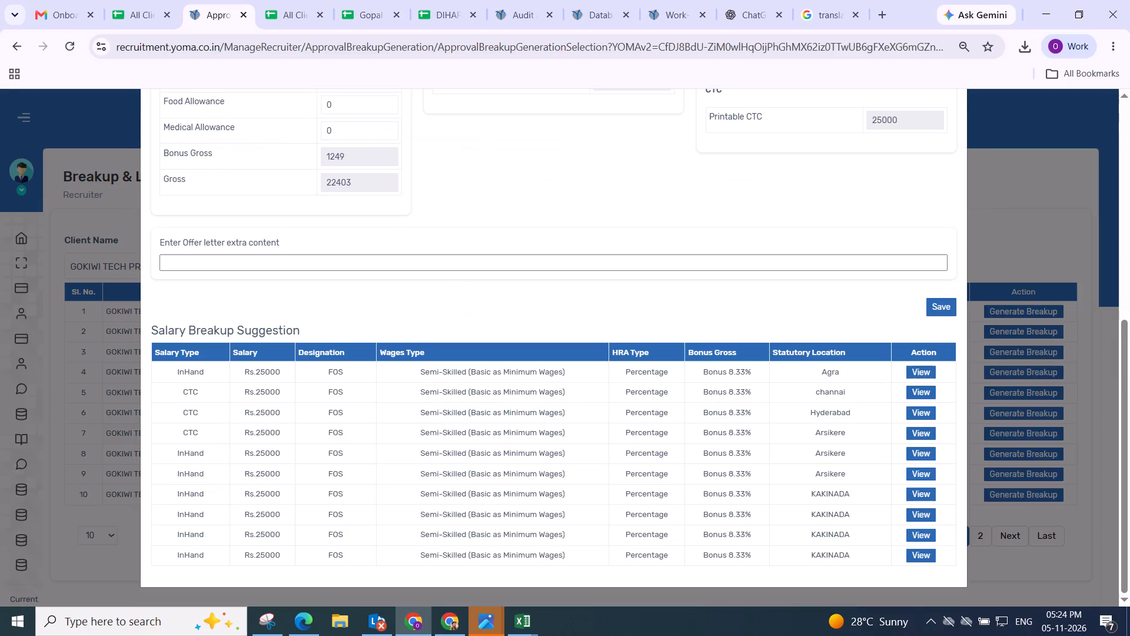
left_click_drag(544, 177, 561, 183)
left_click(933, 307)
left_click(603, 426)
scroll(604, 425, "up", 2)
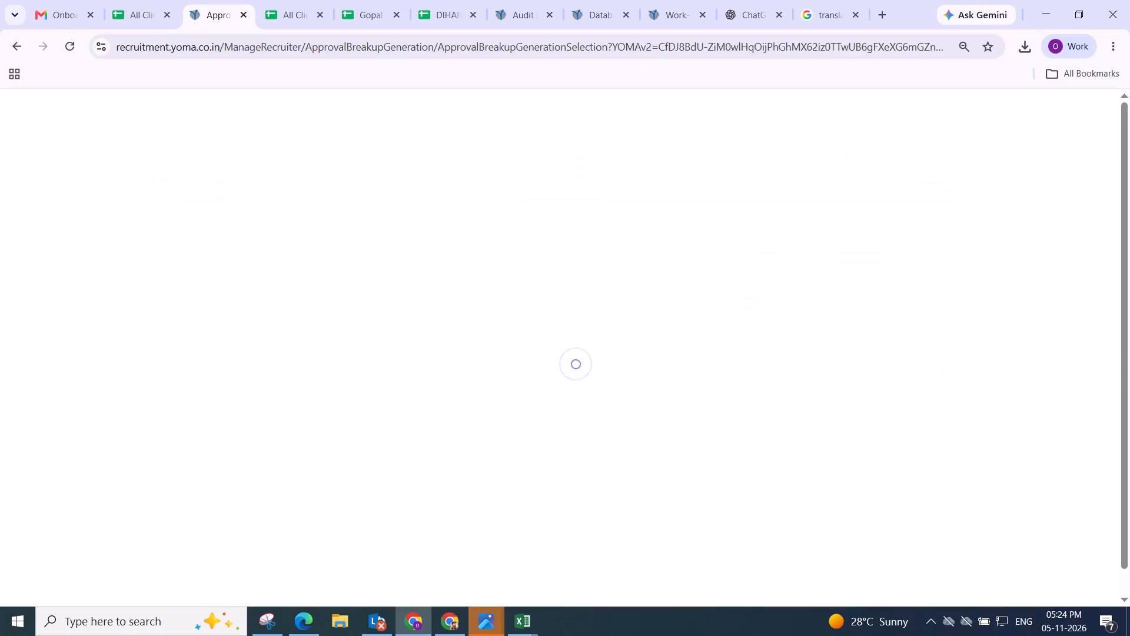
Open the first remaining record, the Ludhiana candidate, and generate the salary with Semi-Skilled (Basic as Minimum Wages), HRA Percentage, Bonus 8.33% and statutory location Amritsar.
scroll(626, 375, "down", 3)
scroll(626, 375, "up", 4)
left_click(1000, 309)
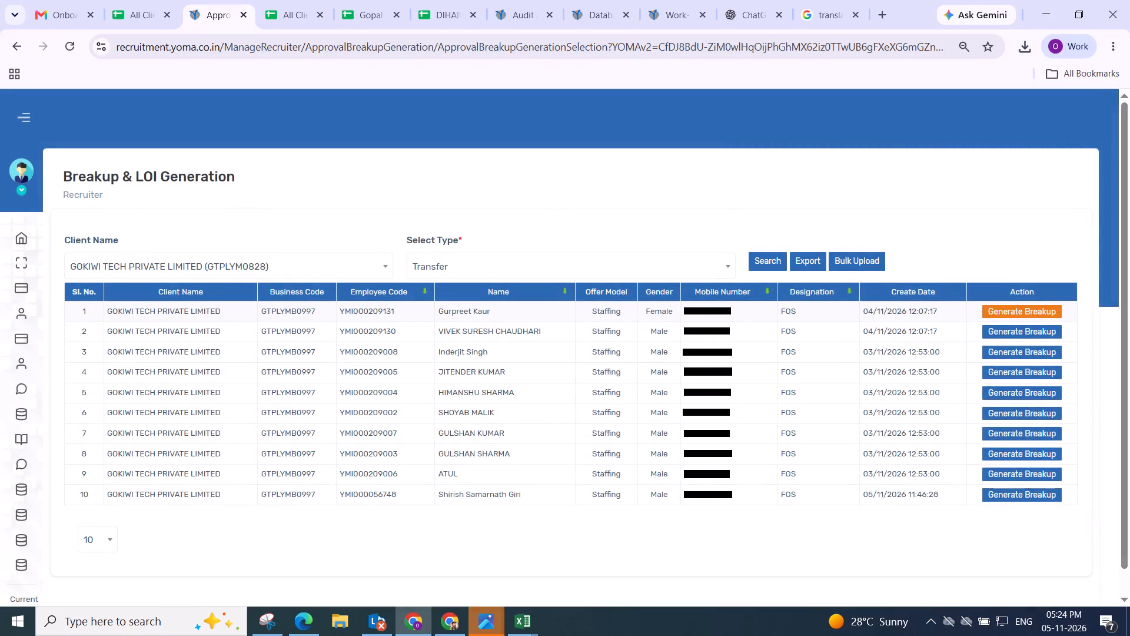
left_click(1022, 313)
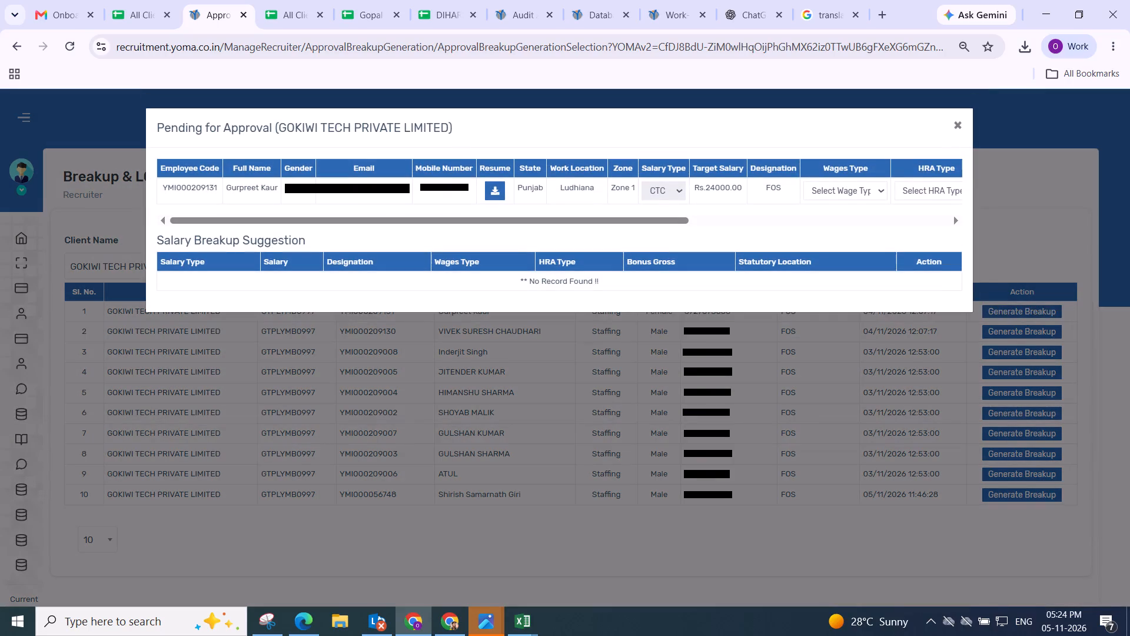
left_click_drag(313, 222, 1095, 237)
left_click(445, 188)
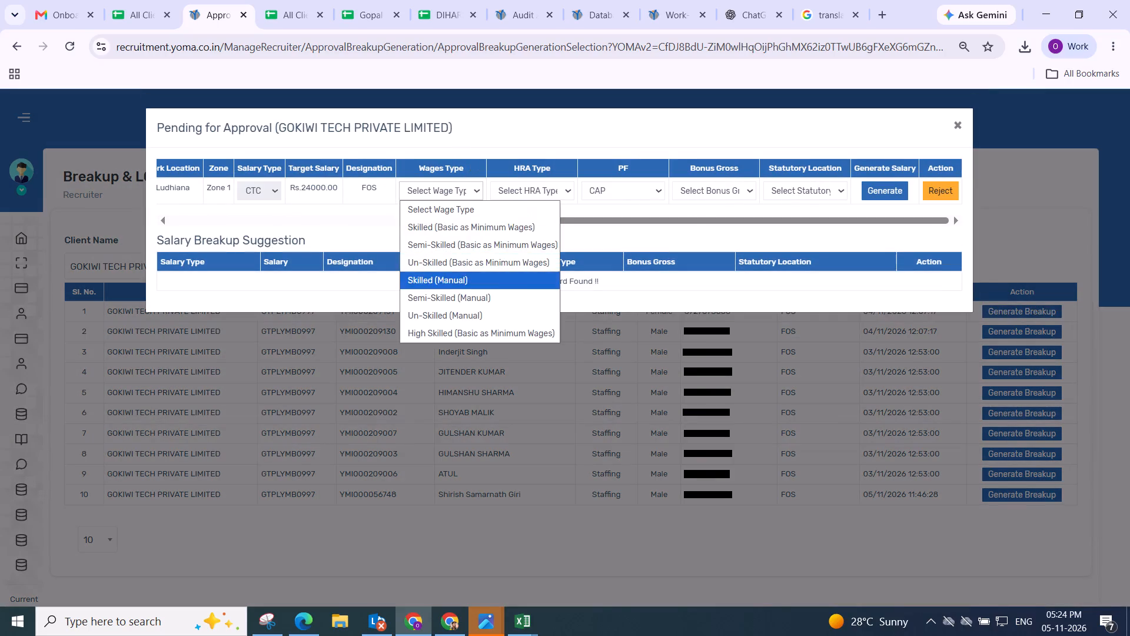
left_click(449, 296)
left_click(424, 189)
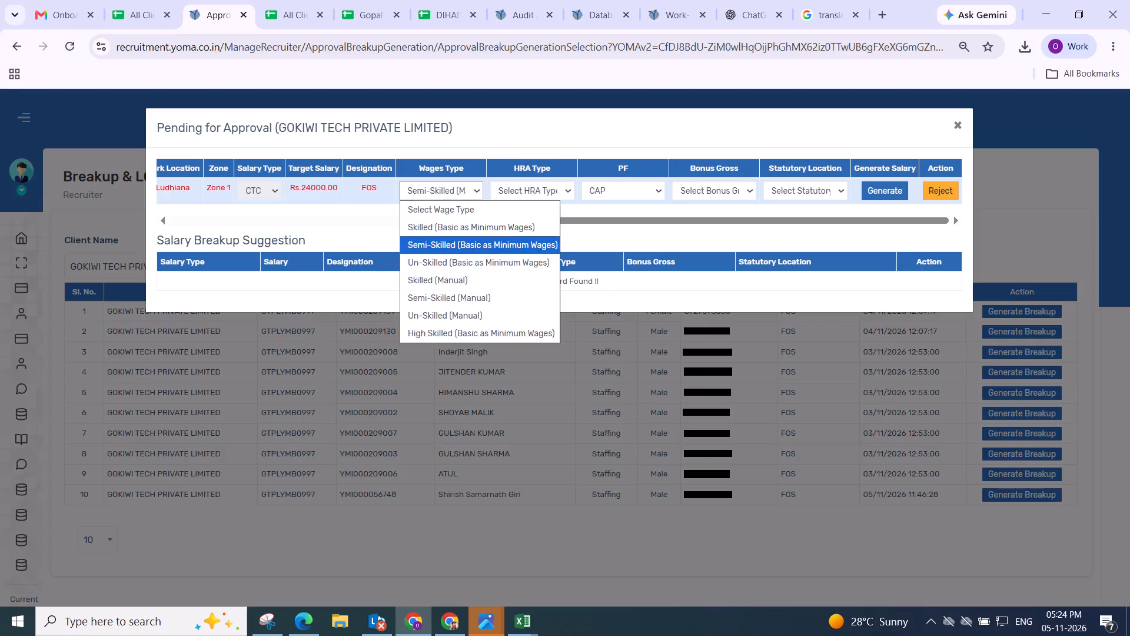
left_click_drag(434, 246, 437, 240)
left_click(550, 193)
left_click(544, 229)
left_click(718, 185)
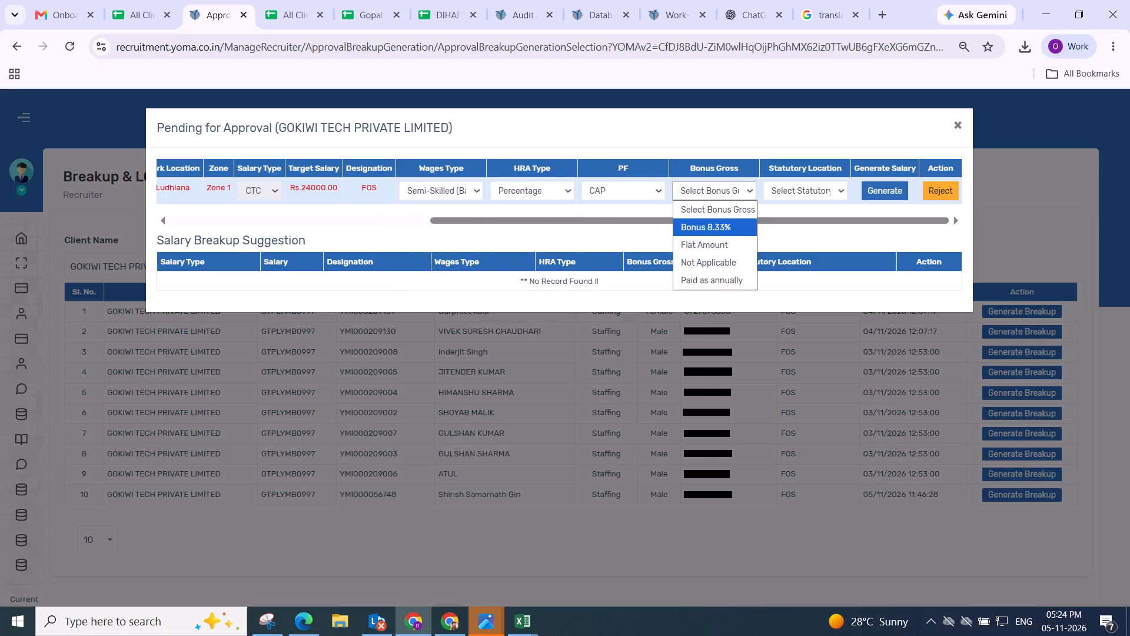
left_click(719, 224)
left_click(805, 195)
left_click(785, 248)
left_click(872, 191)
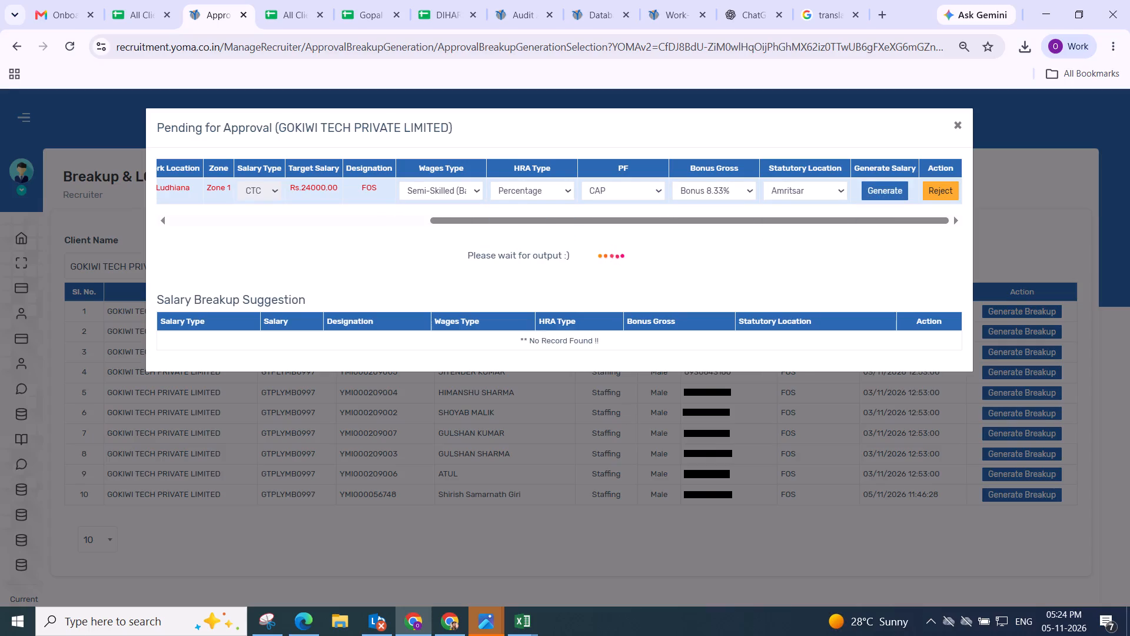
scroll(472, 337, "down", 2)
scroll(472, 337, "up", 6)
scroll(445, 324, "down", 4)
scroll(445, 326, "up", 4)
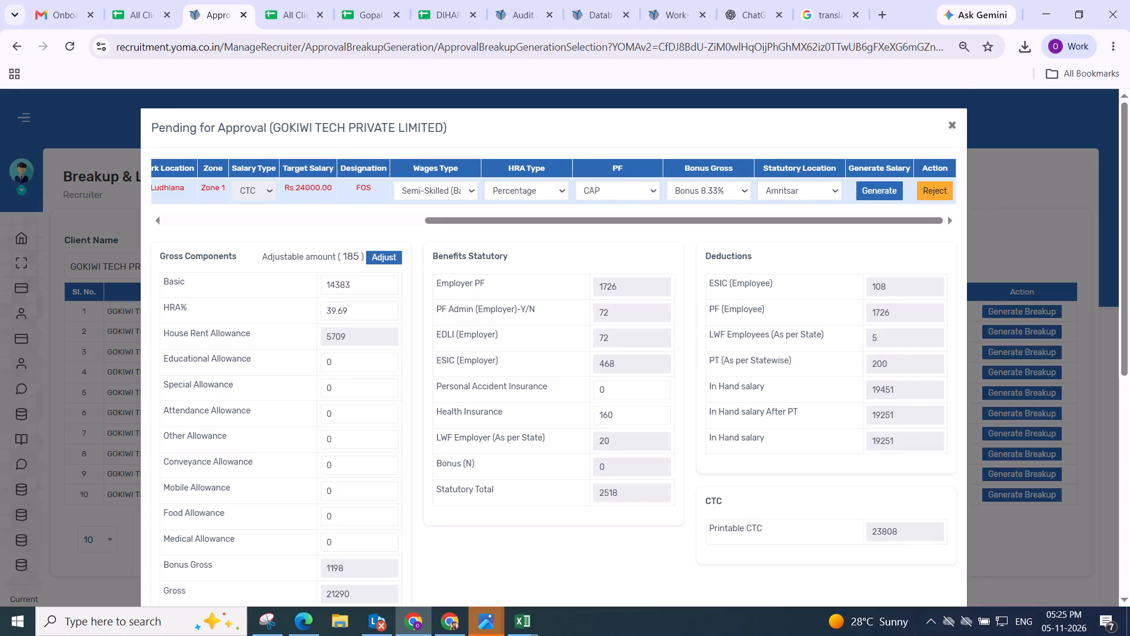
Adjust the gross components to match the Rs.24000 target CTC, review the Ludhiana candidate's breakup, and save it.
left_click(385, 255)
scroll(405, 263, "down", 1)
scroll(427, 236, "up", 3)
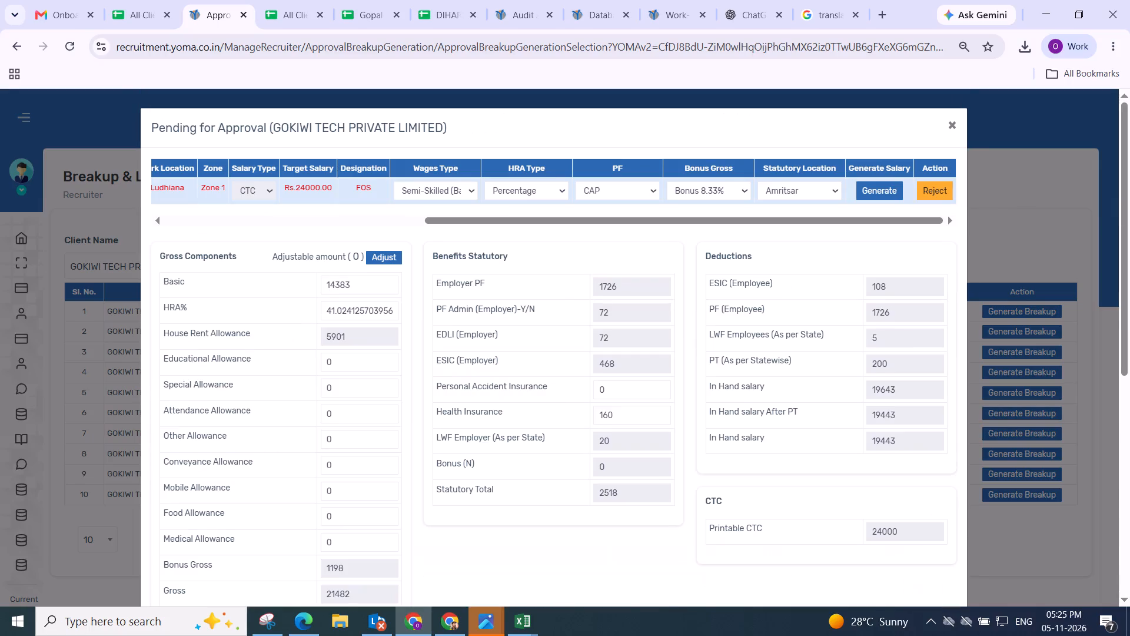
scroll(528, 300, "down", 4)
left_click(929, 304)
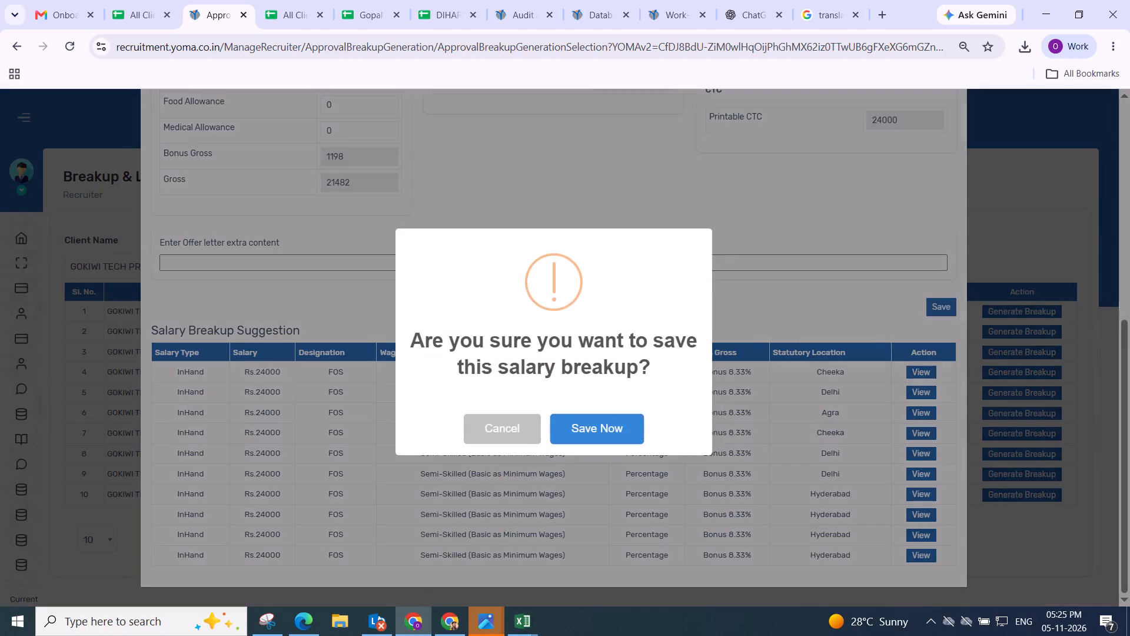
left_click(597, 430)
scroll(604, 425, "up", 2)
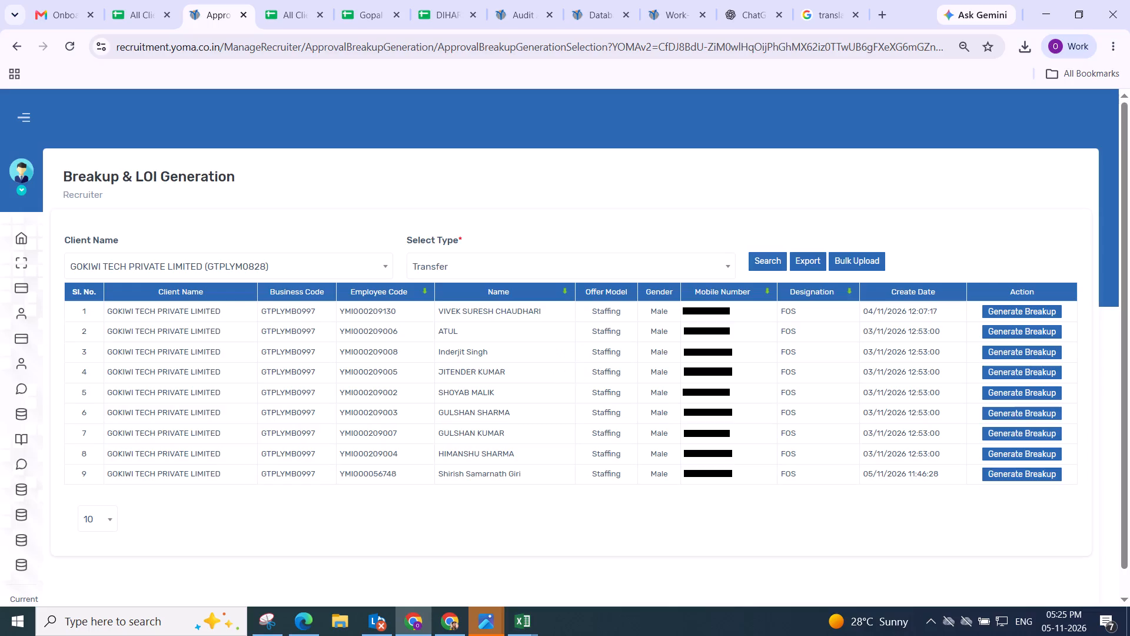
Open the first remaining record, the Mumbai candidate, and generate the salary with Semi-Skilled (Basic as Minimum Wages), Bonus 8.33% and statutory location Aurangabad.
left_click(1013, 310)
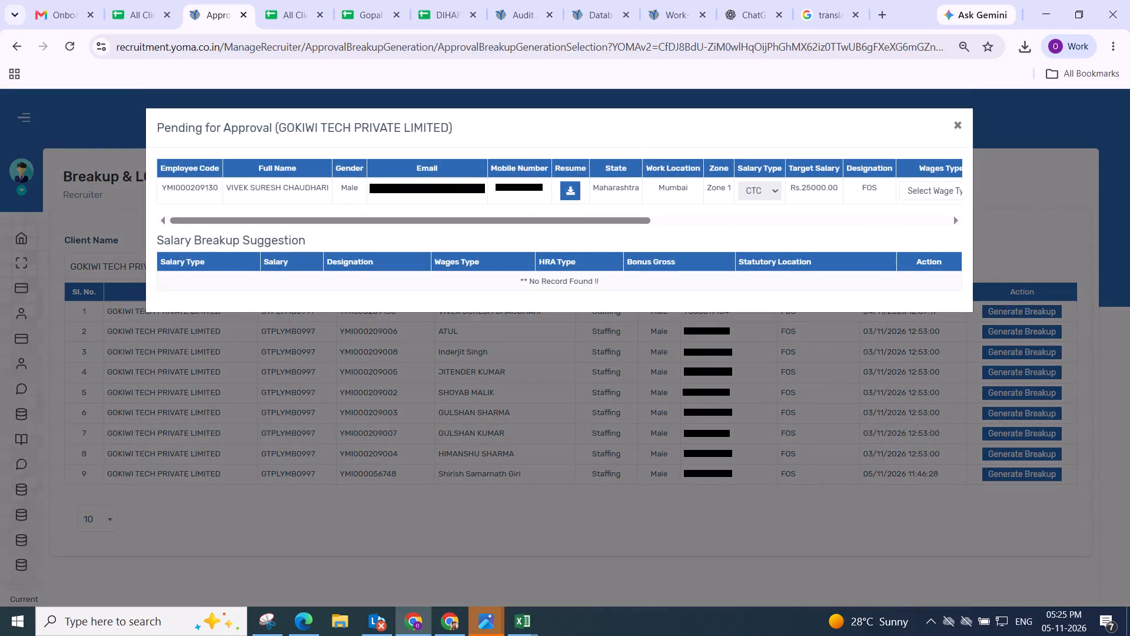
left_click_drag(344, 220, 1008, 225)
left_click(427, 188)
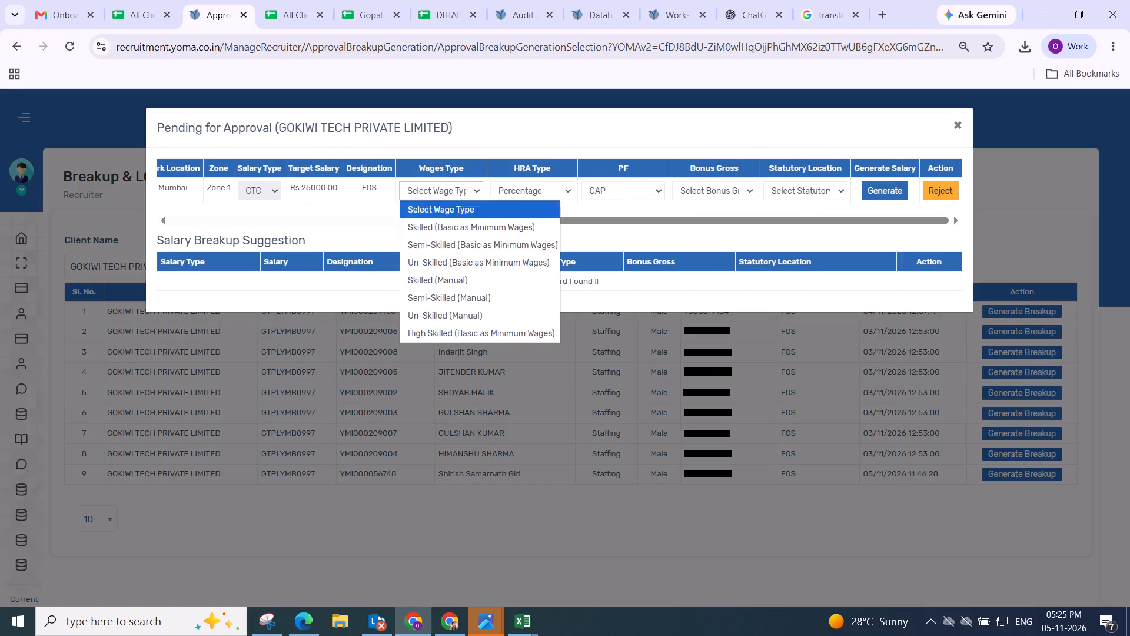
left_click(437, 252)
left_click(705, 186)
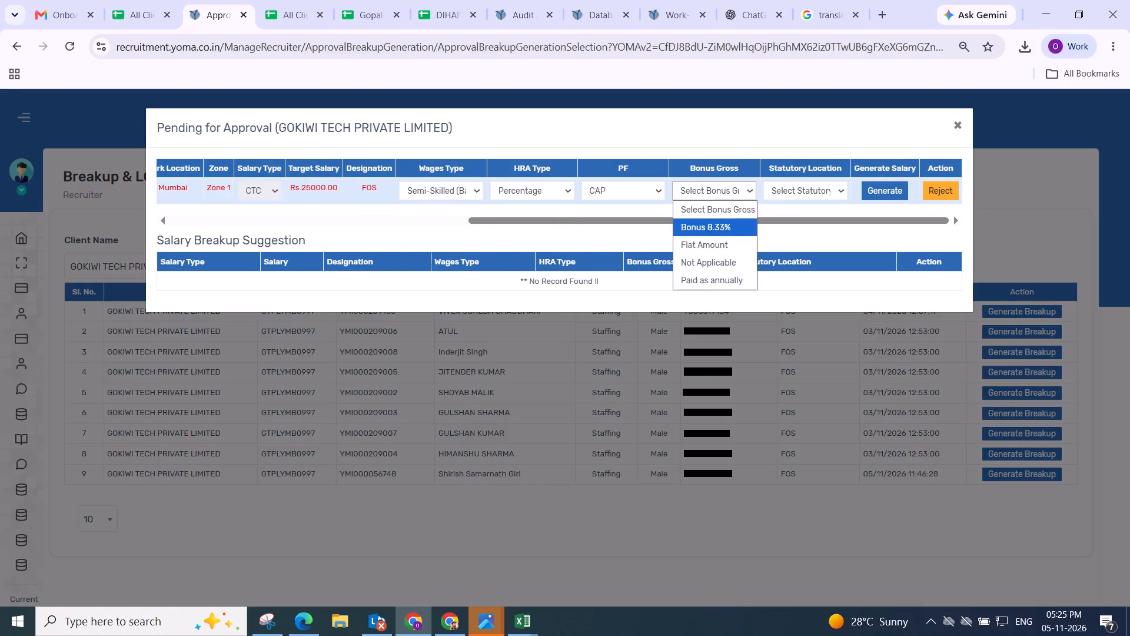
left_click(709, 226)
left_click(809, 193)
left_click(790, 259)
left_click(893, 200)
left_click(891, 193)
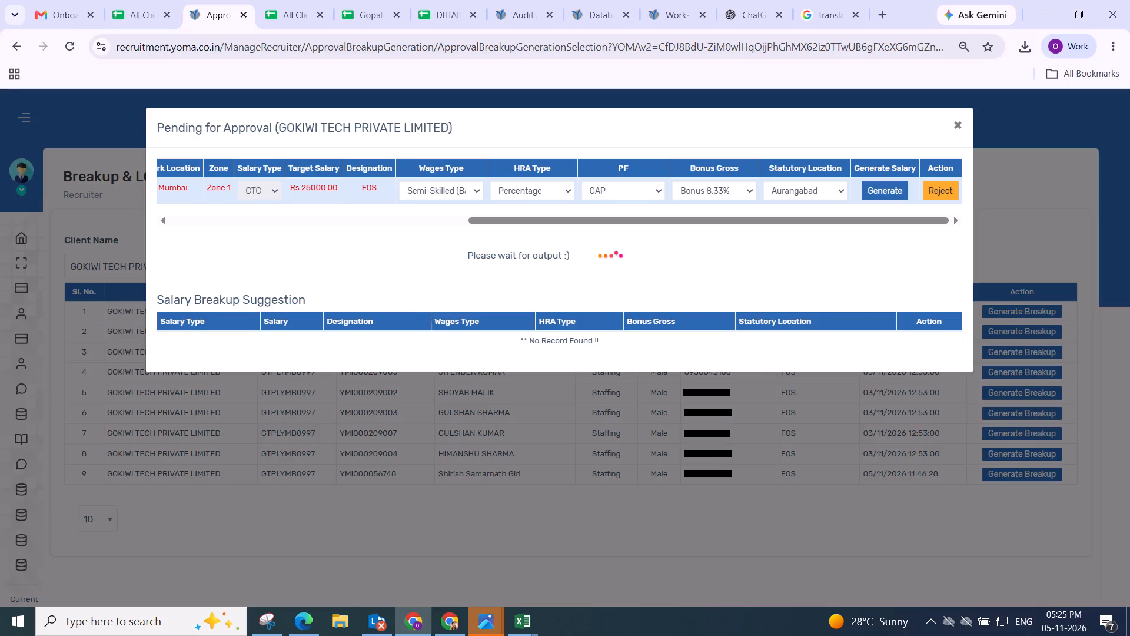
scroll(760, 276, "up", 2)
scroll(556, 260, "up", 2)
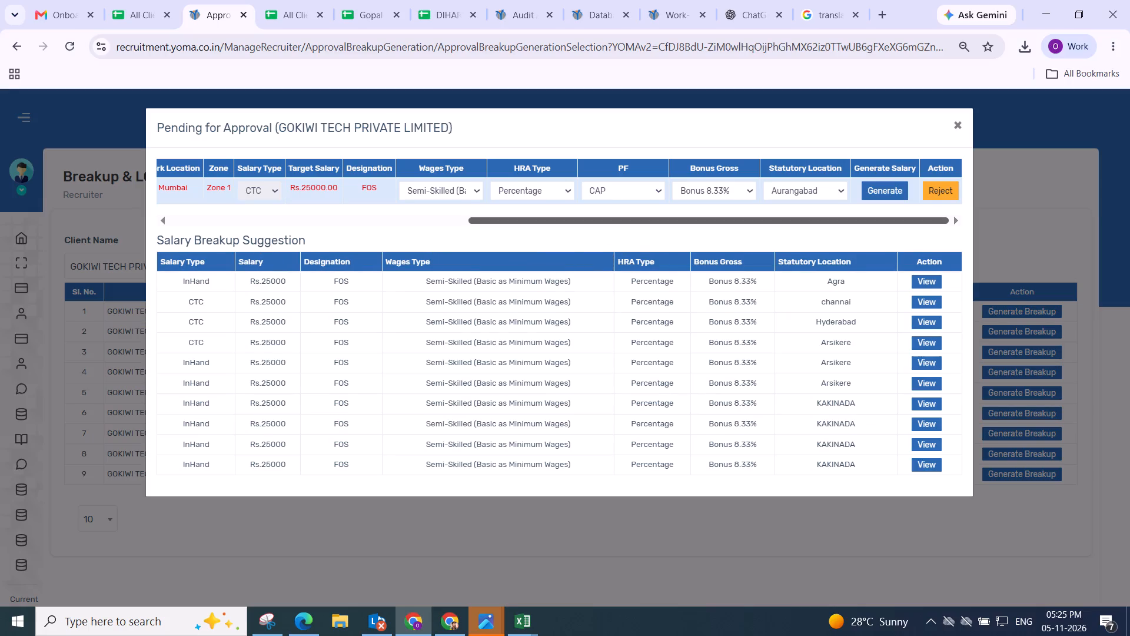
scroll(647, 263, "down", 3)
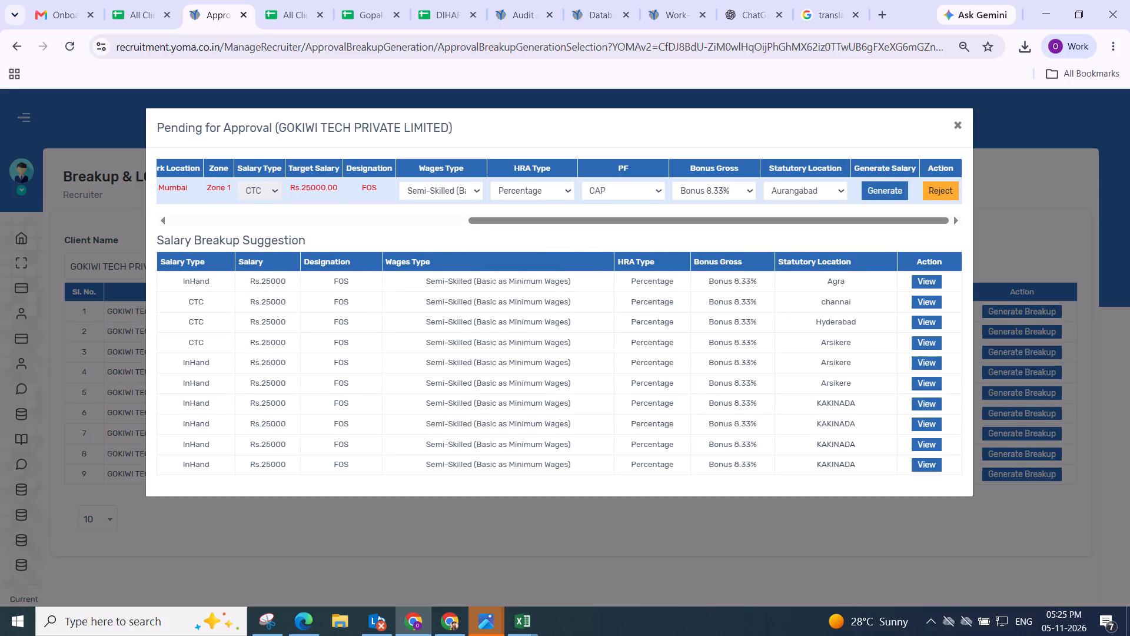
scroll(647, 266, "up", 4)
left_click(871, 189)
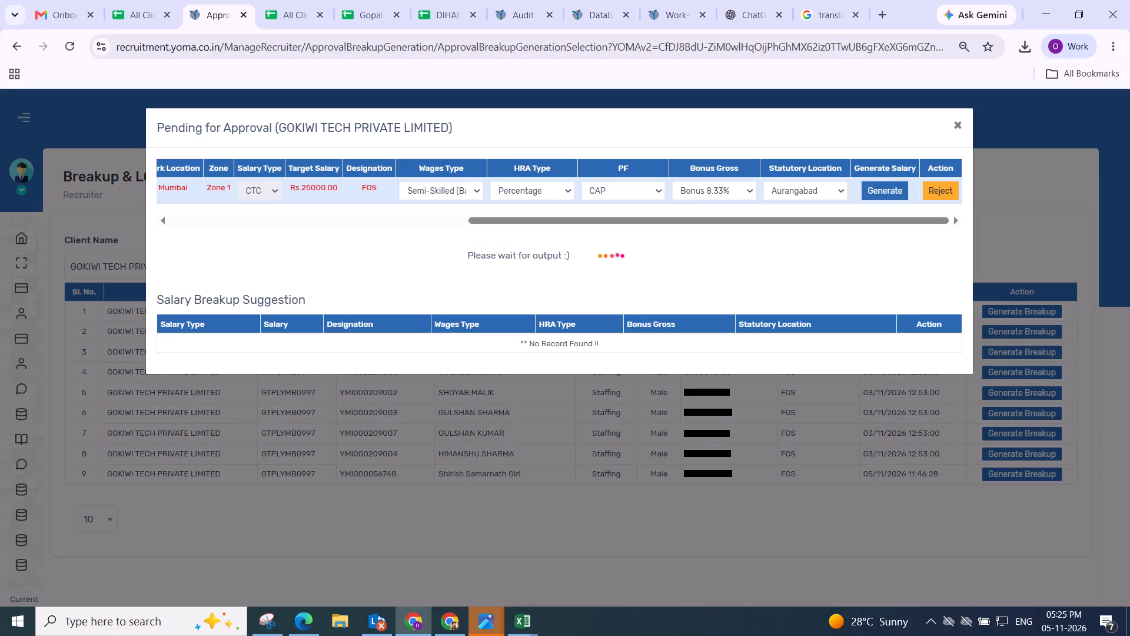
scroll(586, 302, "down", 4)
scroll(588, 308, "up", 4)
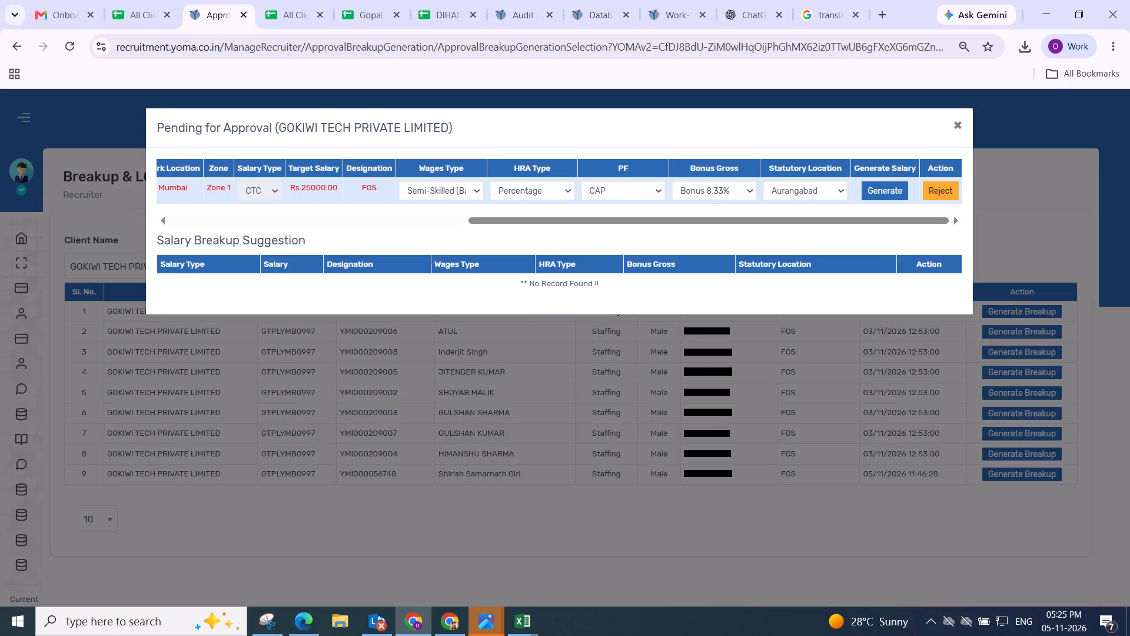
scroll(706, 234, "down", 4)
scroll(706, 234, "up", 5)
Adjust the gross components to match the Rs.25000 target CTC and save the Mumbai candidate's salary breakup.
left_click(385, 253)
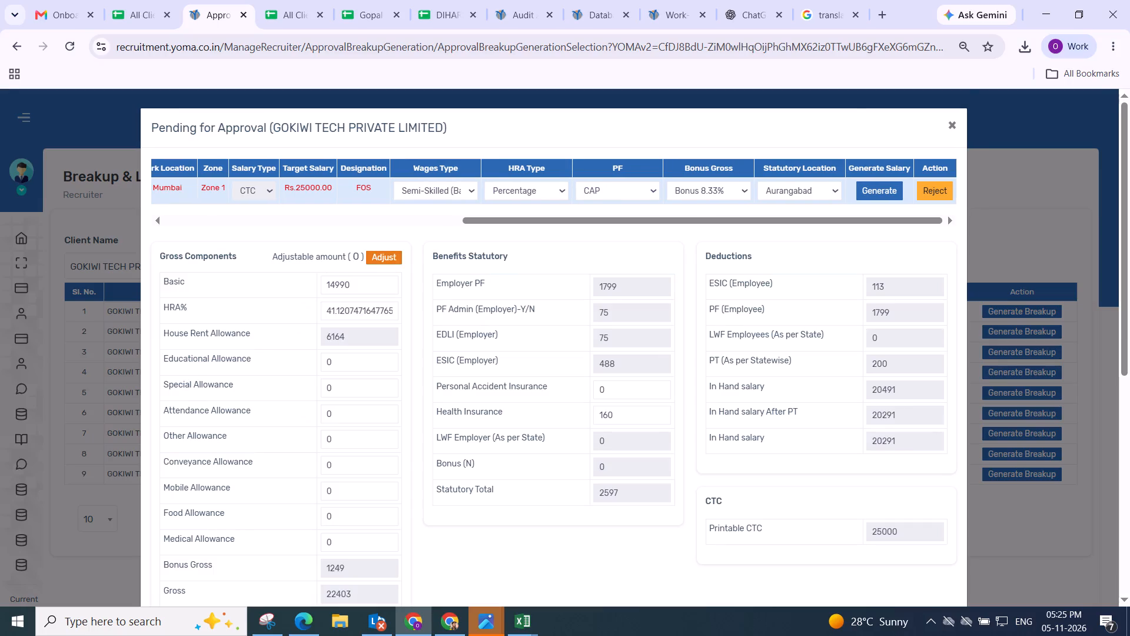
scroll(397, 268, "down", 2)
left_click_drag(574, 203, 600, 205)
left_click(938, 303)
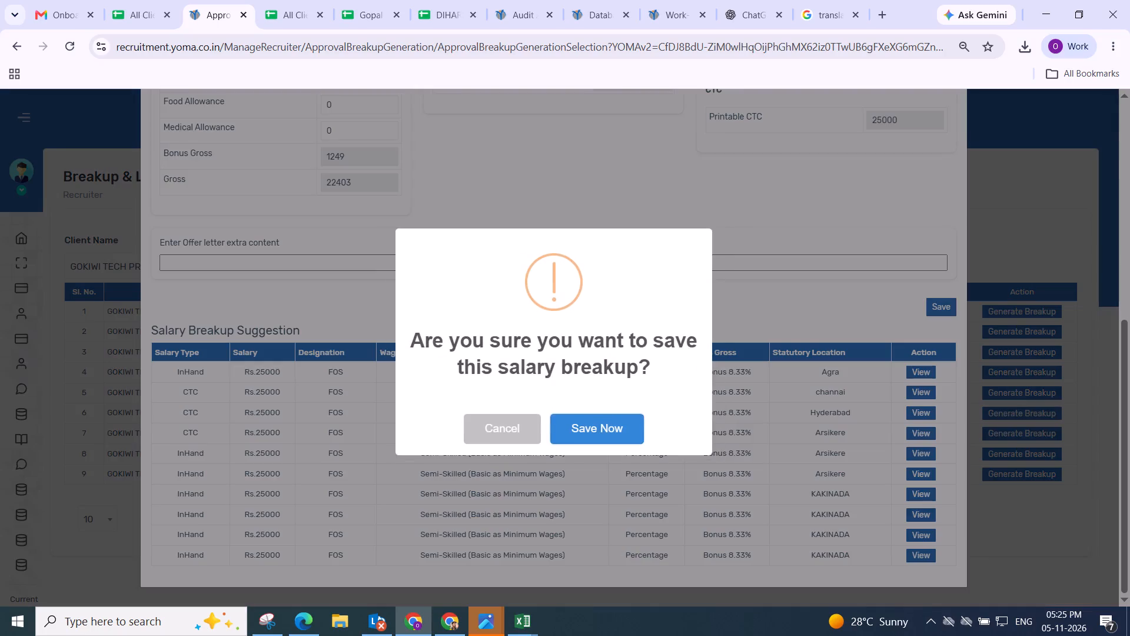
left_click(577, 424)
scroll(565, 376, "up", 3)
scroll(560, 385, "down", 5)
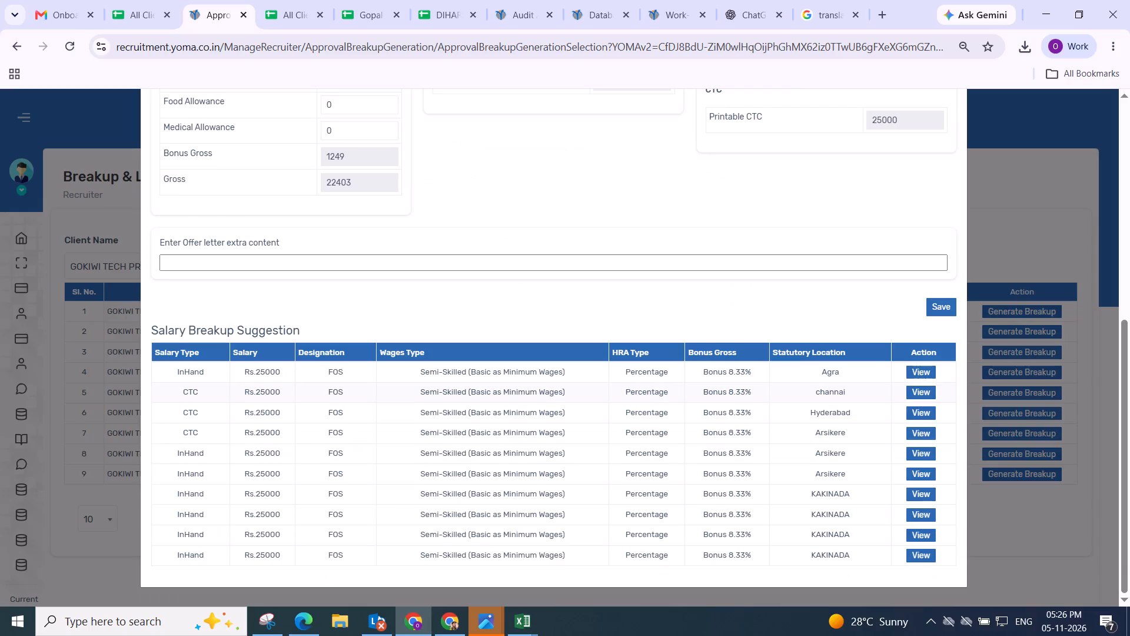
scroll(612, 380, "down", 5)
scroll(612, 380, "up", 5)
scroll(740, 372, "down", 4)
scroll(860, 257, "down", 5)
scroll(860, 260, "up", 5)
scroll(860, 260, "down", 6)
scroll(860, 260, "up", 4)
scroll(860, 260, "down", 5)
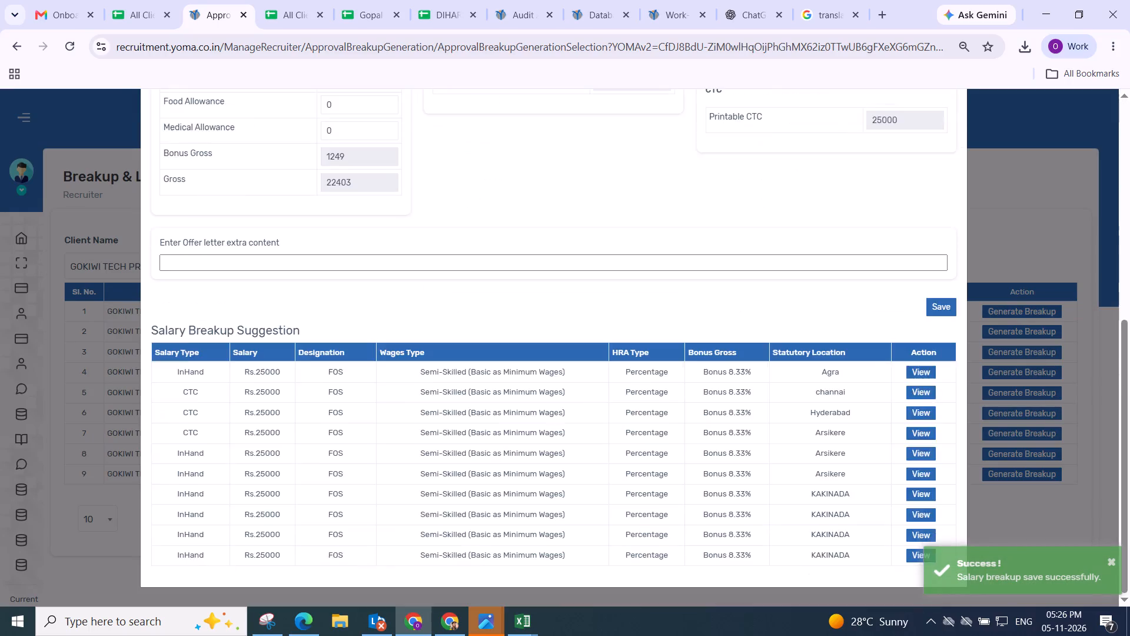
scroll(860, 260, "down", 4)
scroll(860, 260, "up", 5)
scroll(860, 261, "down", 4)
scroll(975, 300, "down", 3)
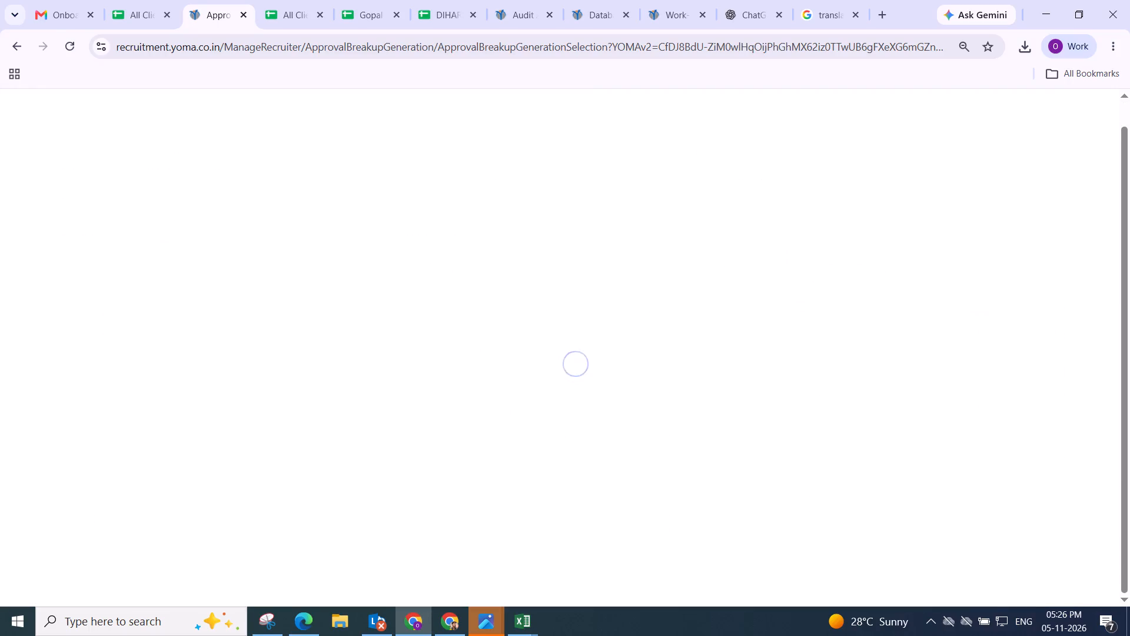
Open the first remaining record, the Dehradun candidate, and generate the salary with Semi-Skilled (Basic as Minimum Wages), HRA Percentage, Bonus 8.33% and statutory location Rudrapur.
left_click(1018, 286)
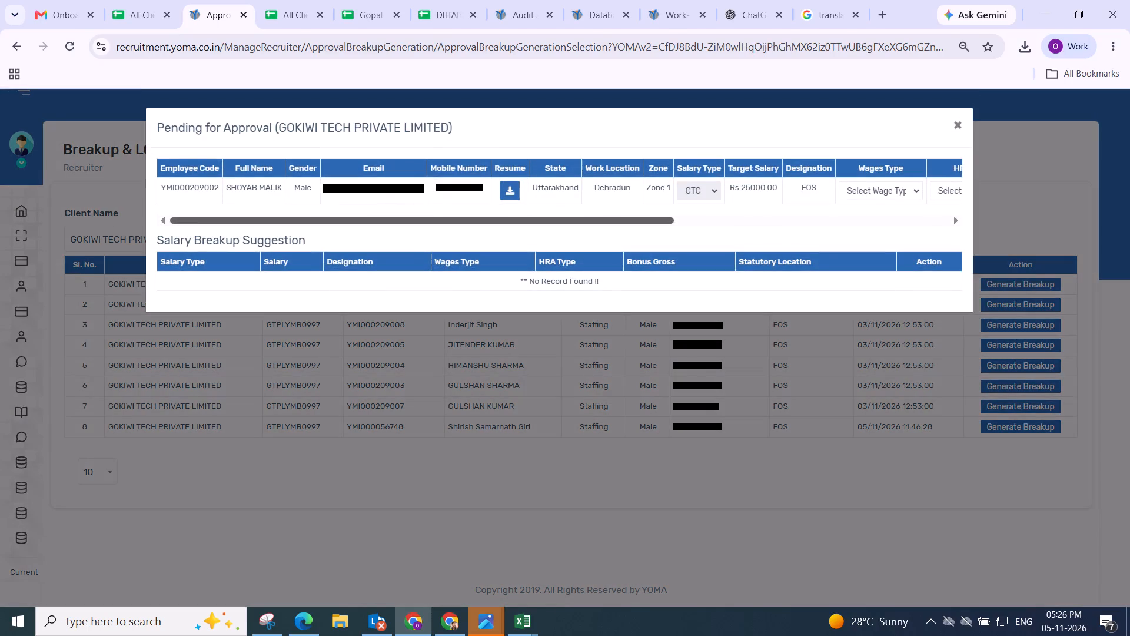
left_click_drag(335, 222, 850, 206)
left_click(432, 188)
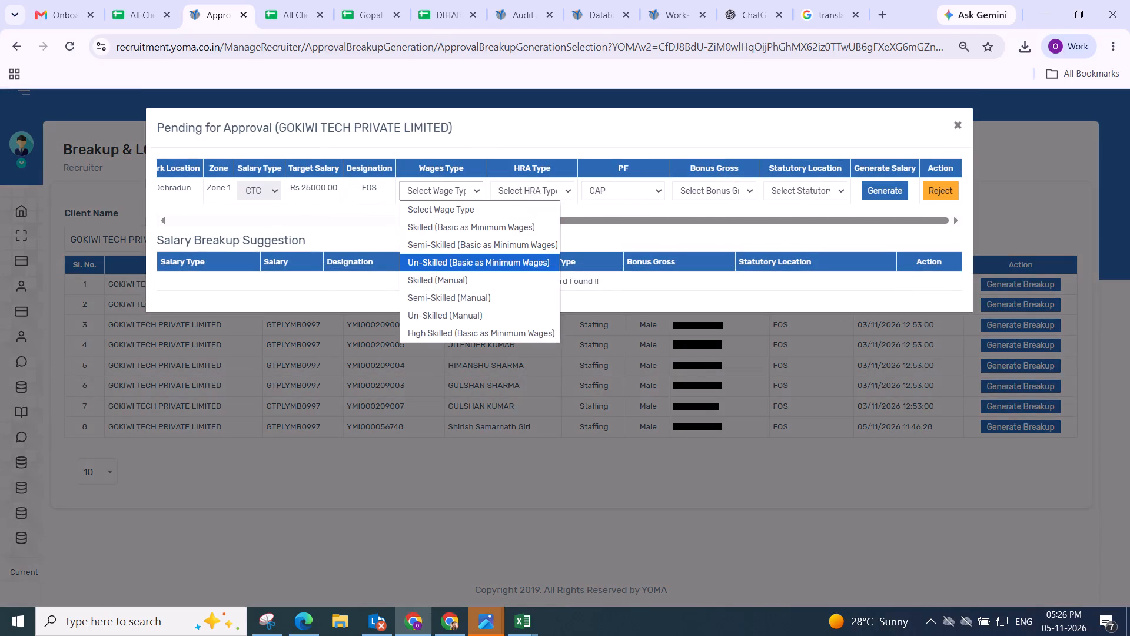
left_click(453, 247)
left_click(545, 193)
left_click(543, 230)
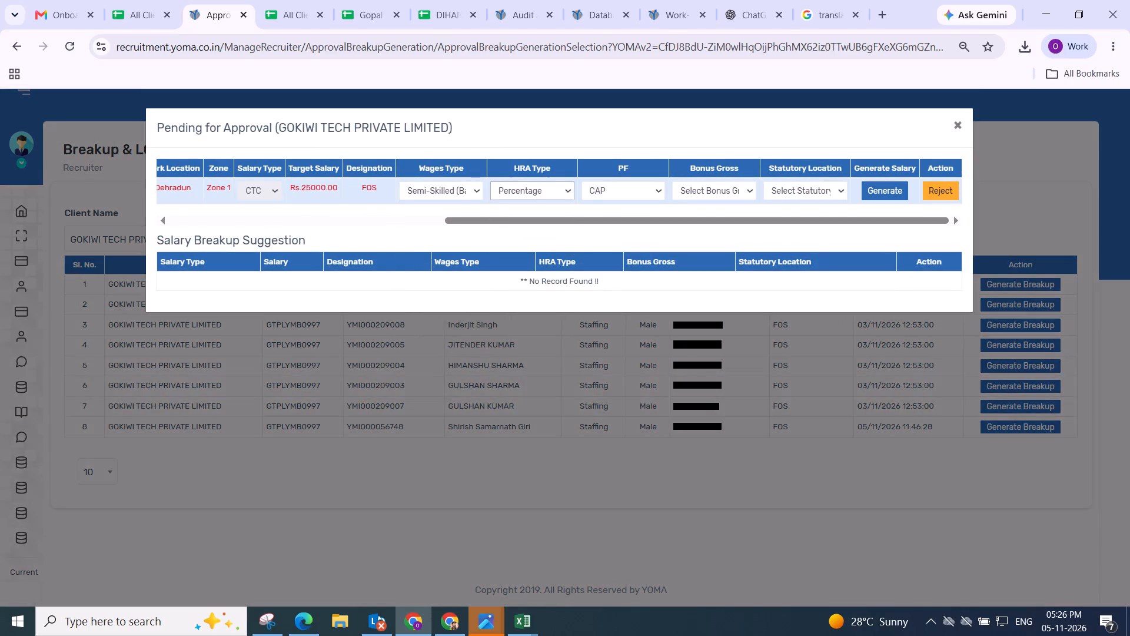
left_click(695, 184)
left_click(704, 223)
left_click(782, 193)
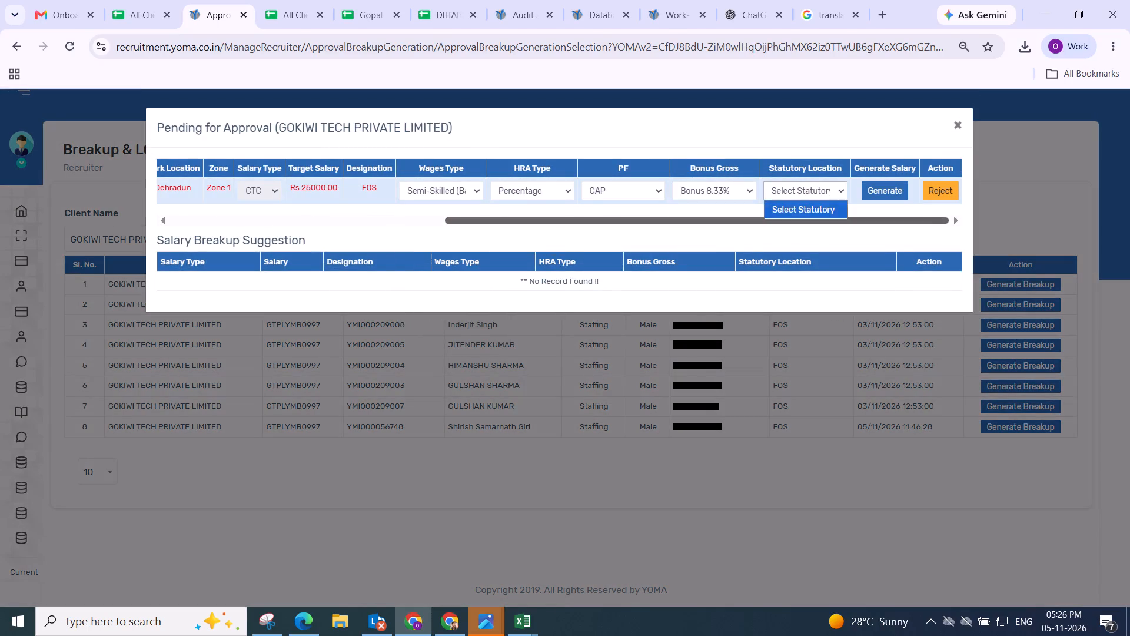
left_click(792, 208)
left_click(799, 189)
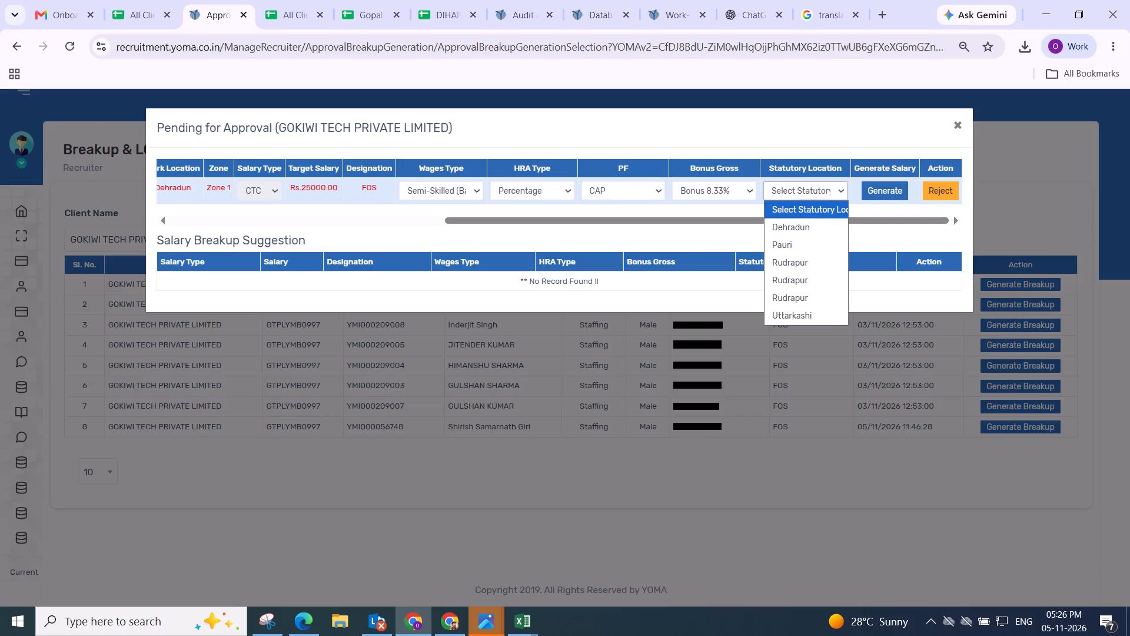
left_click(790, 260)
left_click(876, 187)
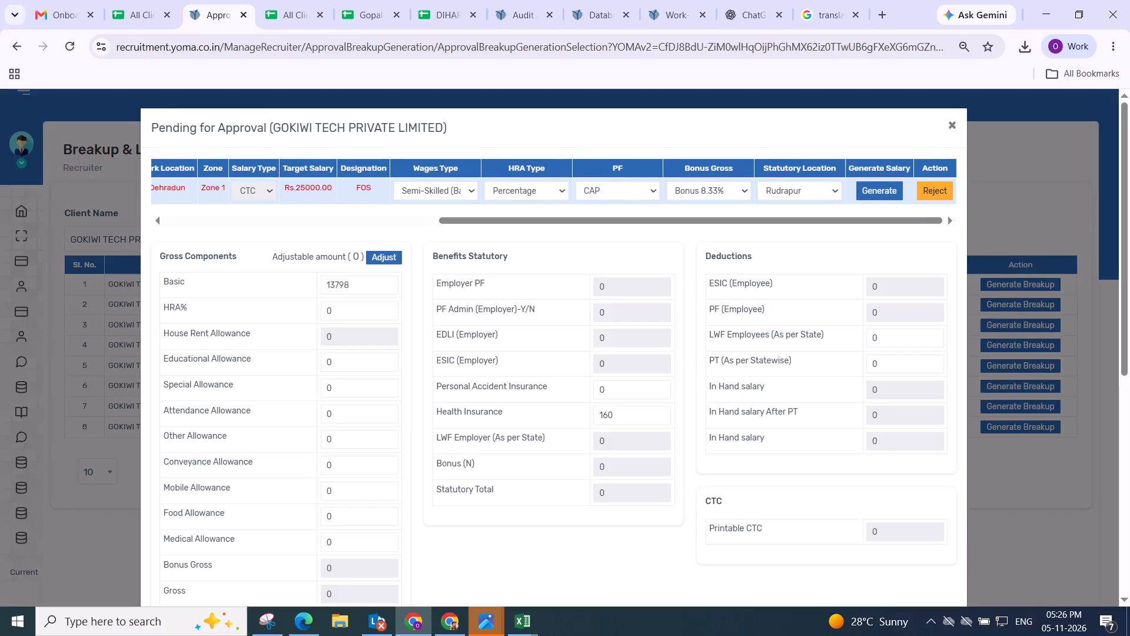
Adjust the gross components to match the Rs.25000 target CTC and save the Dehradun candidate's salary breakup.
left_click(389, 256)
scroll(389, 256, "down", 3)
left_click_drag(576, 174, 631, 187)
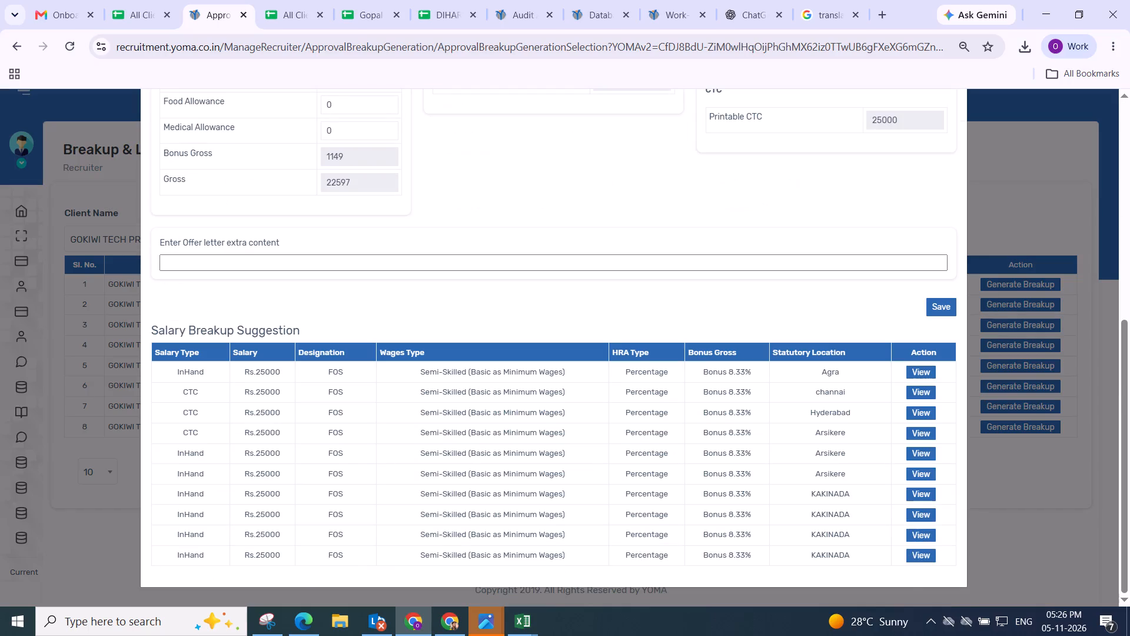
left_click(948, 305)
left_click(600, 428)
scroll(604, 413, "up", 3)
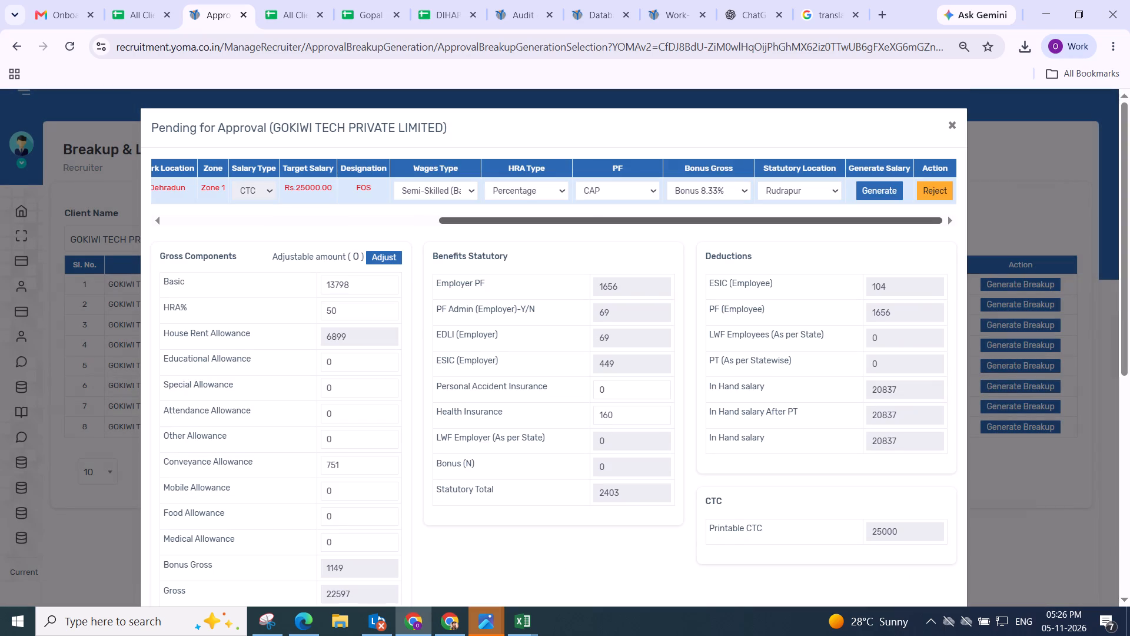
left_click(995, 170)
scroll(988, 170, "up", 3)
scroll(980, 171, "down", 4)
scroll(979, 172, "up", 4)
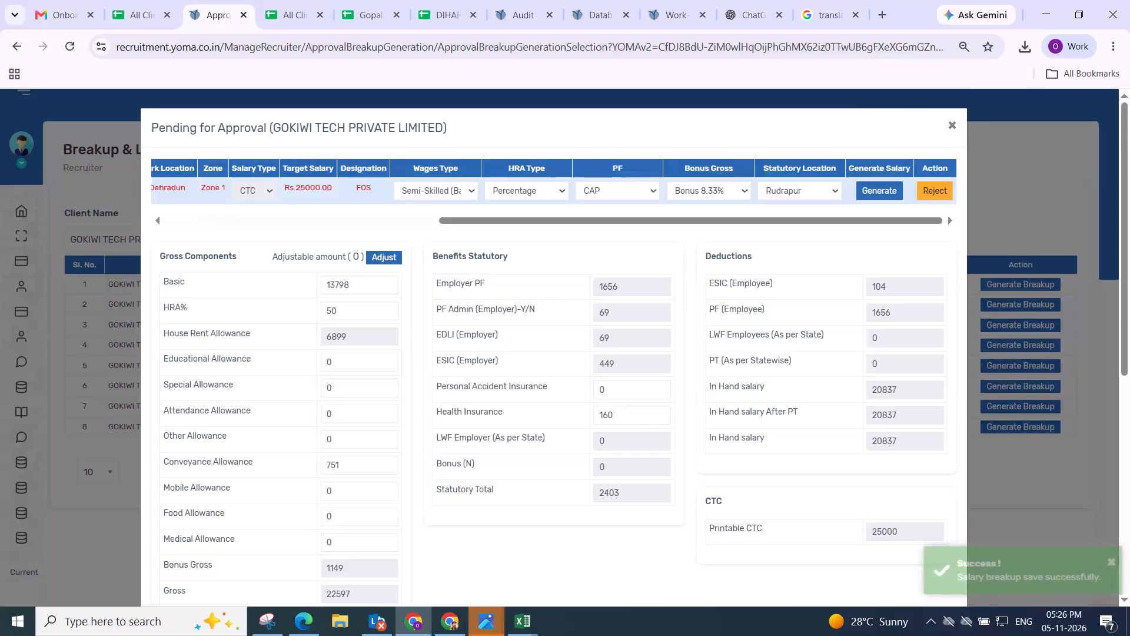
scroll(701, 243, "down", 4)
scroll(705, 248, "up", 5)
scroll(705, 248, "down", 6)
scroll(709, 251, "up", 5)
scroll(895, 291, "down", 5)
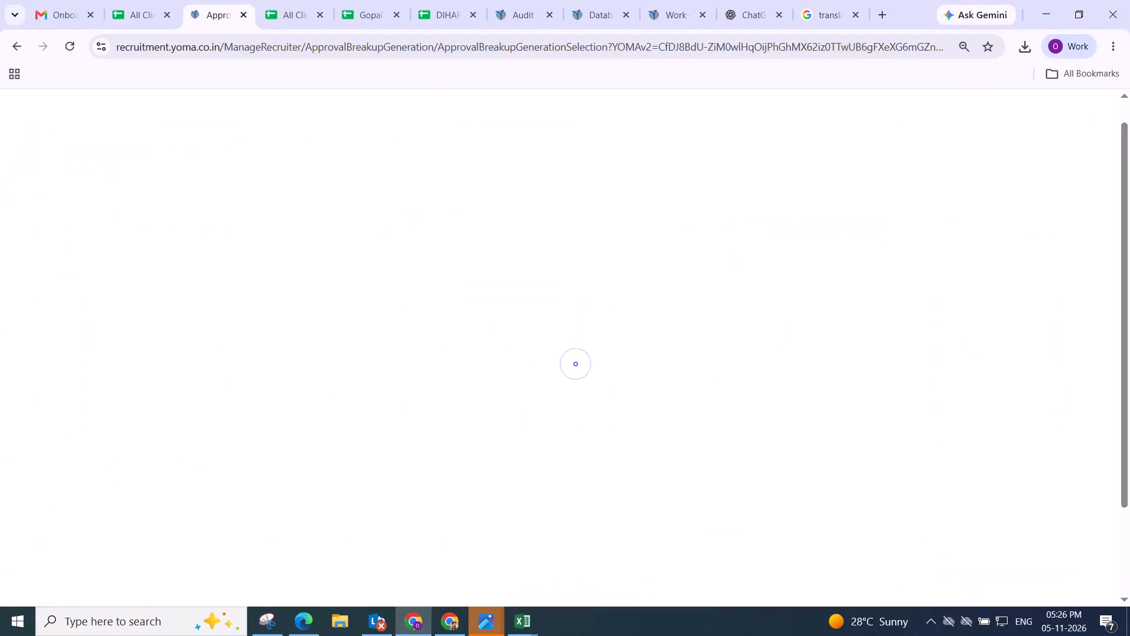
Open the first remaining record, the Rs.21000 Amritsar candidate, and generate the salary with Semi-Skilled (Basic as Minimum Wages), HRA Percentage, Flat Amount bonus and statutory location Amritsar.
scroll(969, 314, "up", 7)
left_click(1001, 313)
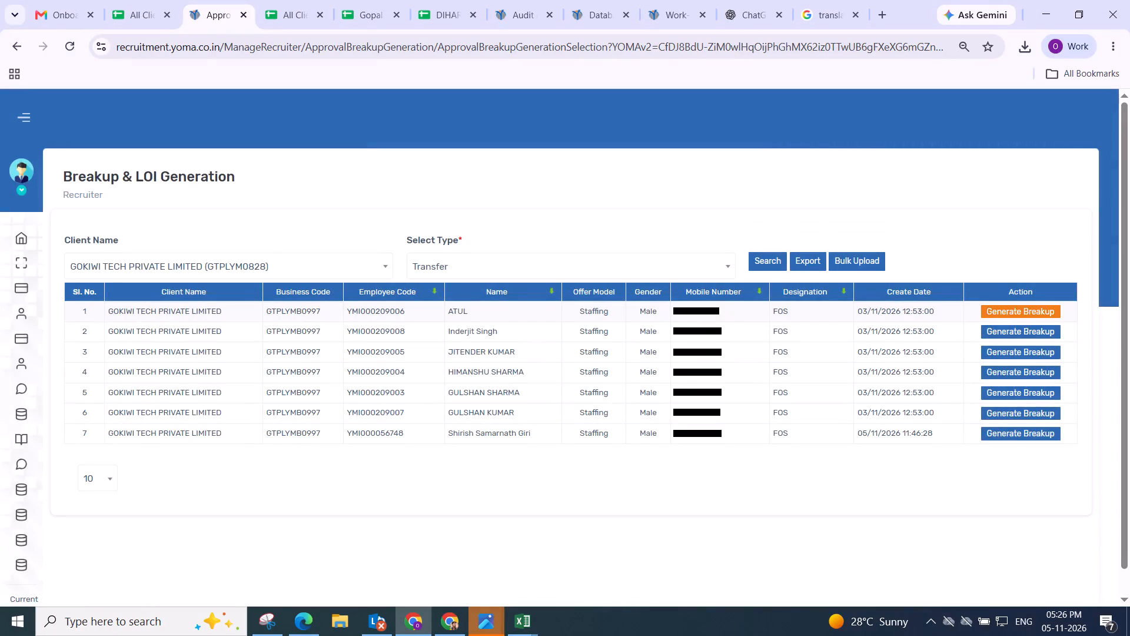
scroll(551, 307, "down", 3)
scroll(649, 311, "up", 3)
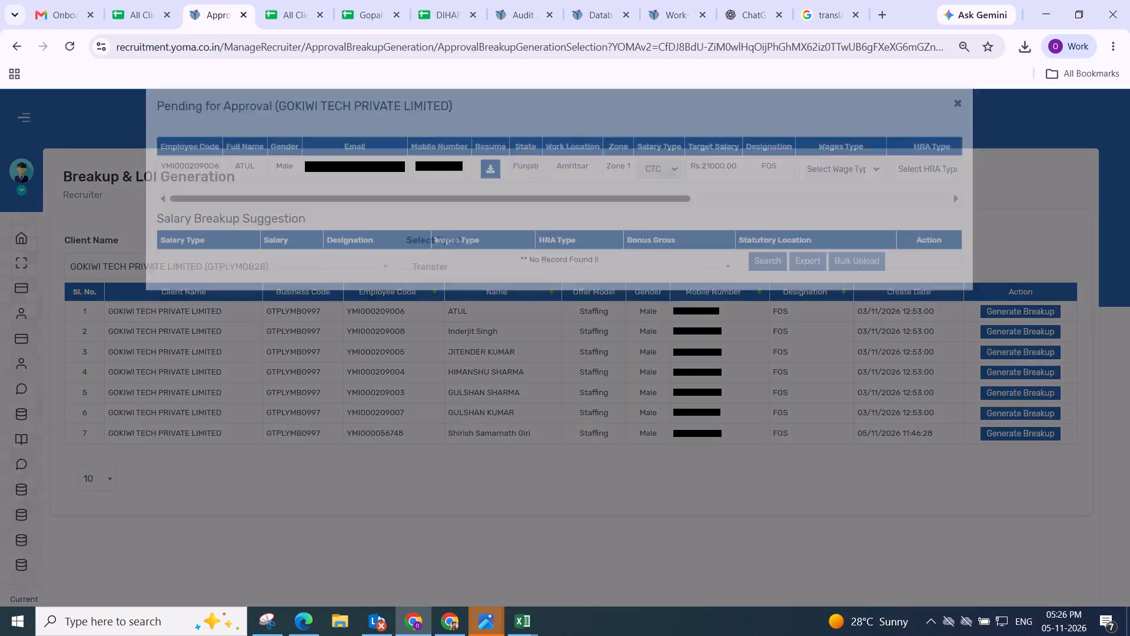
left_click_drag(426, 222, 1038, 210)
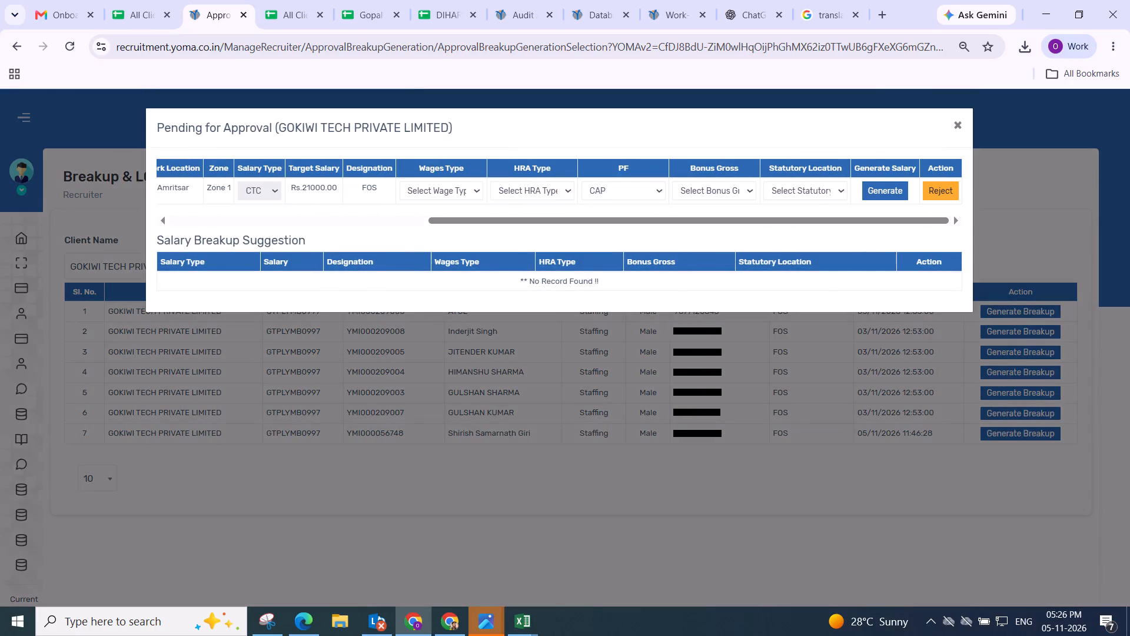
left_click(419, 190)
left_click(443, 245)
left_click_drag(530, 185, 530, 192)
left_click(532, 228)
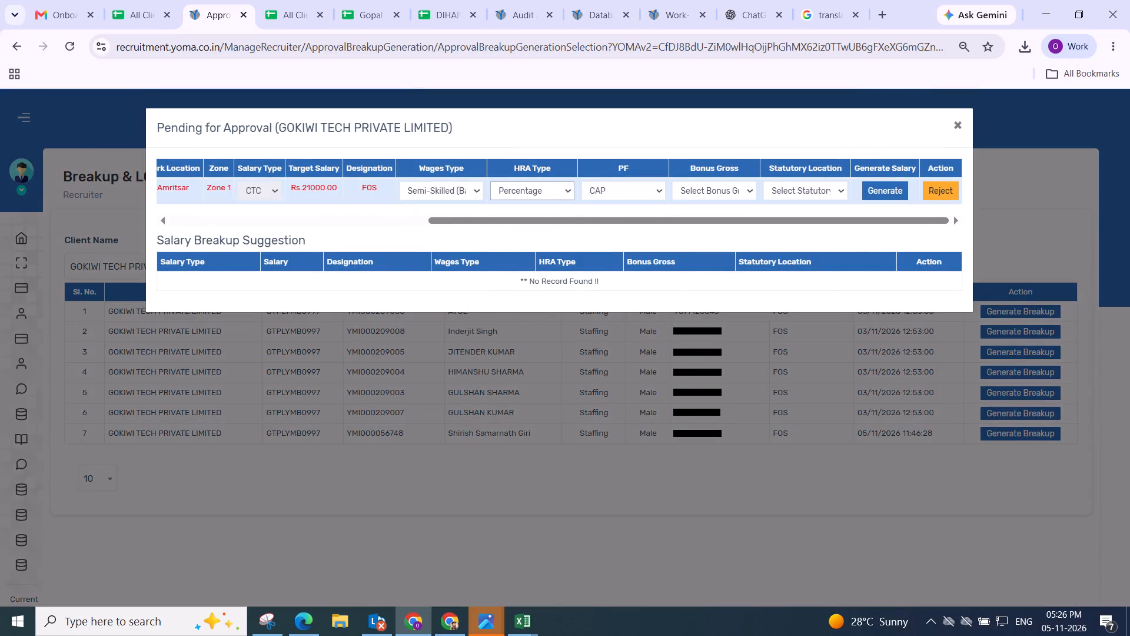
left_click_drag(704, 178, 712, 188)
left_click_drag(724, 182, 724, 191)
left_click(712, 256)
left_click_drag(772, 192, 777, 198)
left_click(792, 250)
left_click(875, 187)
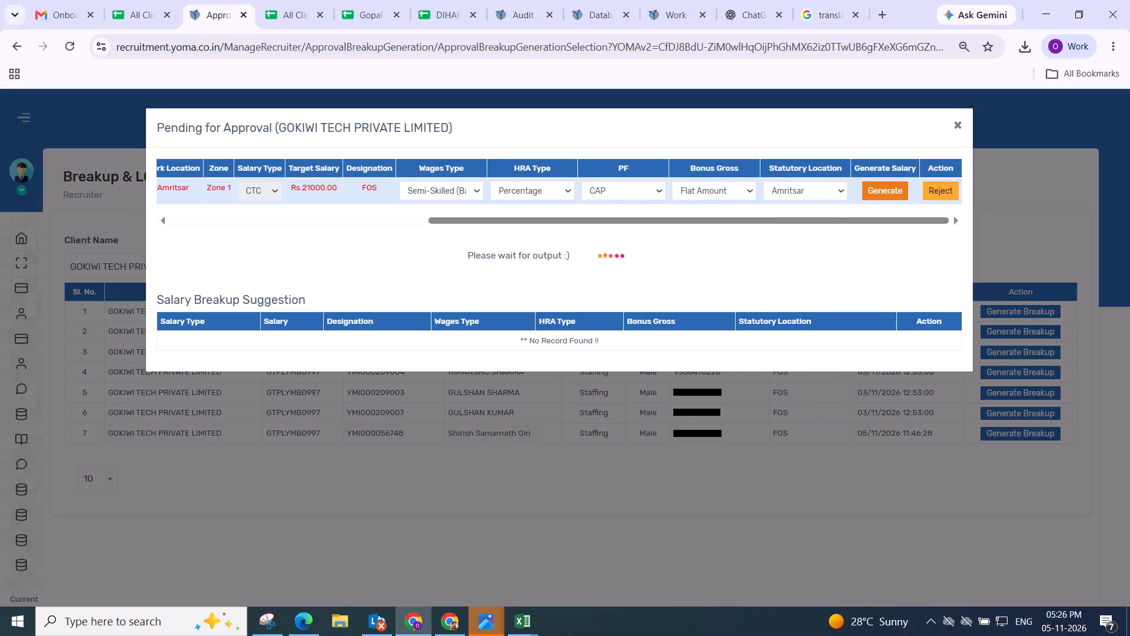
Set Bonus Gross to Bonus 8.33% with statutory location Amritsar and generate the Amritsar candidate's salary again.
left_click(708, 191)
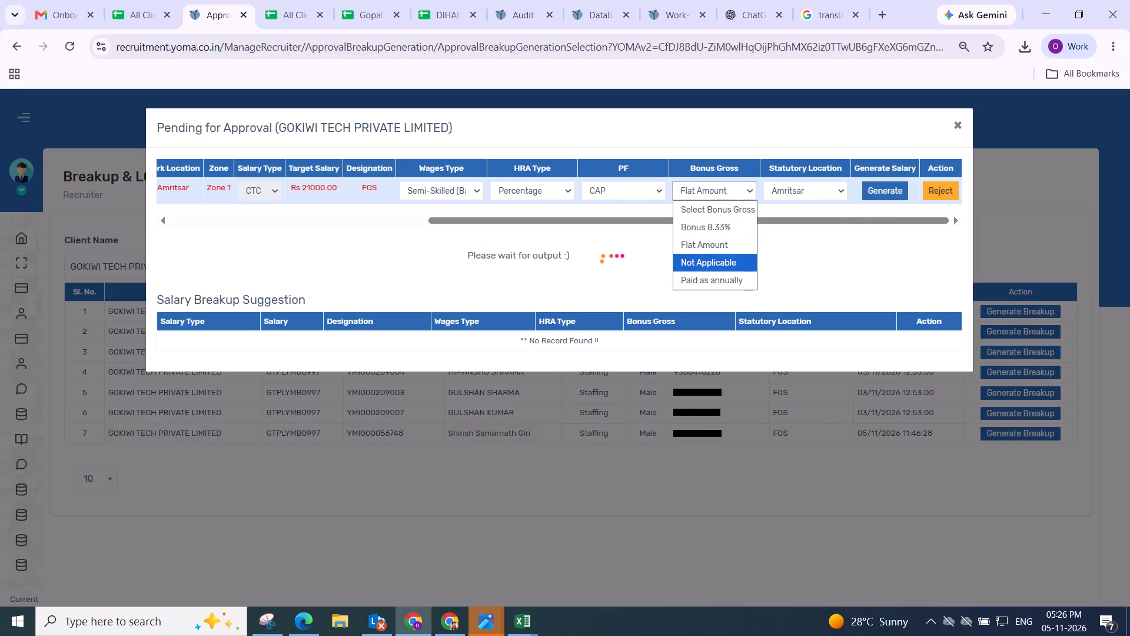
left_click_drag(705, 224, 711, 218)
left_click(775, 193)
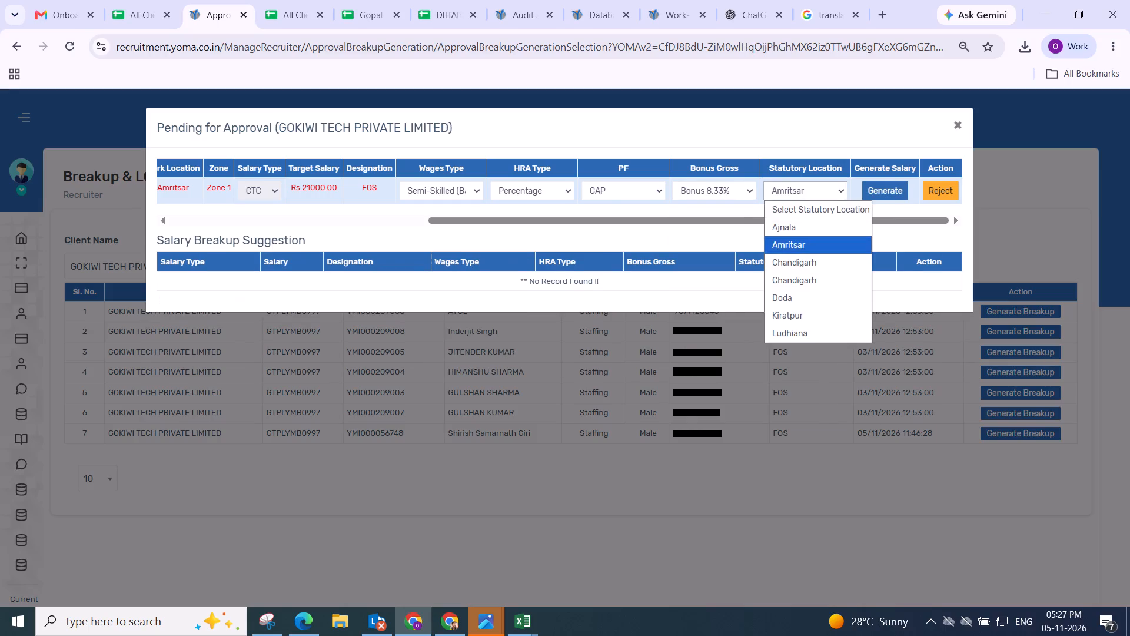
left_click(790, 261)
left_click(881, 196)
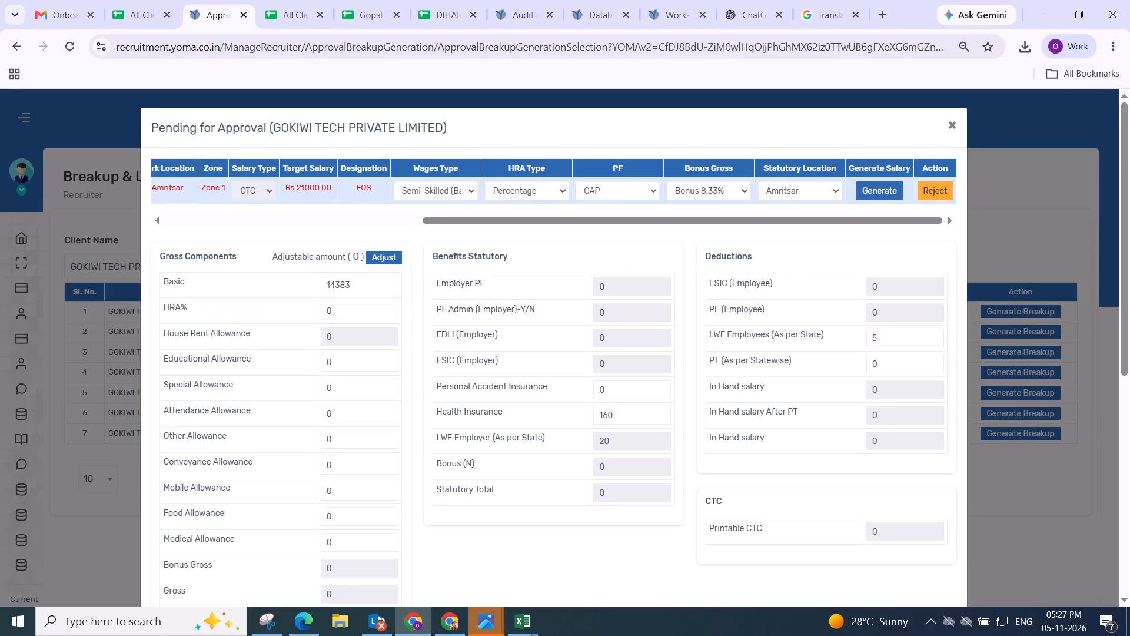
Adjust the gross components to match the Rs.21000 target CTC and save the Amritsar candidate's salary breakup.
left_click(392, 257)
scroll(392, 257, "down", 2)
left_click_drag(571, 237, 578, 237)
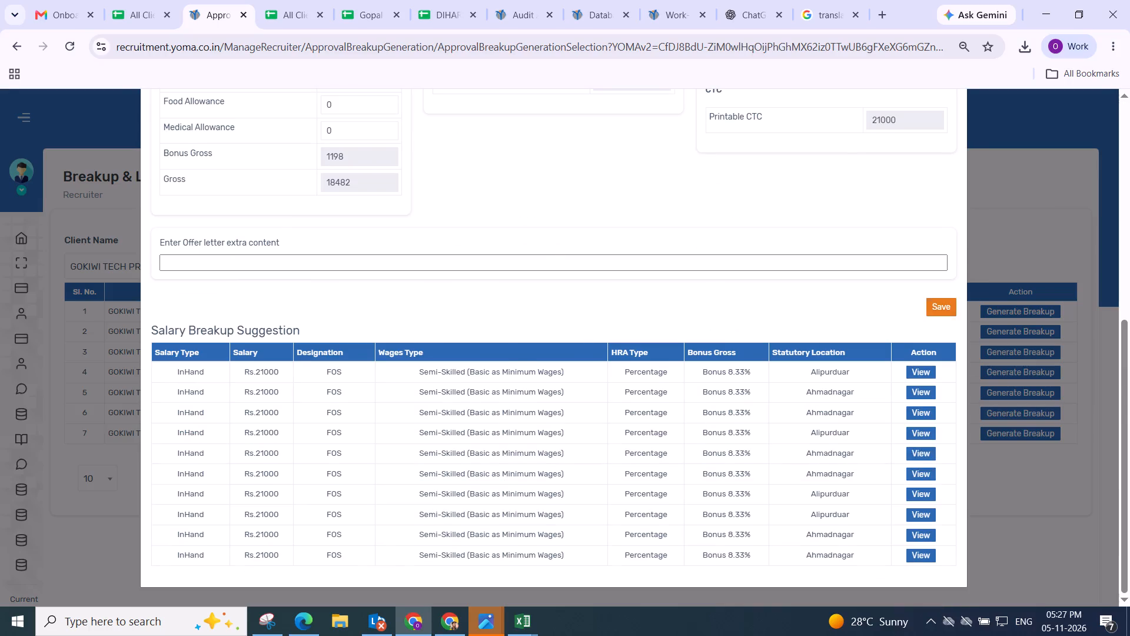
left_click(950, 308)
left_click(592, 425)
scroll(603, 391, "up", 3)
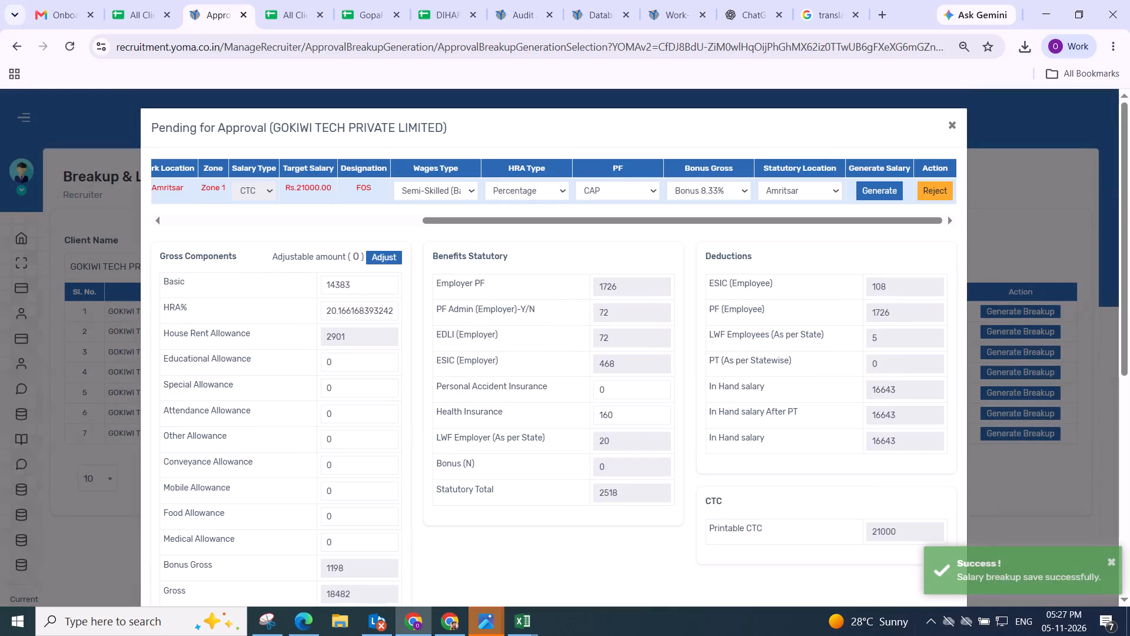
scroll(855, 256, "down", 5)
scroll(855, 256, "up", 9)
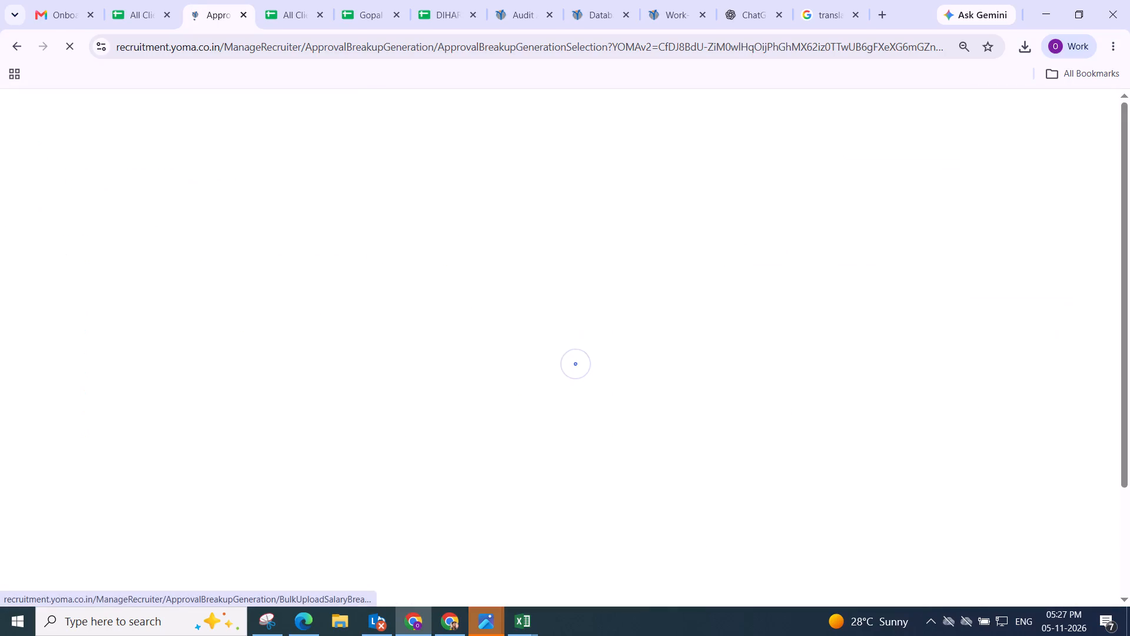
Open the first remaining record, the Rs.24000 Amritsar candidate, and generate the salary with Semi-Skilled (Basic as Minimum Wages), HRA Percentage, Bonus 8.33% and statutory location Amritsar.
scroll(837, 266, "down", 4)
scroll(837, 266, "up", 5)
left_click(1012, 313)
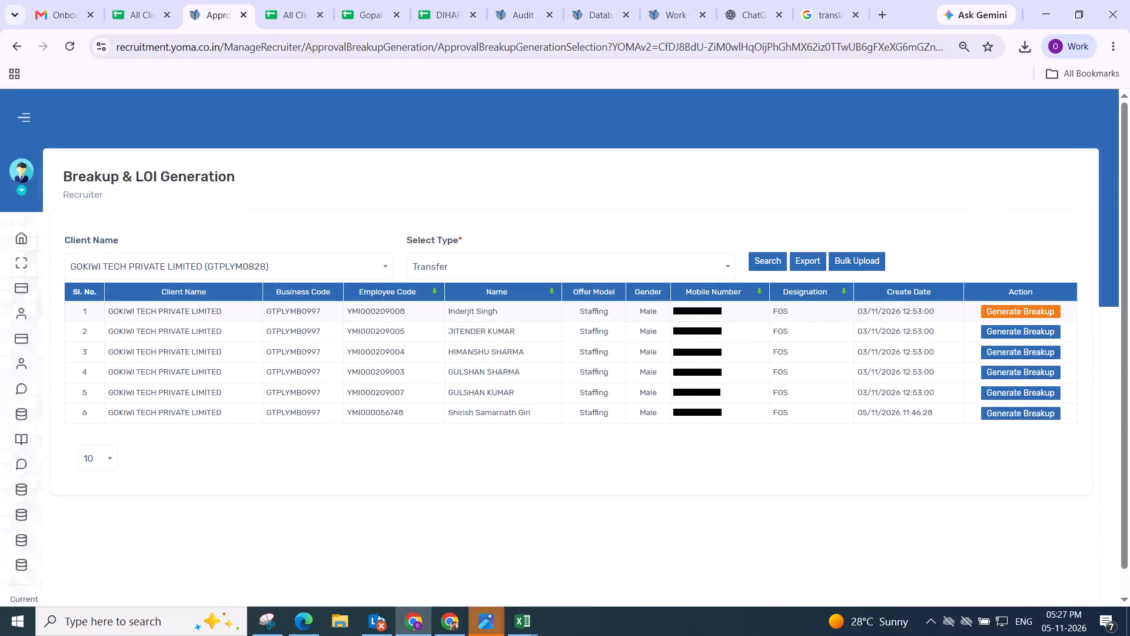
left_click_drag(443, 220, 1065, 216)
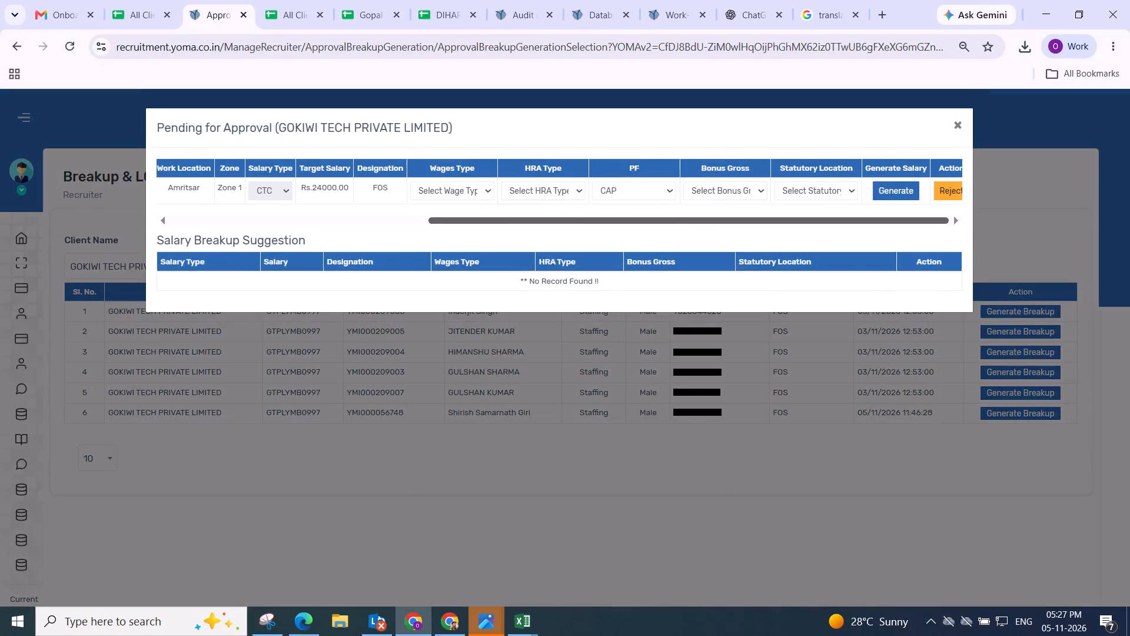
left_click_drag(1065, 216, 1065, 215)
left_click(460, 193)
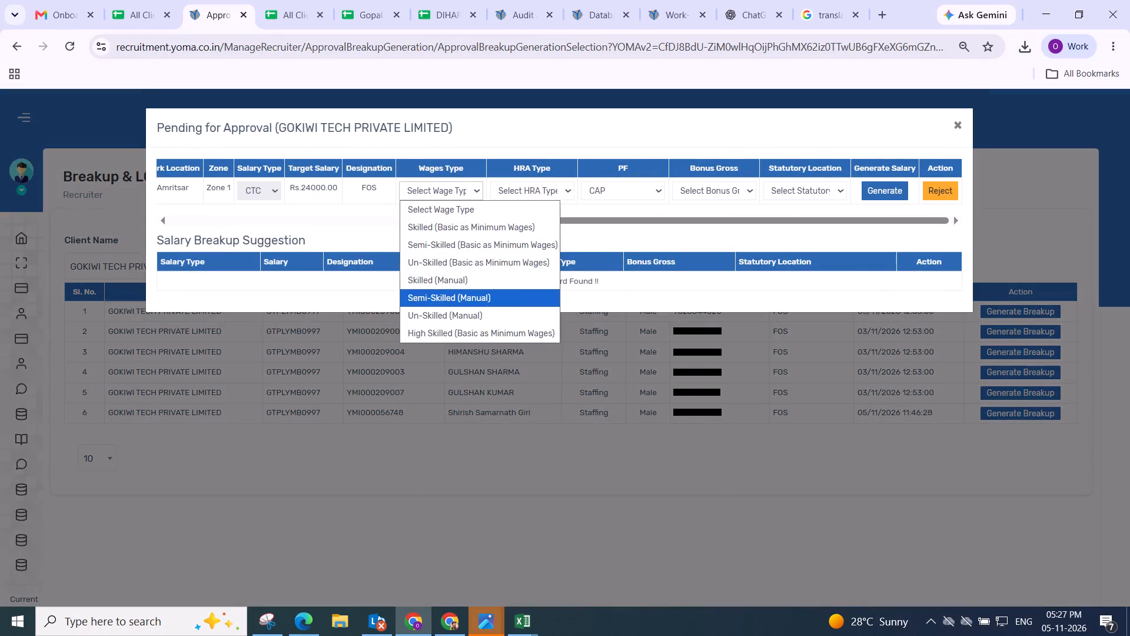
left_click(450, 250)
left_click(537, 198)
left_click(528, 228)
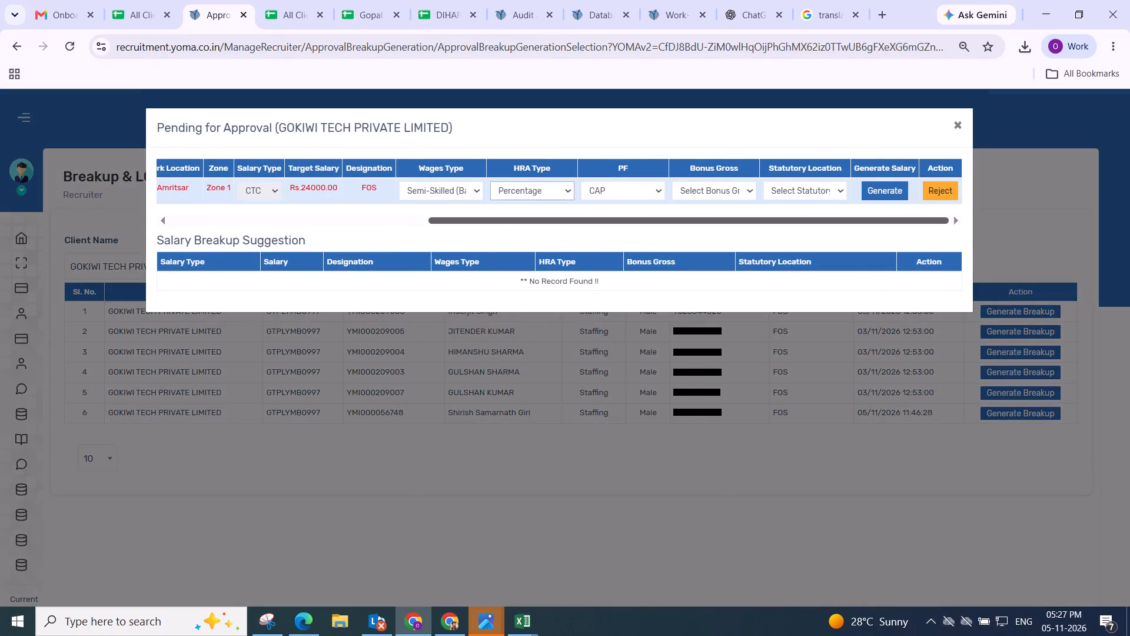
left_click(737, 188)
left_click(705, 228)
left_click(795, 192)
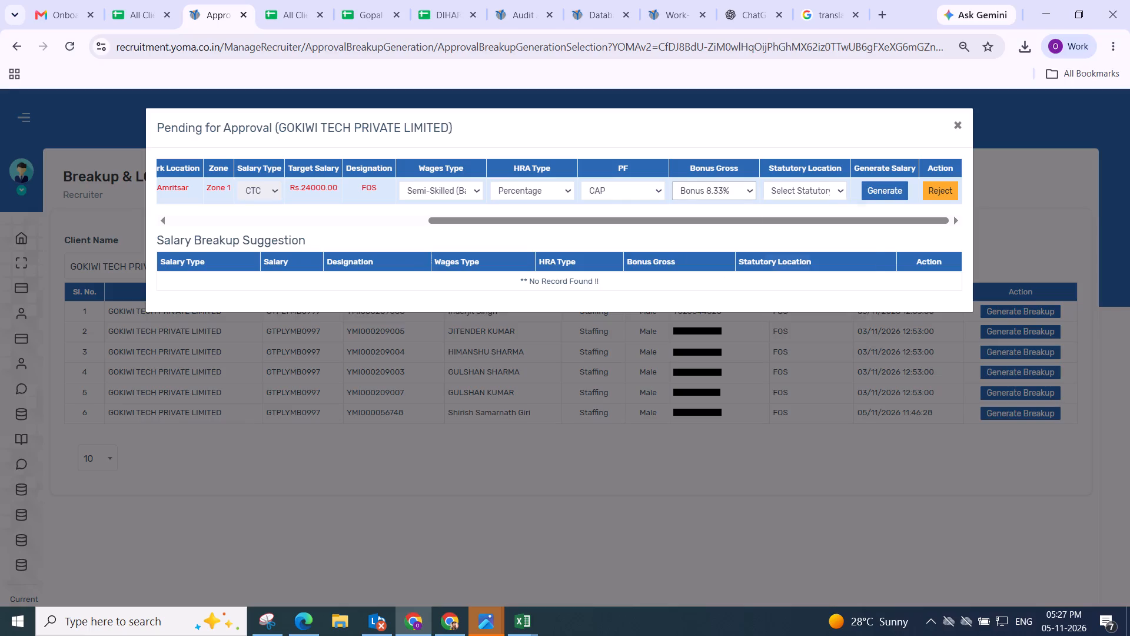
left_click(779, 238)
left_click(875, 184)
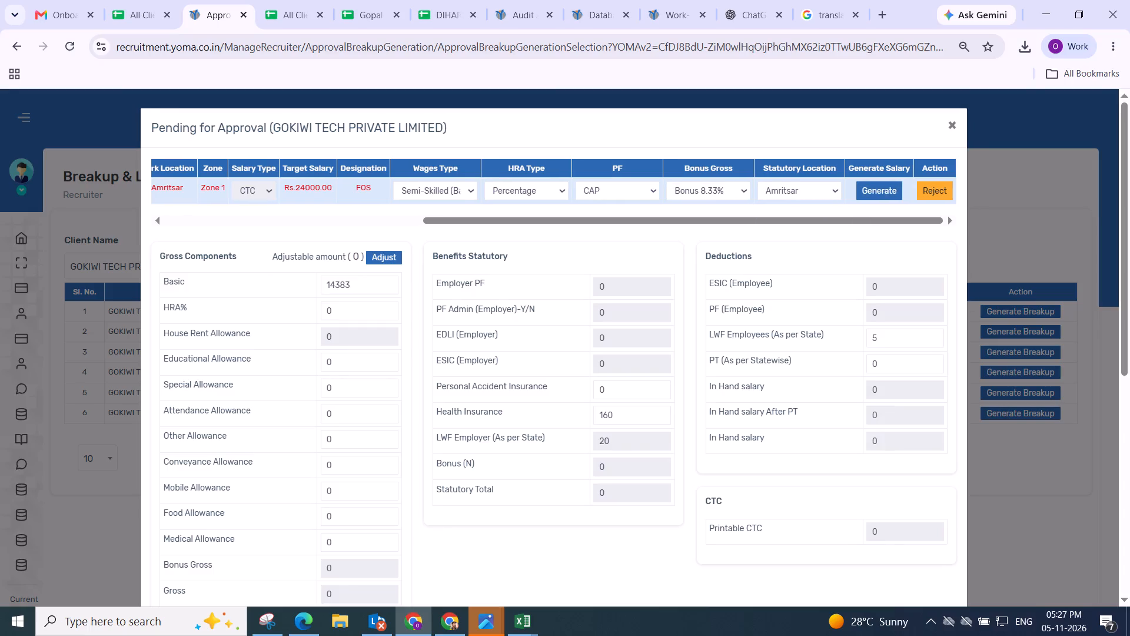
Adjust the gross components to match the Rs.24000 target CTC and save the second Amritsar candidate's salary breakup.
left_click(379, 259)
scroll(413, 256, "down", 2)
left_click_drag(560, 198, 613, 210)
left_click(945, 310)
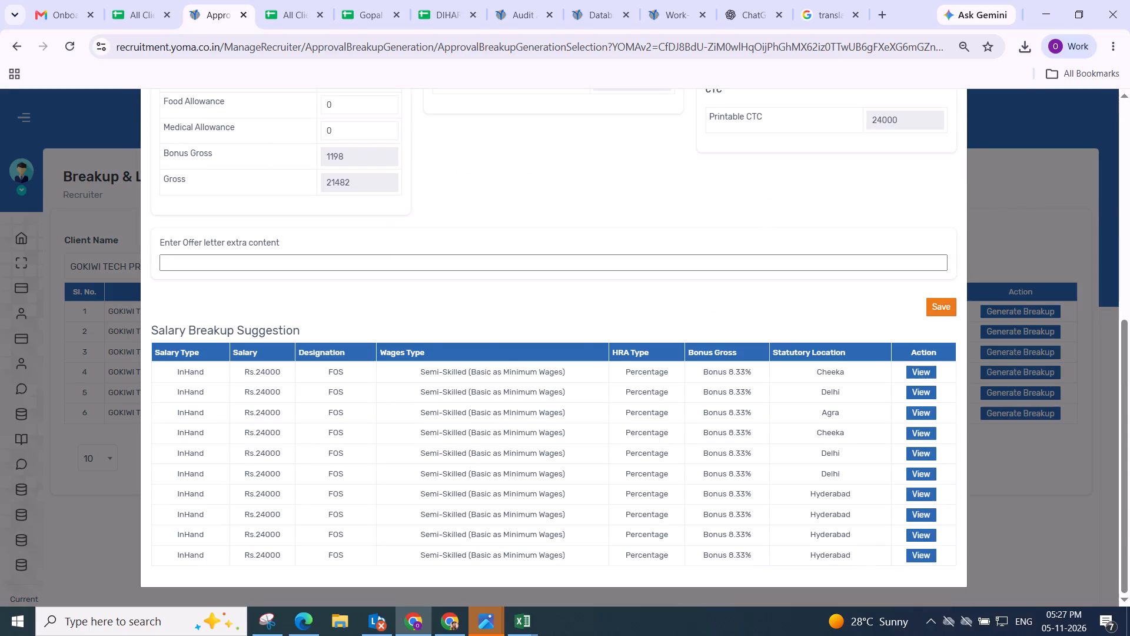
left_click(618, 430)
scroll(627, 402, "up", 3)
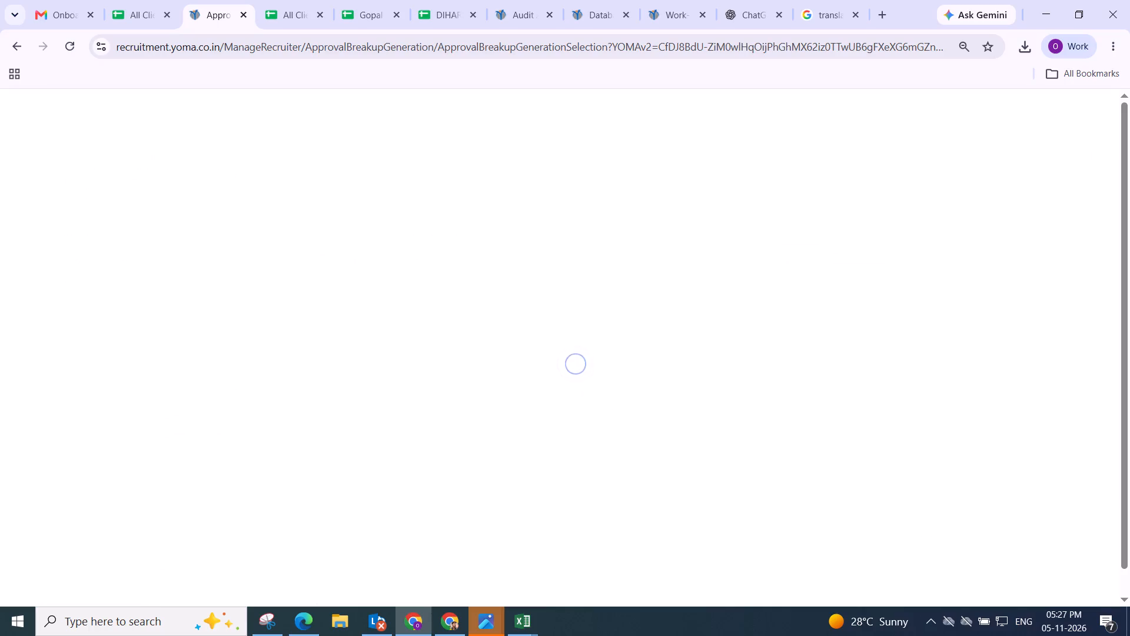
Open the first remaining record, the Rohtak candidate, and generate the salary with Skilled (Basic as Minimum Wages), Bonus 8.33% and statutory location Fatehabad.
left_click(1026, 316)
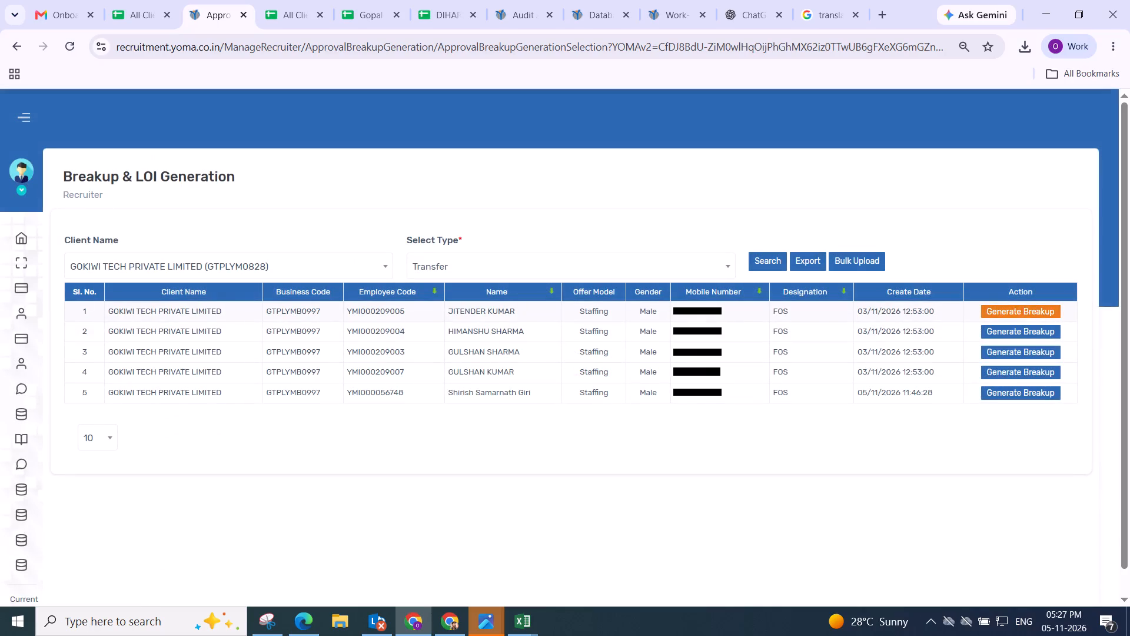
left_click_drag(404, 221, 1128, 210)
left_click(423, 192)
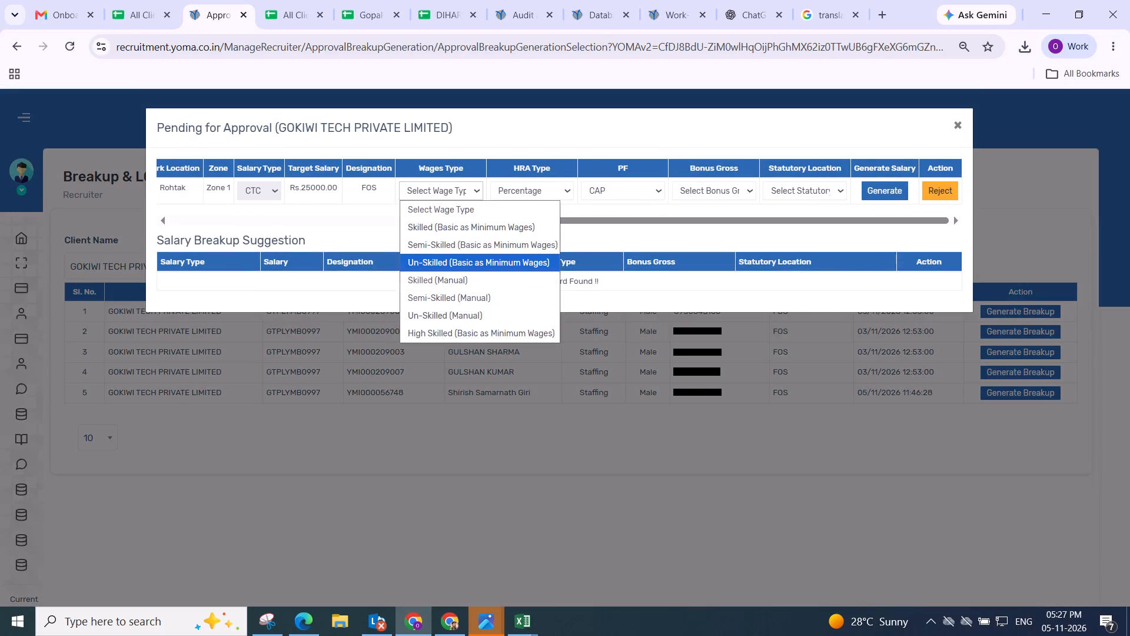
left_click_drag(437, 243, 474, 224)
left_click(732, 196)
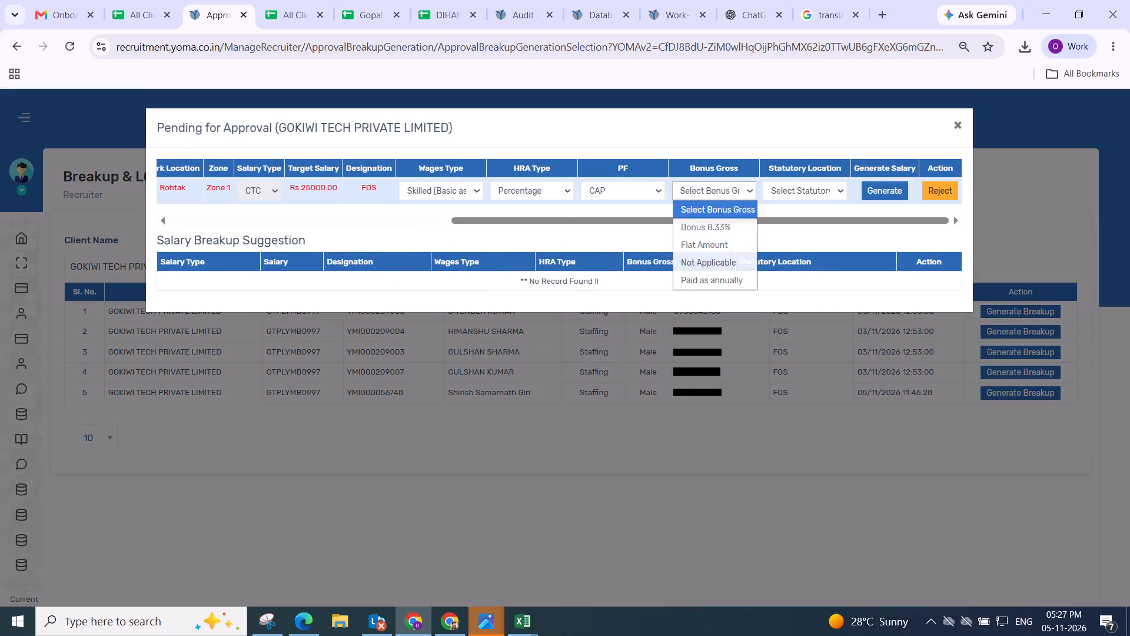
left_click_drag(710, 229, 720, 223)
left_click(786, 194)
left_click(783, 257)
left_click(881, 193)
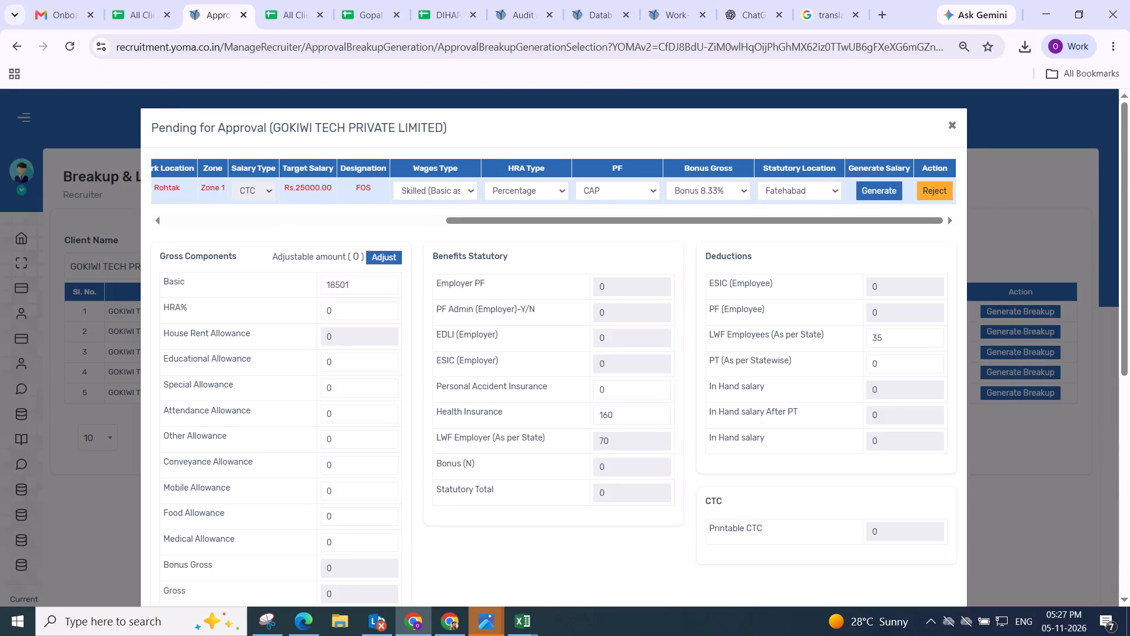
Adjust the gross components to match the Rs.25000 target CTC and save the Rohtak candidate's salary breakup.
left_click(382, 247)
left_click(378, 256)
scroll(382, 255, "down", 2)
left_click_drag(555, 203, 601, 213)
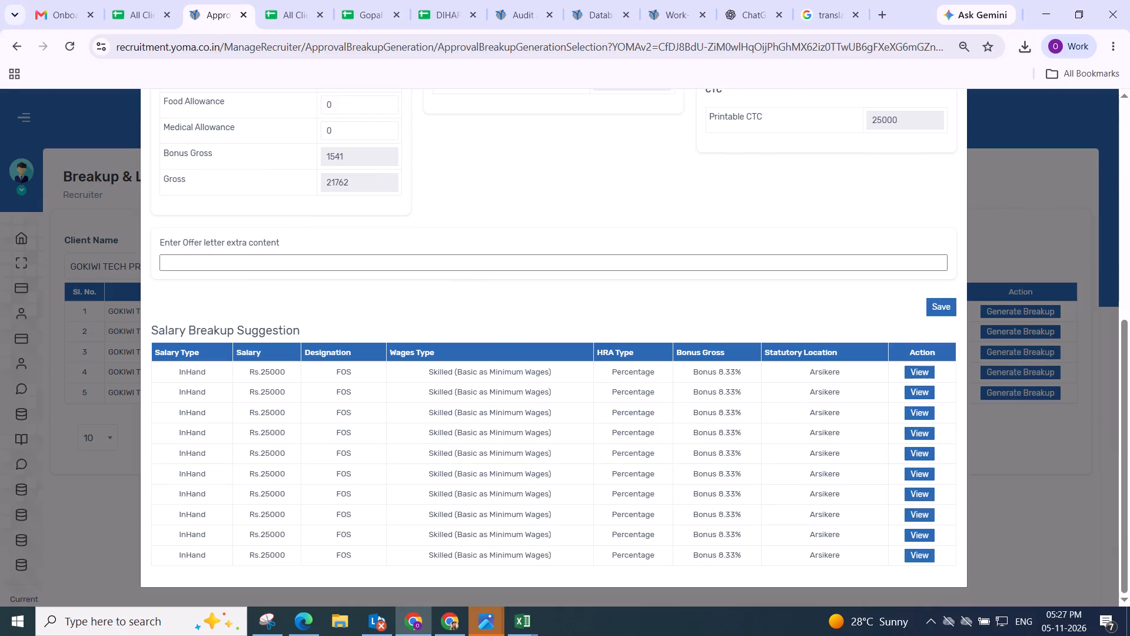
left_click(937, 310)
left_click(579, 428)
scroll(553, 378, "up", 3)
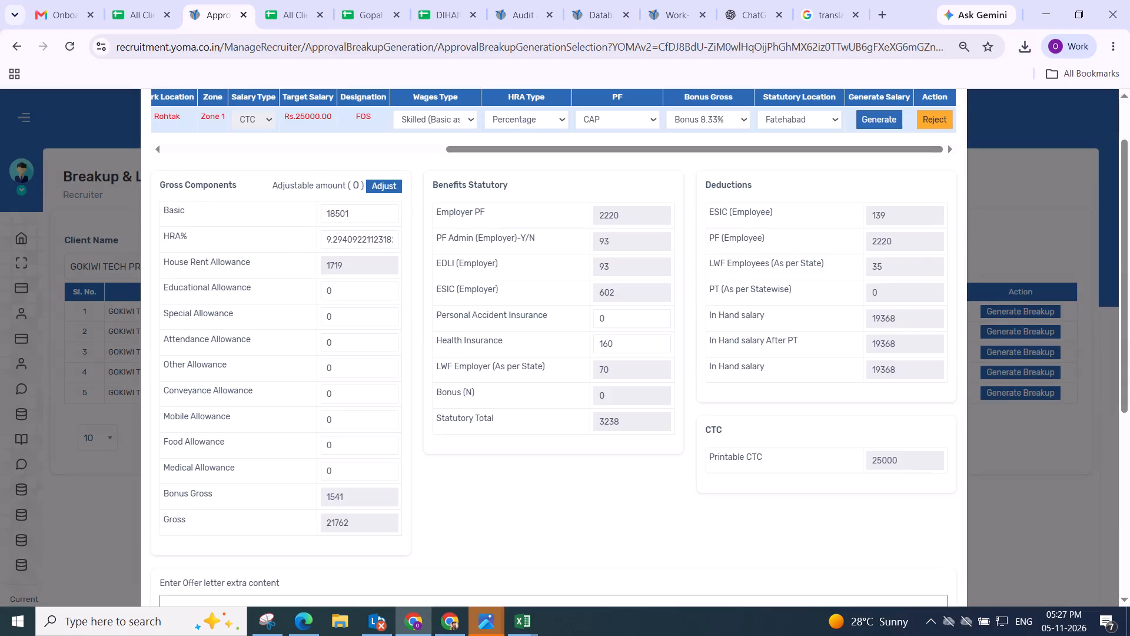
scroll(544, 268, "down", 3)
scroll(571, 266, "up", 4)
scroll(595, 264, "down", 5)
scroll(717, 274, "up", 2)
scroll(717, 274, "down", 5)
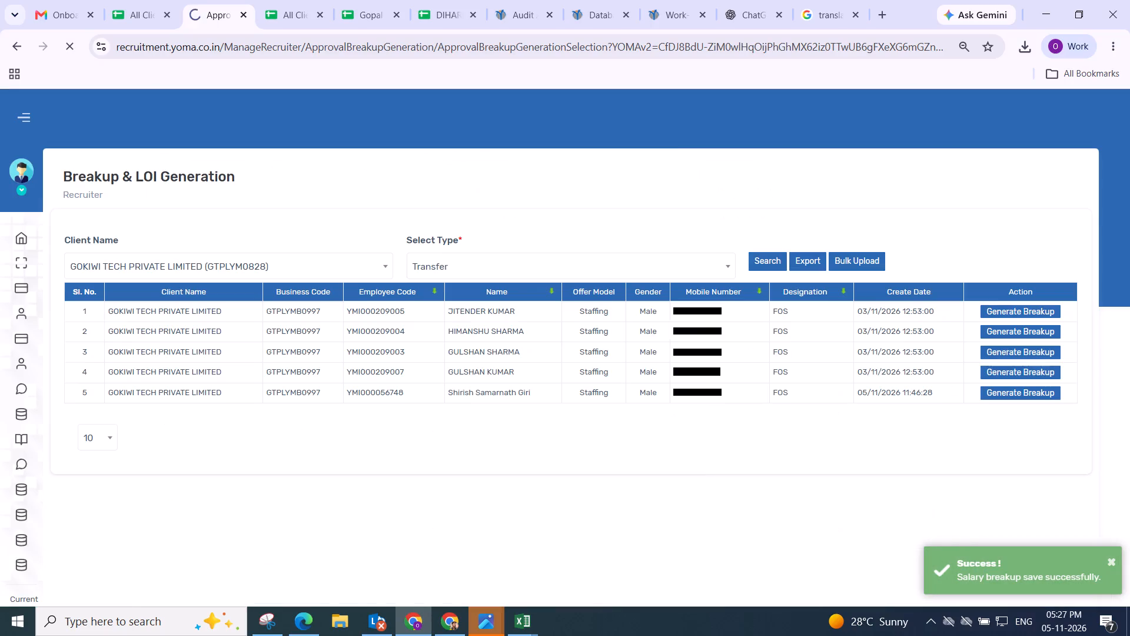
scroll(772, 292, "down", 8)
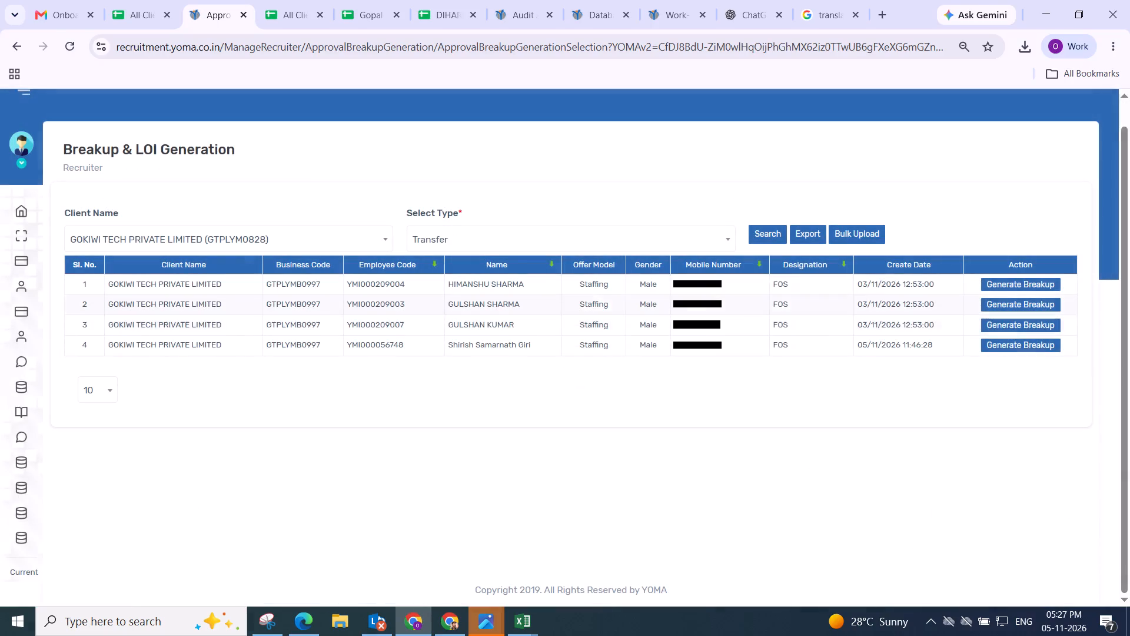
Open the first remaining record, the Karnal candidate, and generate the salary with Skilled (Basic as Minimum Wages), Bonus 8.33% and statutory location Gurgaon.
left_click(1019, 289)
left_click_drag(380, 223, 920, 224)
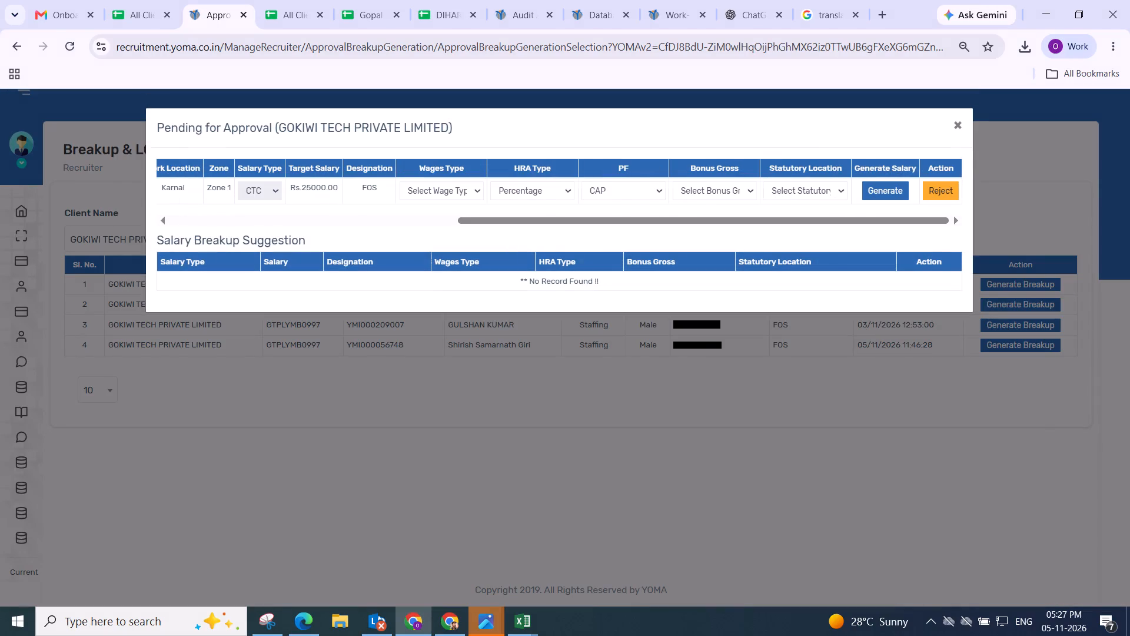
left_click(428, 188)
left_click(436, 258)
left_click(430, 199)
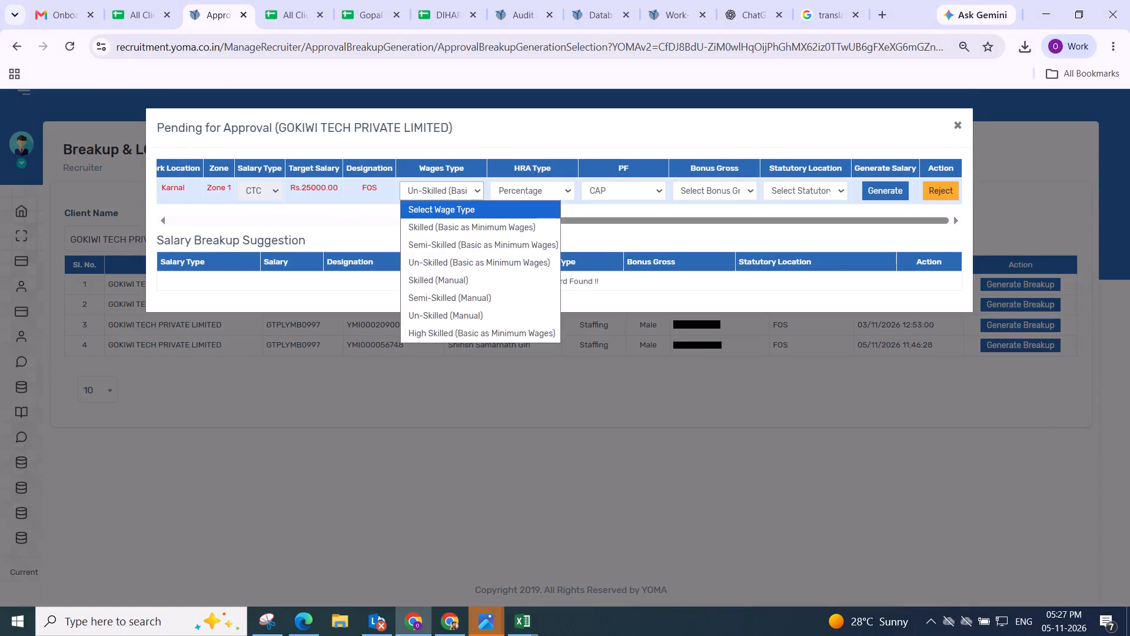
left_click(438, 228)
left_click(440, 189)
left_click_drag(443, 240, 450, 231)
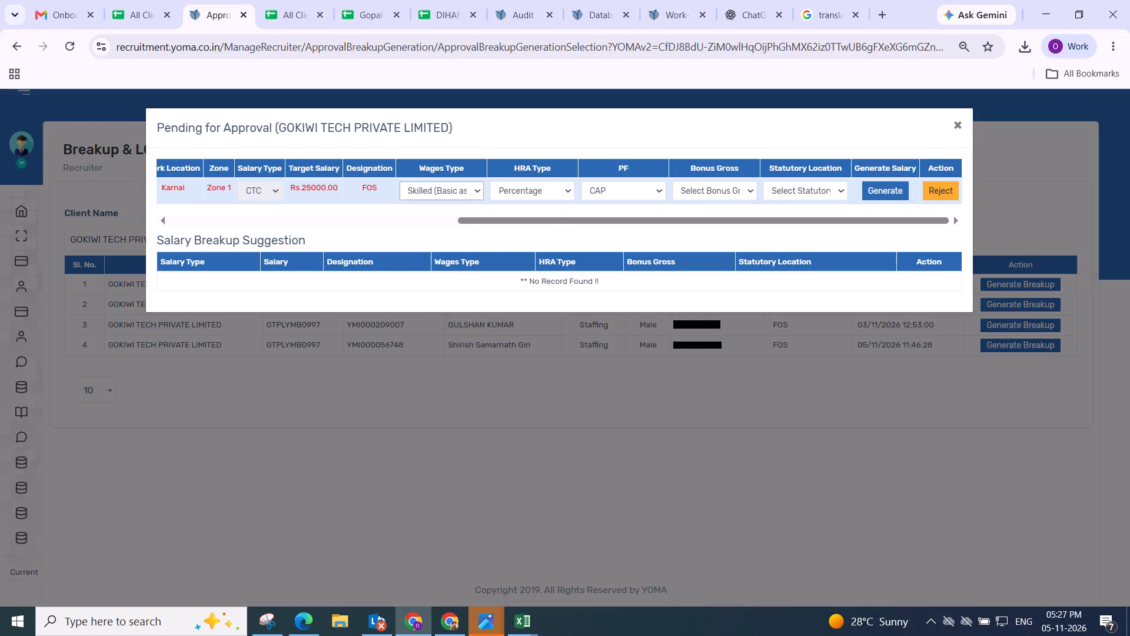
left_click(700, 193)
left_click(702, 218)
left_click_drag(788, 190, 789, 202)
left_click(779, 278)
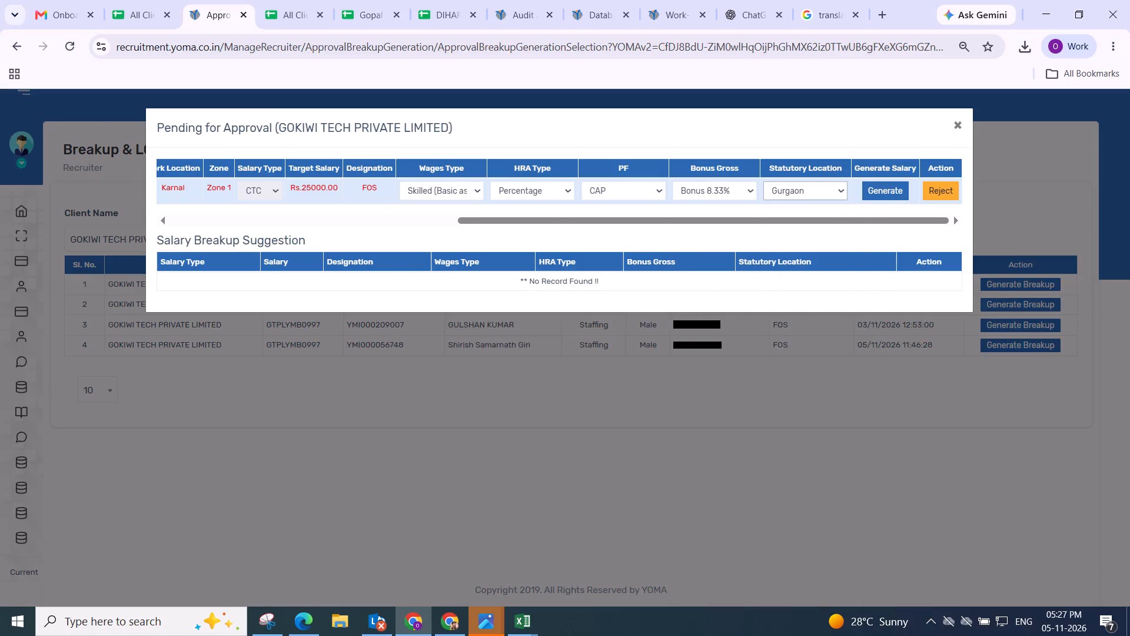
left_click(886, 194)
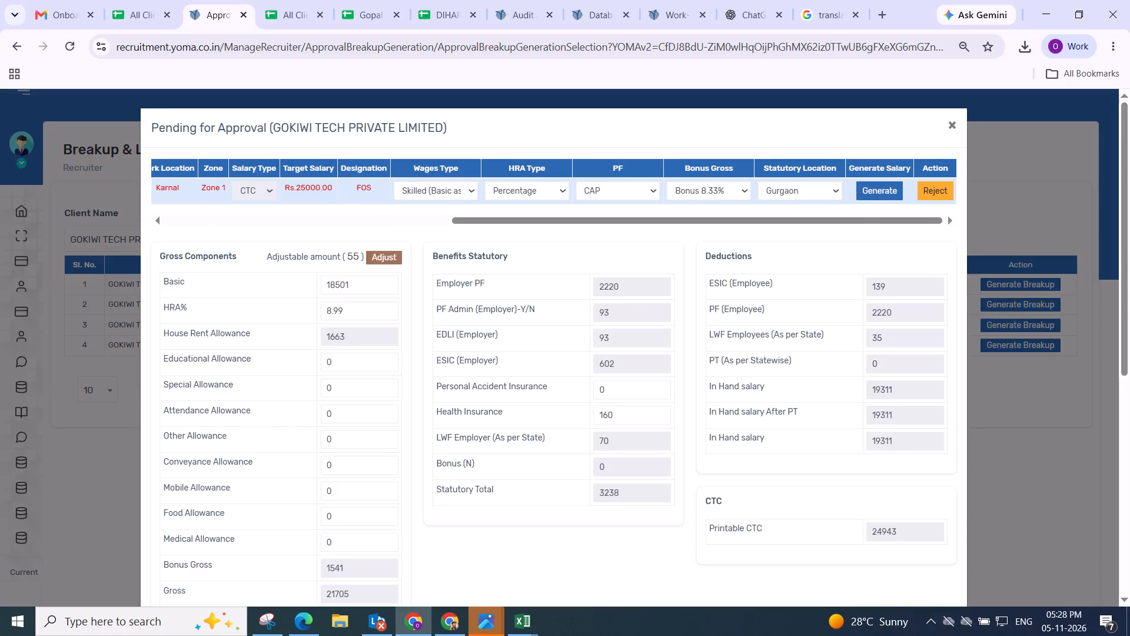
Adjust the gross components to match the Rs.25000 target CTC and save the Karnal candidate's salary breakup.
left_click(381, 257)
scroll(395, 253, "down", 2)
left_click_drag(538, 188, 754, 238)
left_click(943, 305)
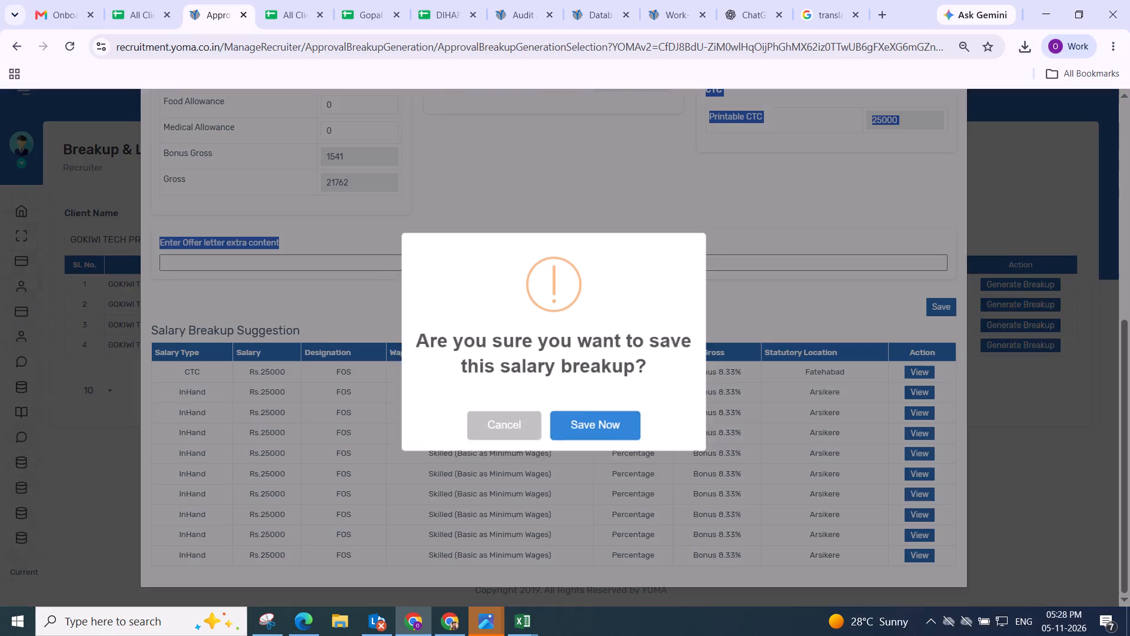
left_click(611, 426)
scroll(613, 398, "up", 3)
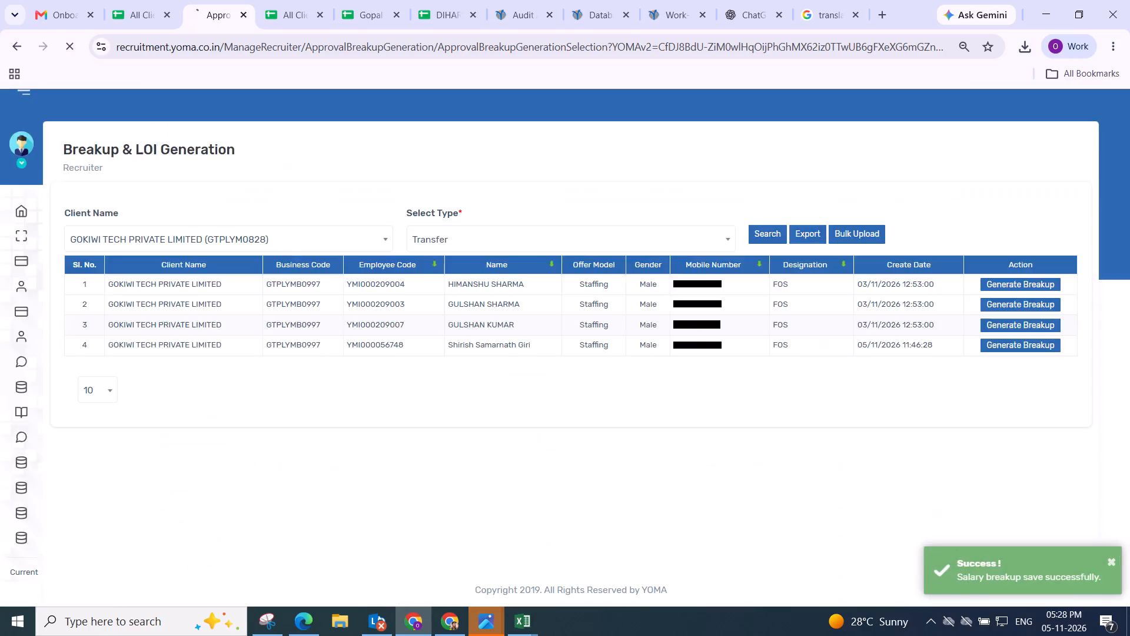
Open the first remaining record, the Karnal candidate, and generate the salary with Semi-Skilled (Basic as Minimum Wages), Bonus 8.33% and statutory location Fatehabad.
scroll(790, 312, "down", 4)
scroll(802, 309, "up", 5)
left_click(1005, 310)
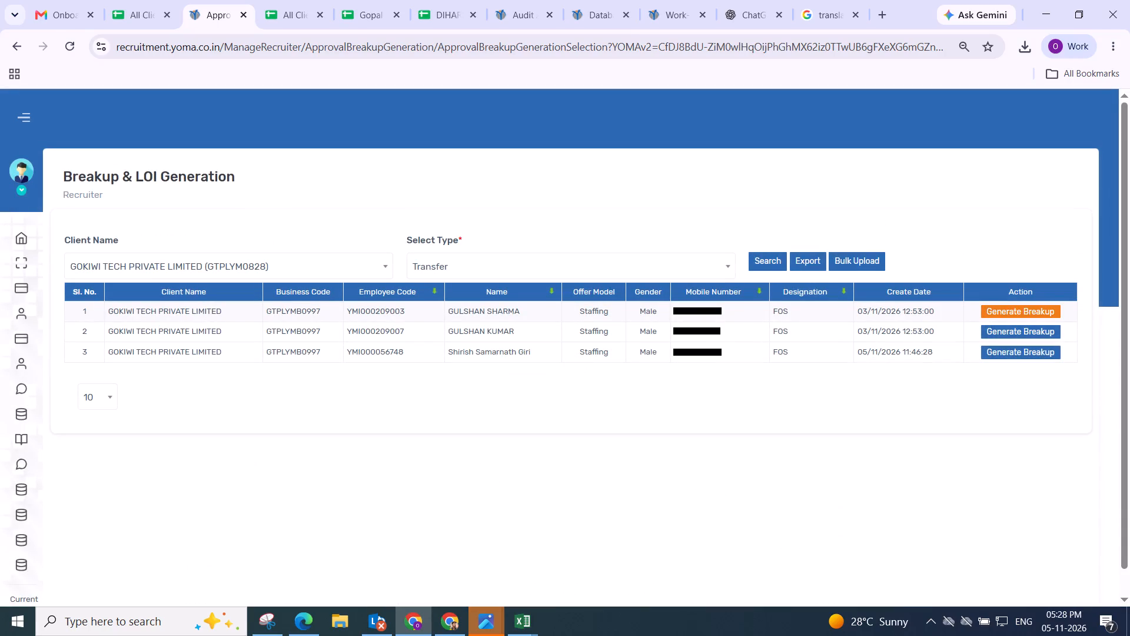
left_click(1002, 317)
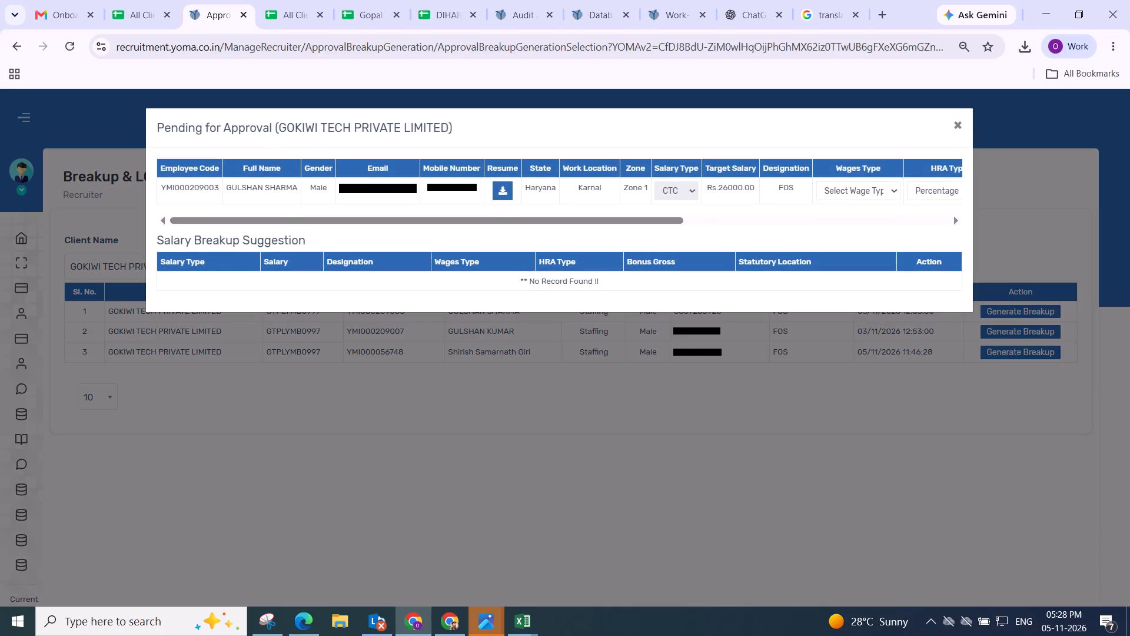
left_click_drag(301, 222, 1120, 221)
left_click(449, 196)
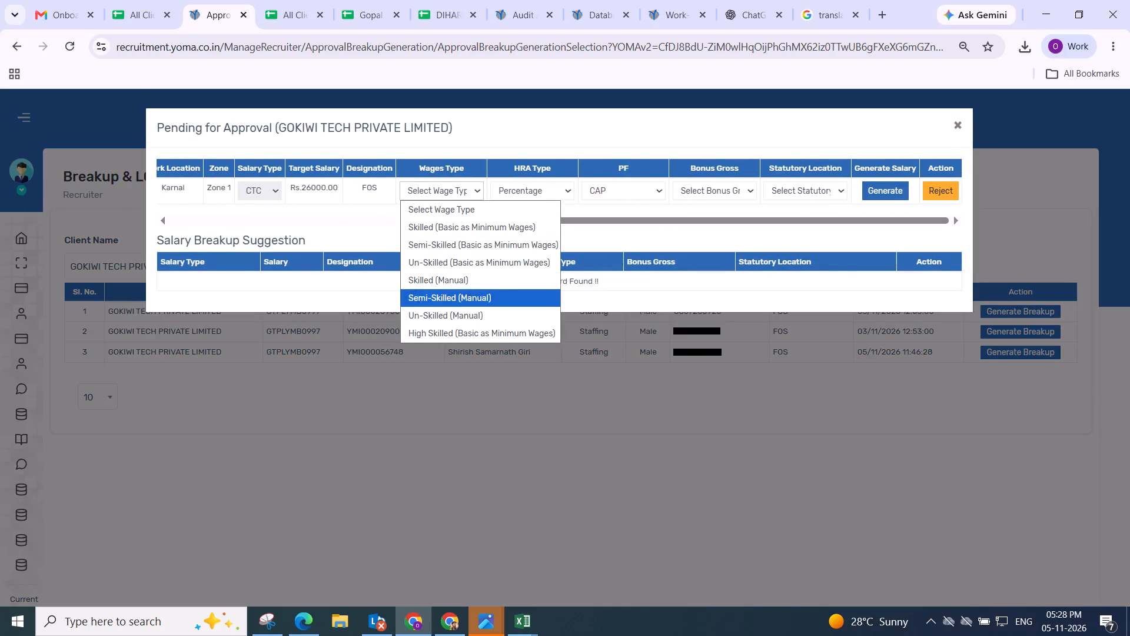
left_click(452, 295)
left_click(428, 170)
left_click(430, 191)
left_click(443, 238)
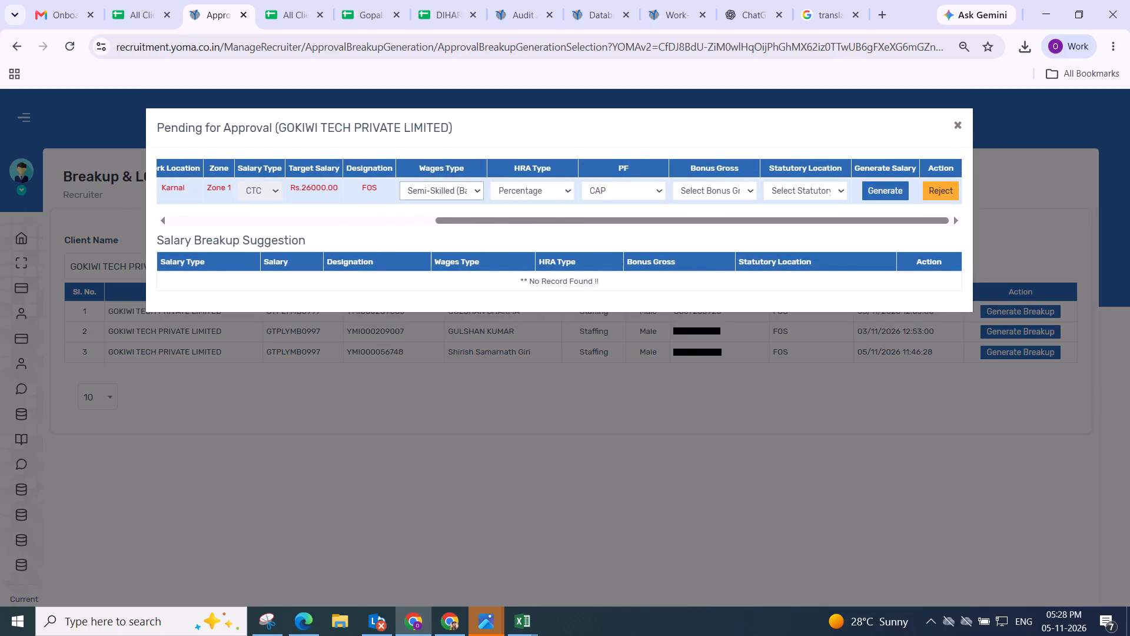
left_click(537, 186)
left_click(734, 201)
left_click(727, 191)
left_click(722, 236)
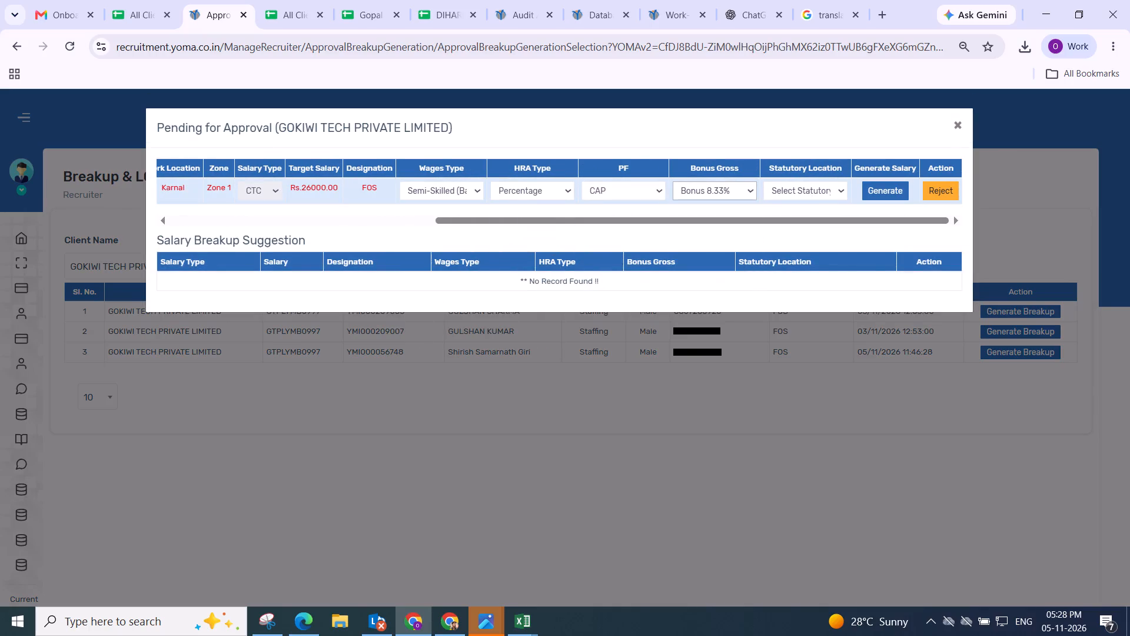
left_click(824, 197)
left_click(786, 255)
left_click(884, 197)
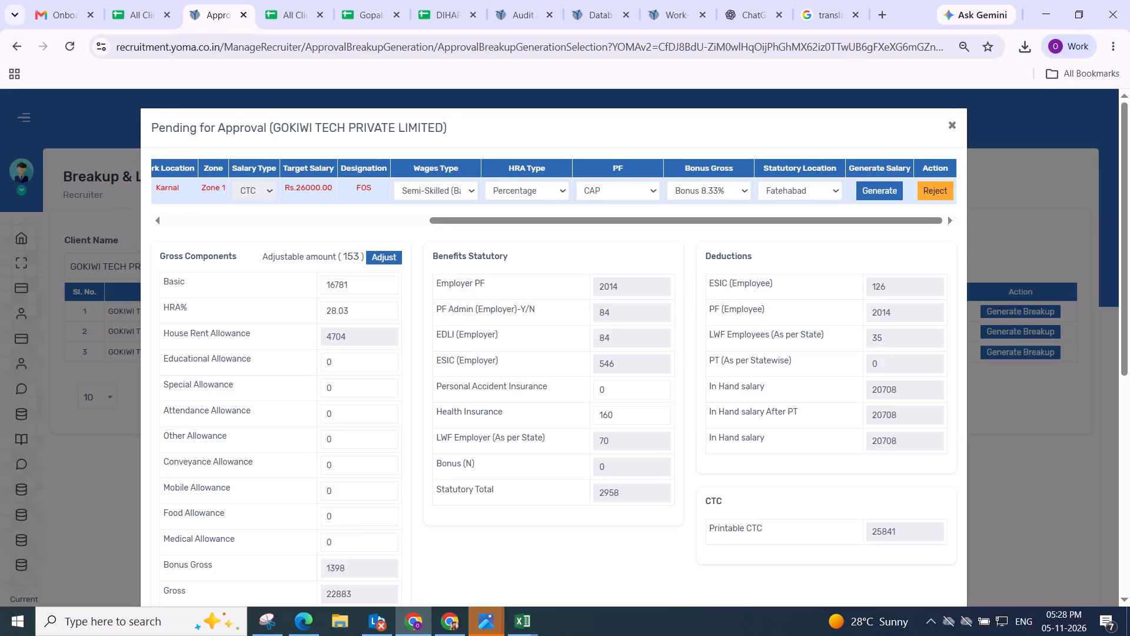
Adjust the gross components to match the Rs.26000 target CTC and save the Karnal candidate's salary breakup.
left_click(385, 263)
scroll(393, 263, "down", 2)
left_click_drag(549, 224, 576, 226)
left_click_drag(926, 303, 936, 303)
left_click(936, 303)
left_click(604, 417)
scroll(606, 418, "up", 4)
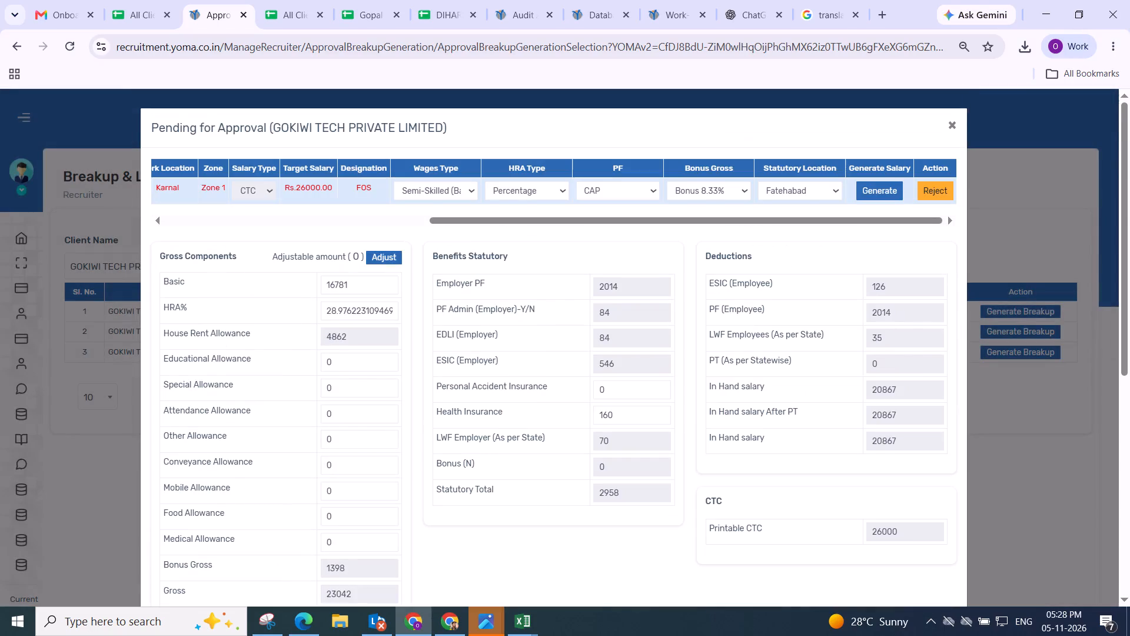
scroll(571, 304, "down", 4)
scroll(571, 304, "up", 5)
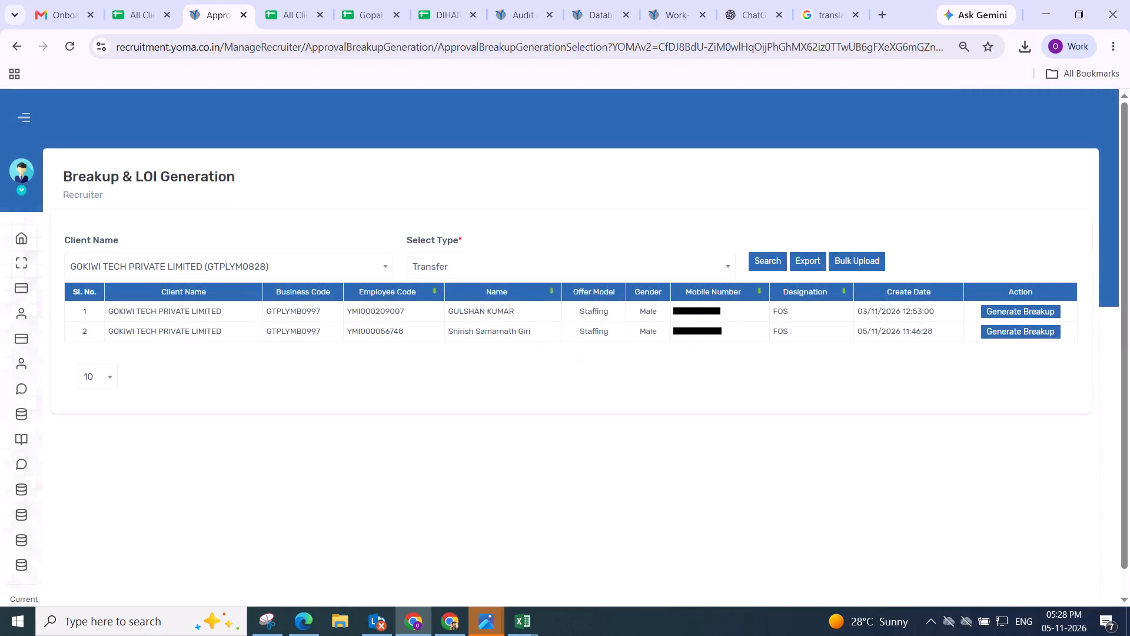
Open the Amritsar candidate's record and generate the salary with Semi-Skilled (Basic as Minimum Wages), HRA type Percentage, Bonus 8.33% and statutory location Amritsar.
scroll(753, 371, "up", 2)
left_click(1028, 317)
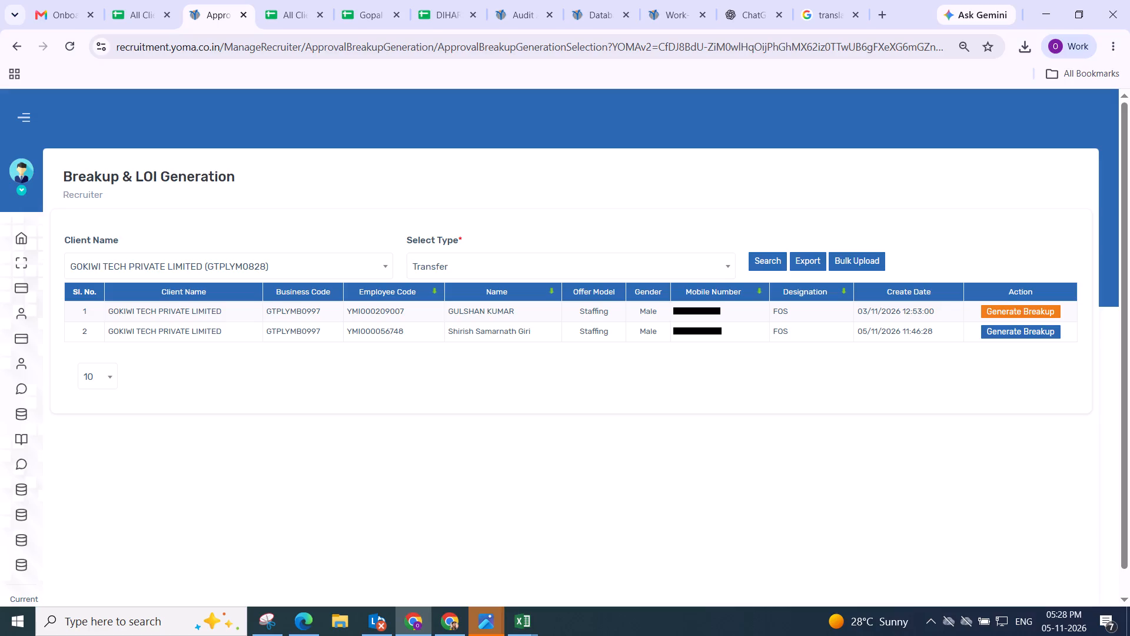
left_click(1011, 309)
left_click_drag(354, 220, 1062, 210)
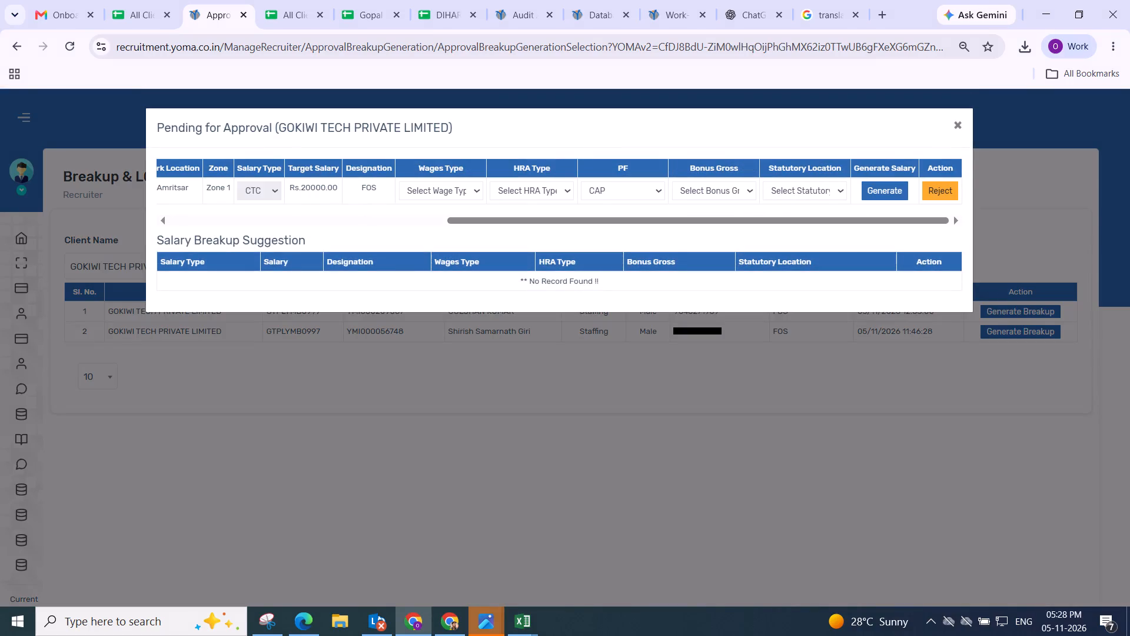
left_click(403, 193)
left_click_drag(440, 244, 444, 238)
left_click(492, 192)
left_click(514, 231)
left_click(716, 196)
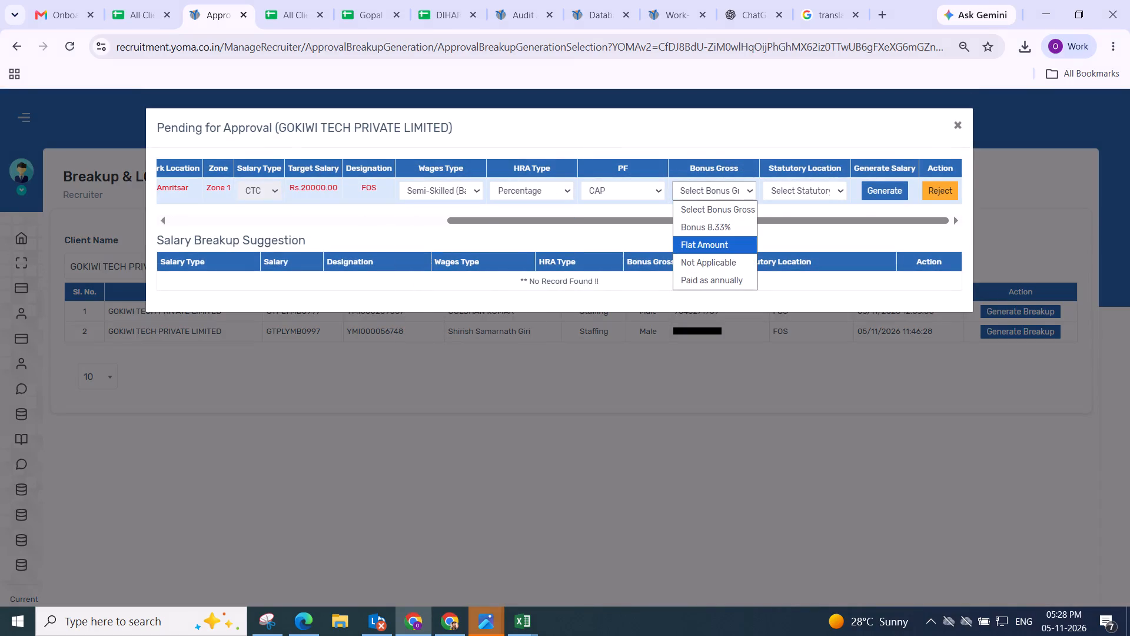
left_click_drag(710, 228, 717, 221)
left_click(792, 189)
left_click(788, 240)
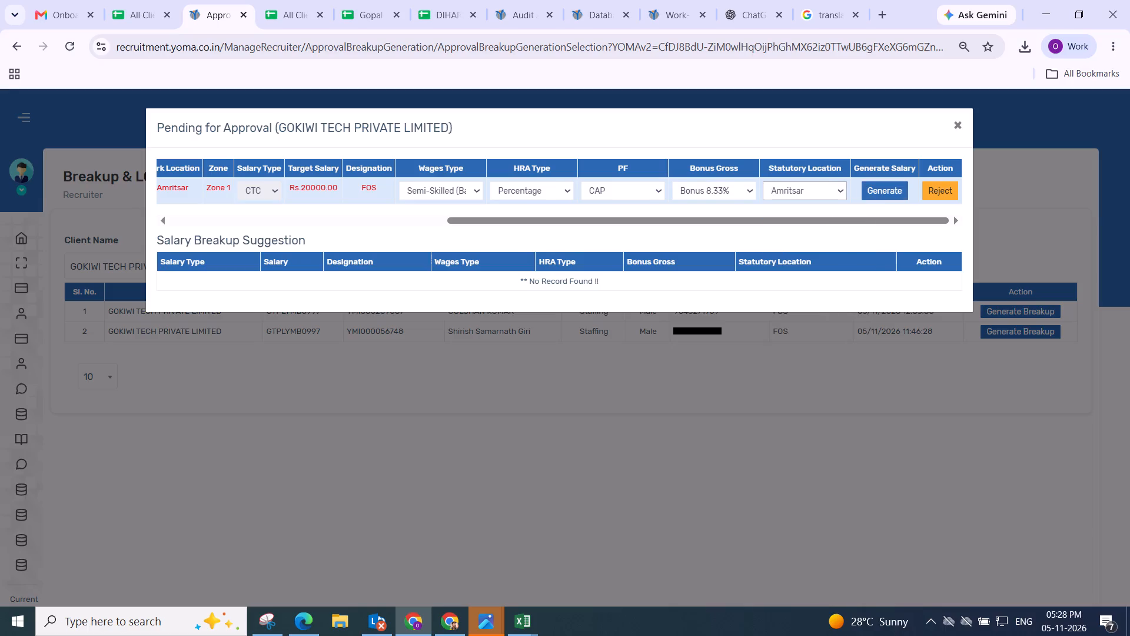
left_click(880, 191)
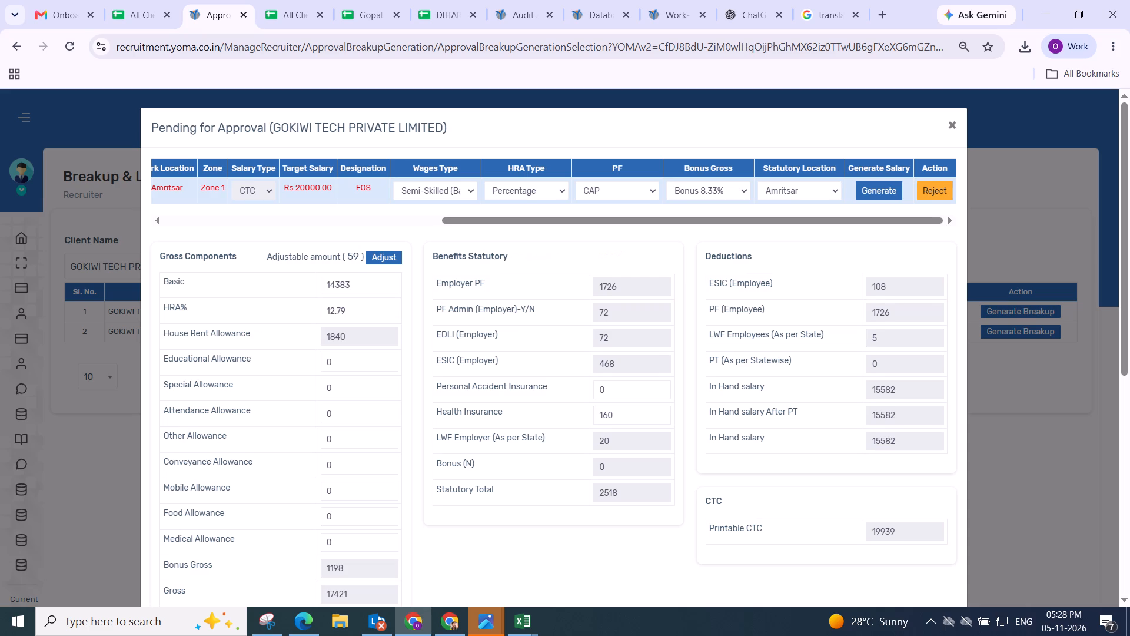
Adjust the gross components to match the Rs.20000 target CTC and save the Amritsar candidate's salary breakup.
left_click(380, 256)
scroll(381, 260, "down", 2)
left_click_drag(535, 143, 550, 151)
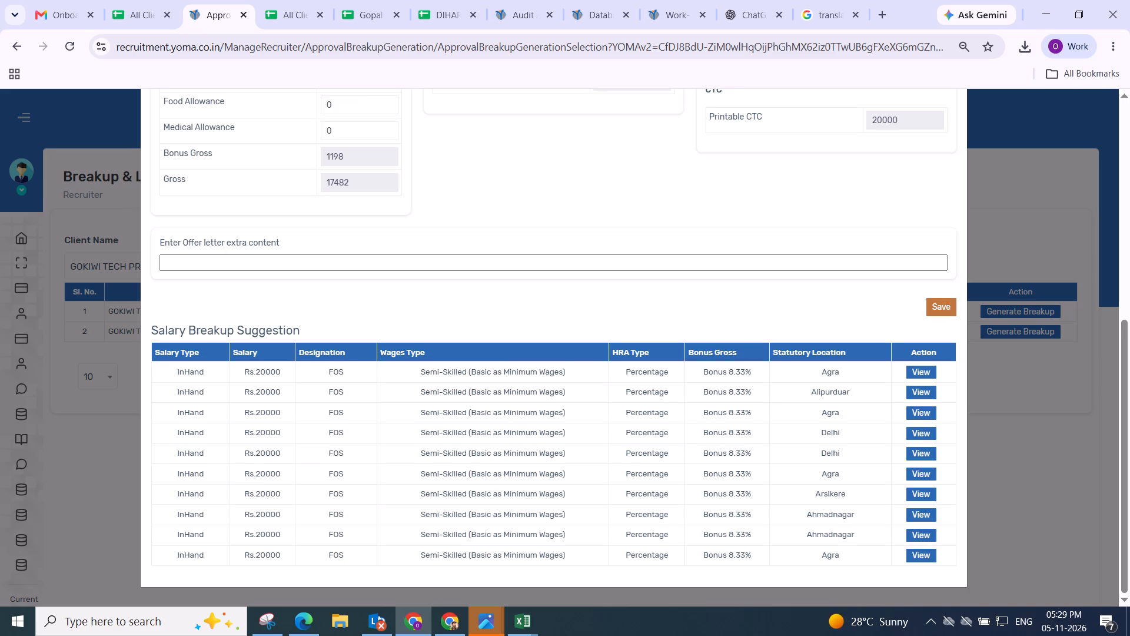
left_click(944, 300)
left_click(596, 423)
scroll(583, 416, "up", 5)
scroll(573, 284, "down", 5)
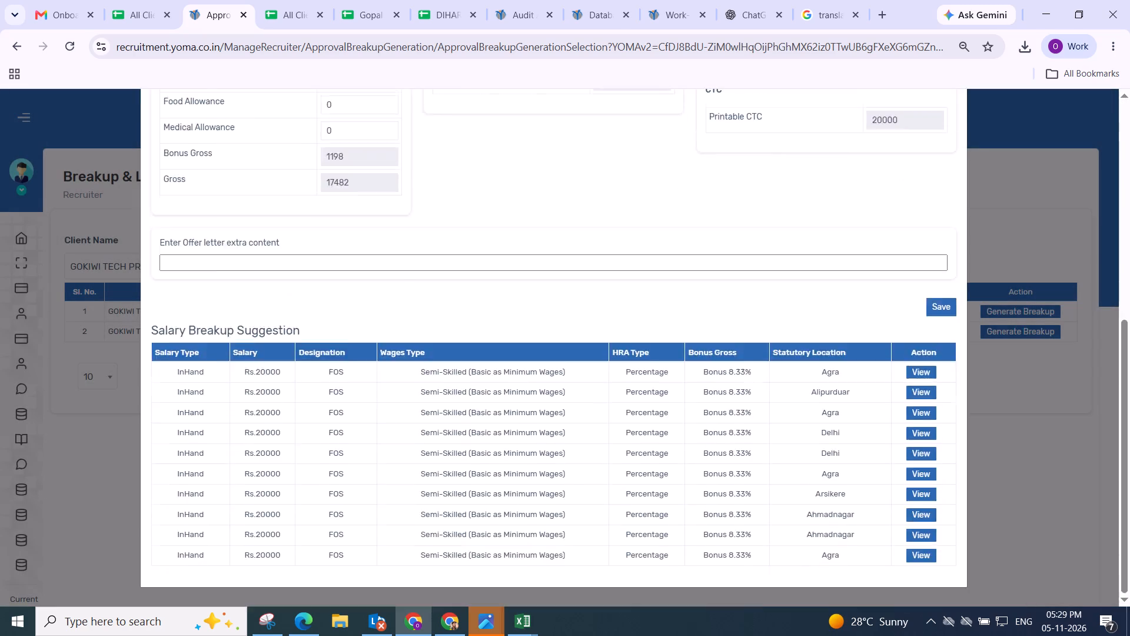
scroll(573, 284, "up", 4)
scroll(573, 284, "down", 5)
scroll(573, 284, "up", 6)
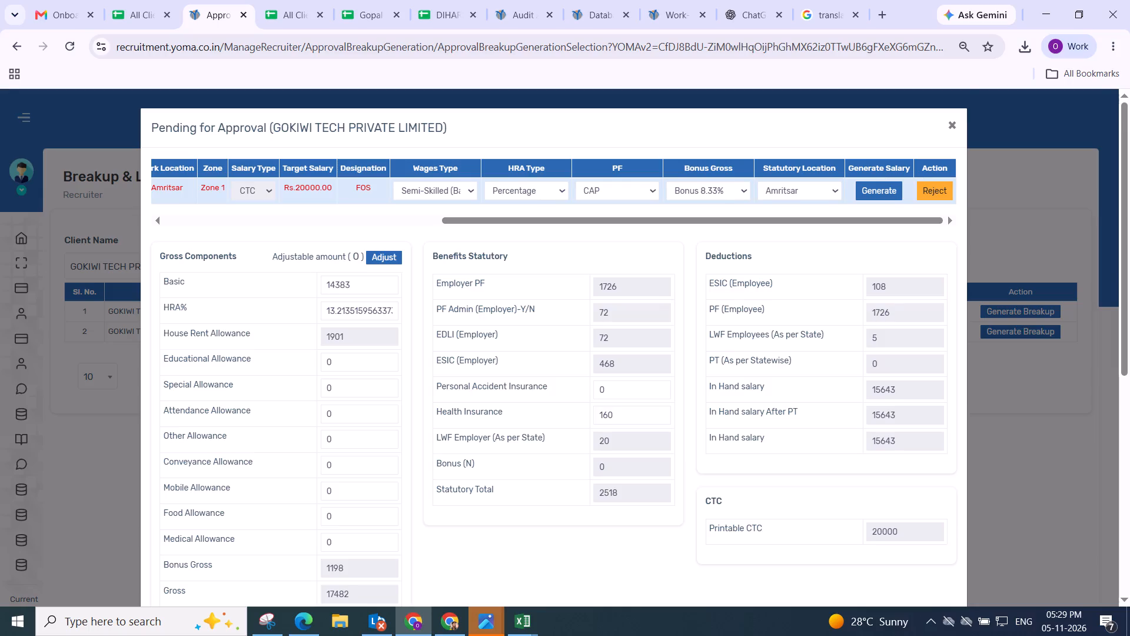
scroll(573, 270, "down", 4)
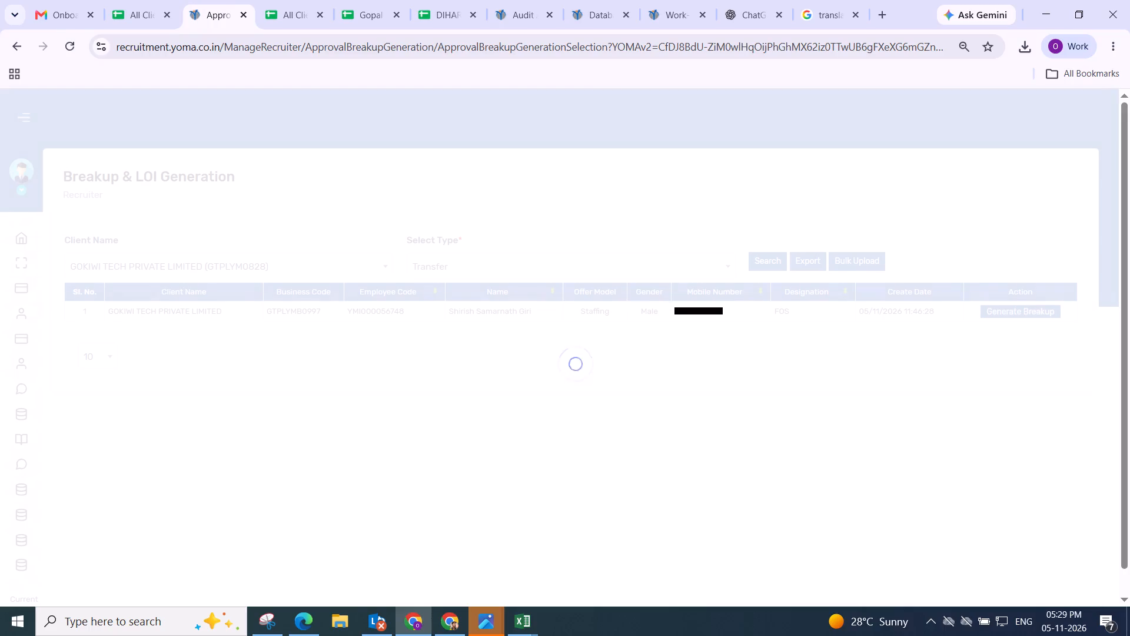
Open the last remaining record, the Mumbai candidate, and generate the salary with Semi-Skilled (Basic as Minimum Wages), Bonus 8.33% and statutory location Aurangabad.
left_click(999, 310)
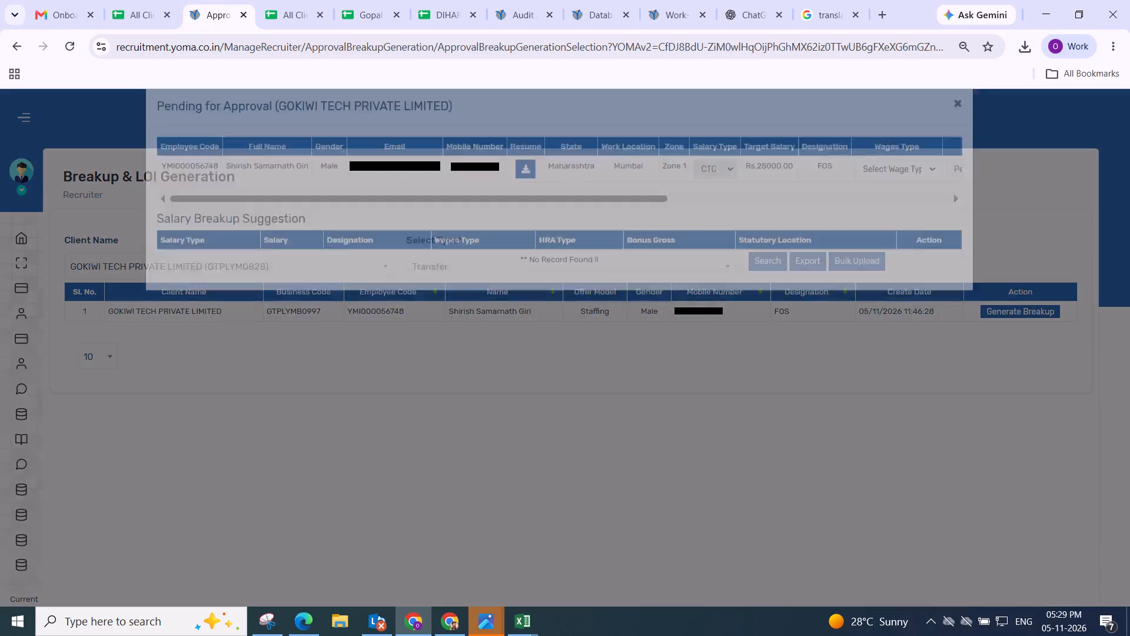
left_click_drag(324, 222, 932, 217)
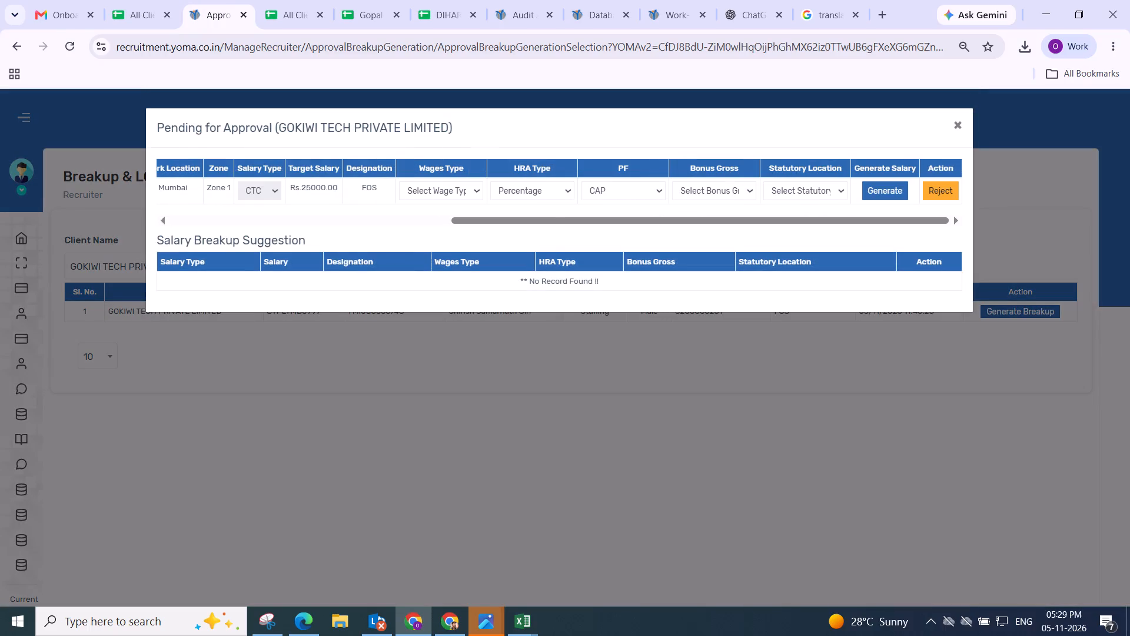
left_click(453, 187)
left_click(454, 250)
left_click(712, 187)
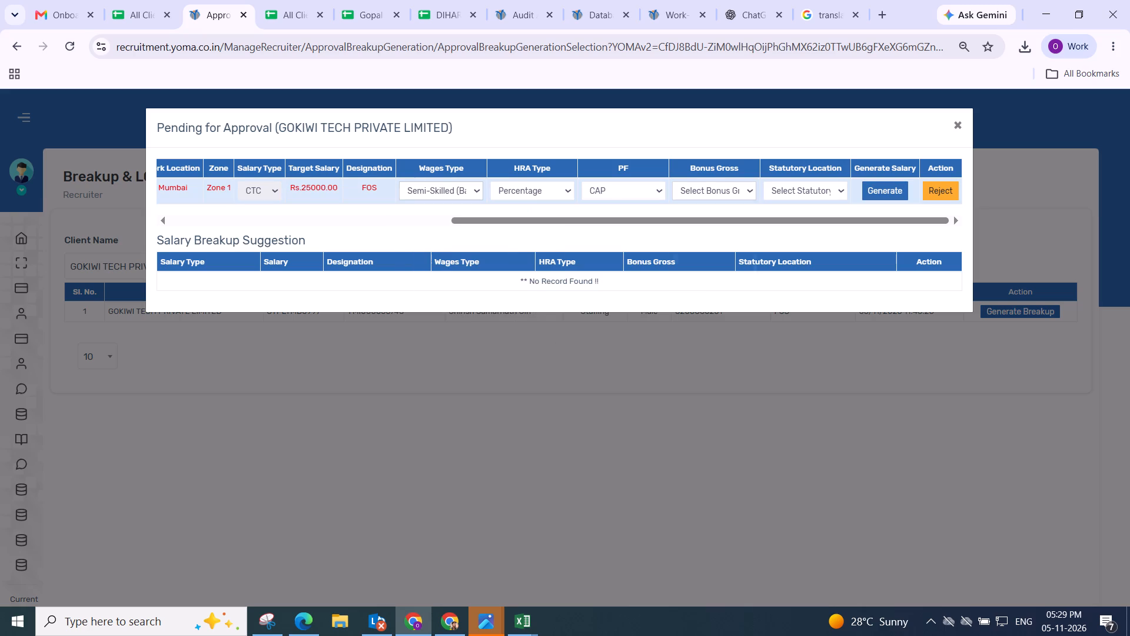
left_click(702, 226)
left_click_drag(778, 184, 780, 204)
left_click(781, 272)
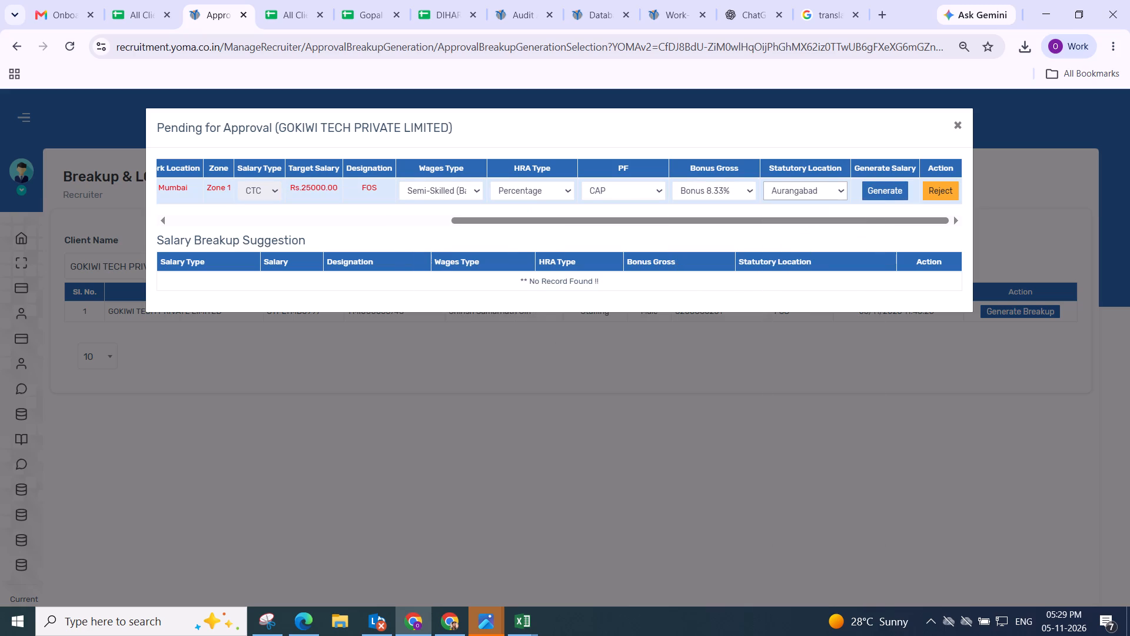
left_click(873, 190)
Adjust the gross components to match the Rs.25000 target CTC and save the Mumbai candidate's salary breakup.
scroll(517, 248, "up", 4)
scroll(583, 249, "down", 5)
scroll(583, 249, "up", 4)
scroll(583, 249, "down", 4)
scroll(583, 250, "up", 5)
scroll(740, 218, "down", 5)
scroll(740, 218, "up", 6)
left_click(381, 261)
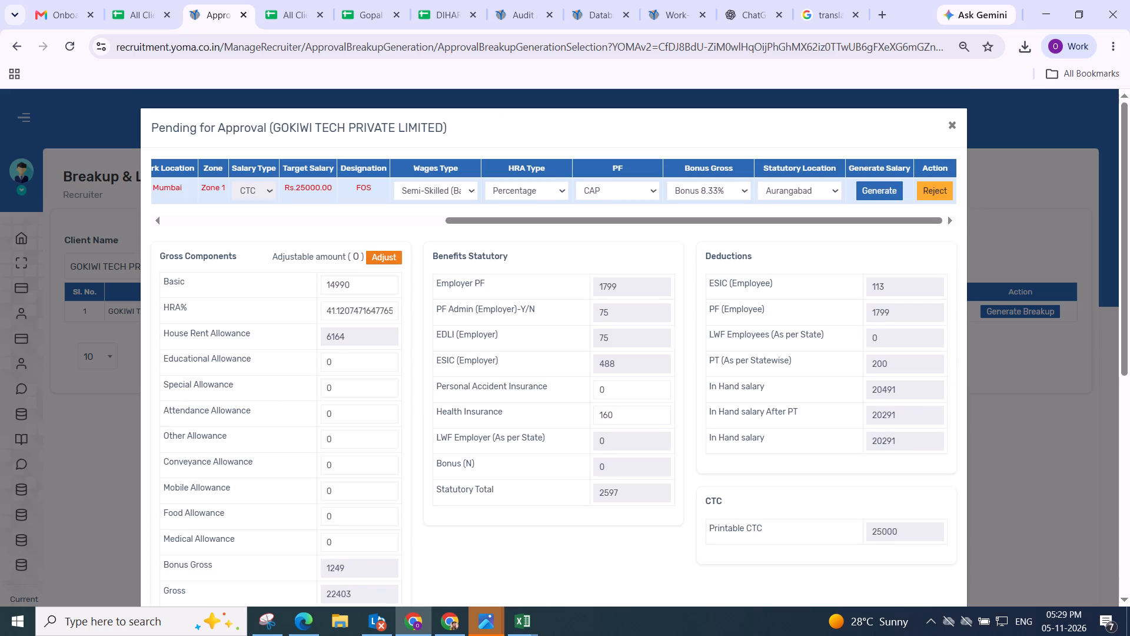
scroll(426, 249, "down", 4)
left_click(580, 206)
scroll(684, 243, "up", 5)
scroll(682, 246, "down", 4)
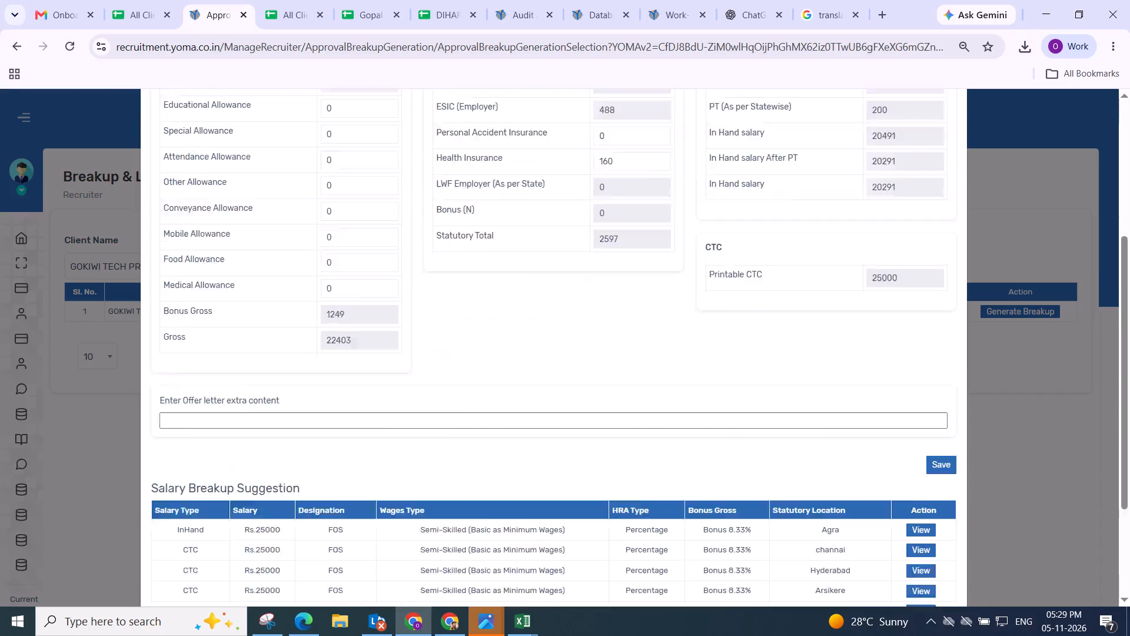
scroll(682, 248, "down", 1)
left_click(938, 306)
left_click(598, 435)
scroll(604, 417, "up", 4)
middle_click(604, 417)
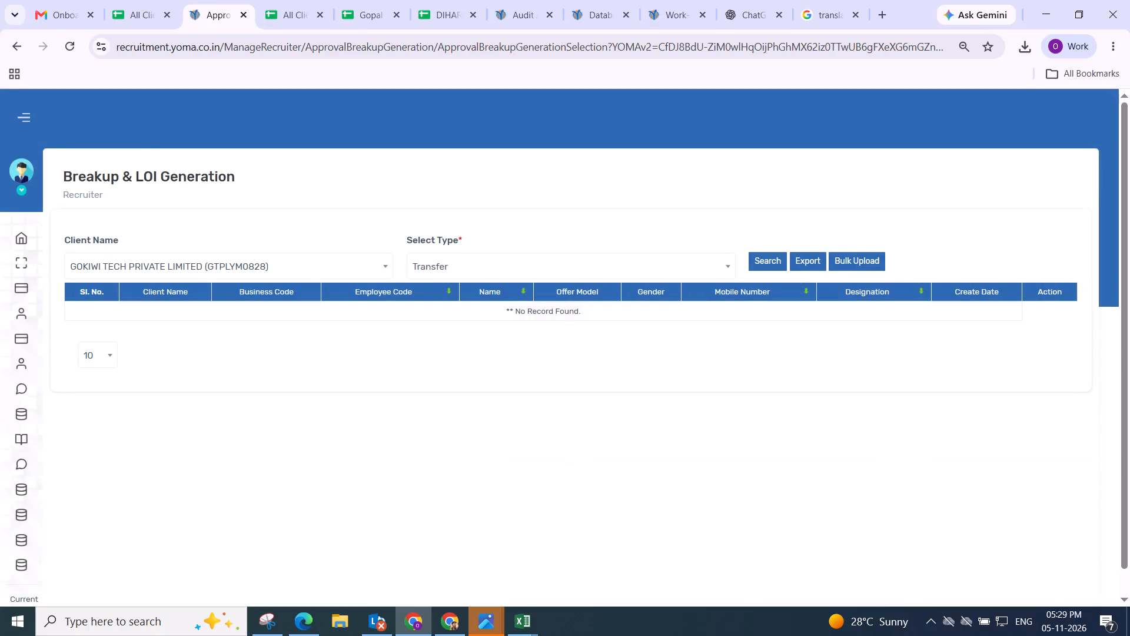
Change the client to AAJ SUPPLY CHAIN MANAGEMENT PRIVATE LIMITED (ASCMYM0768) and search its Transfer records.
left_click(296, 264)
key("a")
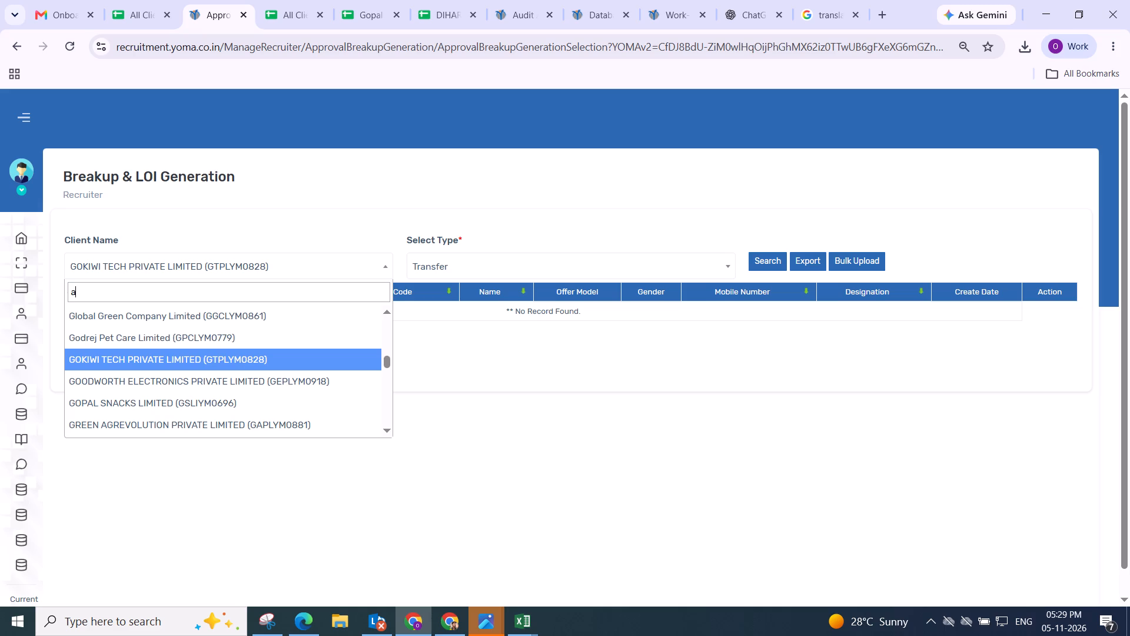
type("jj")
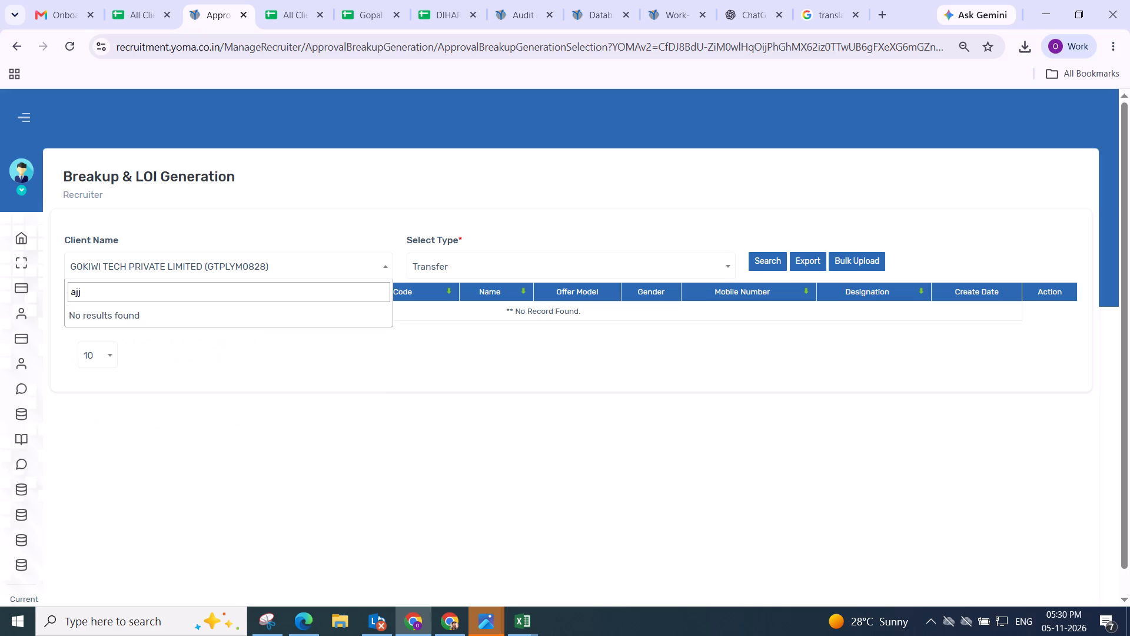
key("BackSpace")
key("BackSpace")
type("az")
key("BackSpace")
key("BackSpace")
key("BackSpace")
key("BackSpace")
type("agg")
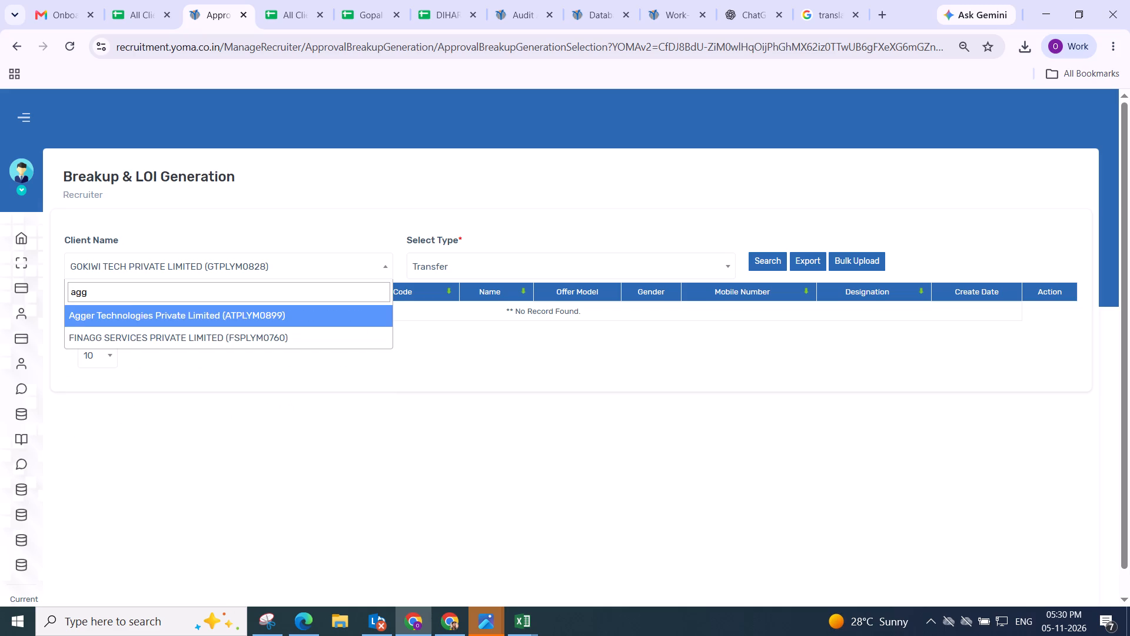
key("BackSpace")
key("BackSpace")
type("aj")
key("Return")
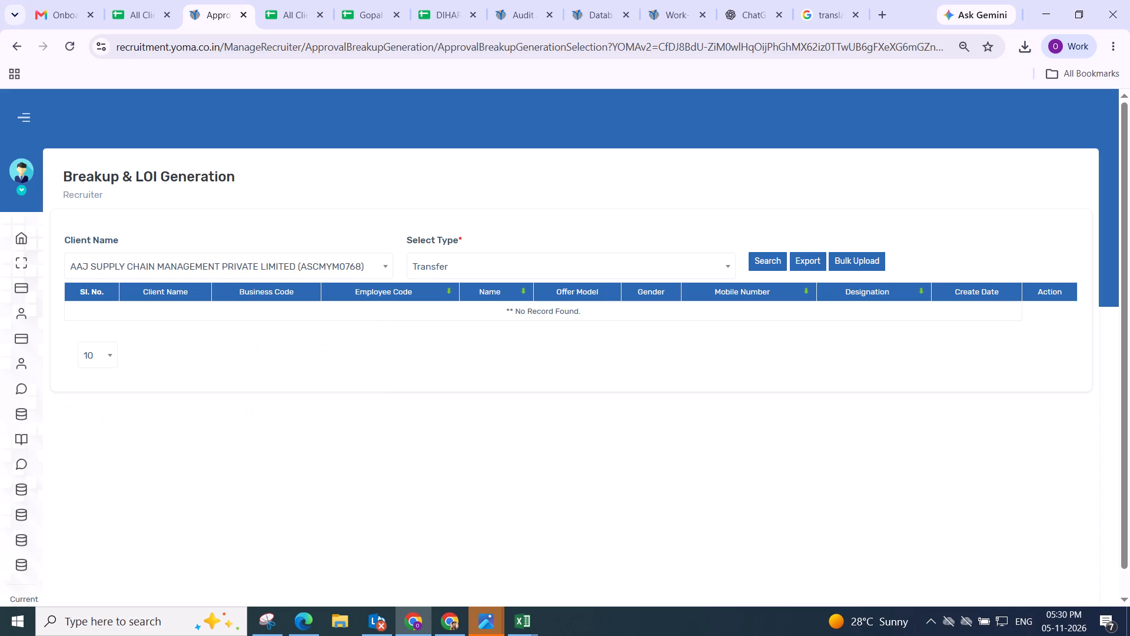
left_click(772, 261)
scroll(536, 329, "down", 4)
scroll(530, 336, "up", 3)
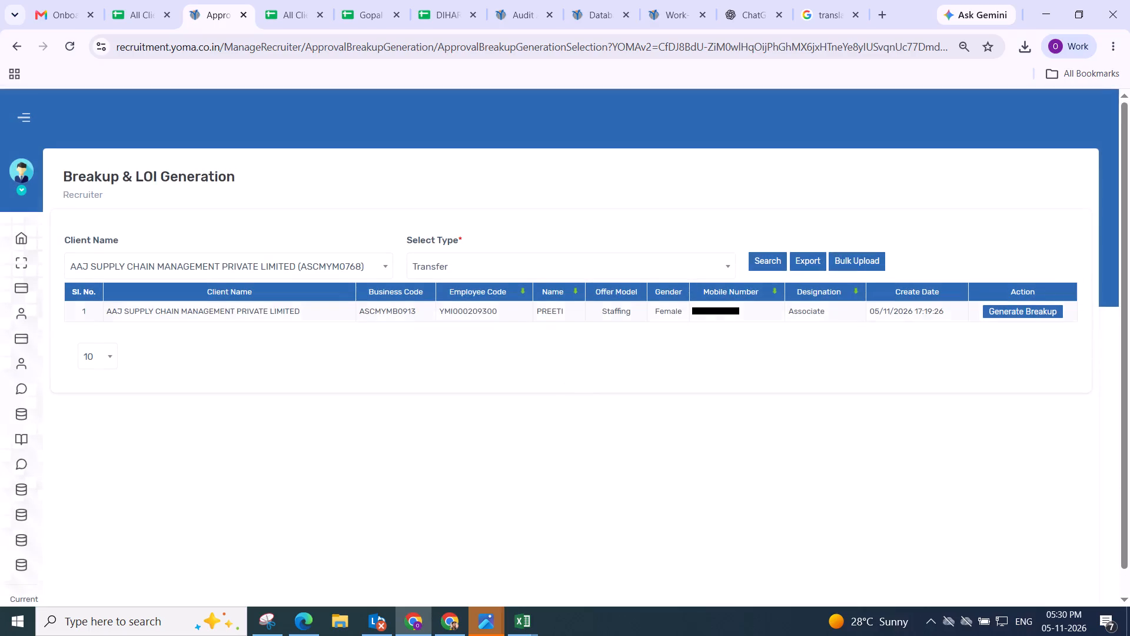
Open the Sonipat Associate's Transfer record for breakup generation and review its salary details and generation options.
left_click(1008, 316)
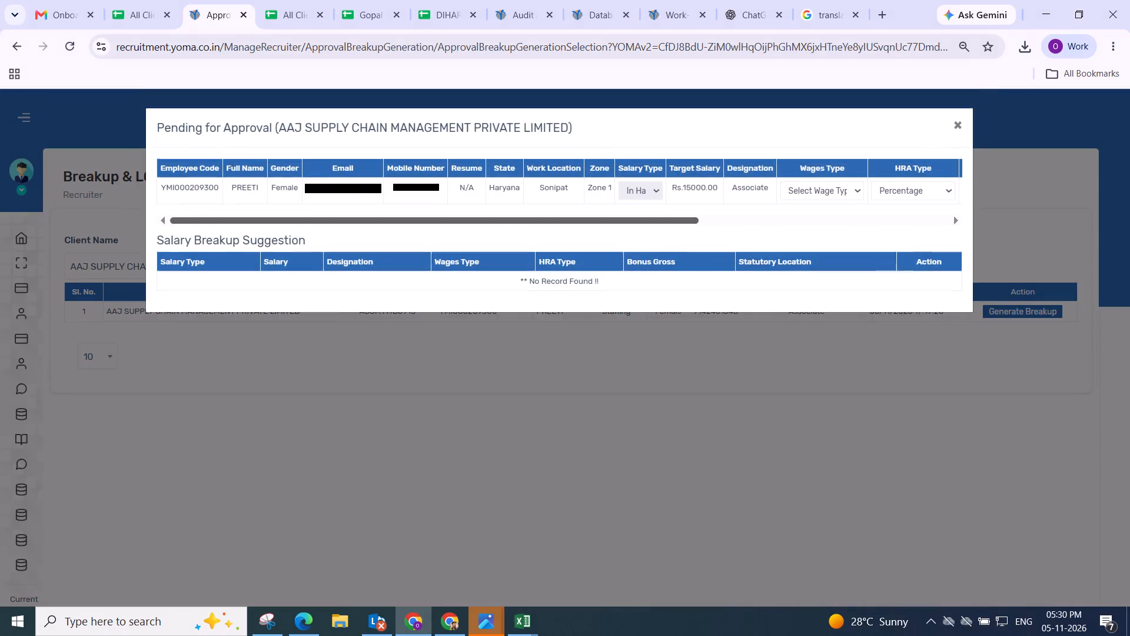
left_click_drag(408, 218, 898, 214)
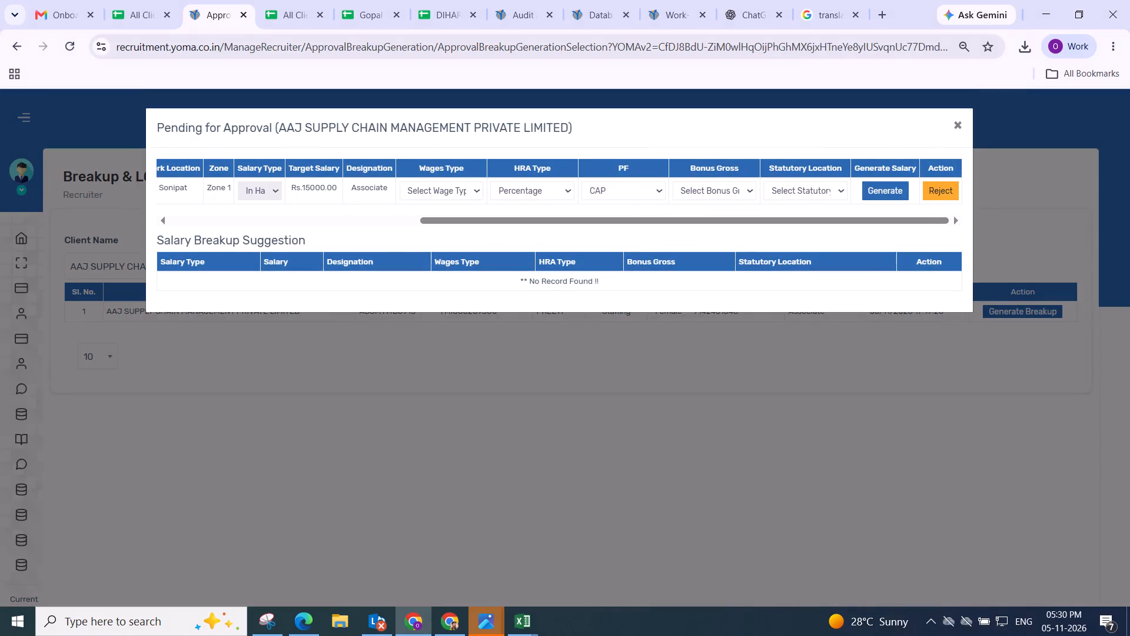
left_click_drag(488, 221, 212, 212)
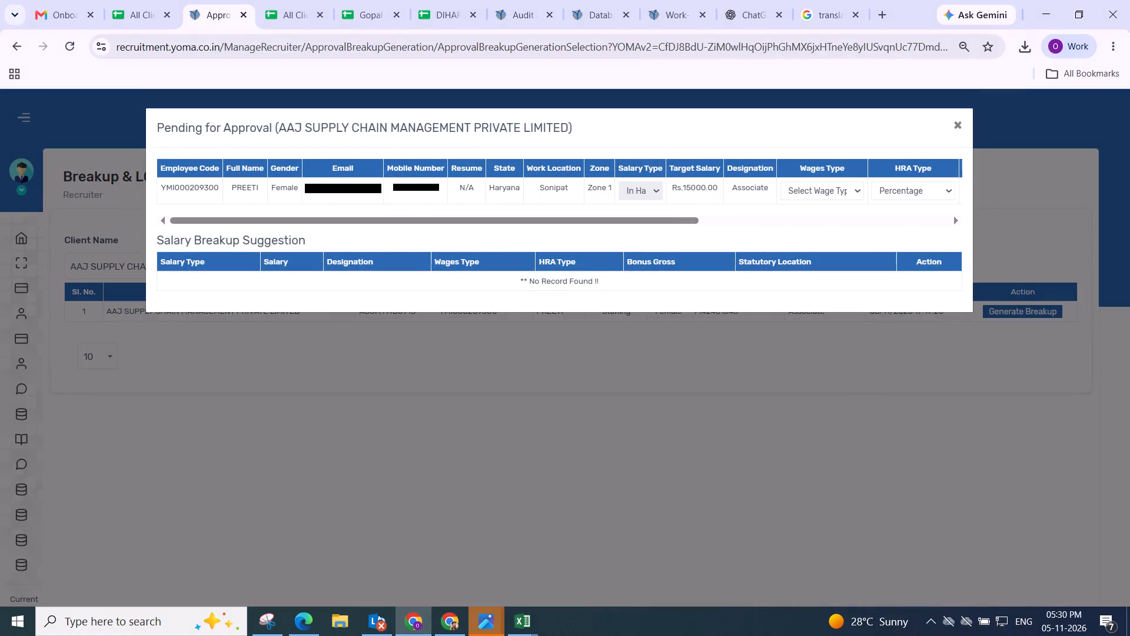
left_click_drag(385, 218, 982, 248)
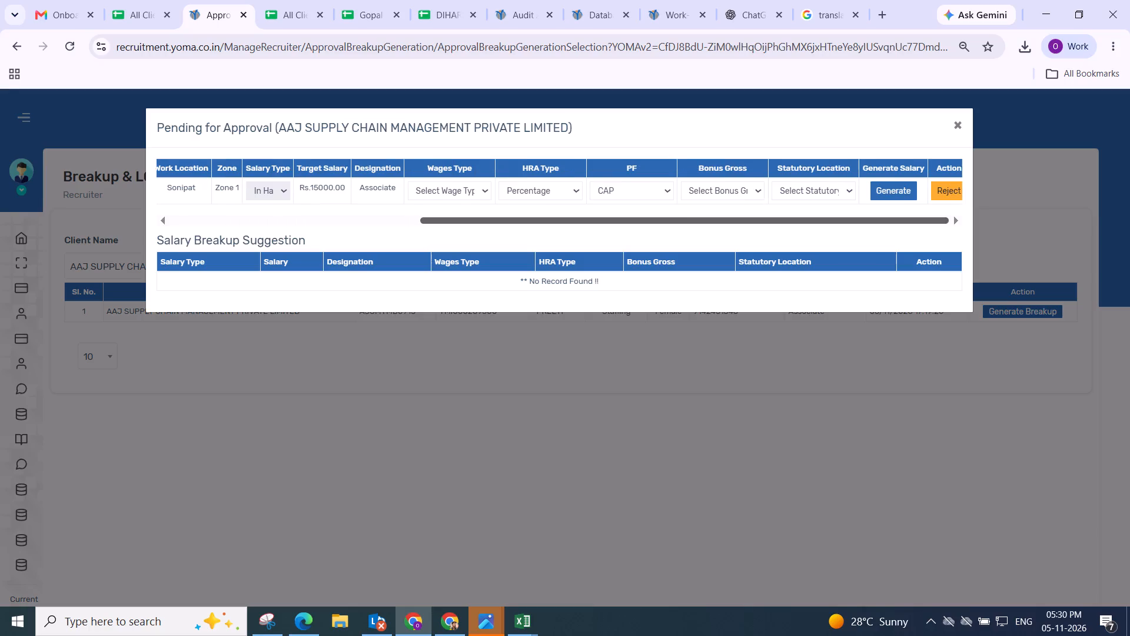
left_click_drag(982, 248, 994, 248)
Look up AAJ SUPPLY CHAIN MANAGEMENT PRIVATE LIMITED in the All Clients Salary Breakup sheet to check its wages, HRA, bonus and PF rules.
left_click_drag(277, 126, 540, 126)
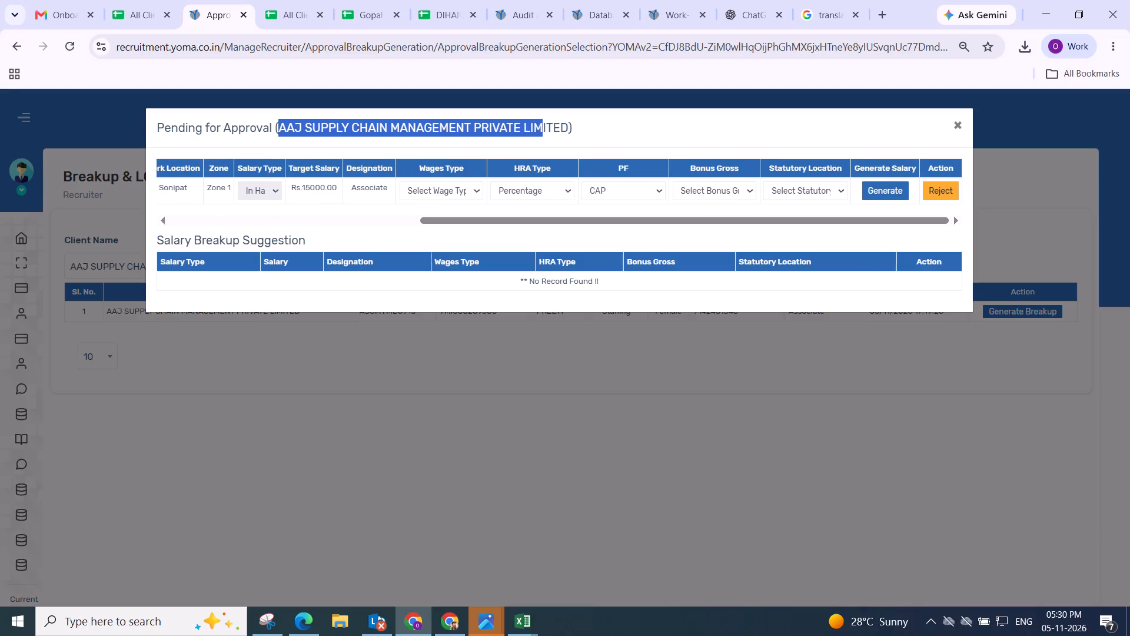
key("ctrl+c")
left_click(281, 13)
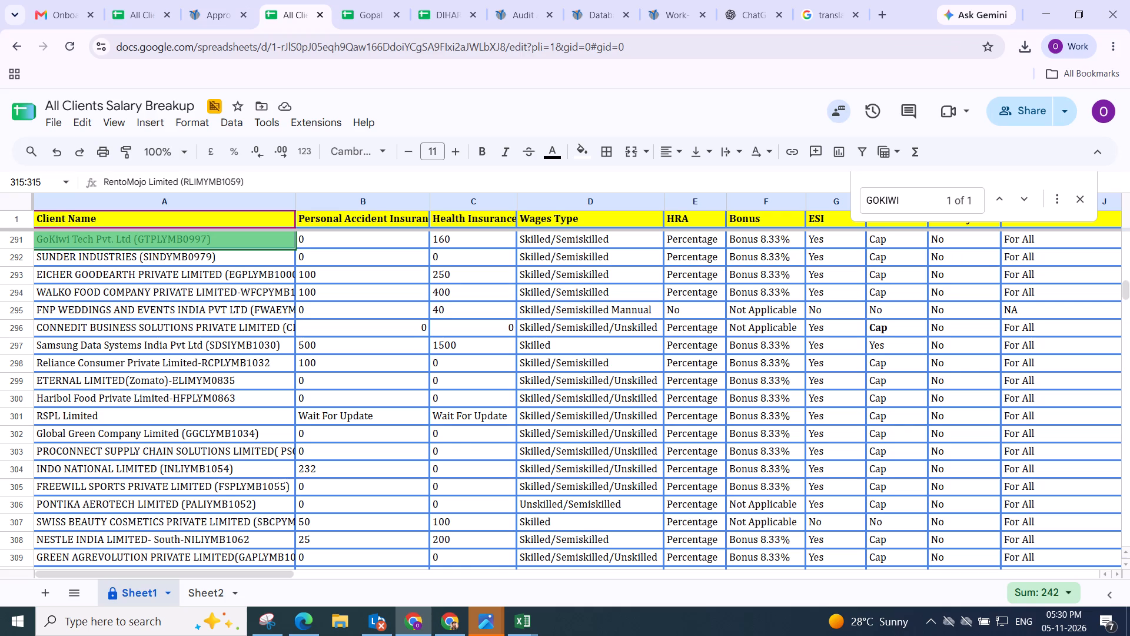
key("ctrl+f")
key("ctrl+v")
key("Return")
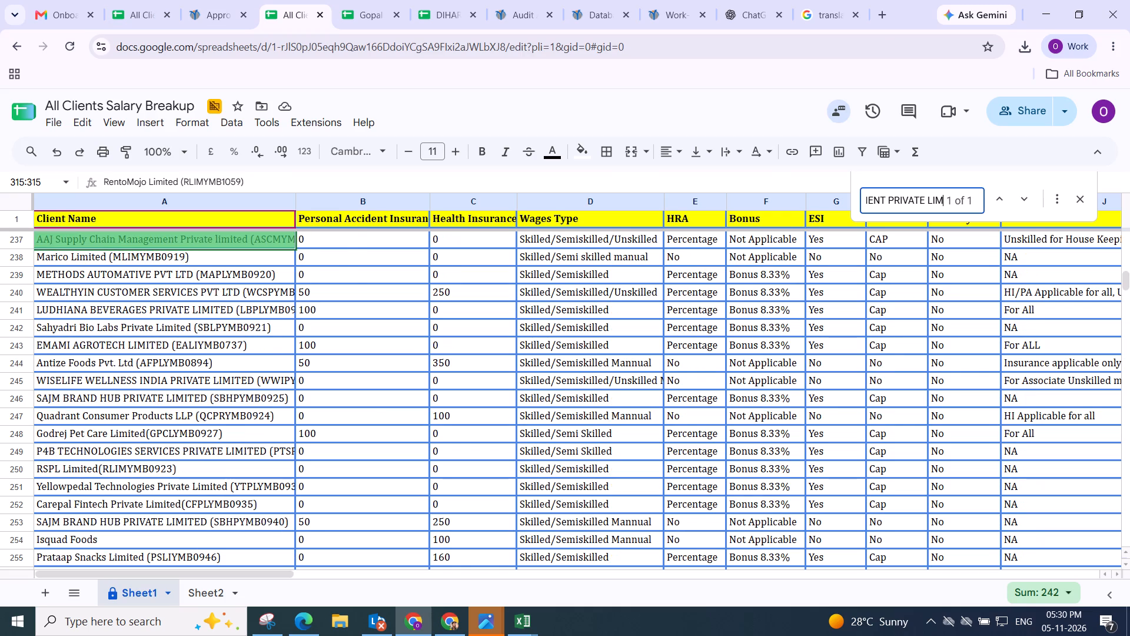
scroll(639, 263, "up", 1)
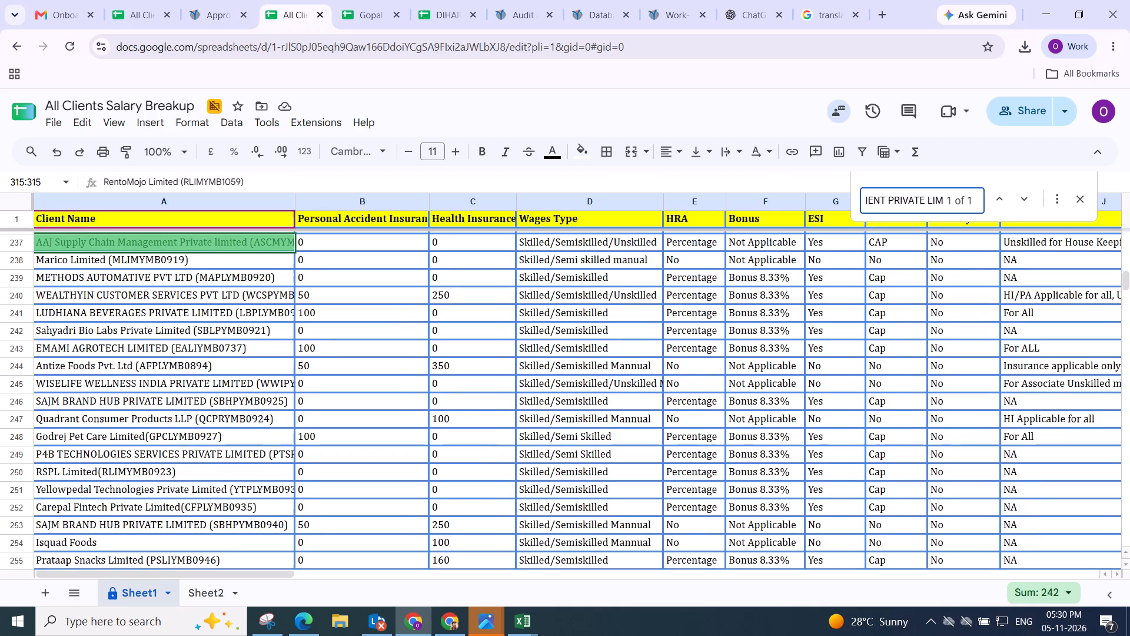
scroll(645, 266, "up", 1)
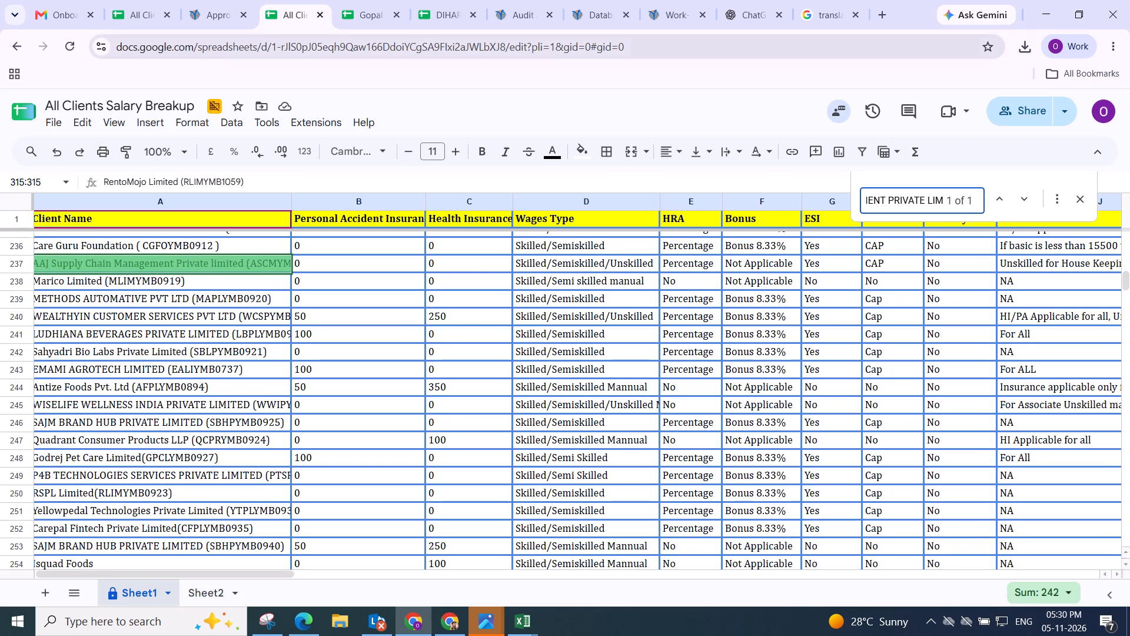
Generate the Sonipat candidate's salary with Semi-Skilled (Basic as Minimum Wages), bonus gross Flat Amount and statutory location Fatehabad.
left_click(204, 11)
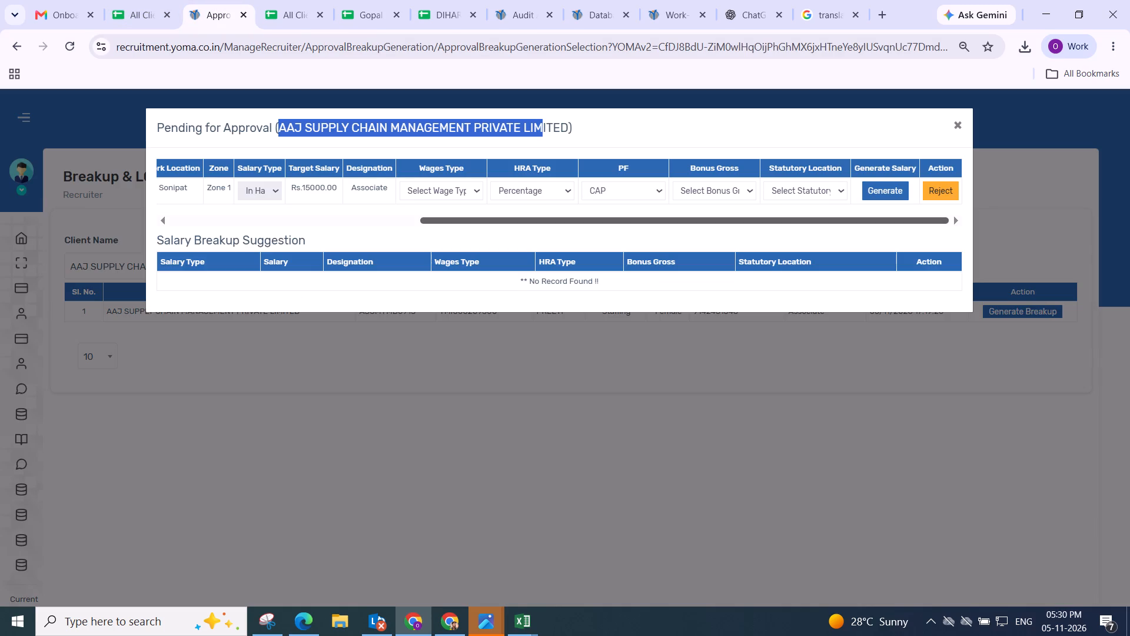
left_click_drag(478, 217, 494, 214)
left_click(421, 190)
left_click(427, 239)
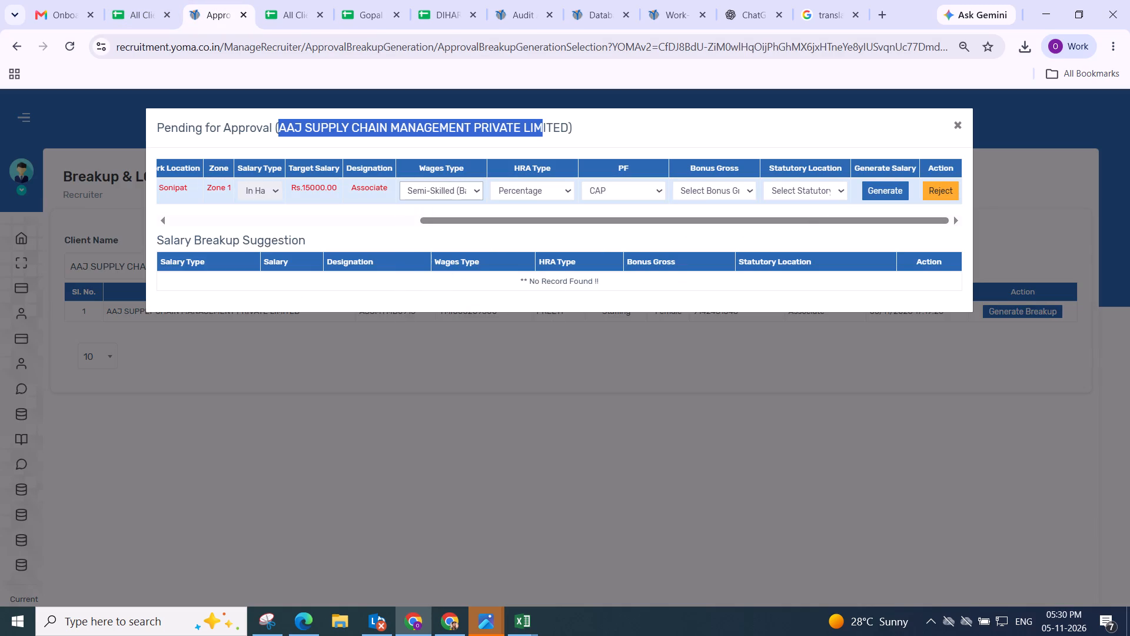
left_click(673, 192)
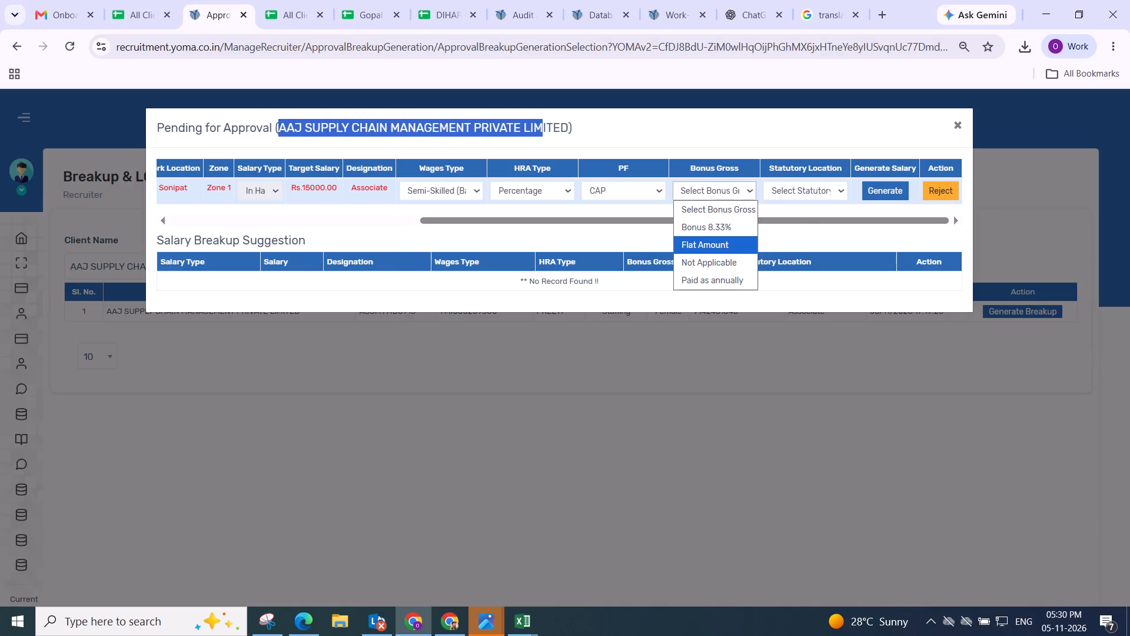
left_click_drag(707, 256, 713, 252)
left_click(783, 196)
left_click(785, 258)
left_click(868, 197)
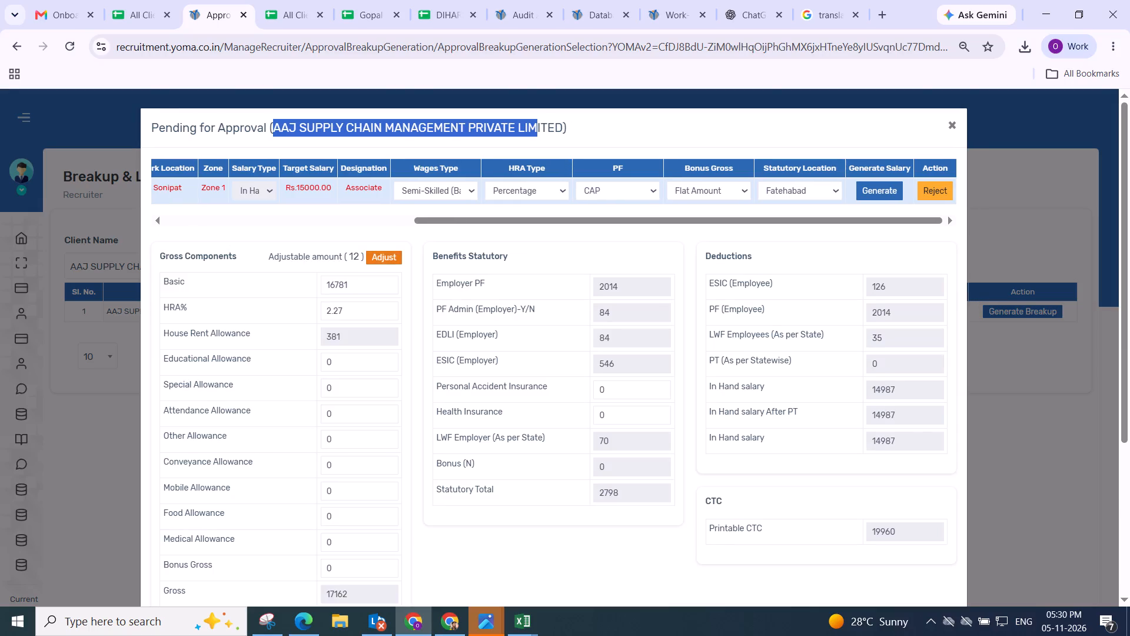
Adjust the gross components to match the Rs.15000 in-hand target and save the Sonipat candidate's salary breakup.
left_click(390, 257)
scroll(389, 259, "down", 3)
left_click_drag(526, 356, 573, 369)
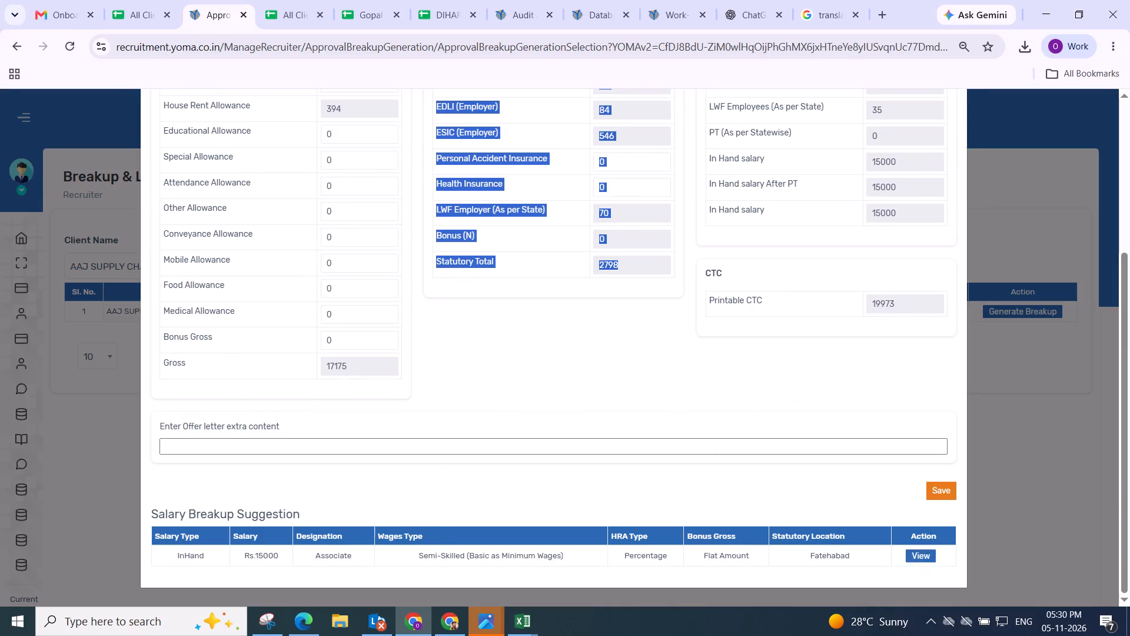
left_click(946, 493)
left_click(569, 426)
scroll(569, 425, "up", 4)
scroll(778, 248, "down", 4)
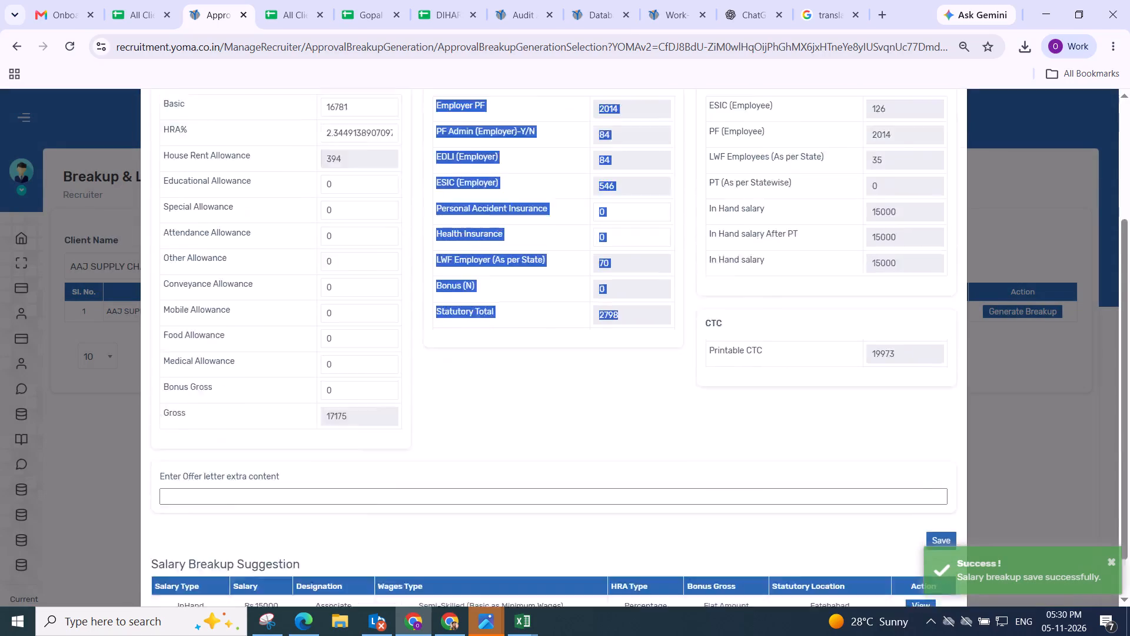
scroll(778, 248, "up", 2)
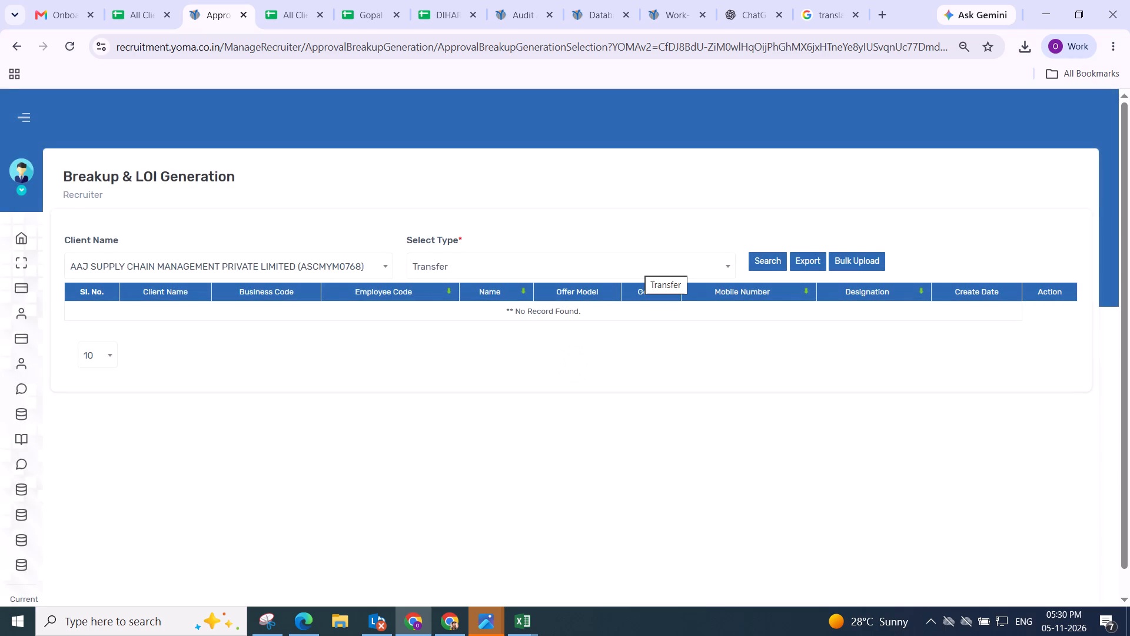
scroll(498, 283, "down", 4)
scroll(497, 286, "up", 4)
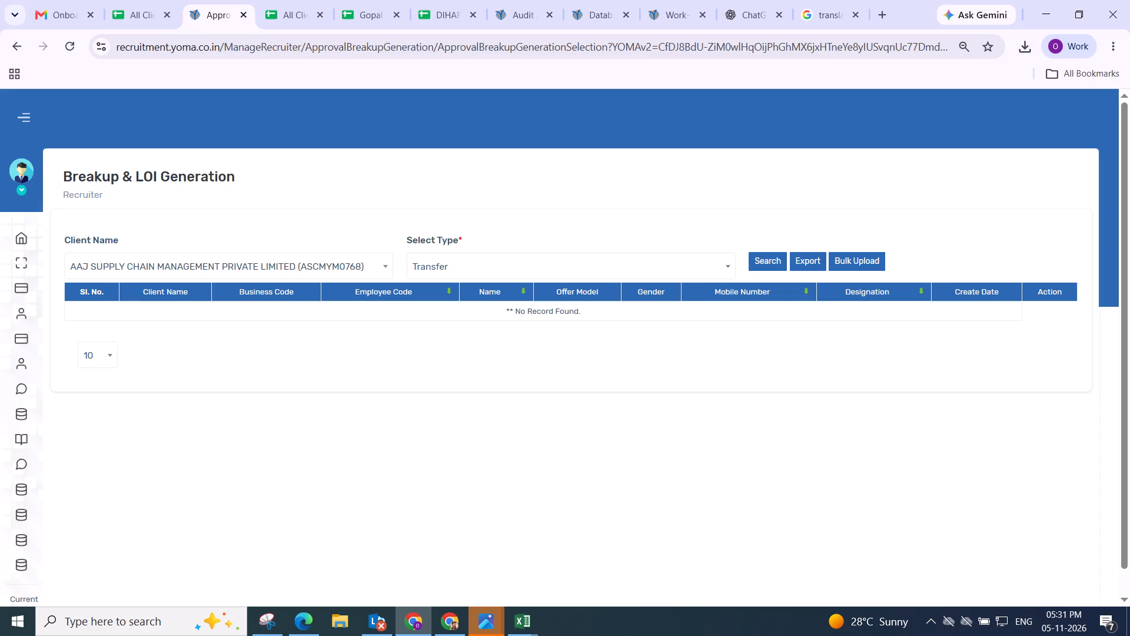
Switch to the All YBS Client sheet of the All Clients Requisition (Onboarding) Tracker and select a SWISS BEAUTY candidate's email cell.
key("ctrl+Left")
key("ctrl+Page_Up")
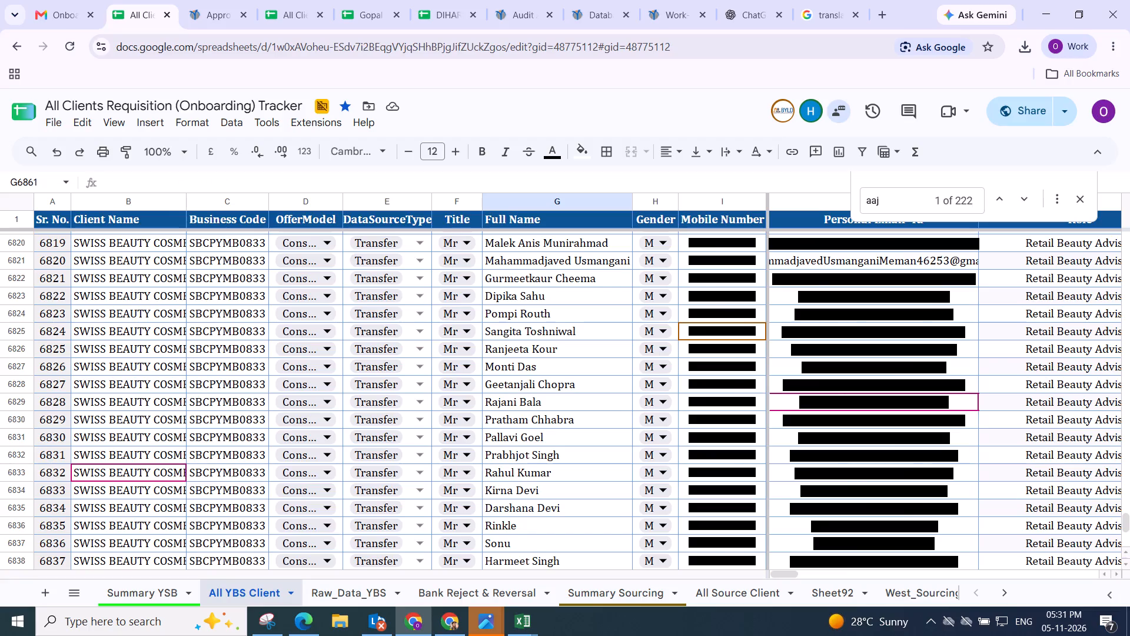
left_click(902, 517)
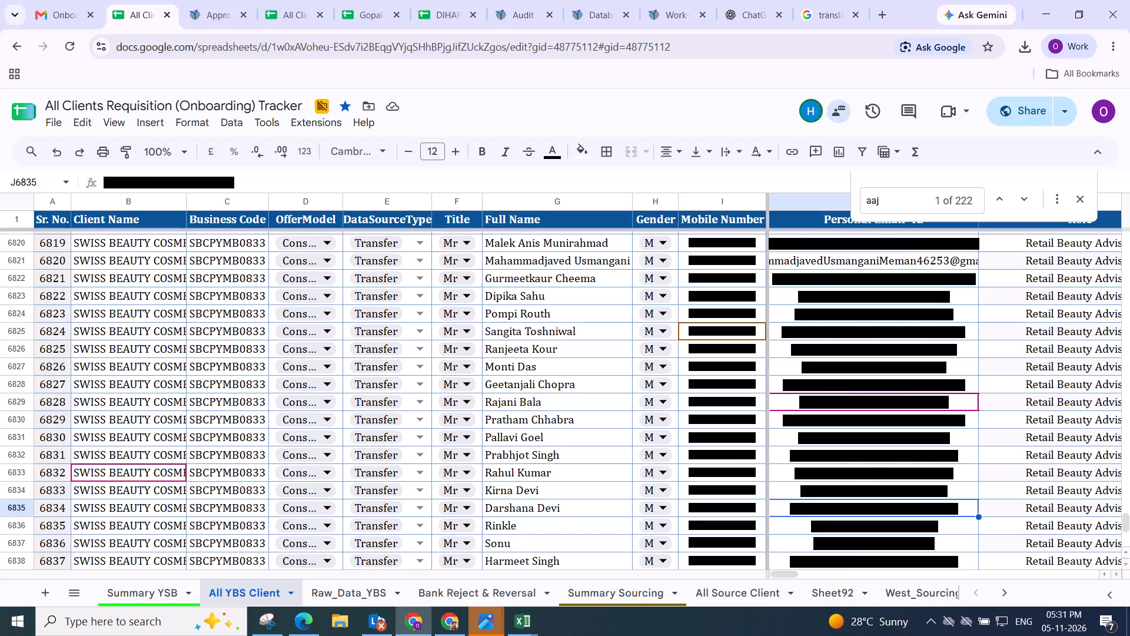
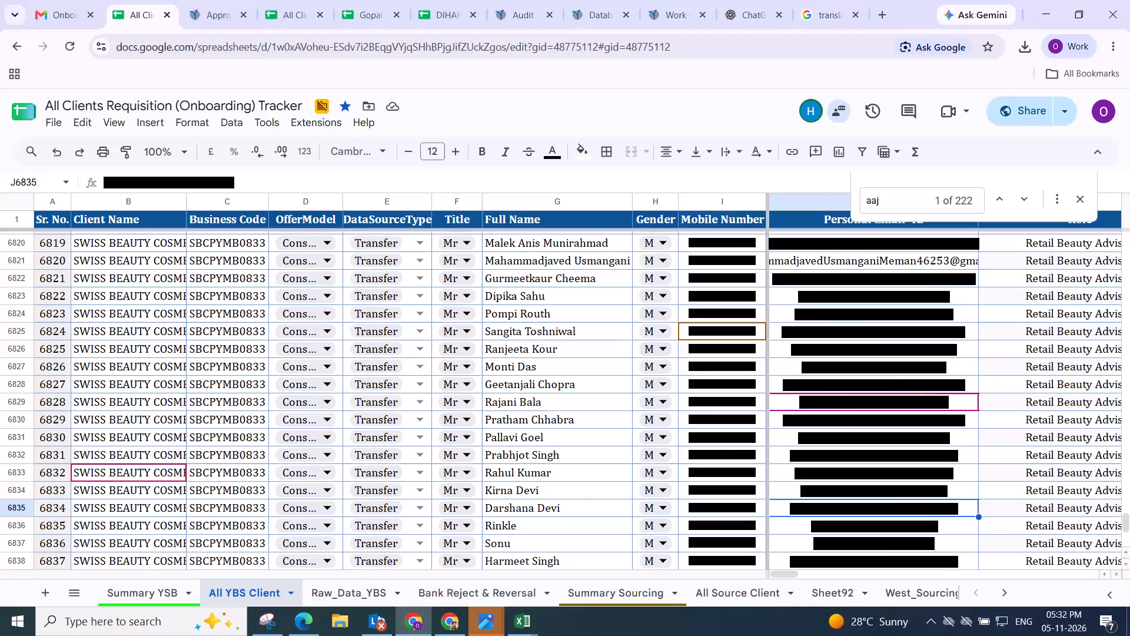
Find the last filled row of the All YBS Client sheet and check its client name and business code.
left_click(616, 488)
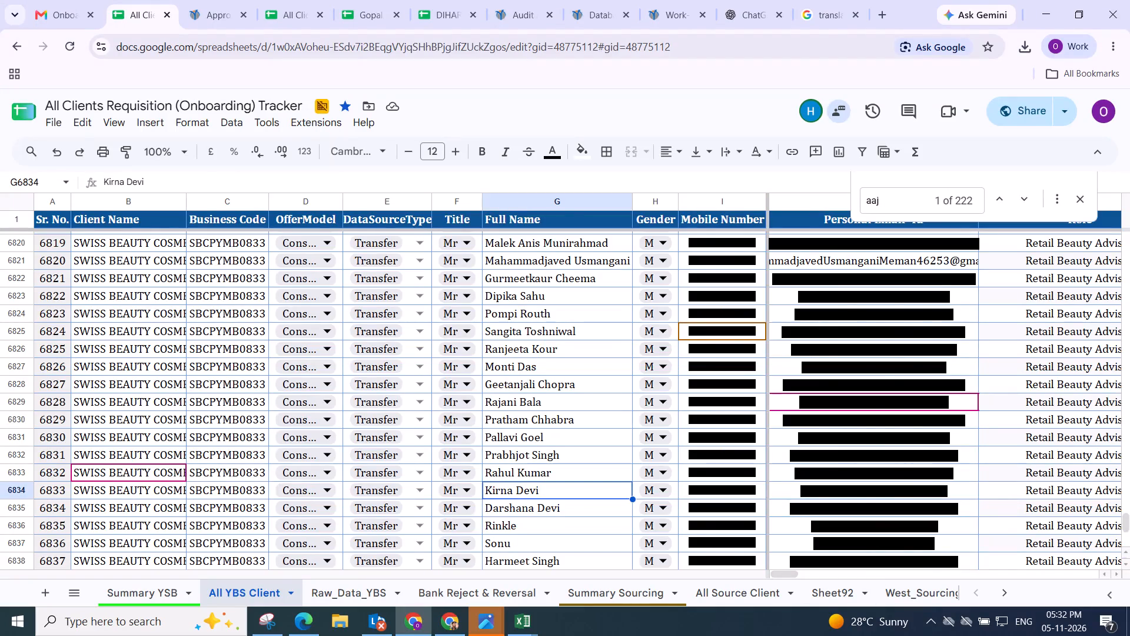
key("ctrl+Down")
key("ctrl+Down")
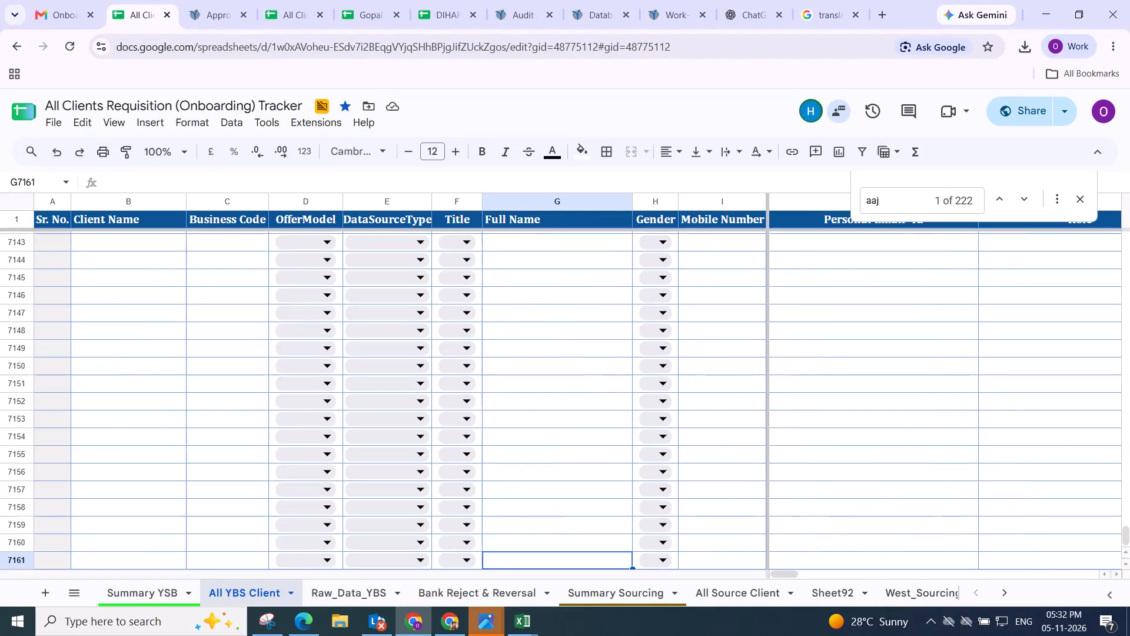
key("ctrl+Up")
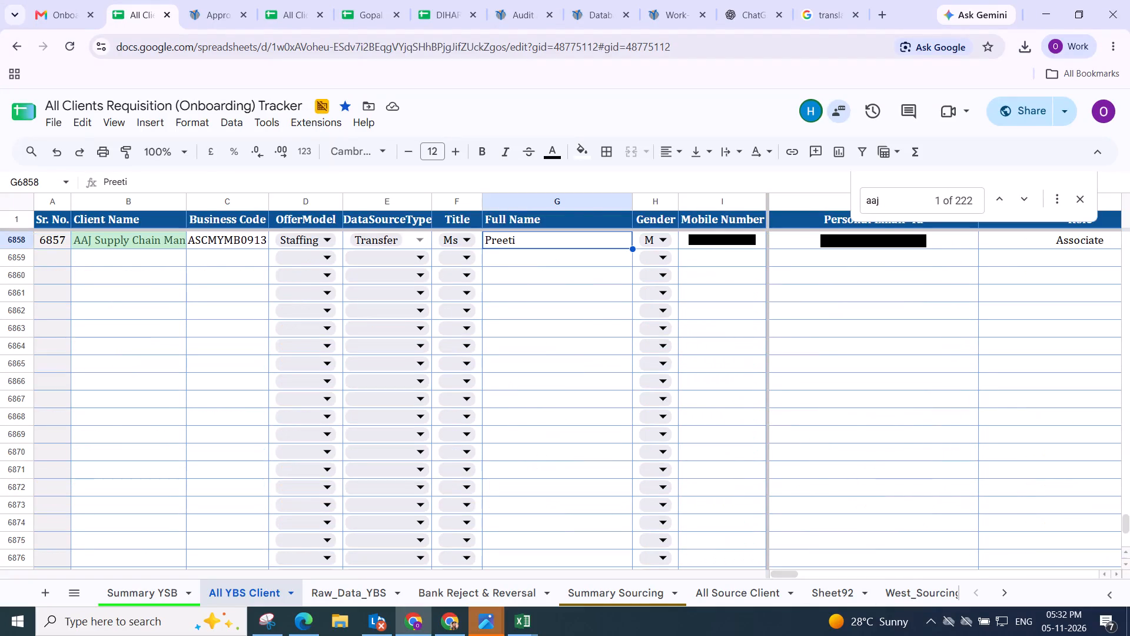
key("Up")
key("Down")
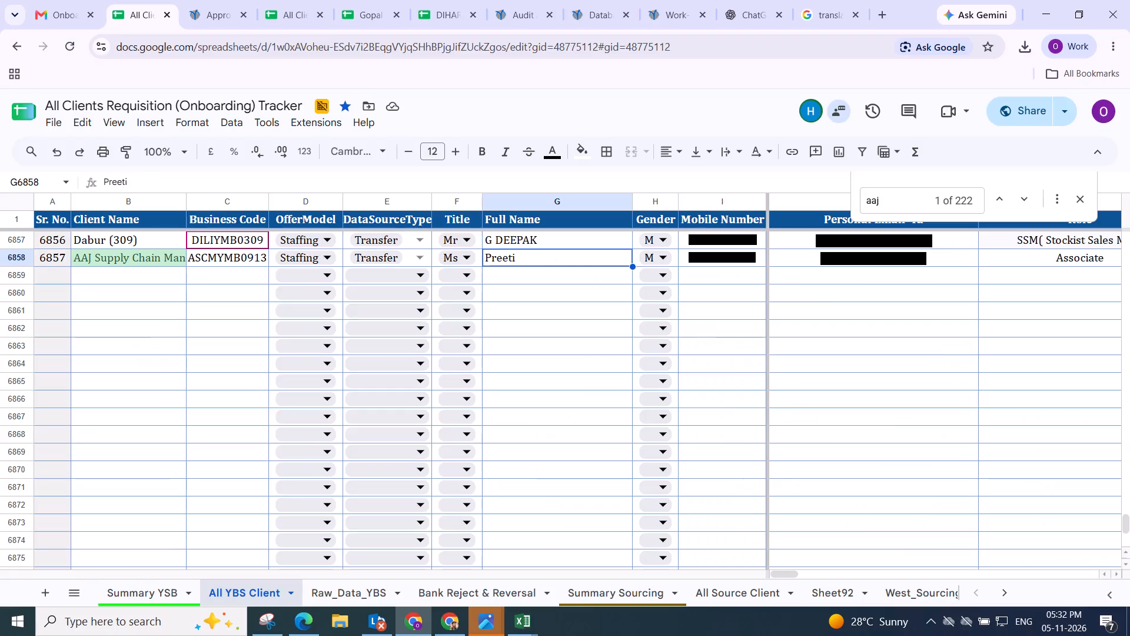
key("Left")
key("Left")
key("Left")
key("Left")
key("Left")
key("Right")
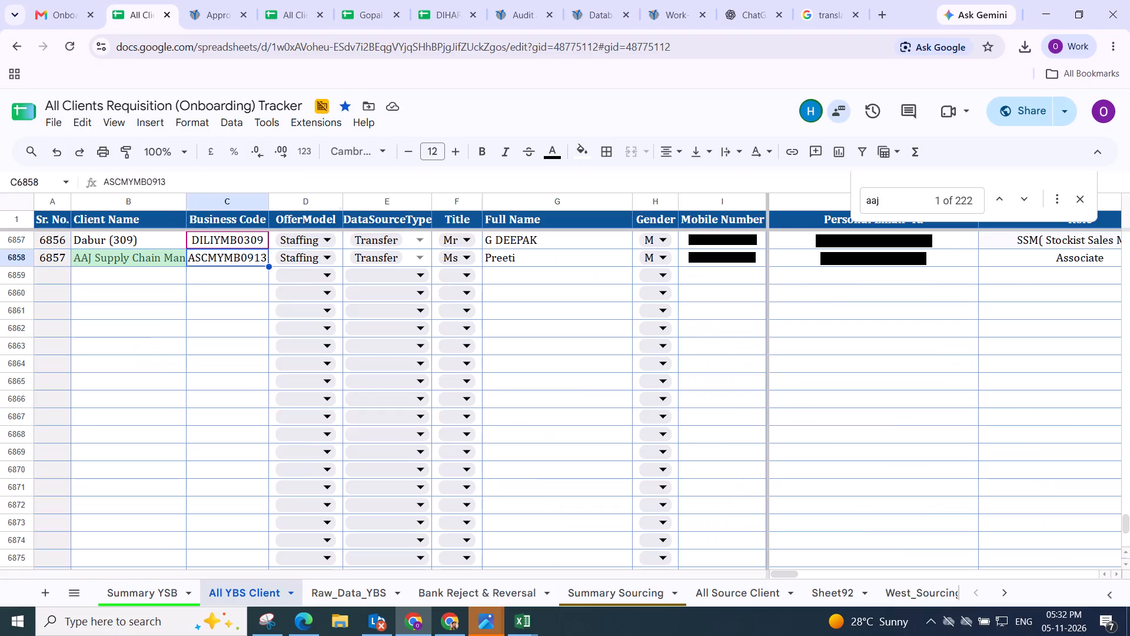
Look across the last AAJ Supply Chain row to check its received date, assigned name, LOI status and offer letter status.
key("Right")
key("Right")
key("Right")
key("Right")
key("Right")
key("Right")
key("Right")
key("Right")
key("Right")
key("Right")
key("Right")
key("Right")
key("Right")
key("Right")
key("Right")
key("Right")
key("Right")
key("Right")
key("Right")
key("Right")
key("Right")
key("Right")
key("Right")
key("Right")
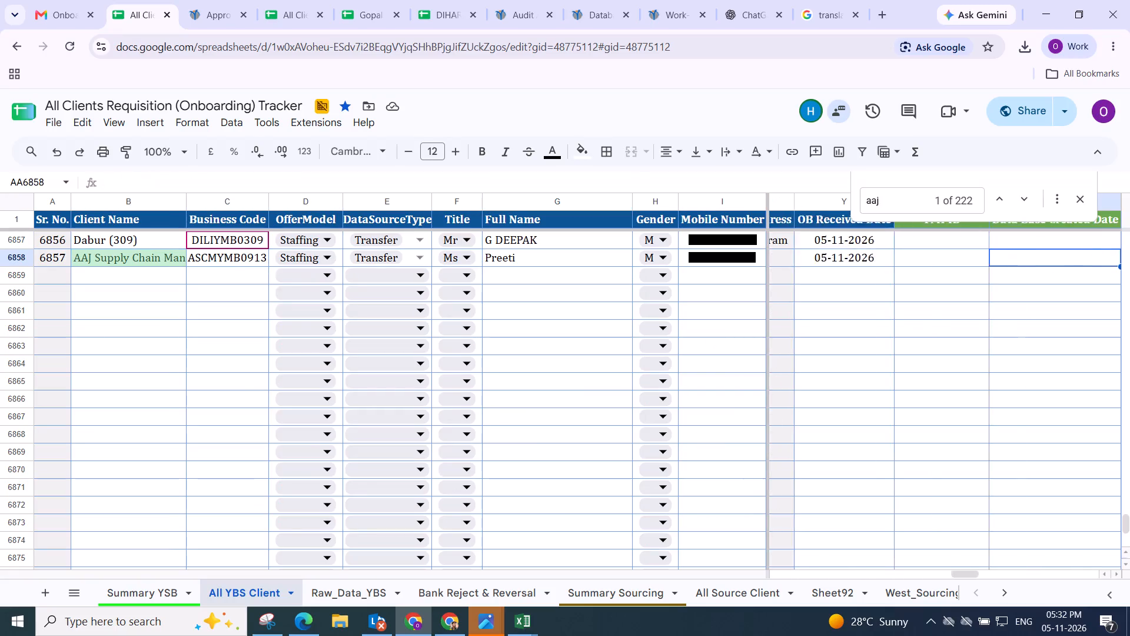
key("Right")
key("Right")
key("Right")
key("Right")
key("Right")
key("Right")
key("Right")
key("Left")
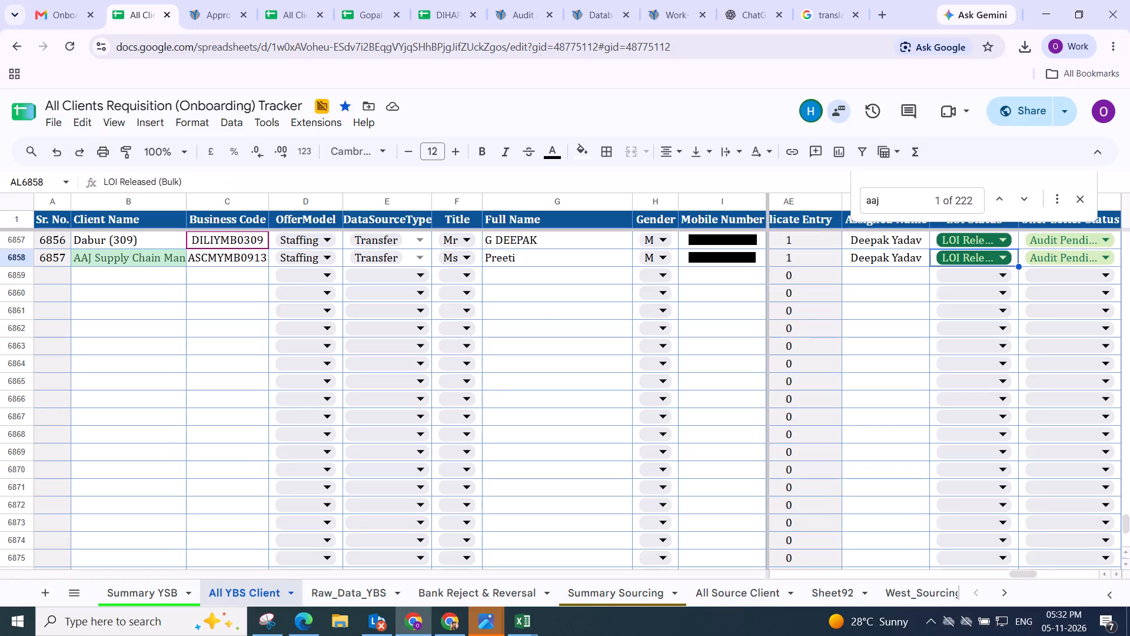
Review the LOI and offer letter statuses of the recent Transfer candidates above the last AAJ Supply Chain row.
key("Up")
key("Up")
key("Up")
key("Up")
key("Up")
key("Up")
key("Up")
key("Up")
key("Up")
key("Up")
key("Up")
key("Up")
key("Up")
key("Up")
key("Up")
key("Up")
key("Up")
key("Up")
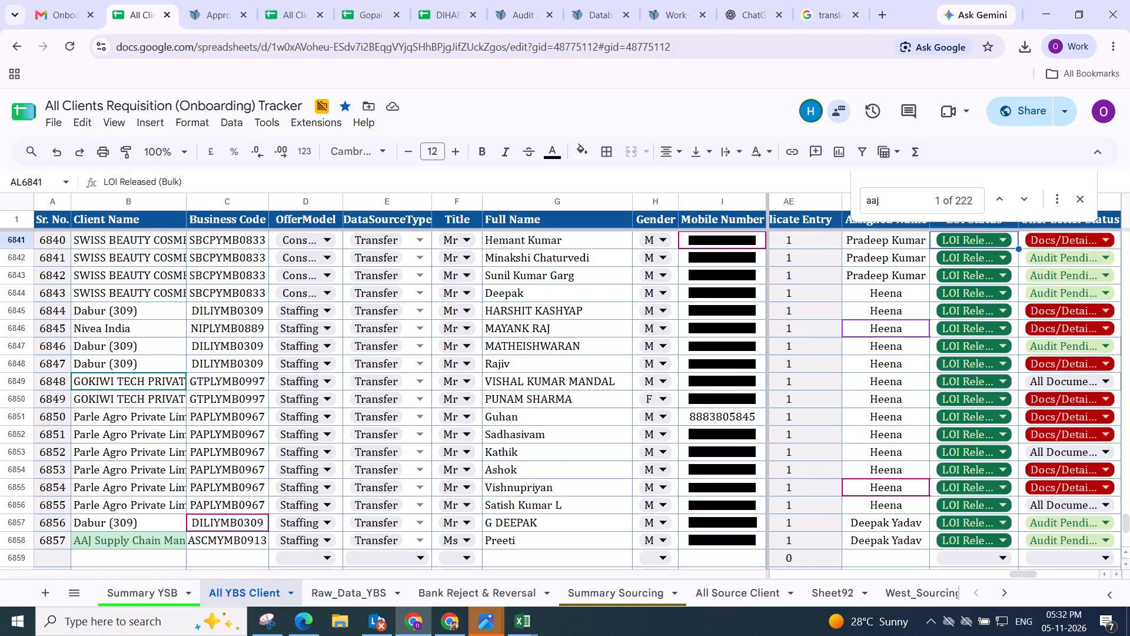
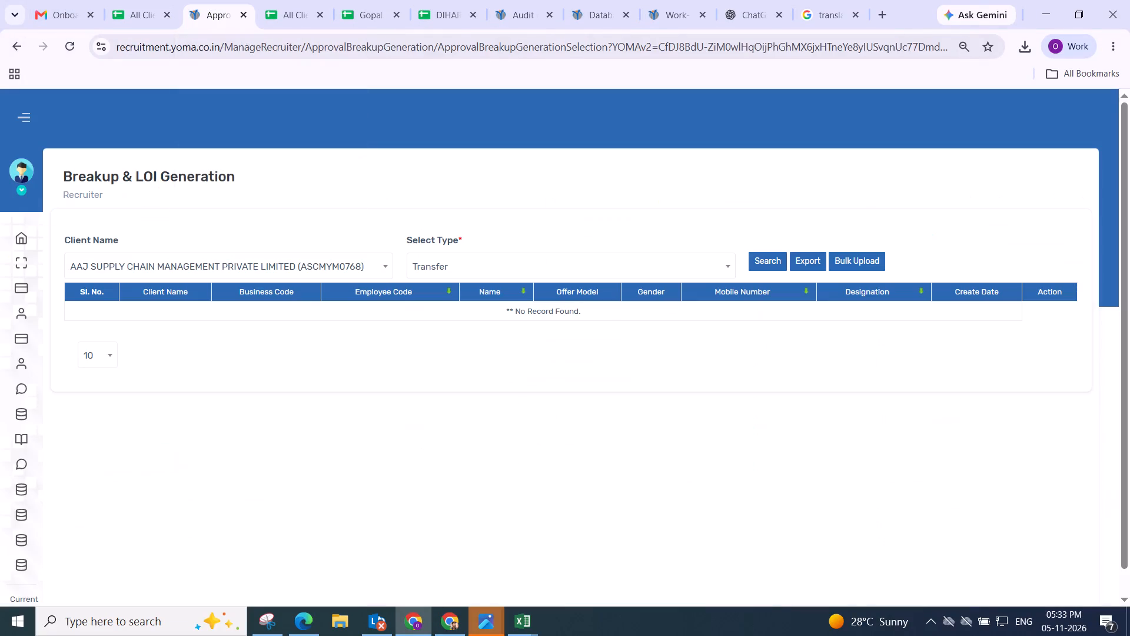
Clear the client filter and search for Transfer candidates across all clients.
key("s")
key("e")
key("Return")
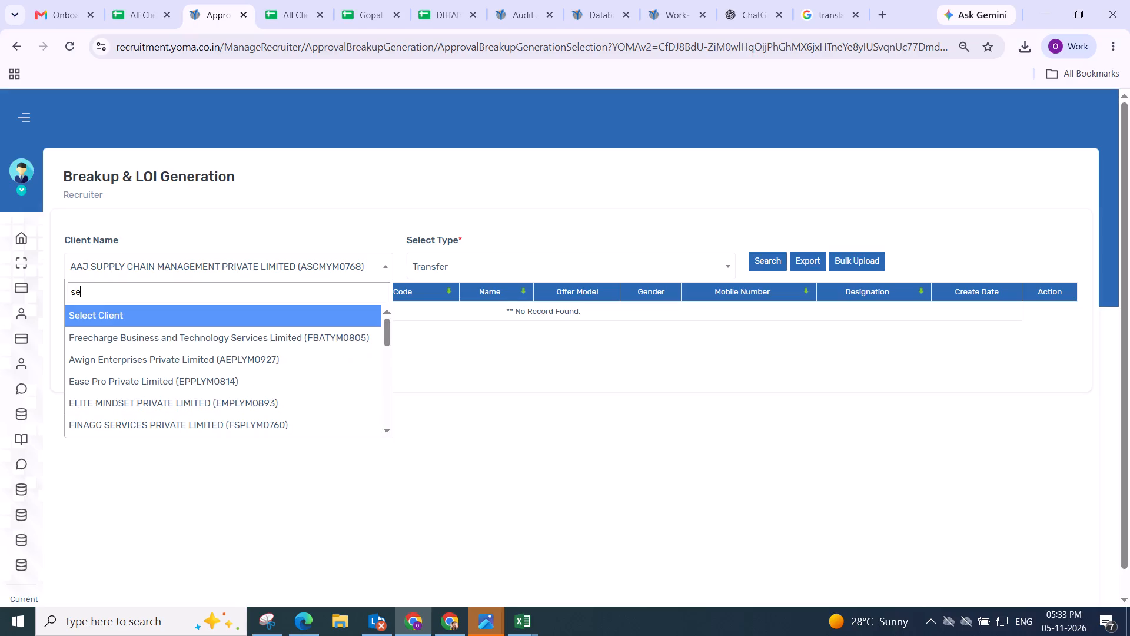
left_click(775, 256)
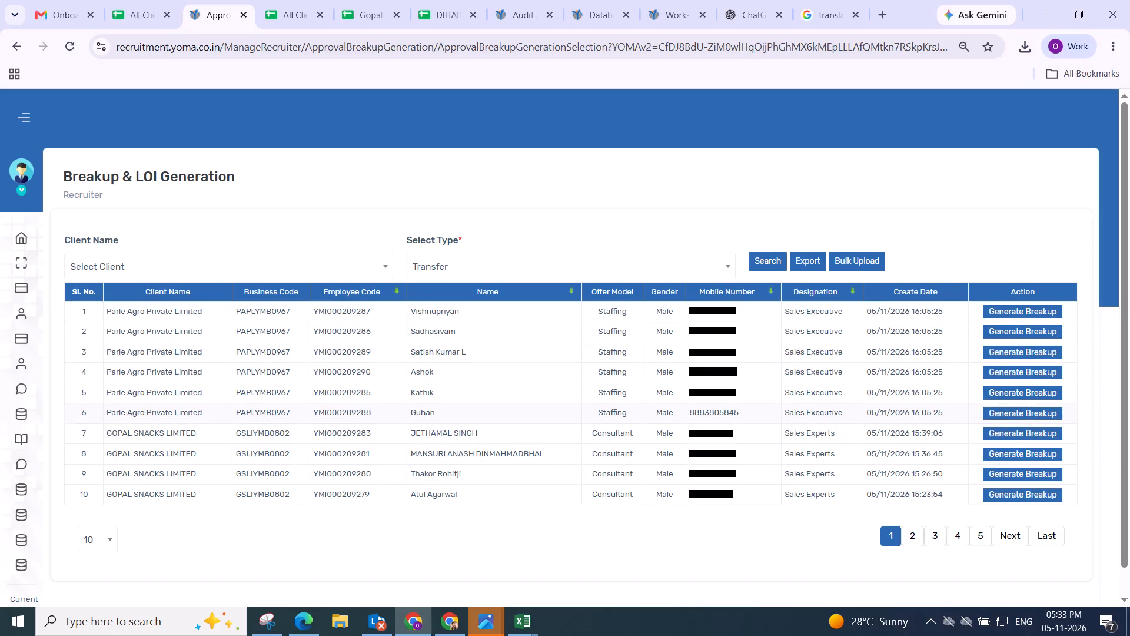
Set the candidate list to show ALL records on one page.
scroll(559, 415, "down", 5)
scroll(559, 415, "up", 4)
scroll(569, 408, "down", 2)
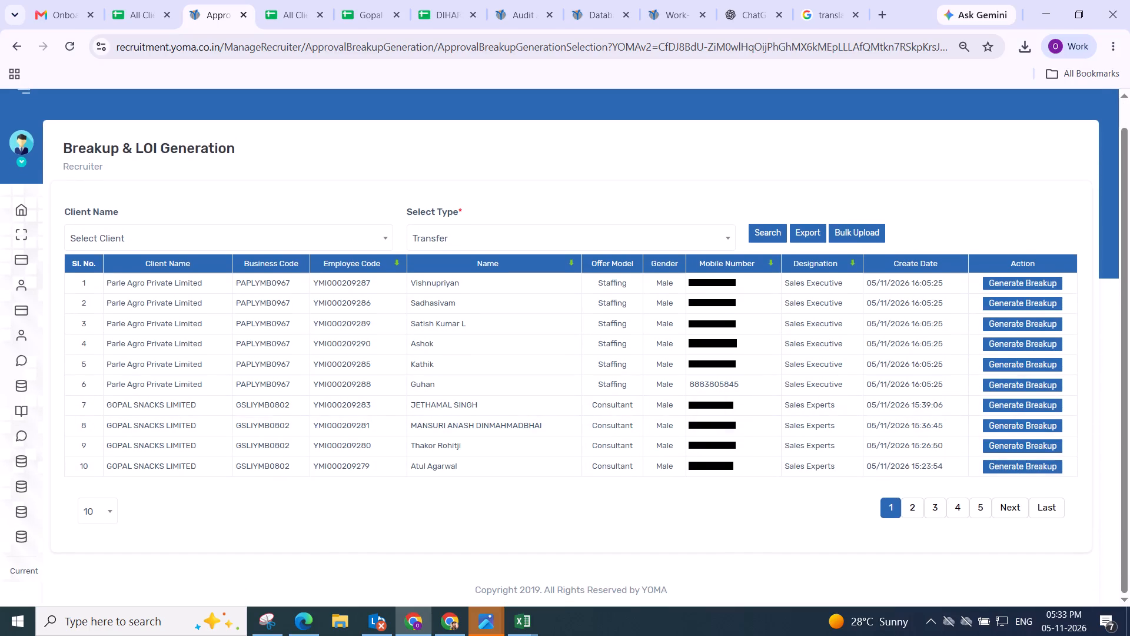
left_click(101, 509)
left_click(110, 399)
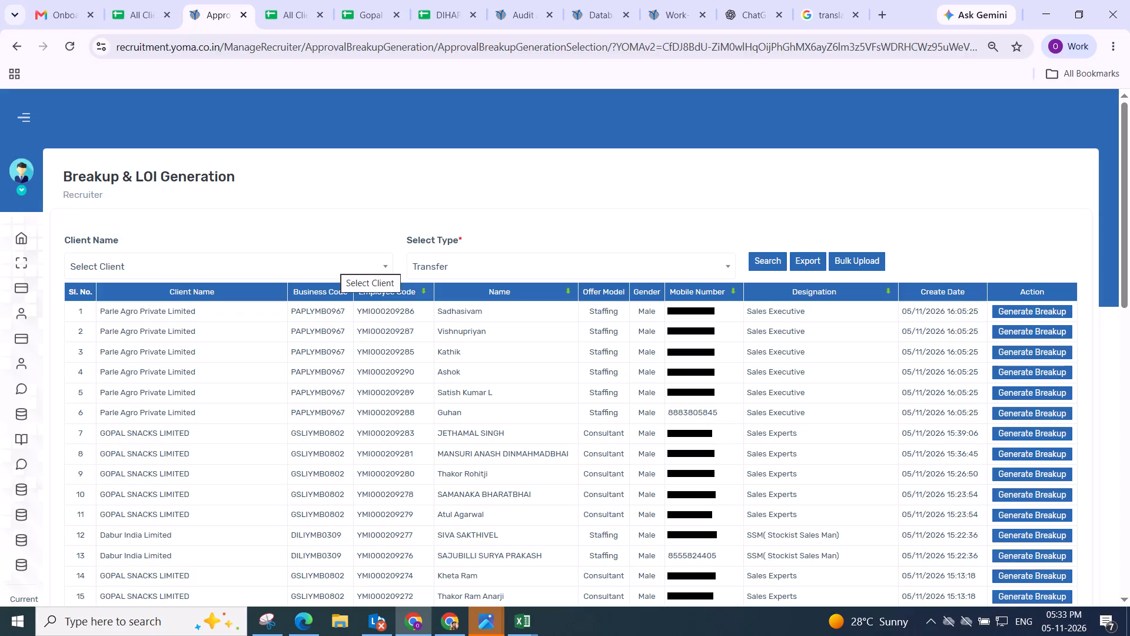
Generate the newest NIVEA INDIA candidate's salary with Semi-Skilled (Basic as Minimum Wages), Percentage HRA, Bonus 8.33% and Delhi statutory location.
scroll(334, 328, "down", 3)
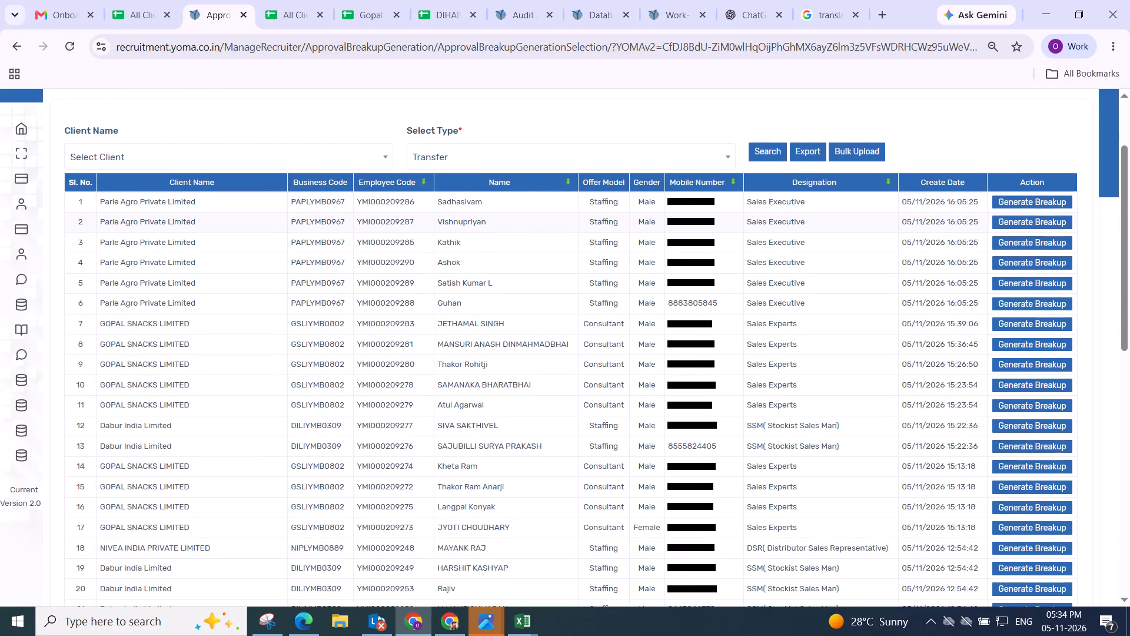
scroll(334, 328, "down", 2)
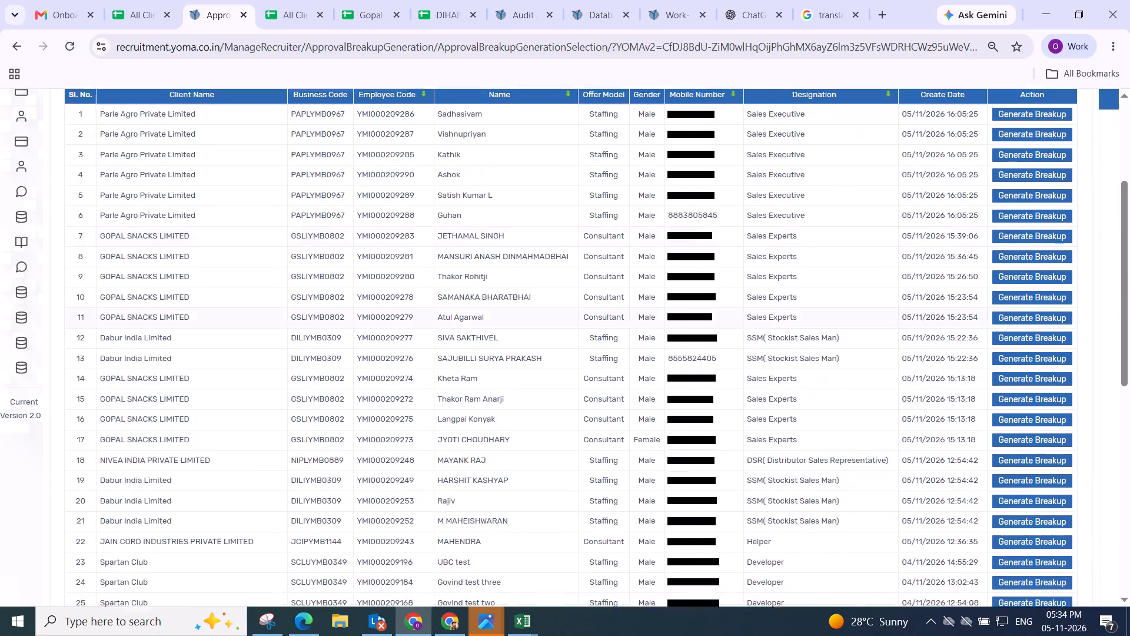
scroll(334, 328, "down", 1)
scroll(170, 430, "down", 1)
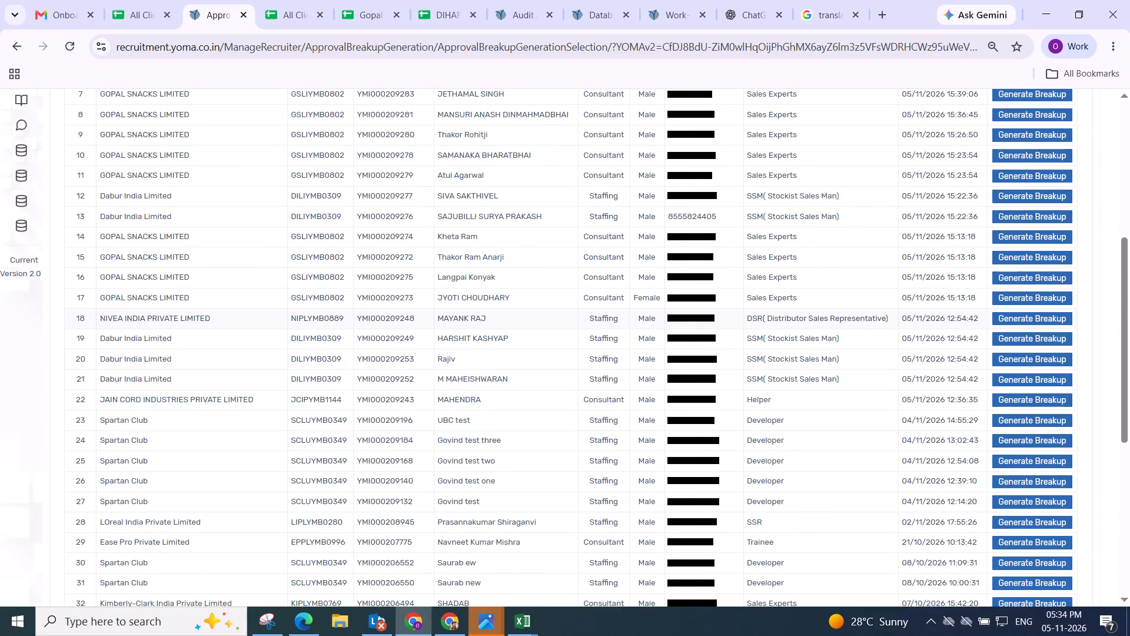
left_click(1029, 314)
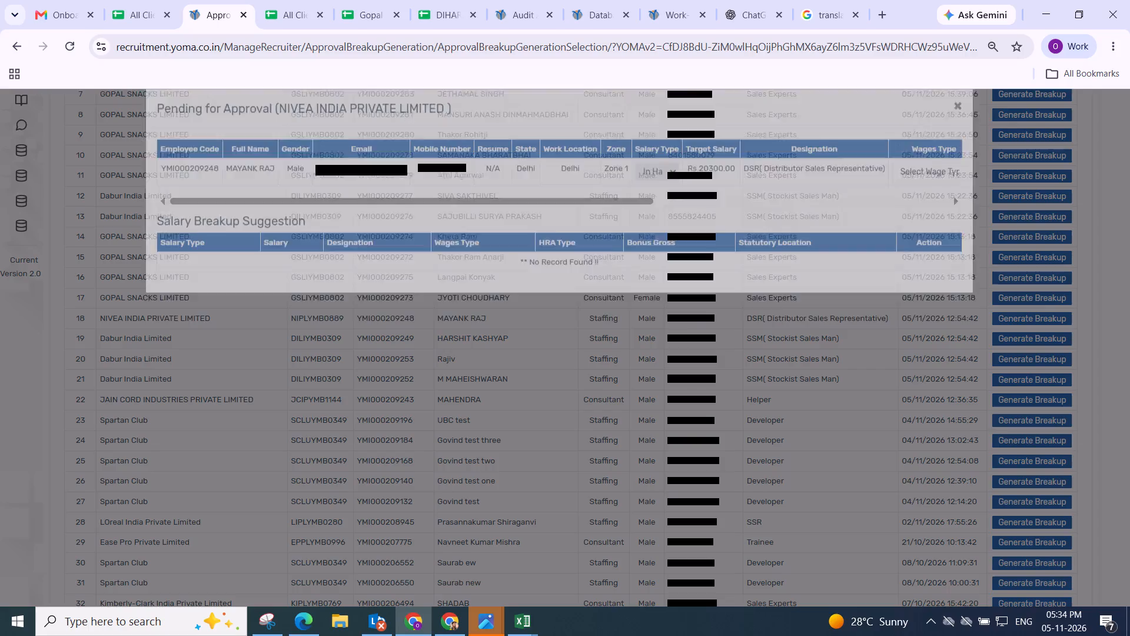
left_click_drag(355, 223, 1095, 221)
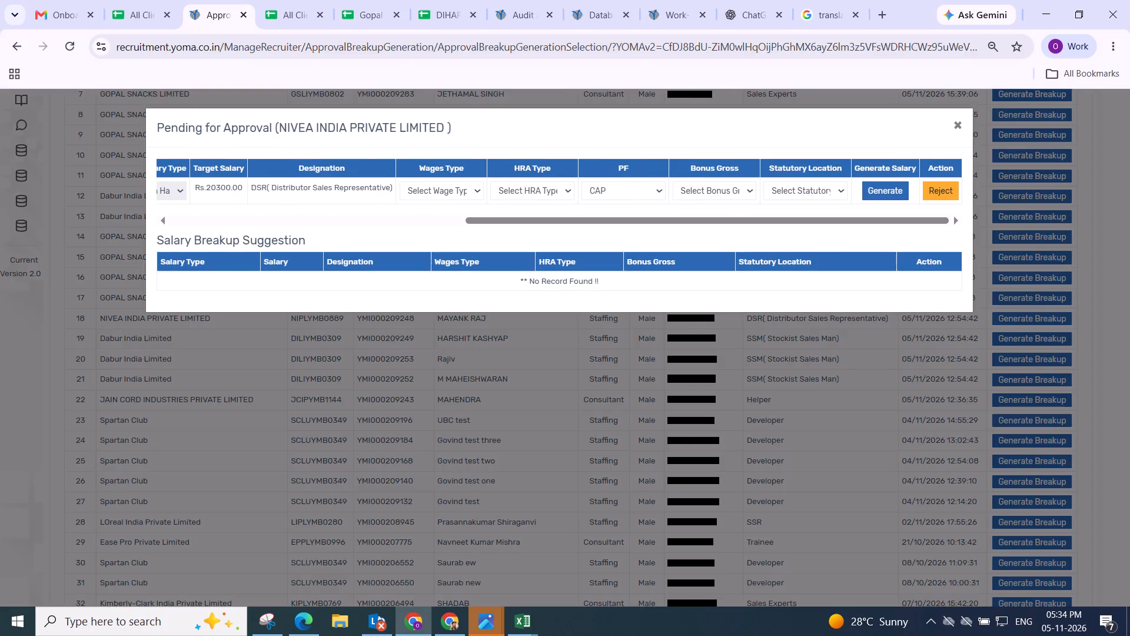
left_click(451, 187)
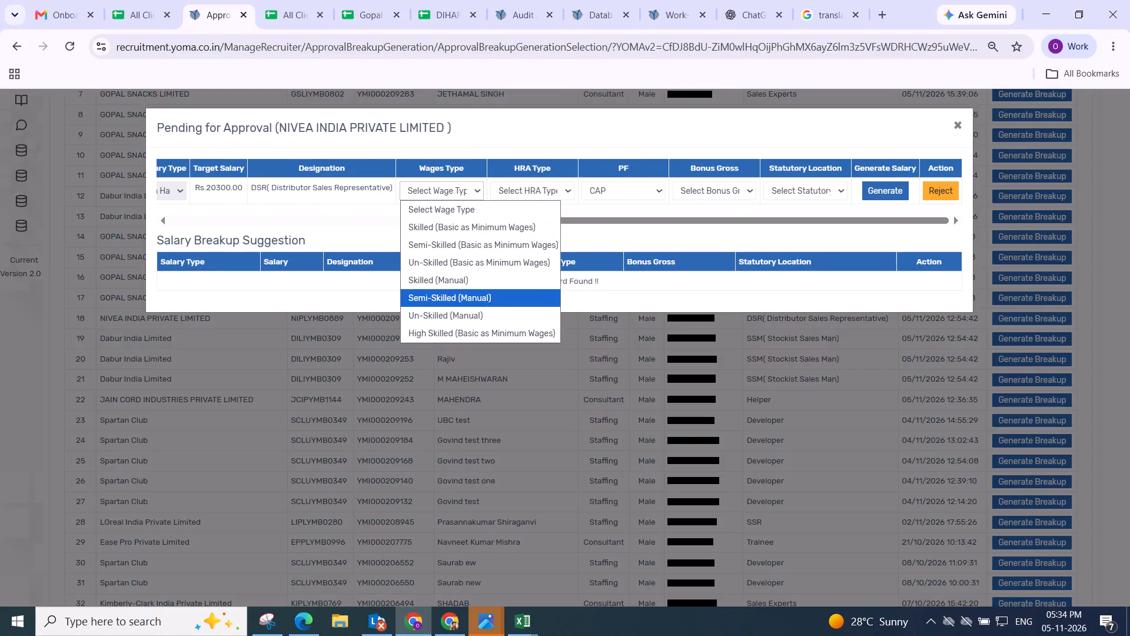
left_click(443, 243)
left_click(516, 188)
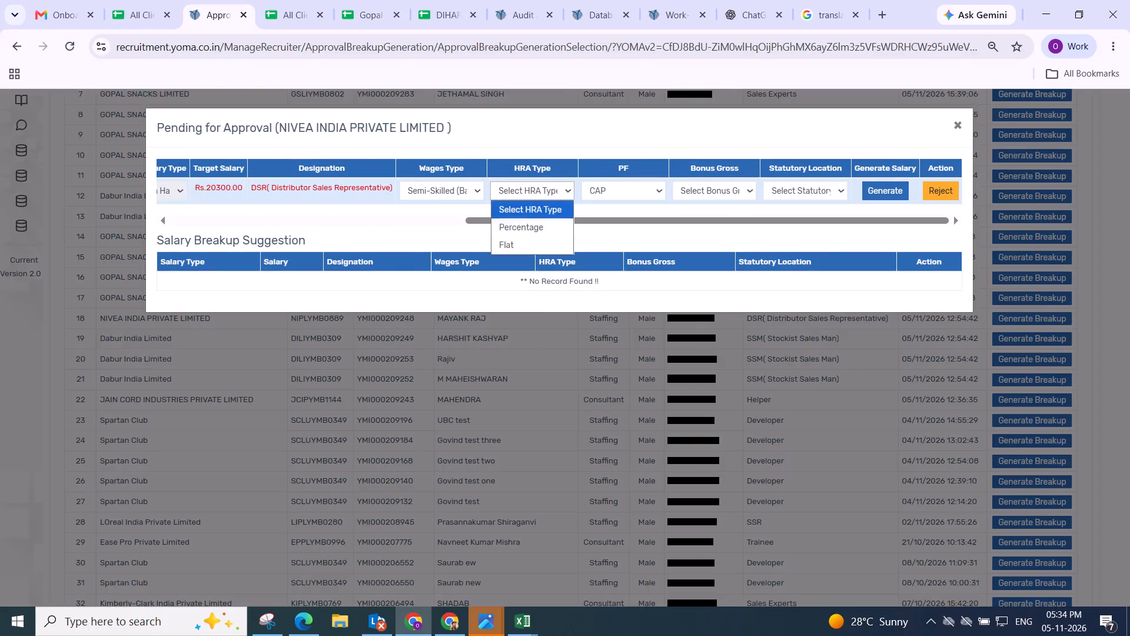
left_click(519, 223)
left_click(692, 188)
left_click(707, 232)
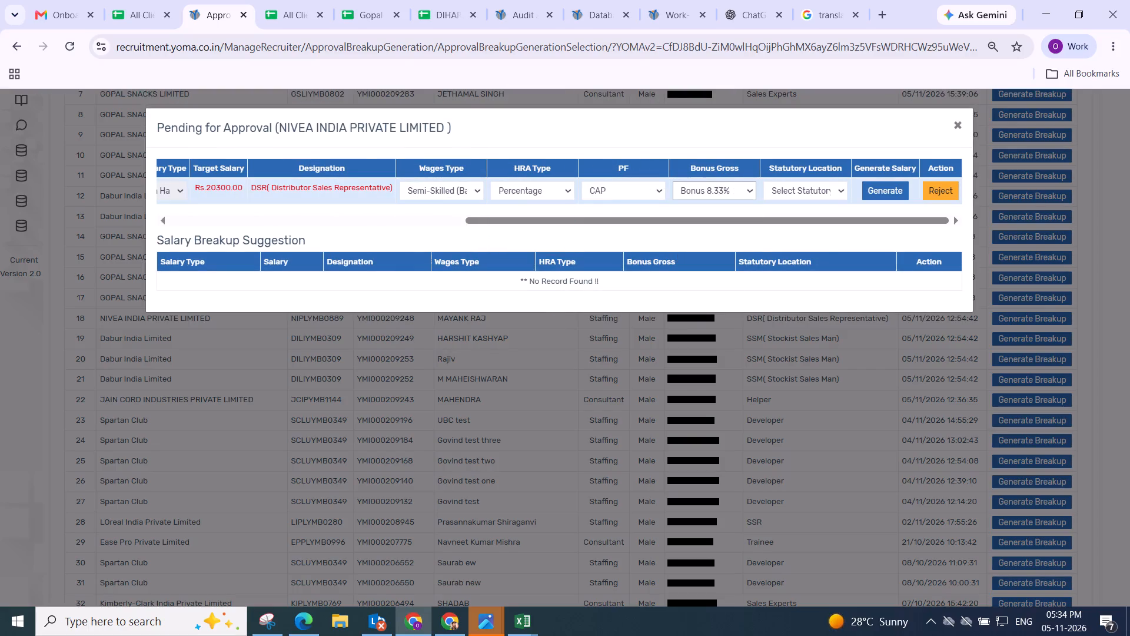
left_click(799, 194)
left_click(797, 231)
left_click(870, 191)
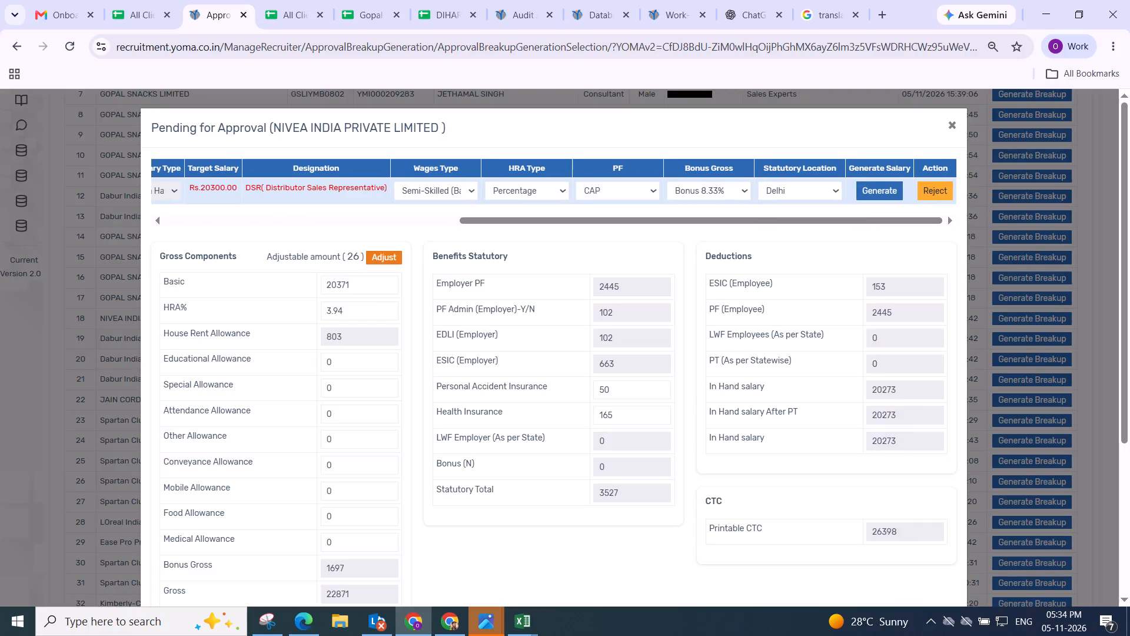
Adjust the gross components for the leftover amount and save the NIVEA INDIA candidate's salary breakup.
left_click(376, 261)
scroll(385, 259, "down", 2)
left_click_drag(583, 339, 598, 352)
left_click(939, 495)
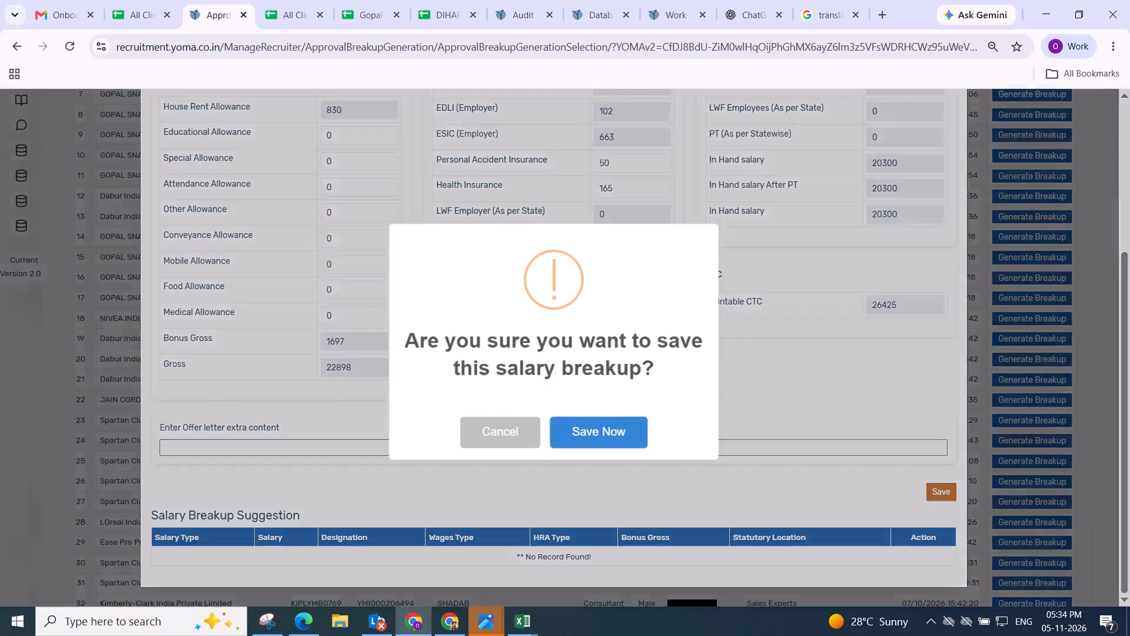
left_click(584, 432)
scroll(644, 439, "up", 3)
scroll(813, 442, "up", 2)
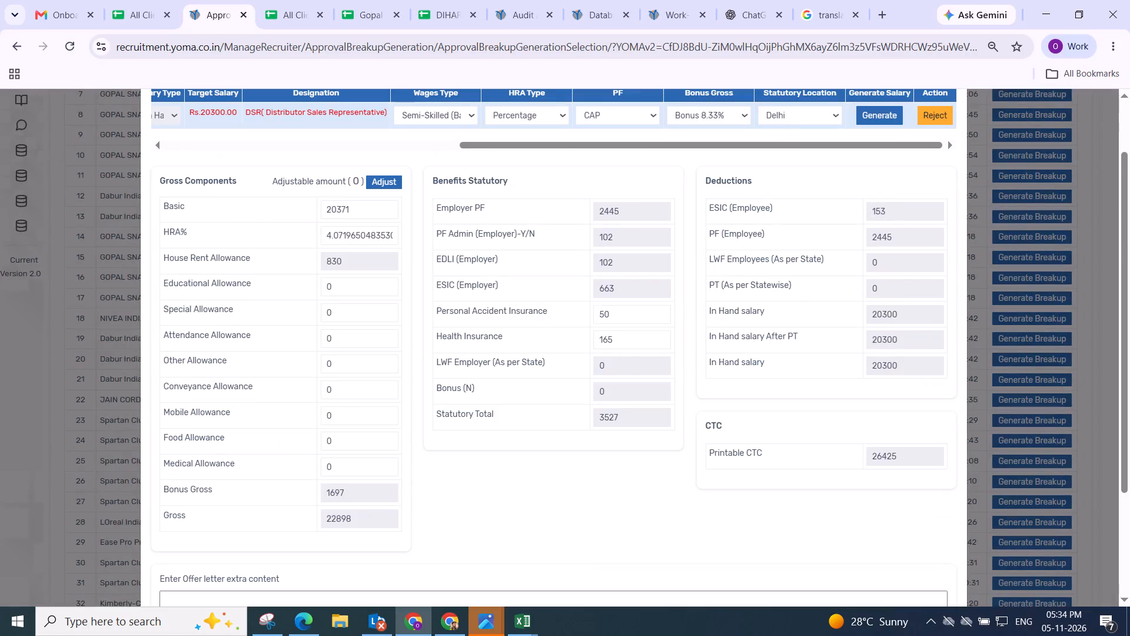
scroll(897, 269, "down", 7)
scroll(882, 292, "up", 3)
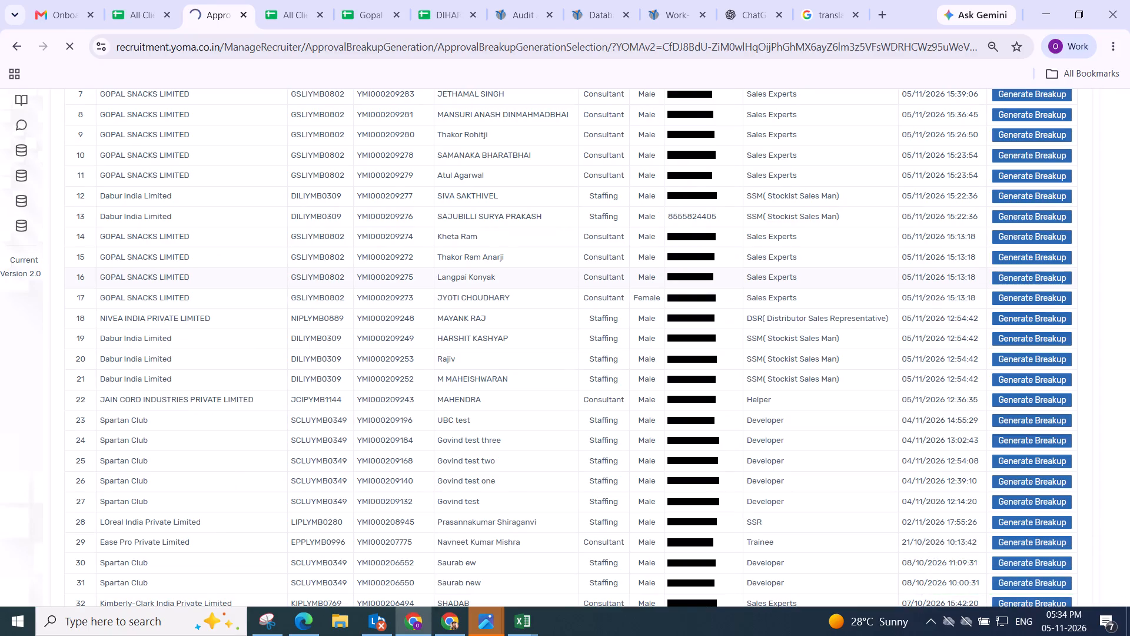
scroll(574, 277, "down", 1)
scroll(510, 304, "up", 1)
scroll(414, 322, "down", 1)
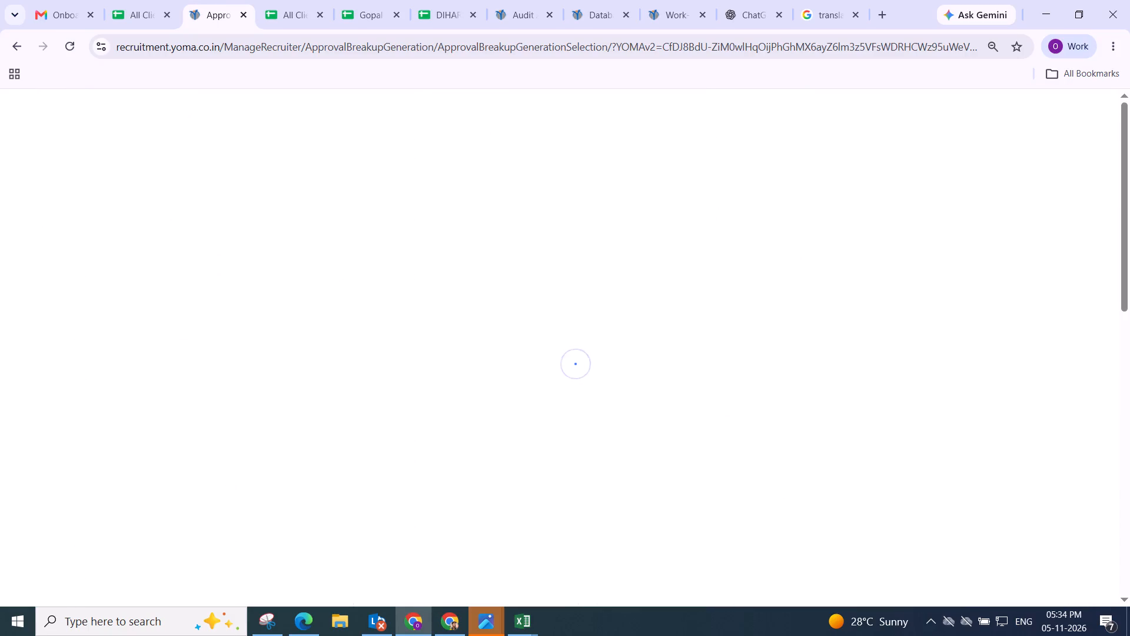
Generate the JAIN CORD INDUSTRIES candidate's salary with Semi-Skilled (Manual) wages, Flat HRA, PF NO, bonus Not Applicable and Gurgaon statutory location.
scroll(520, 365, "down", 2)
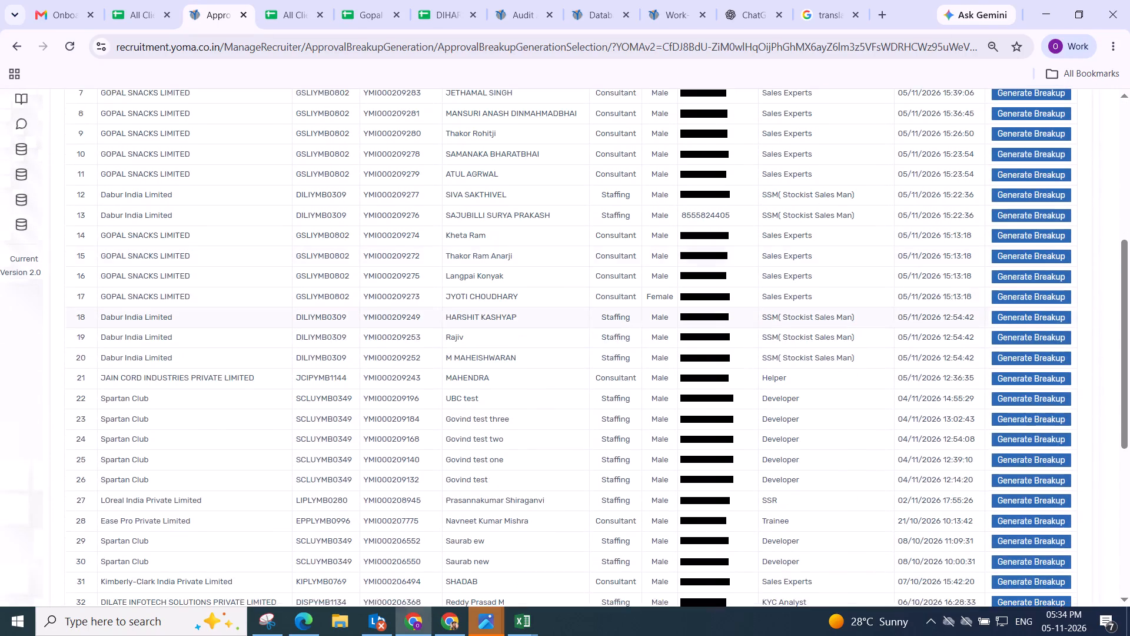
scroll(202, 329, "down", 2)
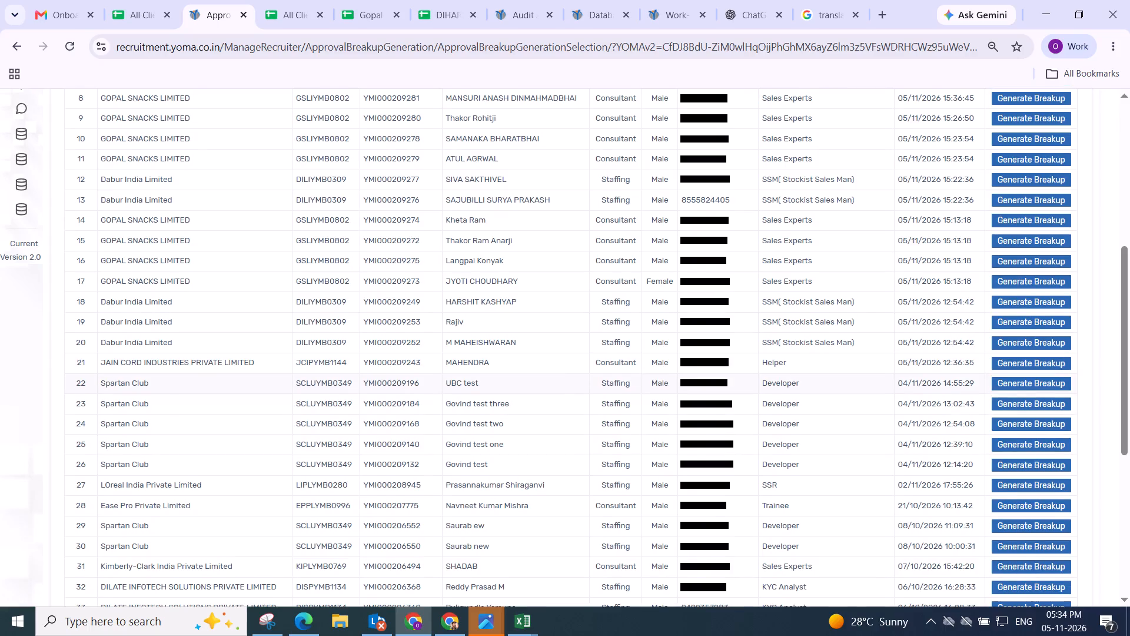
left_click(1023, 361)
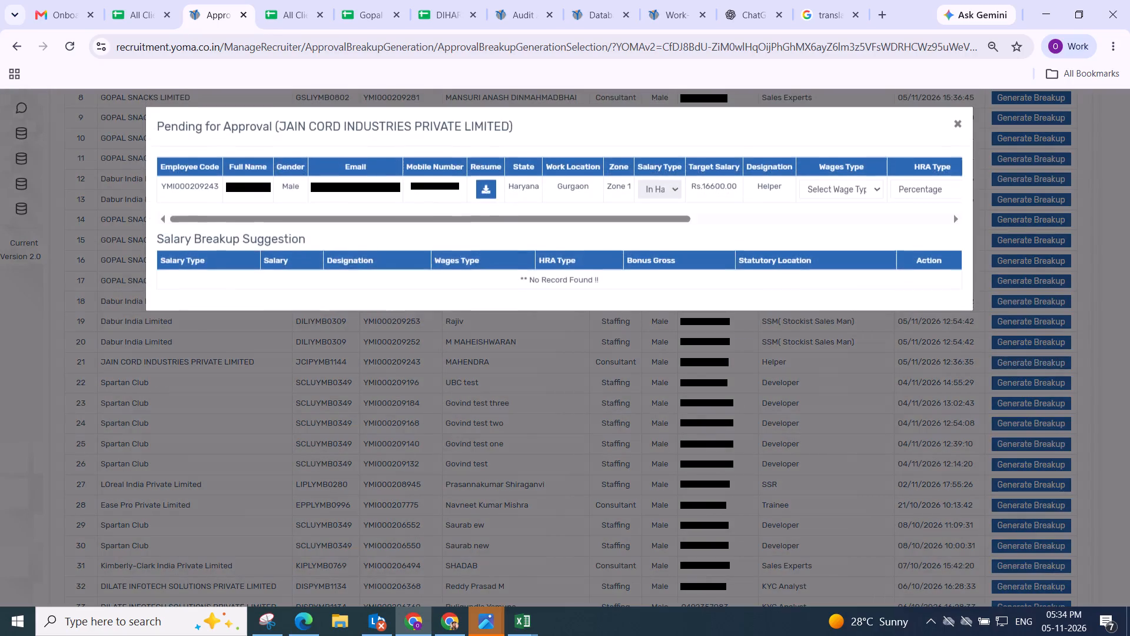
left_click_drag(304, 223, 785, 226)
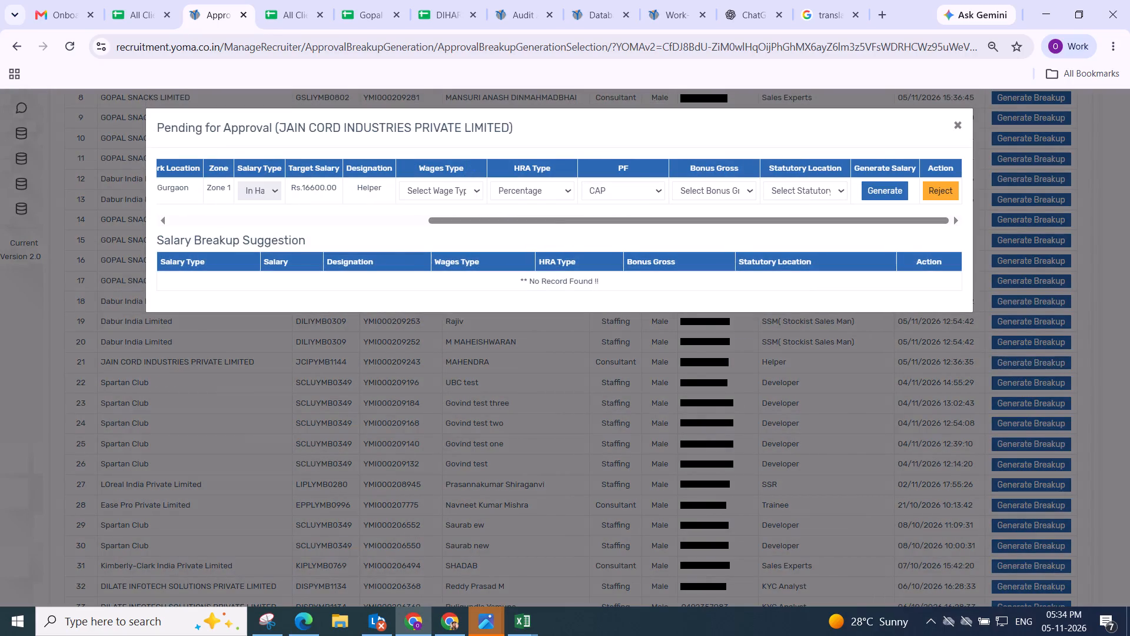
left_click(420, 188)
left_click(455, 297)
left_click(537, 191)
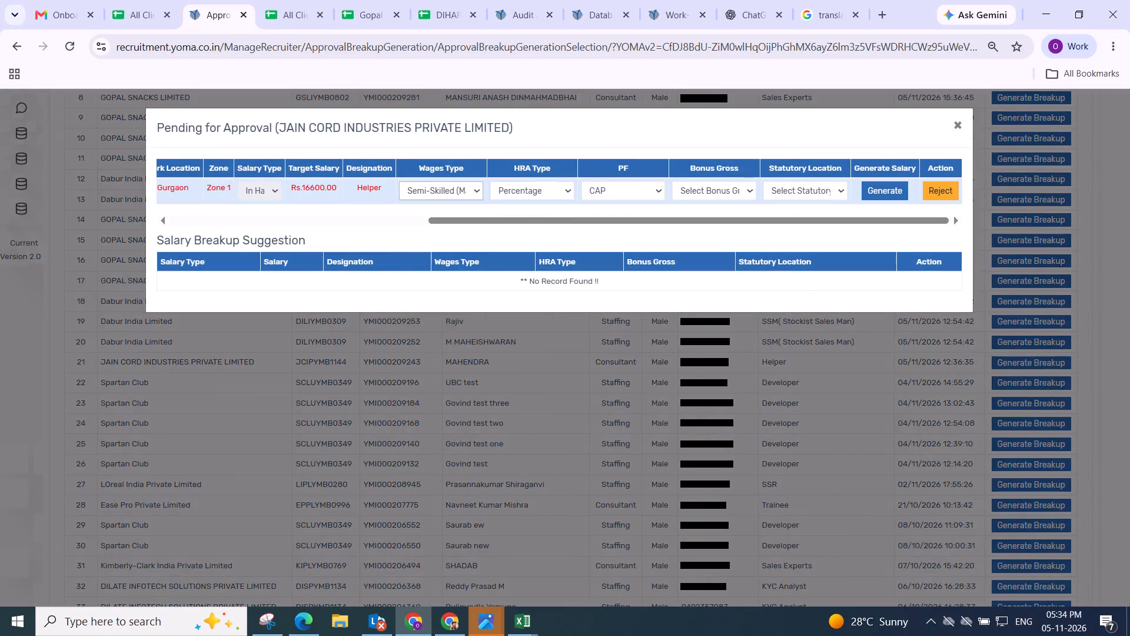
left_click(530, 247)
left_click(613, 193)
left_click_drag(607, 261, 607, 256)
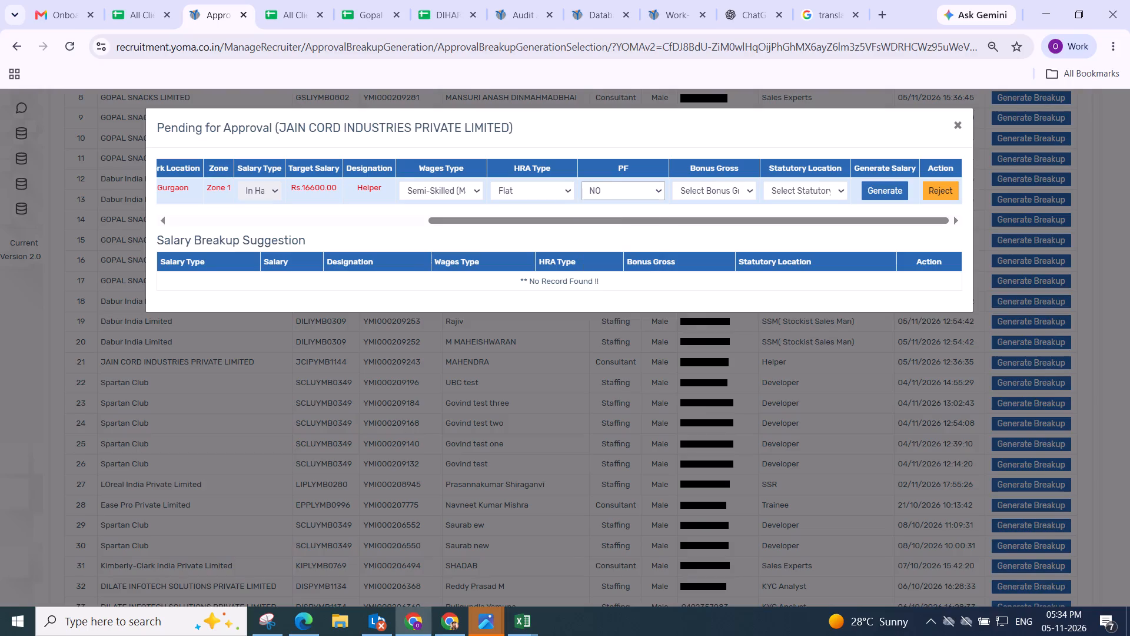
left_click(717, 188)
left_click(707, 264)
left_click(818, 190)
left_click(782, 279)
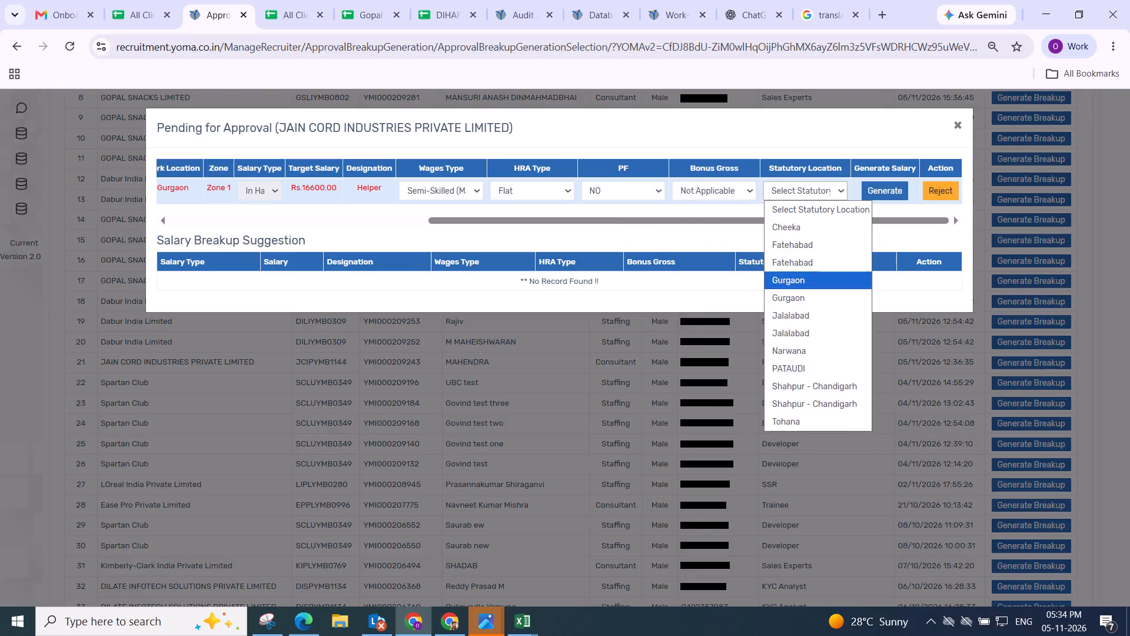
left_click(883, 185)
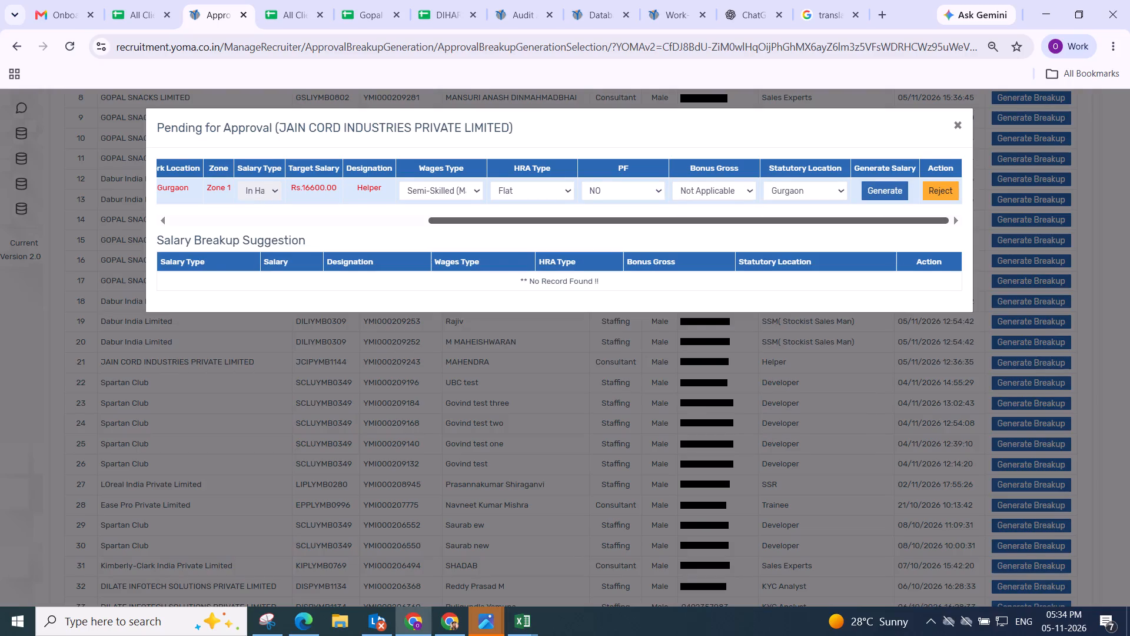
Adjust the JAIN CORD candidate's gross components to distribute the adjustable amount.
left_click_drag(348, 283, 306, 294)
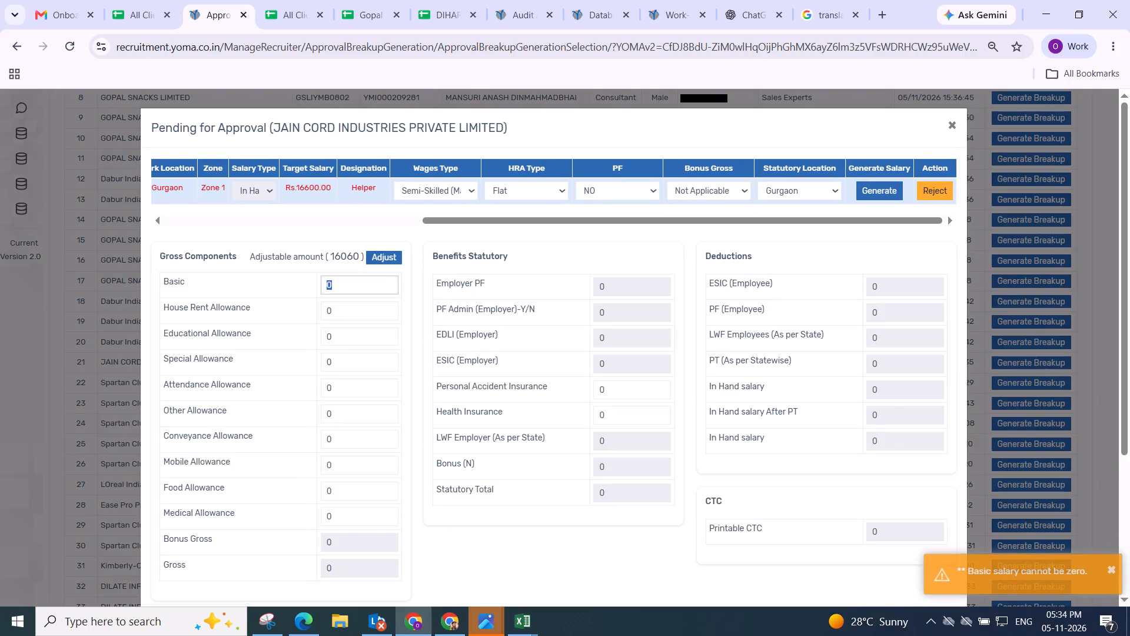
left_click(383, 259)
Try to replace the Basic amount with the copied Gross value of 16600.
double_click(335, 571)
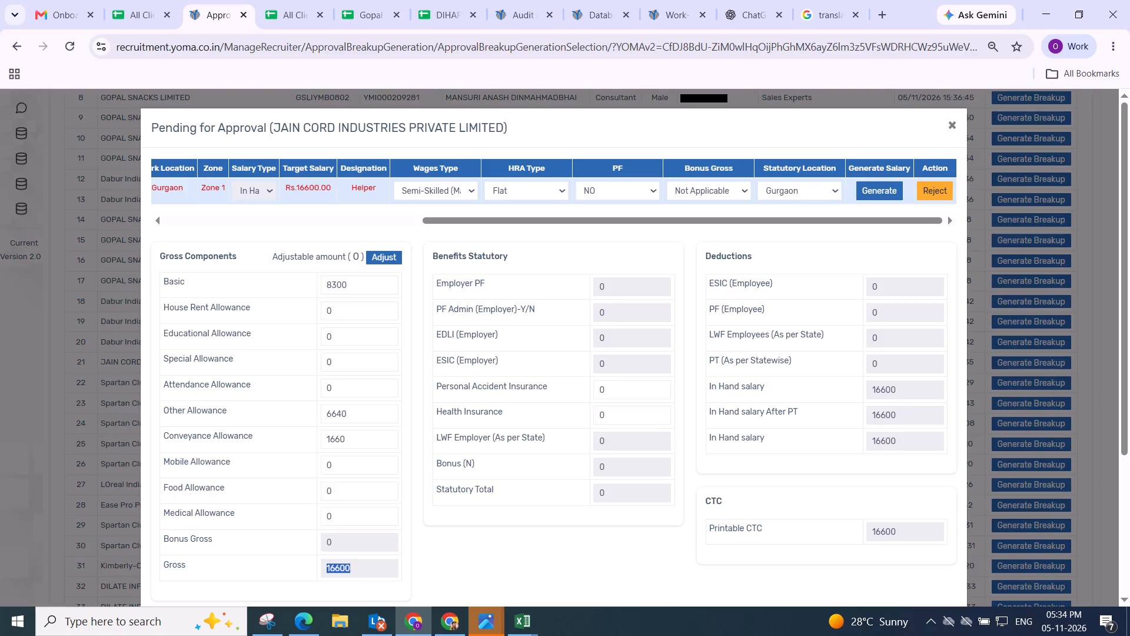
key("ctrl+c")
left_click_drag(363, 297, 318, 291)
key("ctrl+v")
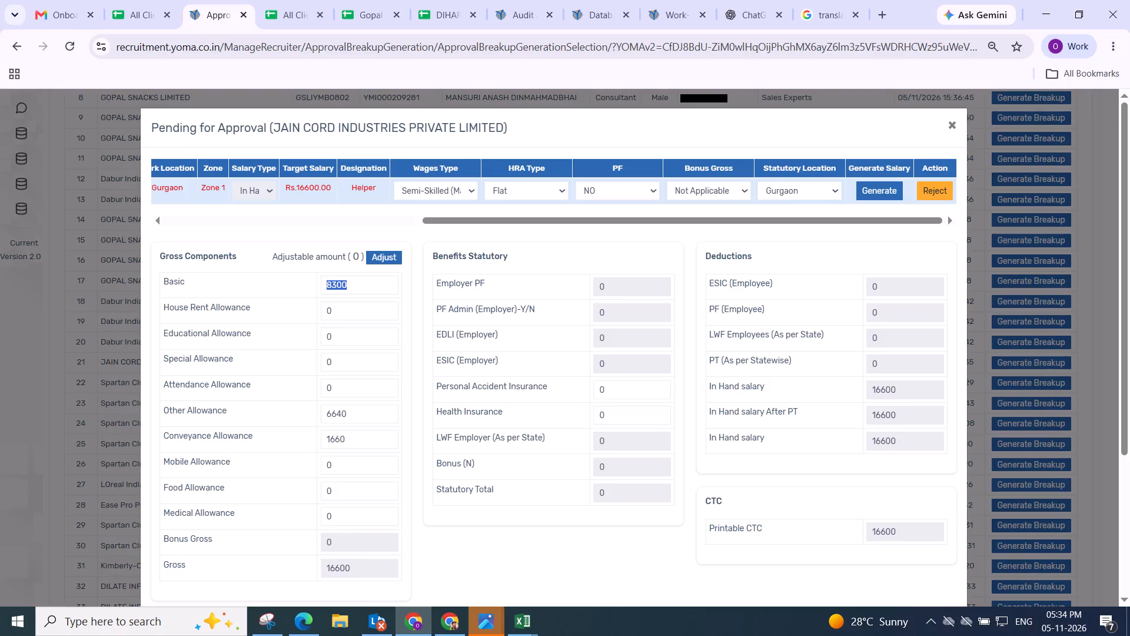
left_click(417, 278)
Save the JAIN CORD INDUSTRIES candidate's salary breakup.
scroll(418, 277, "down", 2)
left_click_drag(549, 393, 570, 393)
left_click(944, 486)
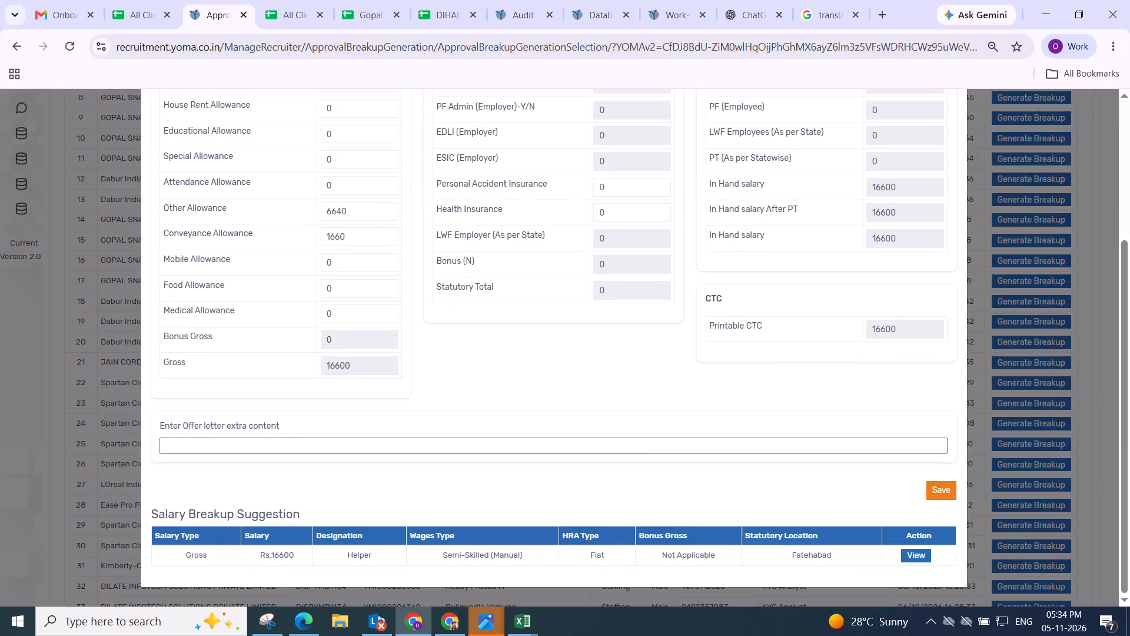
left_click(593, 426)
scroll(599, 429, "up", 4)
scroll(889, 256, "down", 4)
scroll(889, 256, "up", 4)
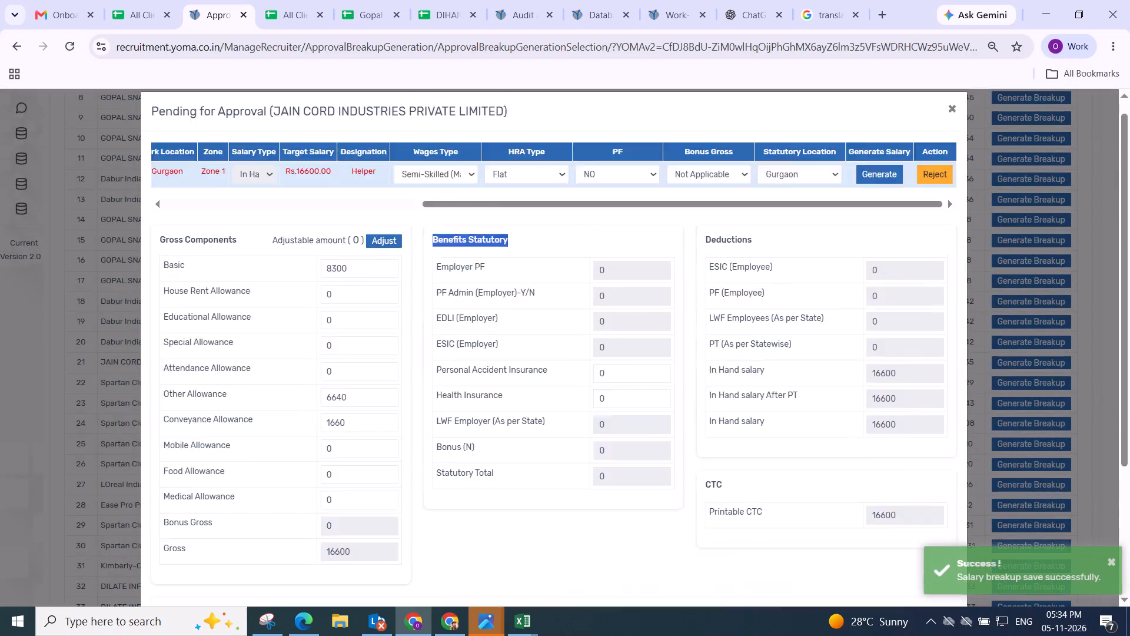
scroll(866, 281, "down", 4)
scroll(866, 281, "up", 4)
scroll(866, 281, "down", 17)
scroll(757, 357, "down", 4)
scroll(757, 357, "up", 5)
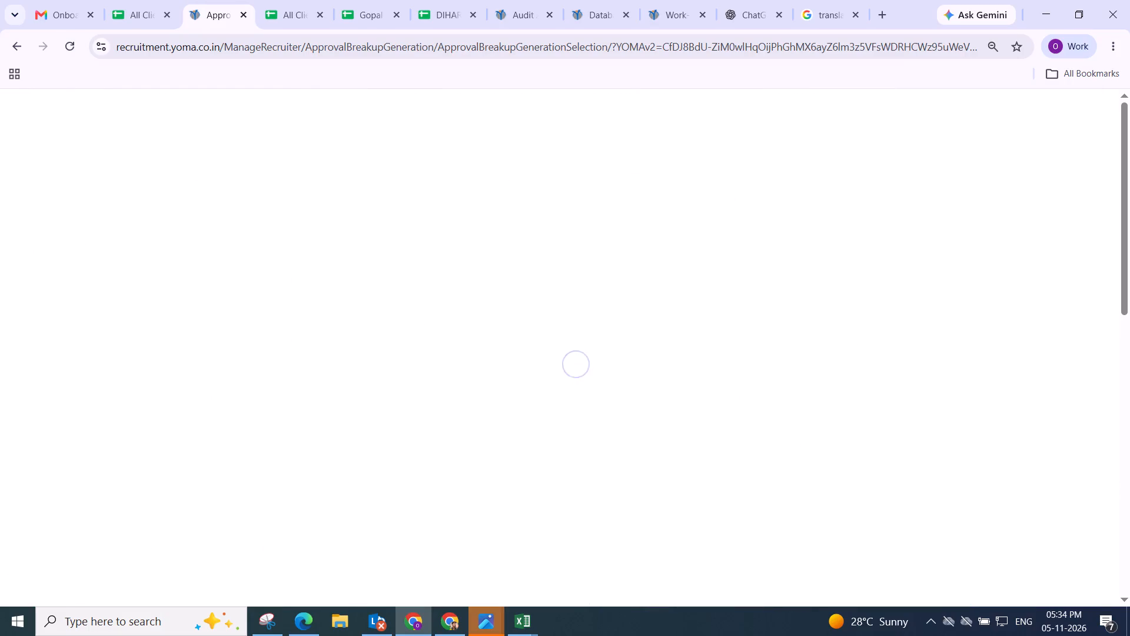
Review the refreshed list of pending Transfer candidates through its last row for clients still needing breakups.
scroll(604, 370, "down", 3)
scroll(547, 370, "up", 3)
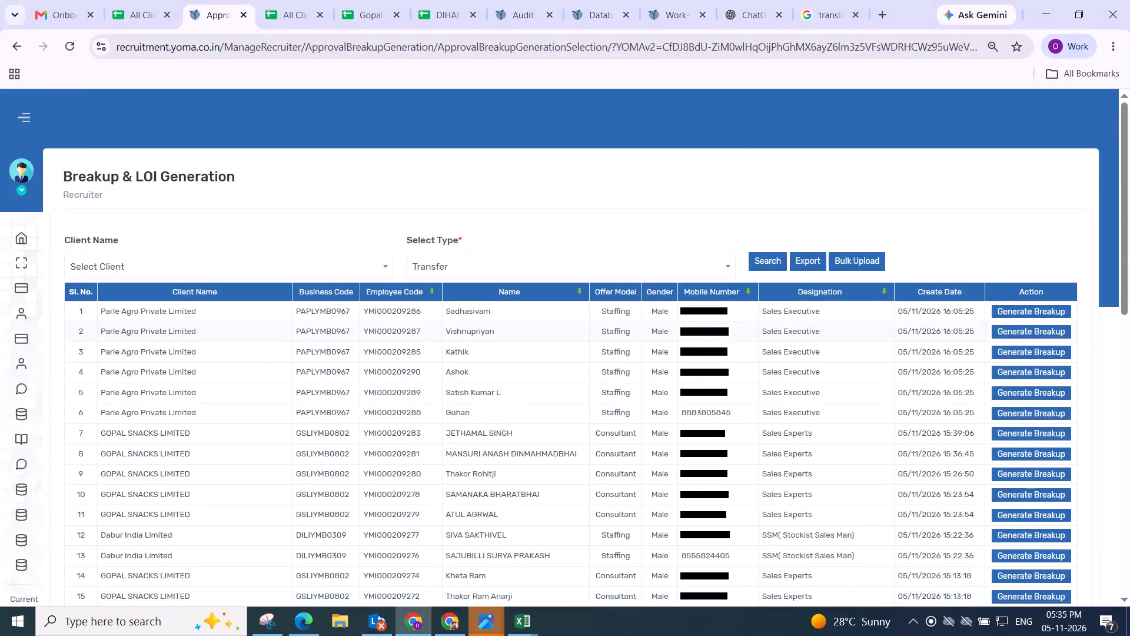
scroll(263, 339, "down", 9)
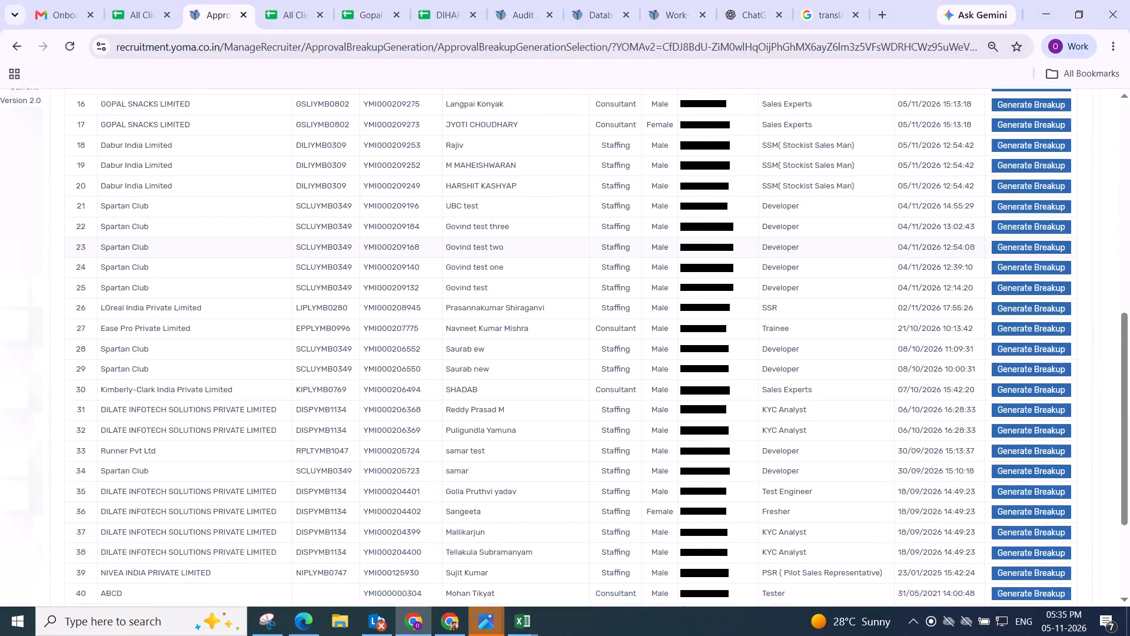
scroll(263, 339, "down", 2)
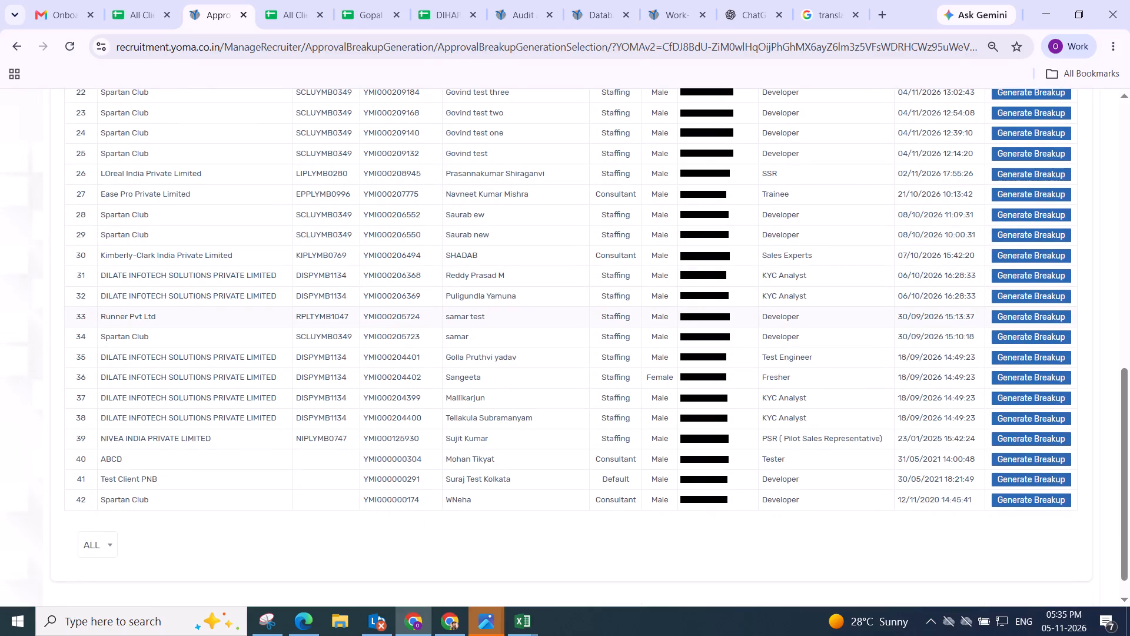
Generate the Kimberly-Clark candidate's salary with Semi-Skilled (Manual) wages, Flat HRA, PF NO, Bonus Gross Not Applicable and statutory location Amroha.
left_click(1014, 264)
left_click(1028, 260)
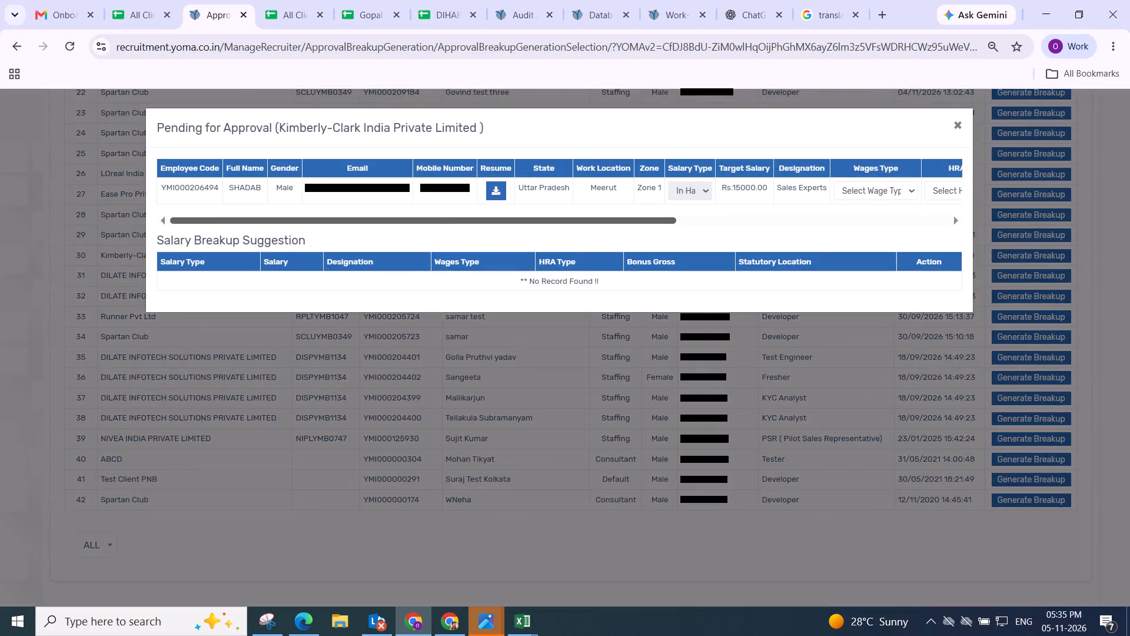
left_click_drag(325, 216, 1105, 283)
left_click(438, 191)
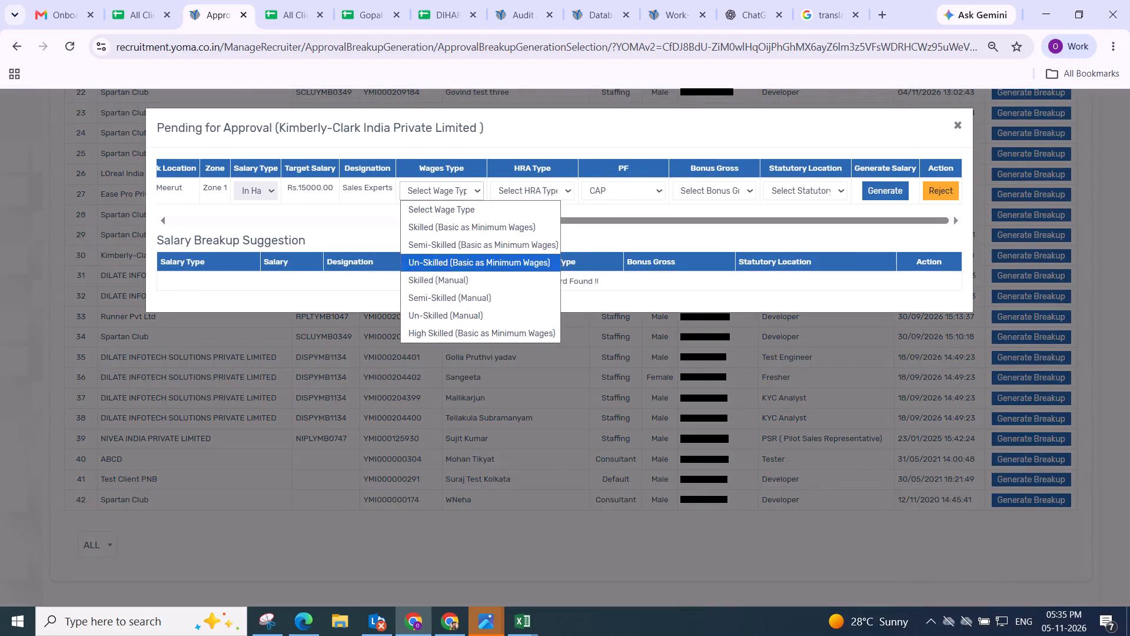
left_click(448, 303)
left_click(555, 187)
left_click(547, 243)
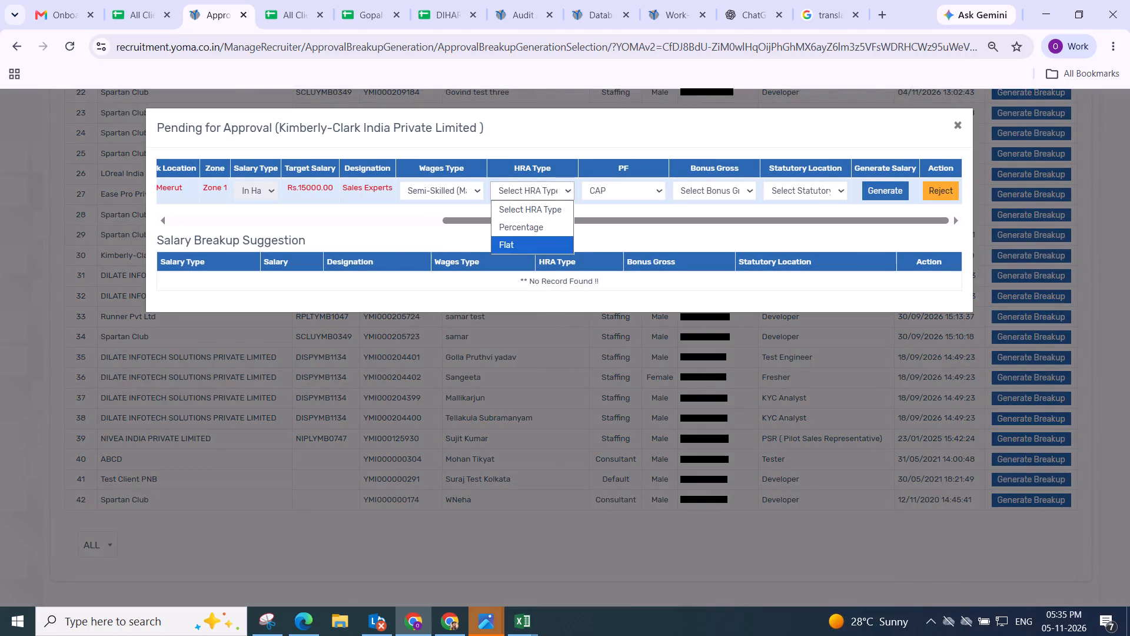
left_click(610, 189)
left_click(607, 262)
left_click(740, 183)
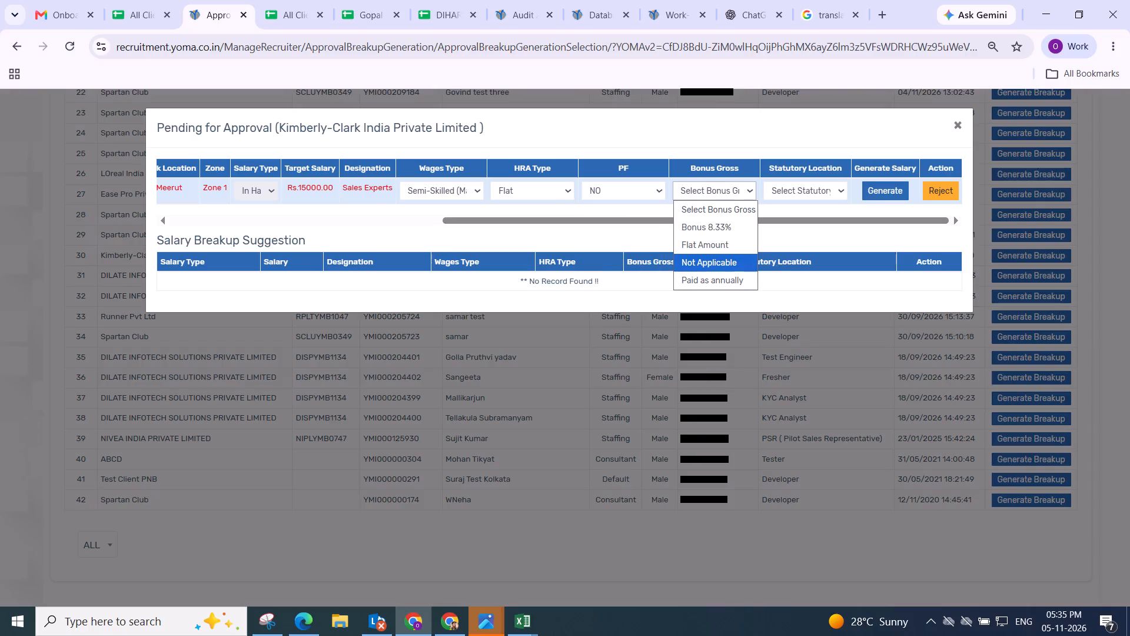
left_click(720, 260)
left_click(787, 193)
left_click(786, 261)
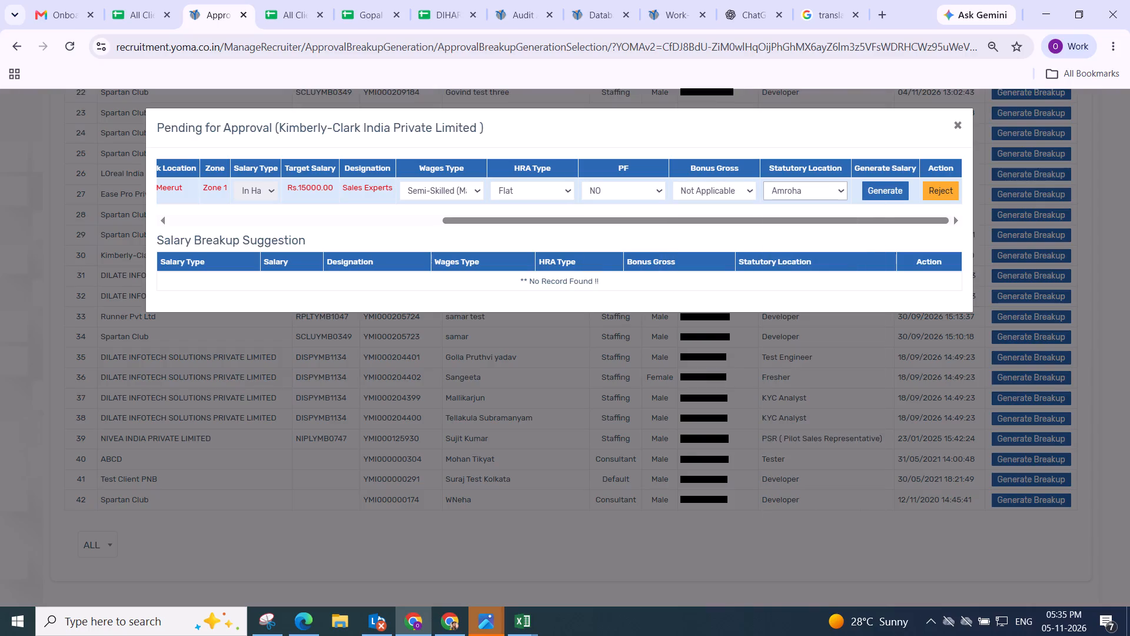
left_click(879, 198)
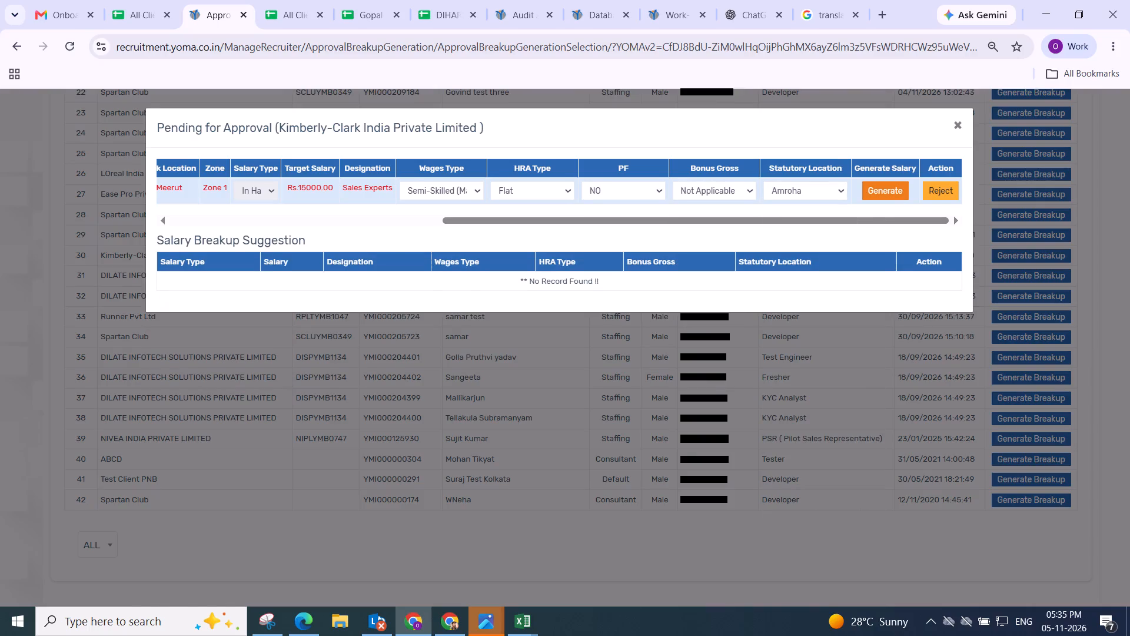
Adjust the Kimberly-Clark candidate's gross components and replace the Basic amount with the copied Gross value of 15000.
left_click(385, 256)
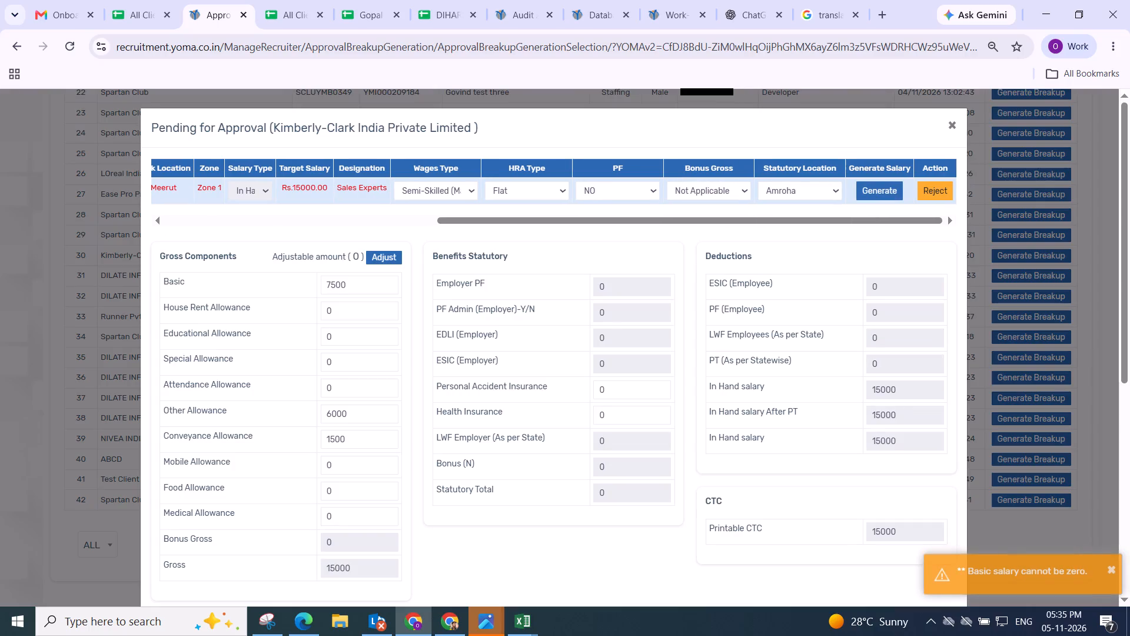
double_click(338, 571)
key("ctrl+c")
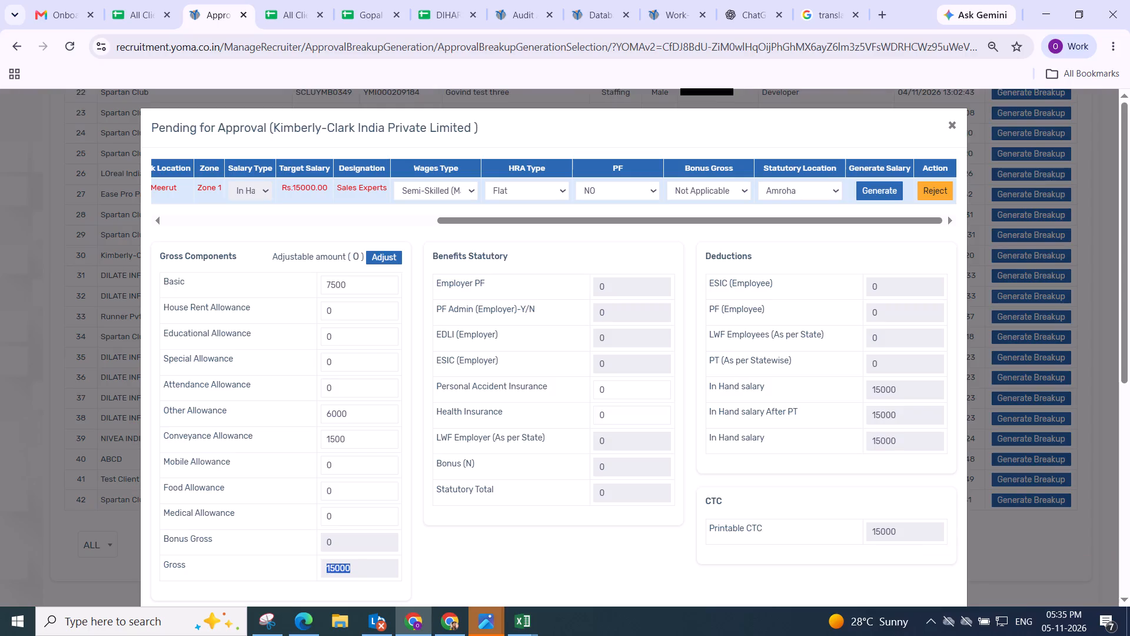
left_click_drag(365, 286, 321, 288)
key("ctrl+v")
left_click(420, 279)
Save the Kimberly-Clark India Private Limited candidate's salary breakup.
scroll(420, 279, "down", 3)
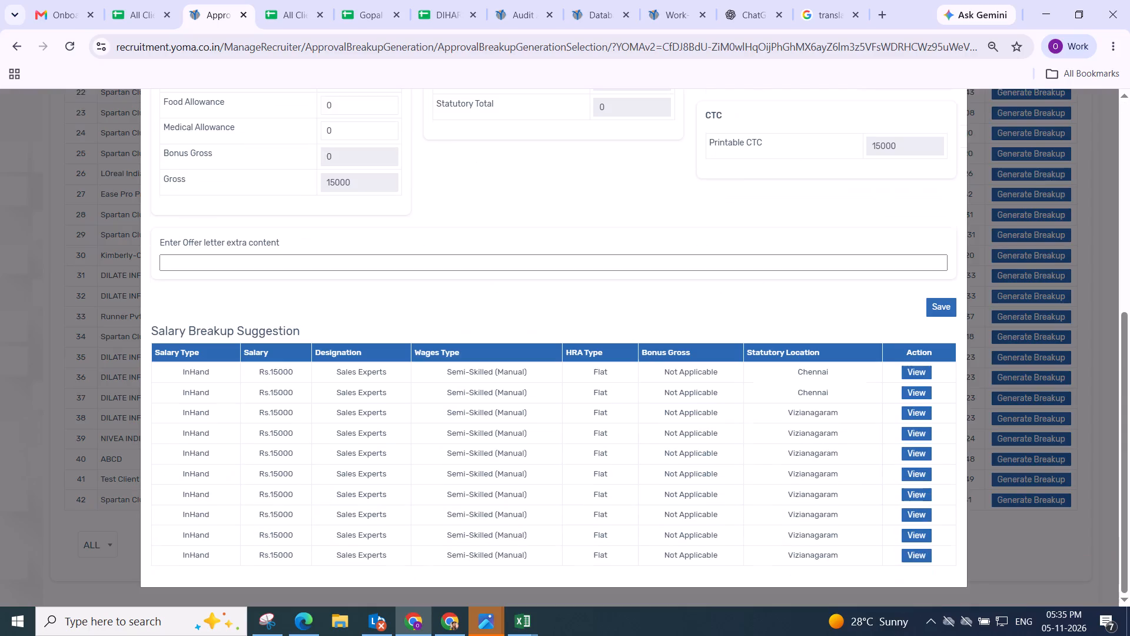
left_click_drag(612, 236, 618, 228)
left_click(932, 305)
left_click(606, 422)
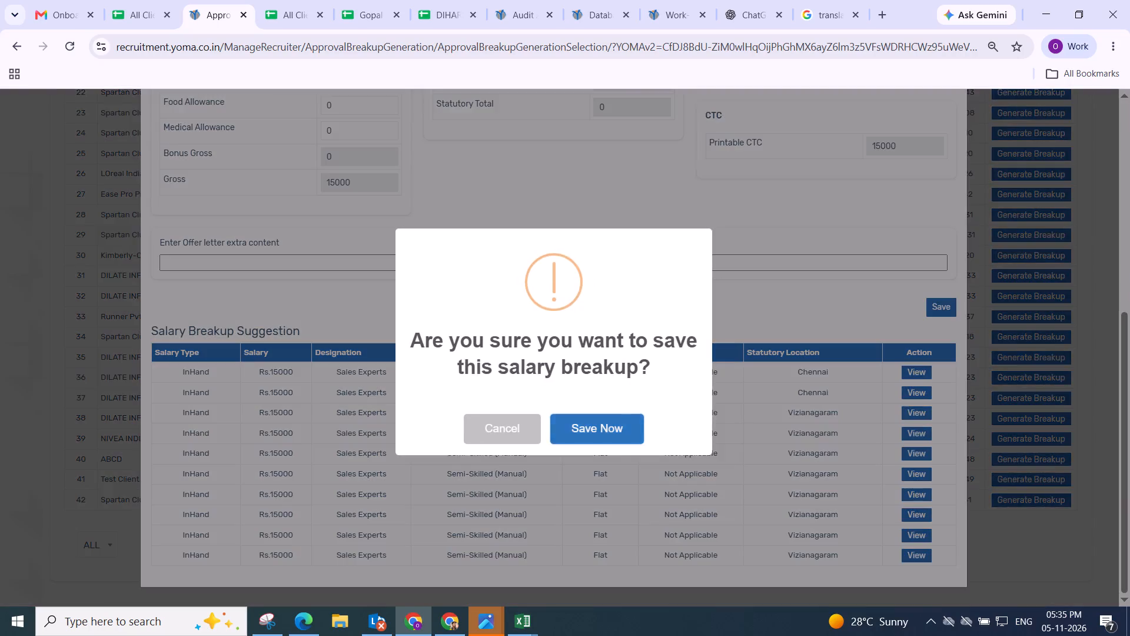
scroll(606, 422, "up", 3)
scroll(770, 259, "up", 3)
left_click(831, 97)
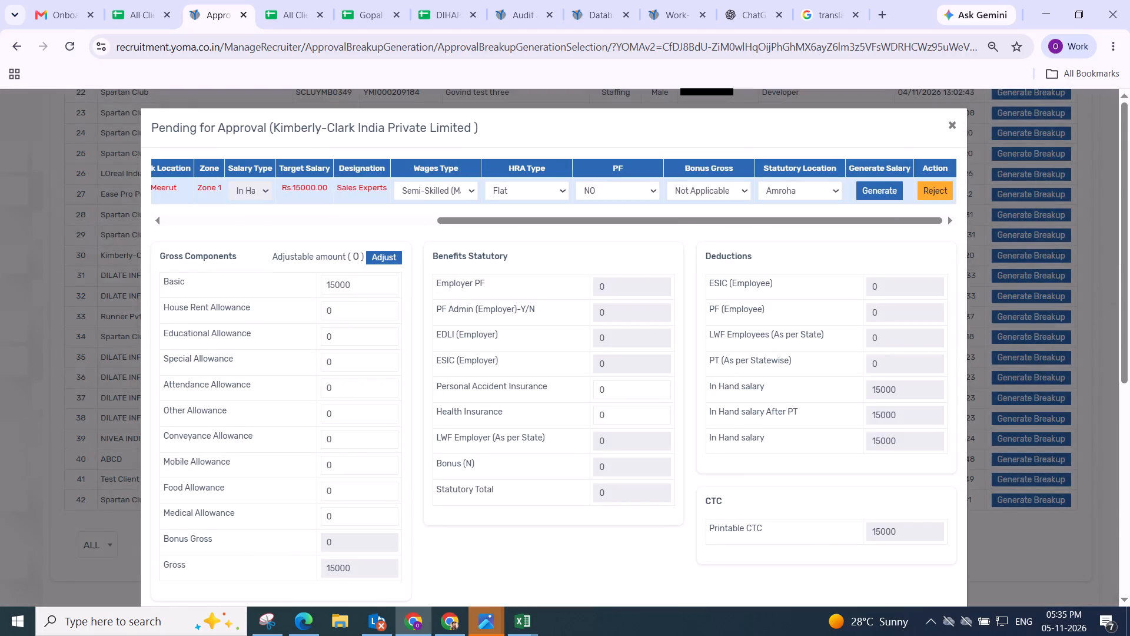
left_click(826, 96)
Review the refreshed list of pending candidates for the next client needing a salary breakup.
scroll(837, 107, "down", 3)
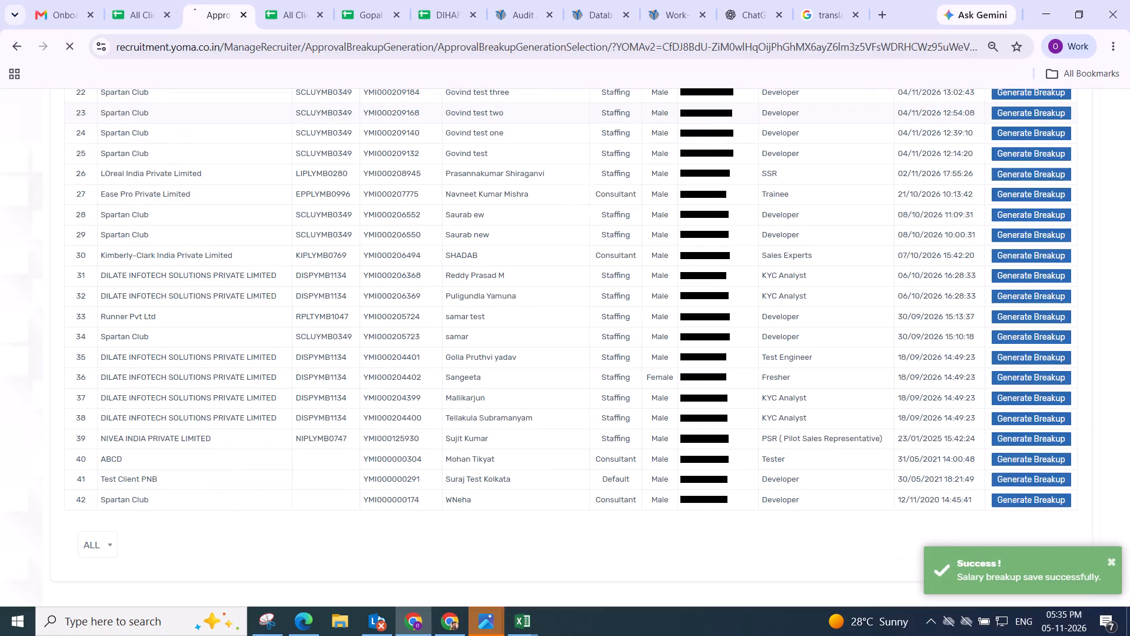
scroll(855, 162, "down", 4)
scroll(855, 162, "up", 5)
scroll(516, 275, "down", 4)
scroll(488, 286, "up", 5)
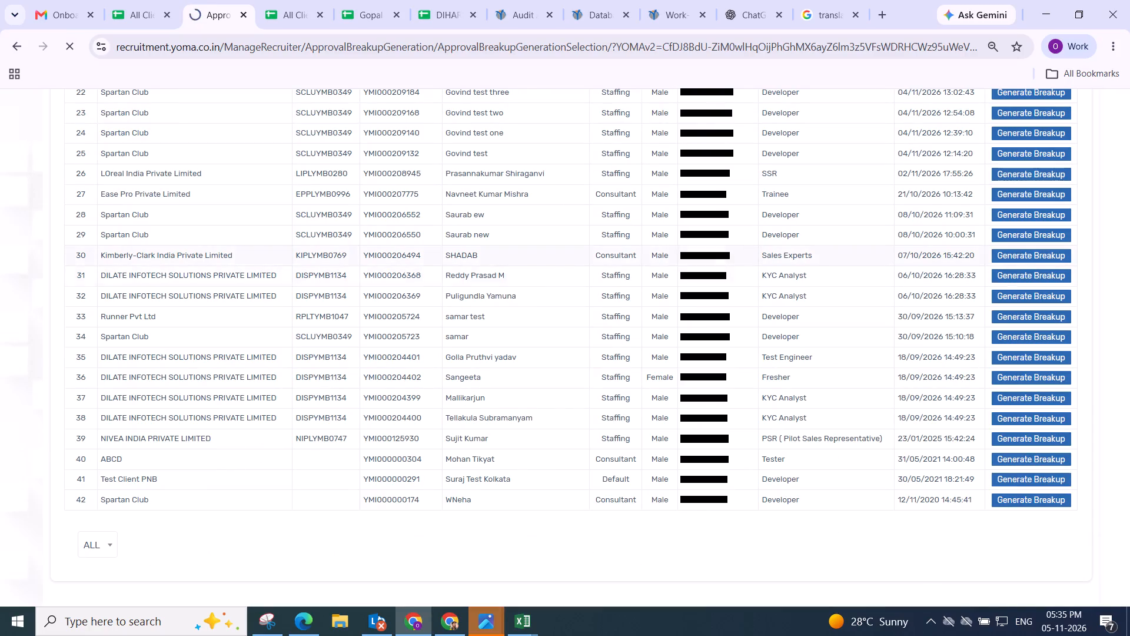
scroll(248, 279, "up", 3)
scroll(250, 301, "down", 5)
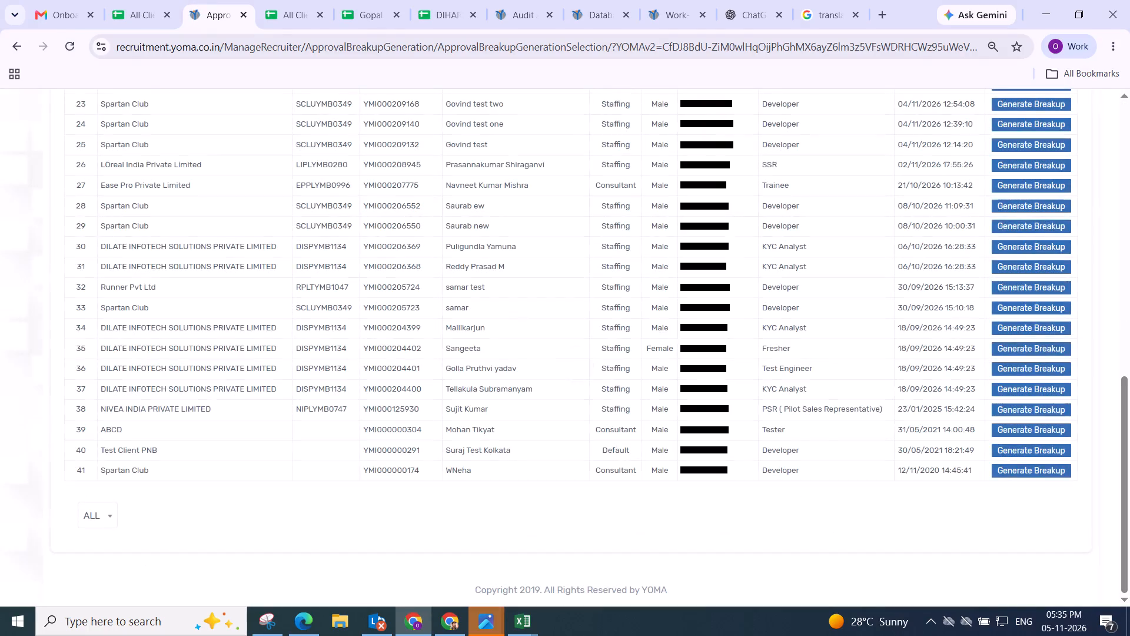
scroll(230, 352, "down", 2)
scroll(152, 298, "up", 3)
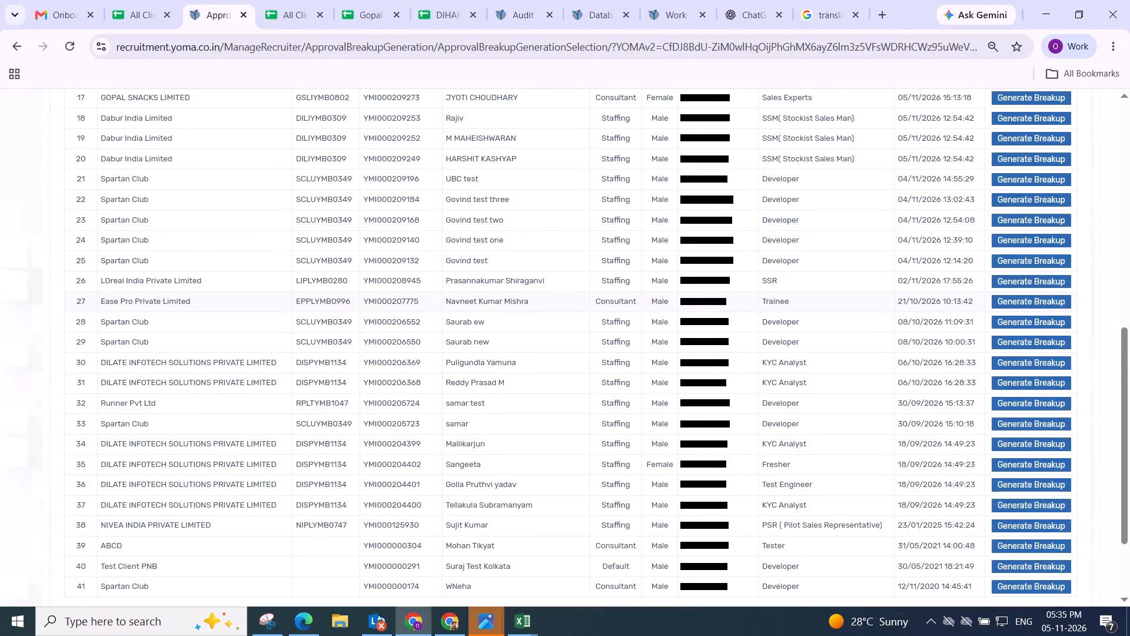
Open the salary breakup form for the Ease Pro Private Limited trainee candidate.
left_click(1012, 298)
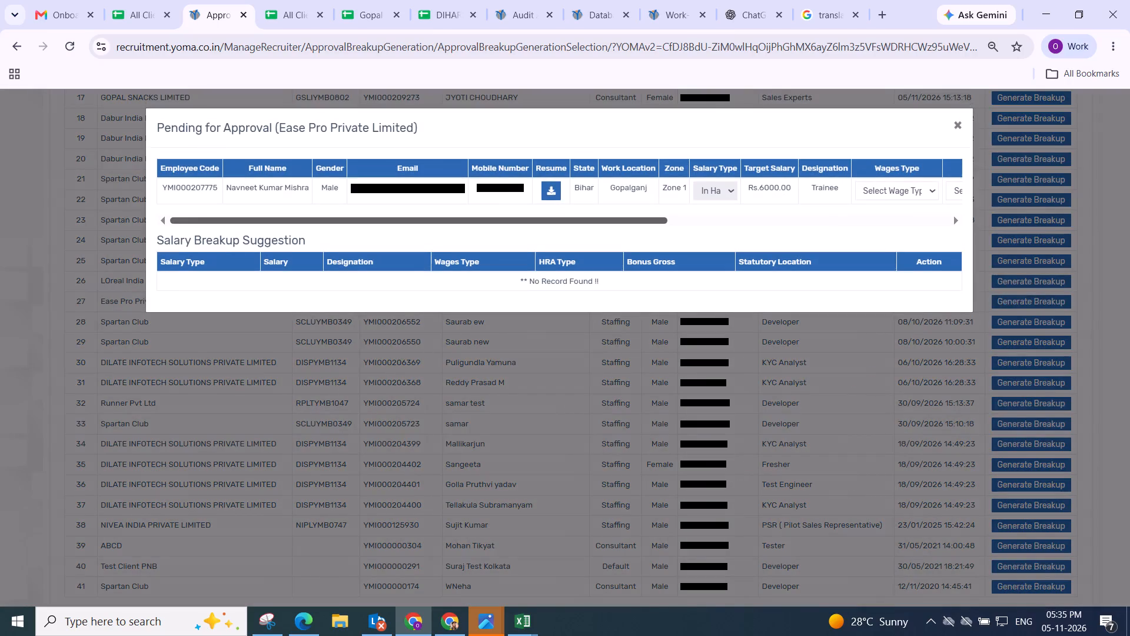
left_click_drag(340, 217, 988, 271)
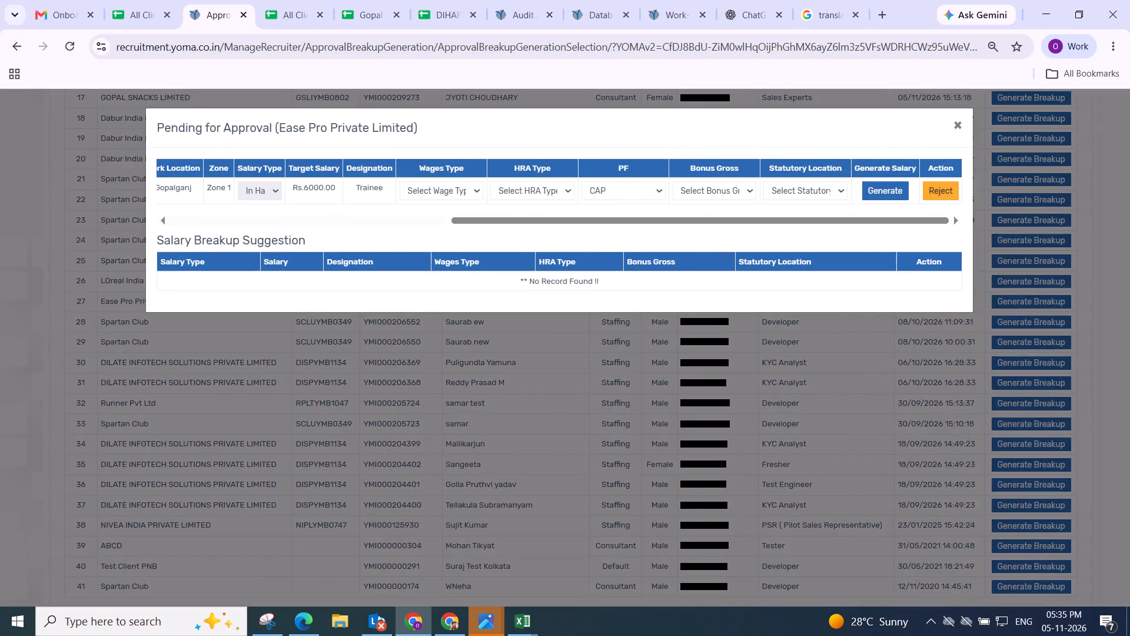
Search the All Clients Salary Breakup spreadsheet for the copied client name, shortened to "Ease Pro Private".
left_click_drag(278, 127, 416, 126)
key("ctrl+c")
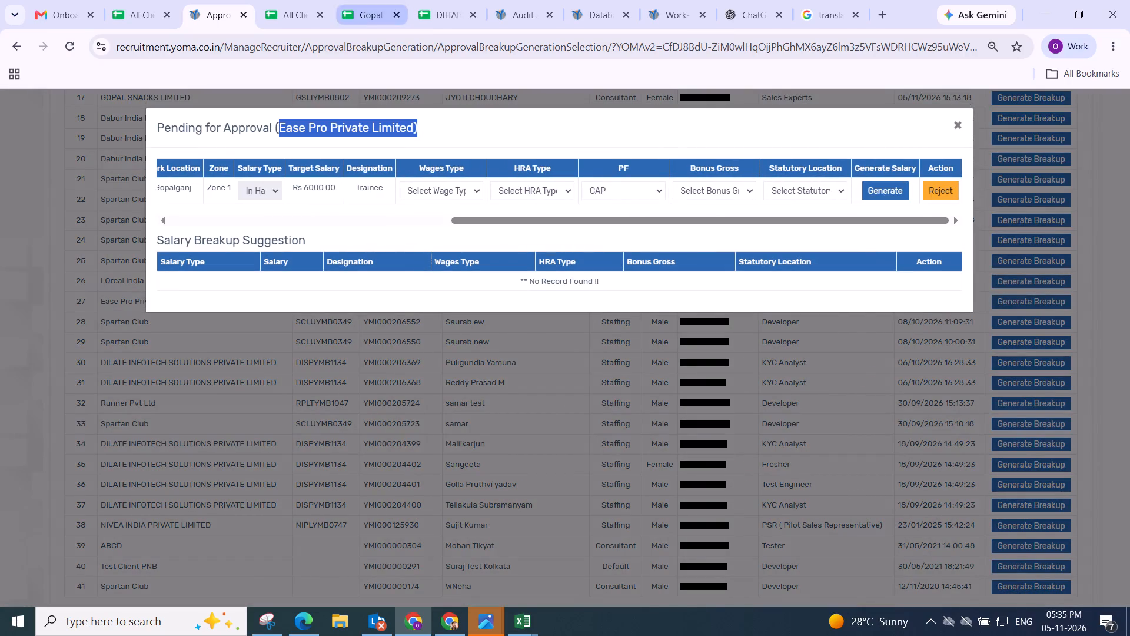
left_click(271, 16)
key("ctrl+f")
key("ctrl+v")
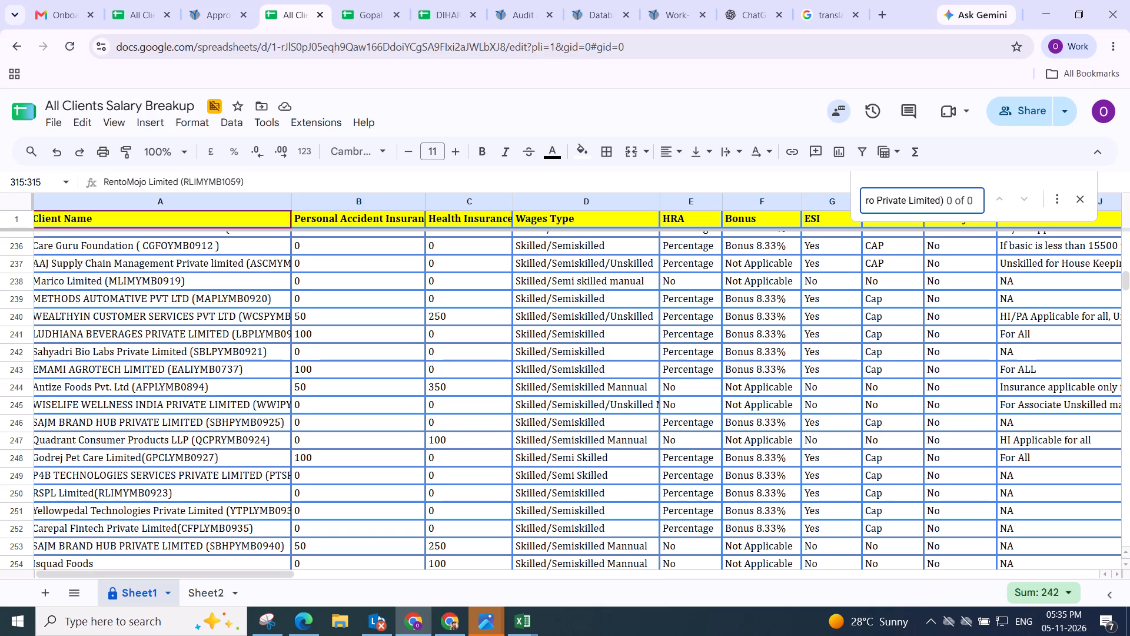
key("BackSpace")
key("bracketright")
key("BackSpace")
key("BackSpace")
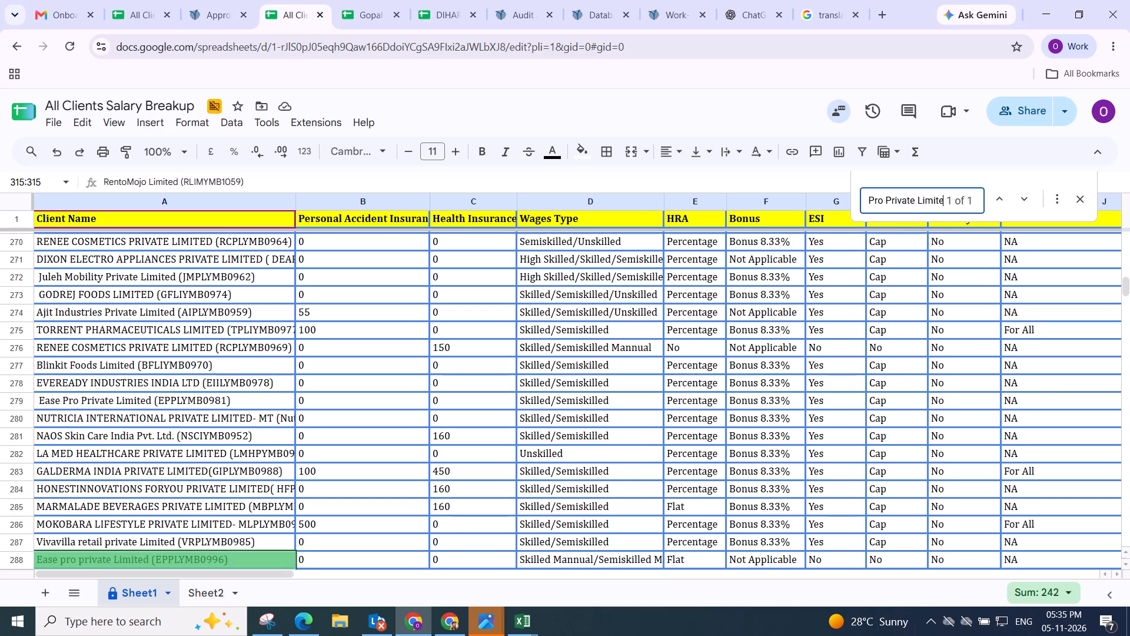
key("bracketright")
key("BackSpace")
key("BackSpace")
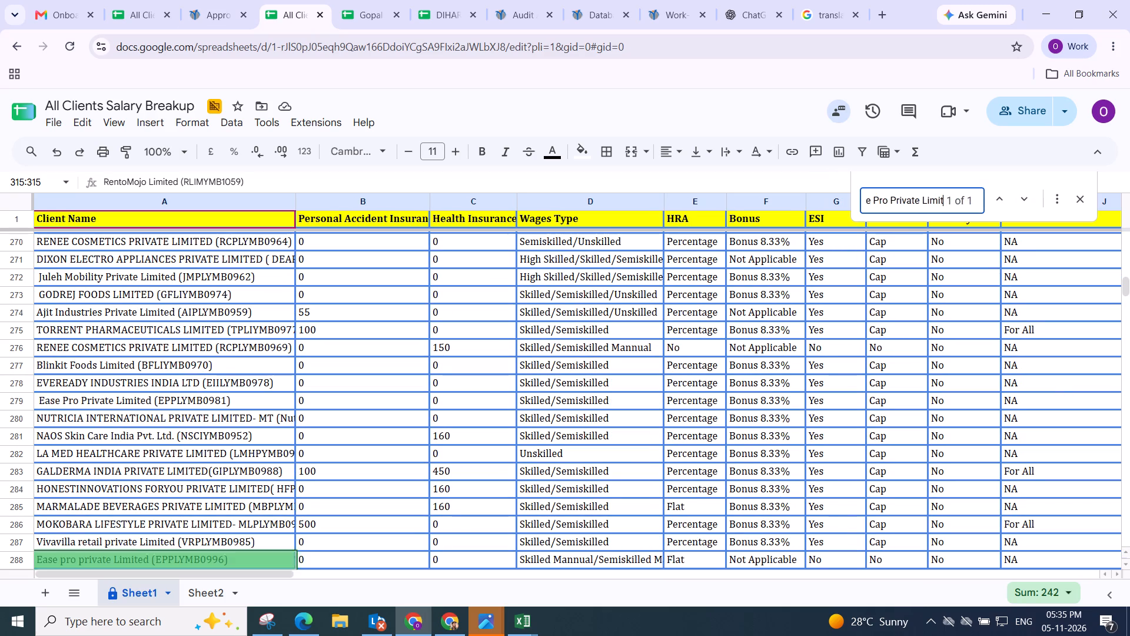
key("BackSpace")
key("BackSpace")
key("BackSpace")
key("BackSpace")
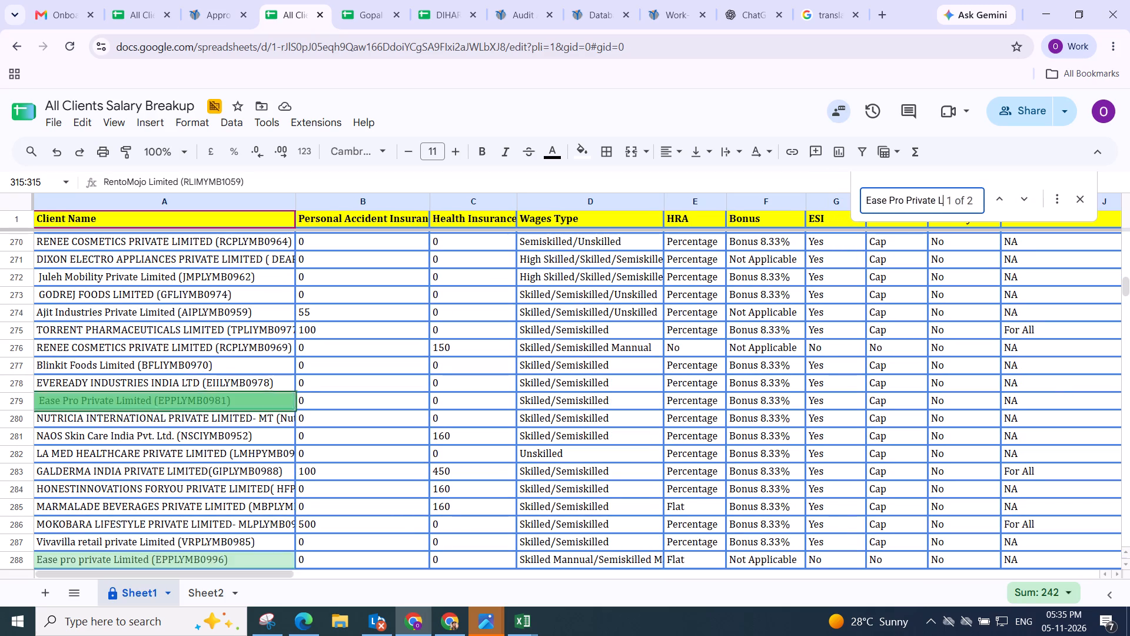
key("BackSpace")
key("BackSpace")
key("Return")
key("Return")
key("Return")
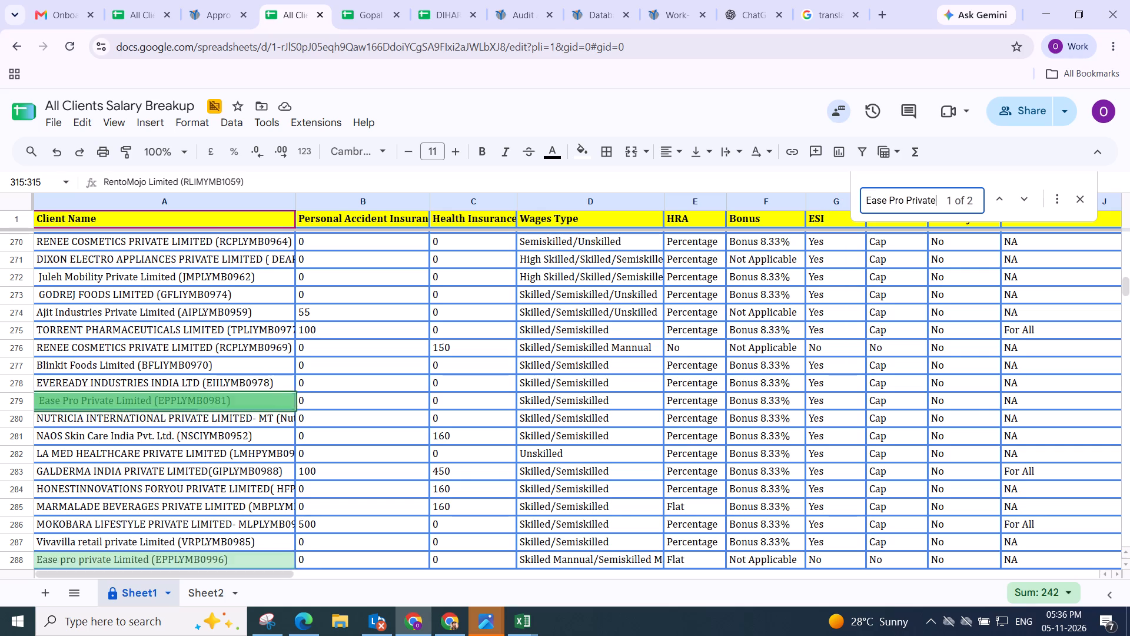
key("Return")
key("Return")
key("Return")
key("Return")
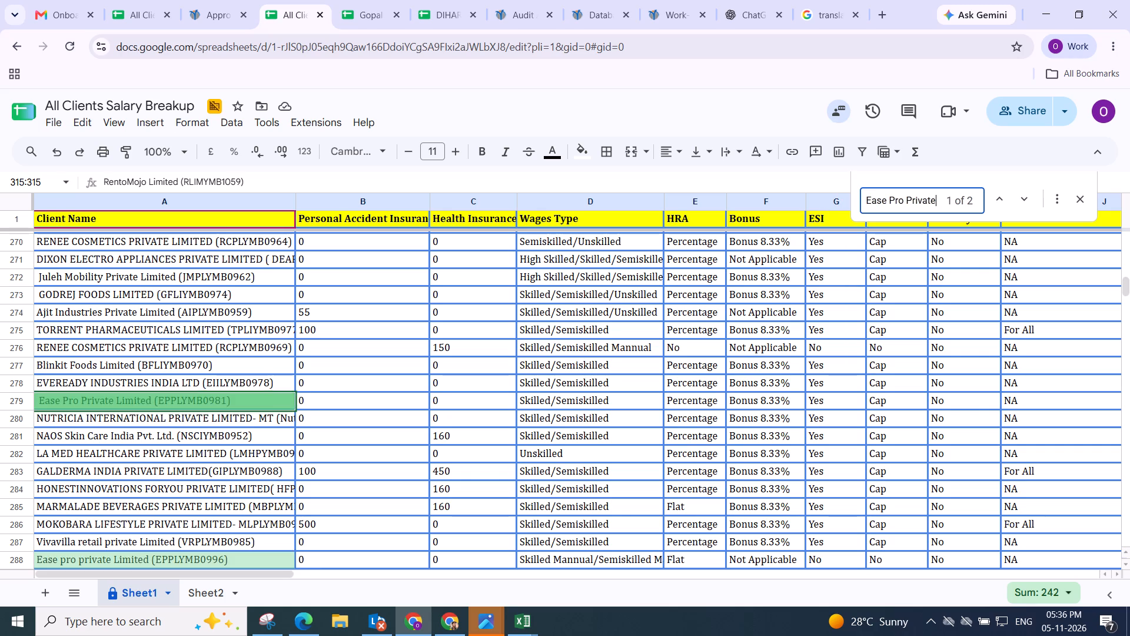
key("Return")
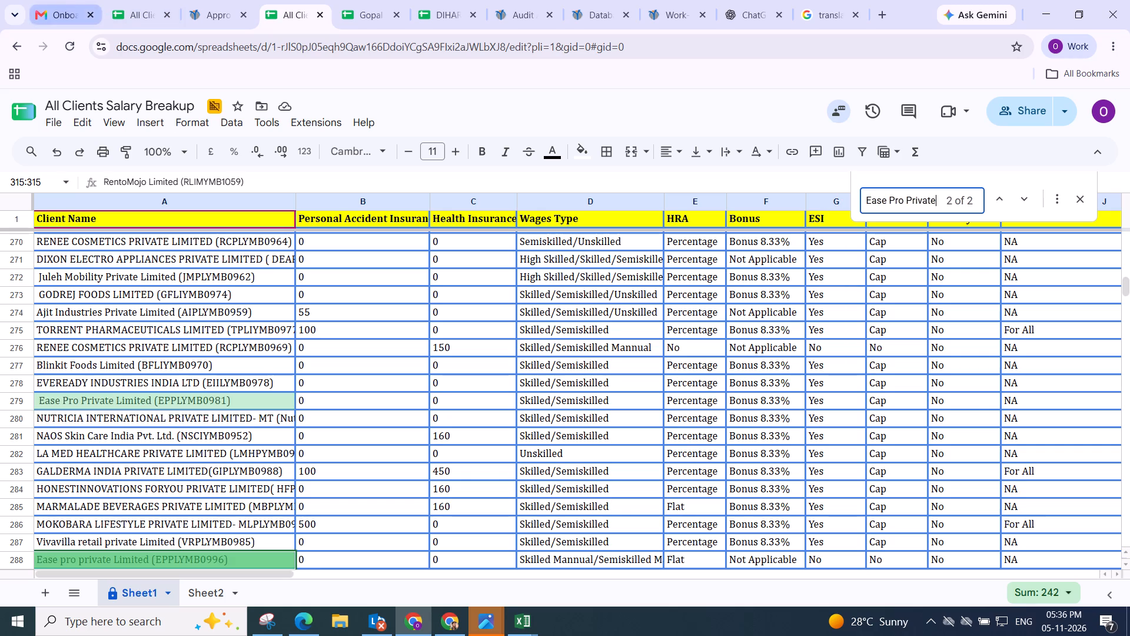
Generate the Ease Pro candidate's salary with Semi-Skilled (Manual) wages, Flat HRA, PF NO, Bonus Gross Not Applicable and statutory location CHAKIA.
left_click(215, 19)
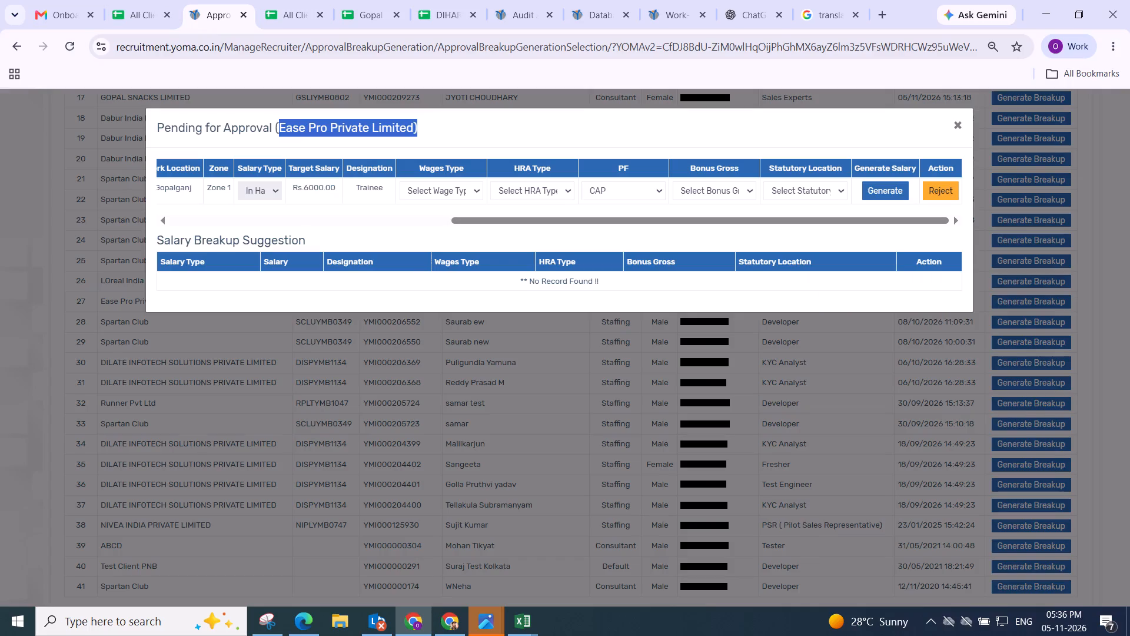
left_click(446, 185)
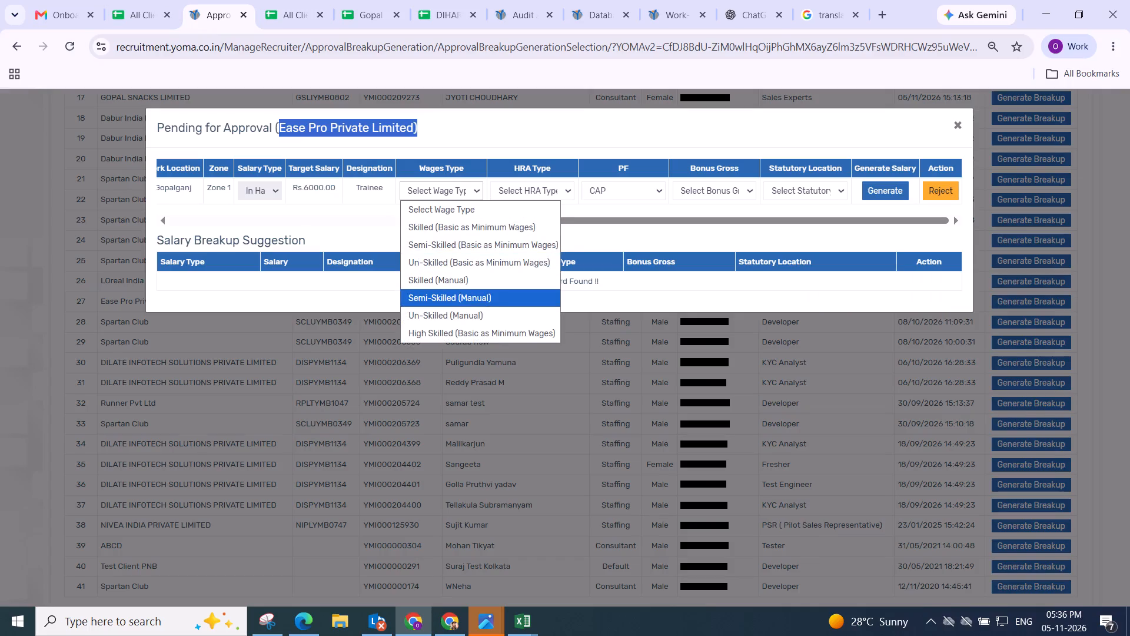
left_click(453, 299)
left_click(517, 185)
left_click(523, 240)
left_click(603, 195)
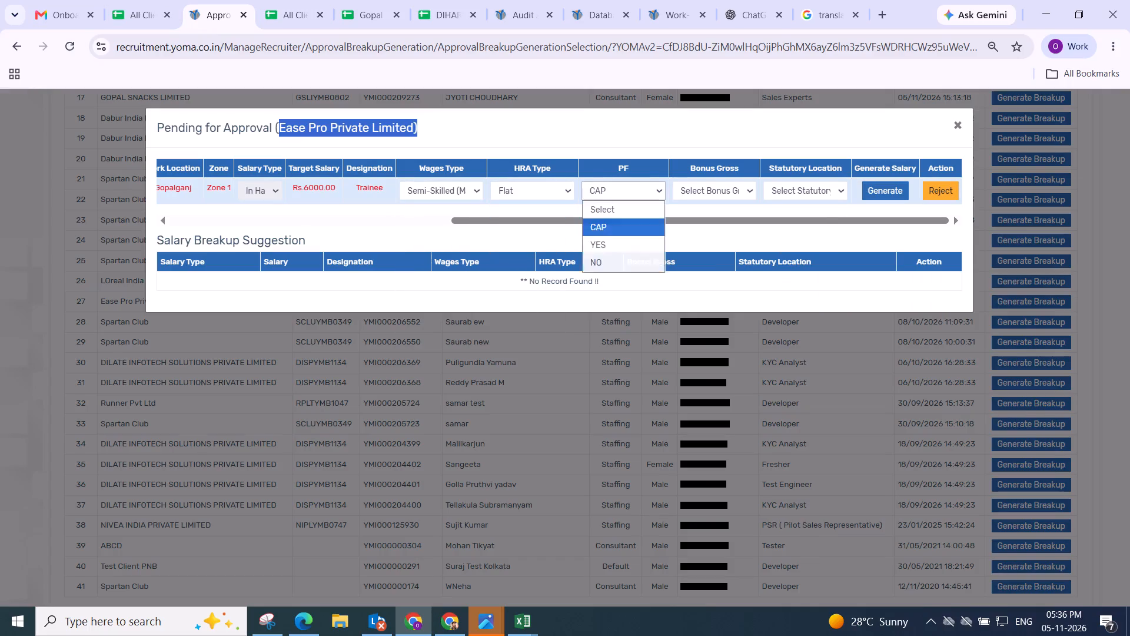
left_click(609, 258)
left_click(709, 196)
left_click(706, 261)
left_click_drag(811, 188, 811, 194)
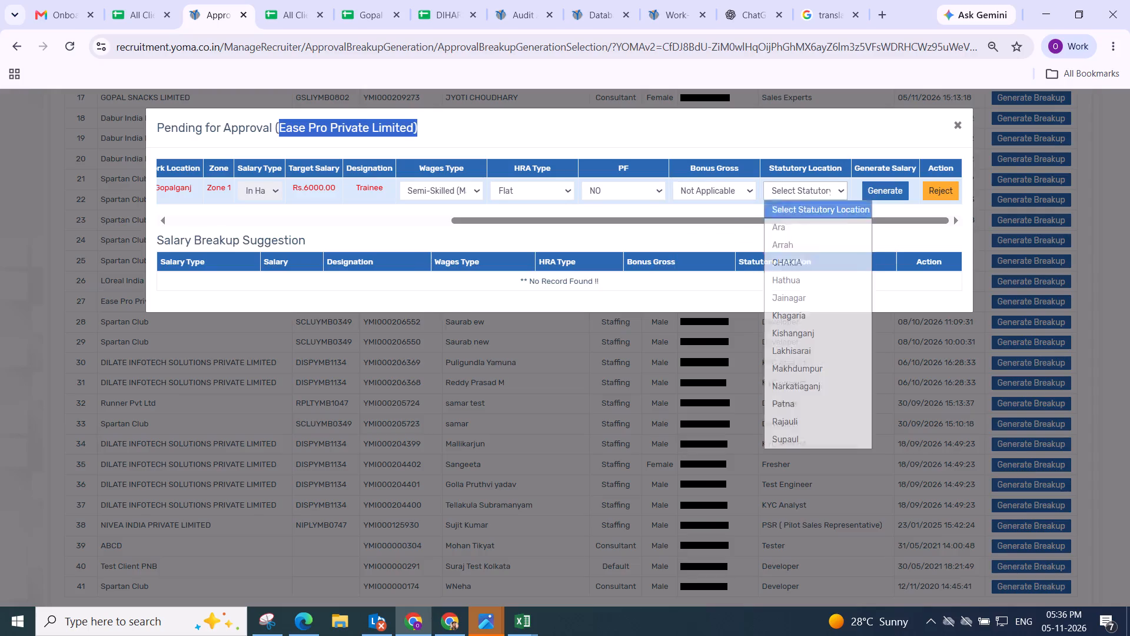
left_click(778, 261)
left_click(882, 199)
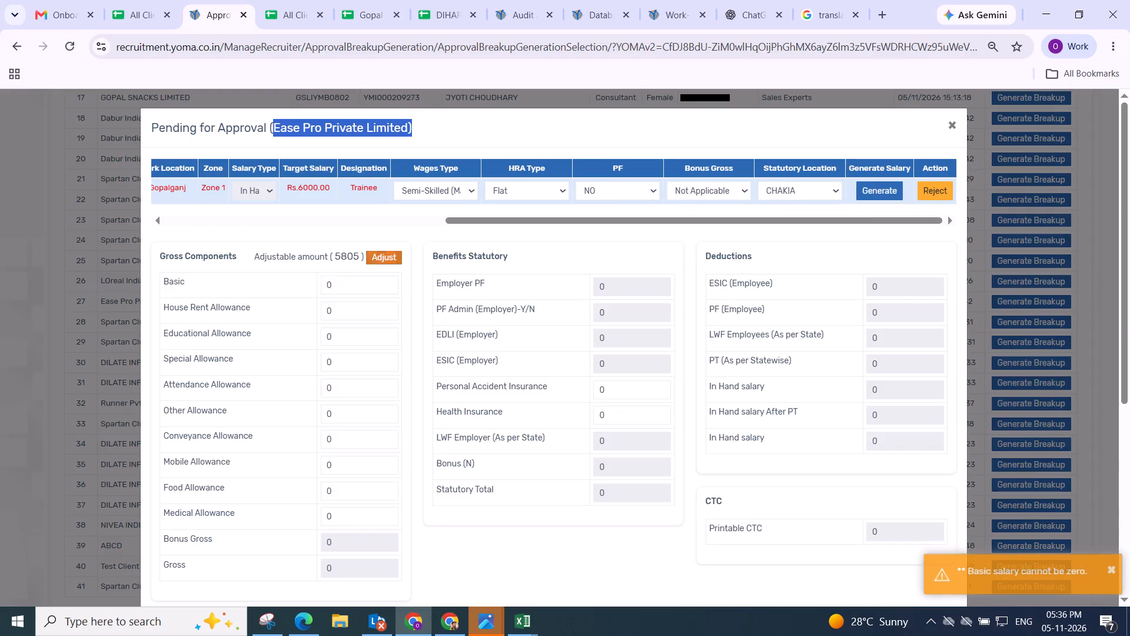
Adjust the Ease Pro candidate's gross components and replace the Basic amount with the copied Gross value of 6000.
left_click(385, 254)
double_click(336, 572)
key("ctrl+c")
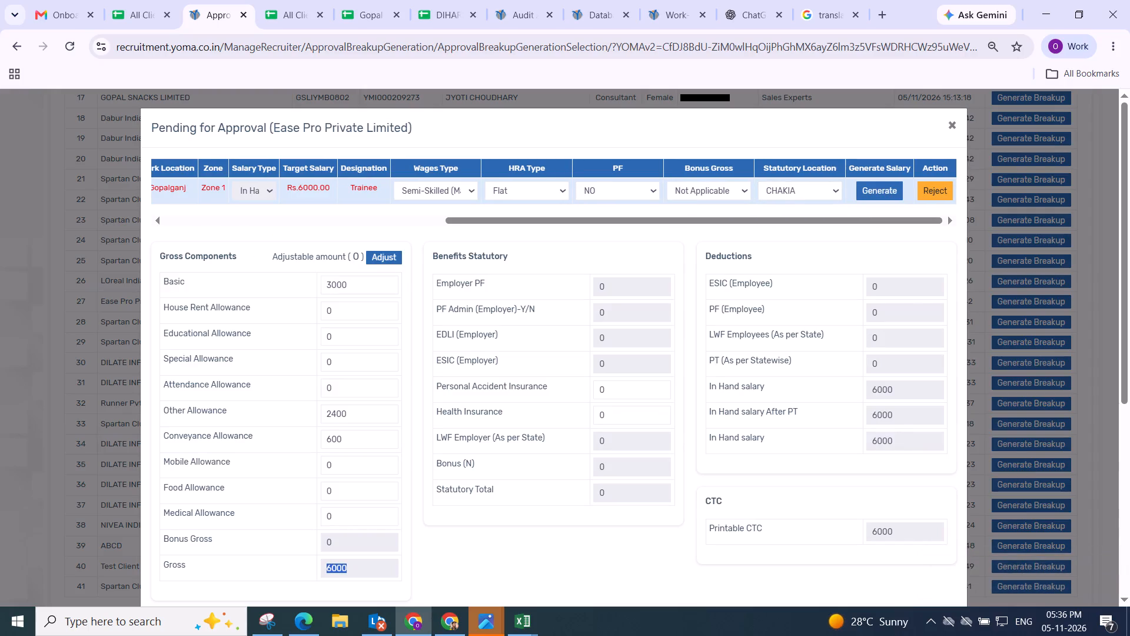
left_click_drag(361, 286, 299, 288)
key("ctrl+v")
left_click(417, 274)
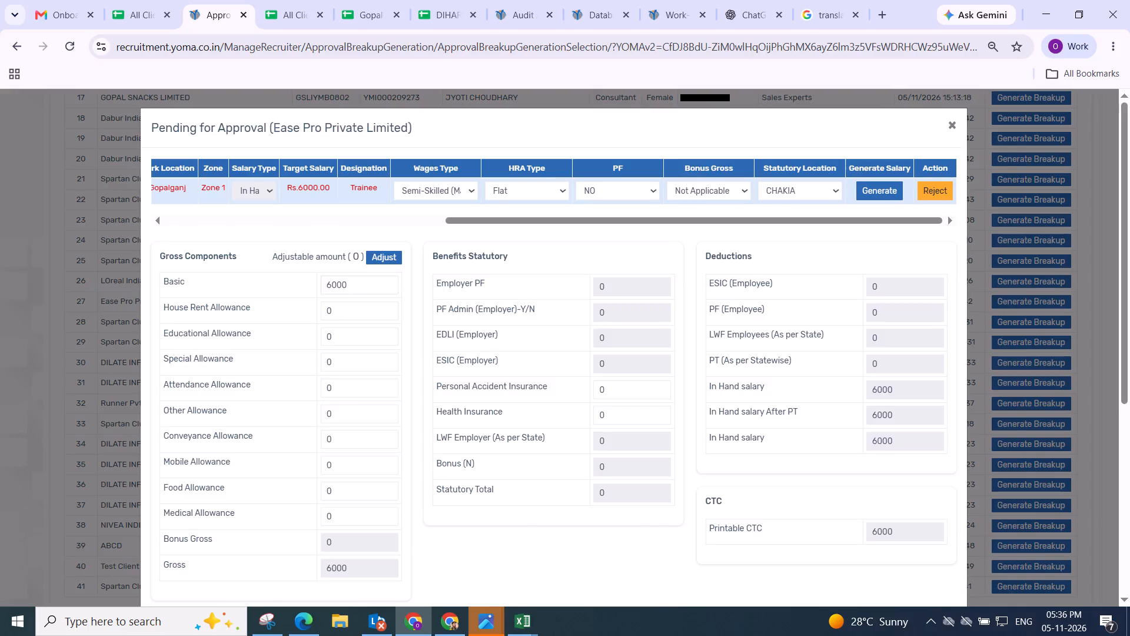
Save the Ease Pro Private Limited candidate's salary breakup.
scroll(417, 274, "down", 3)
left_click_drag(583, 261, 598, 262)
left_click(952, 367)
left_click(610, 443)
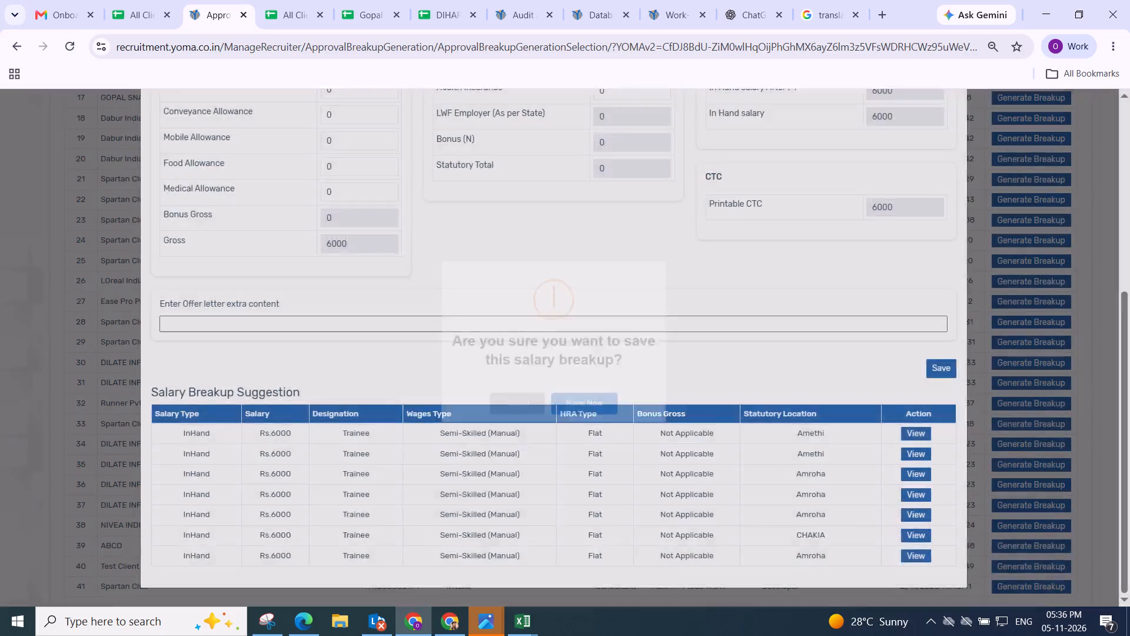
scroll(614, 431, "up", 3)
scroll(855, 249, "up", 3)
left_click(911, 101)
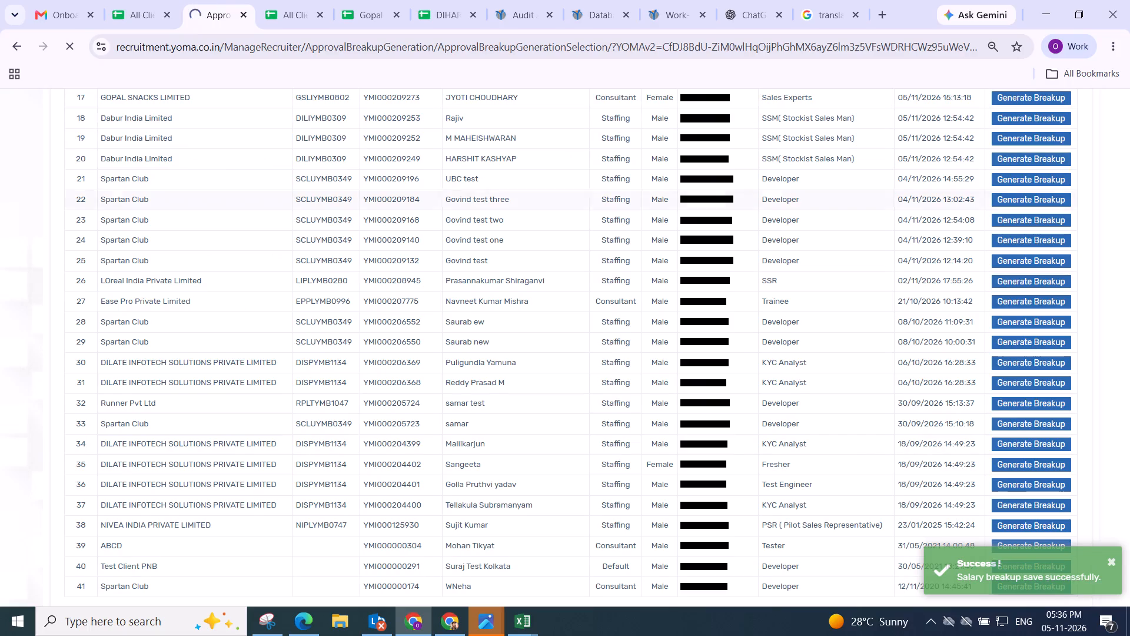
Look through the refreshed all-client pending list to see which candidates still need a salary breakup.
scroll(786, 270, "up", 1)
scroll(647, 369, "up", 2)
scroll(647, 369, "down", 3)
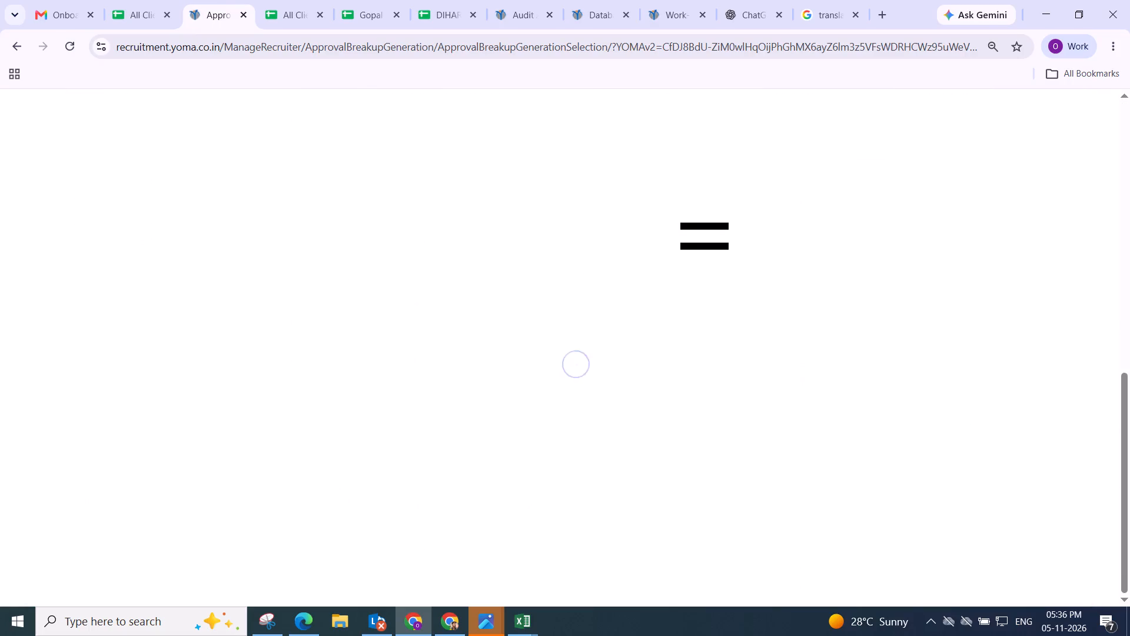
scroll(647, 369, "down", 5)
scroll(383, 213, "up", 2)
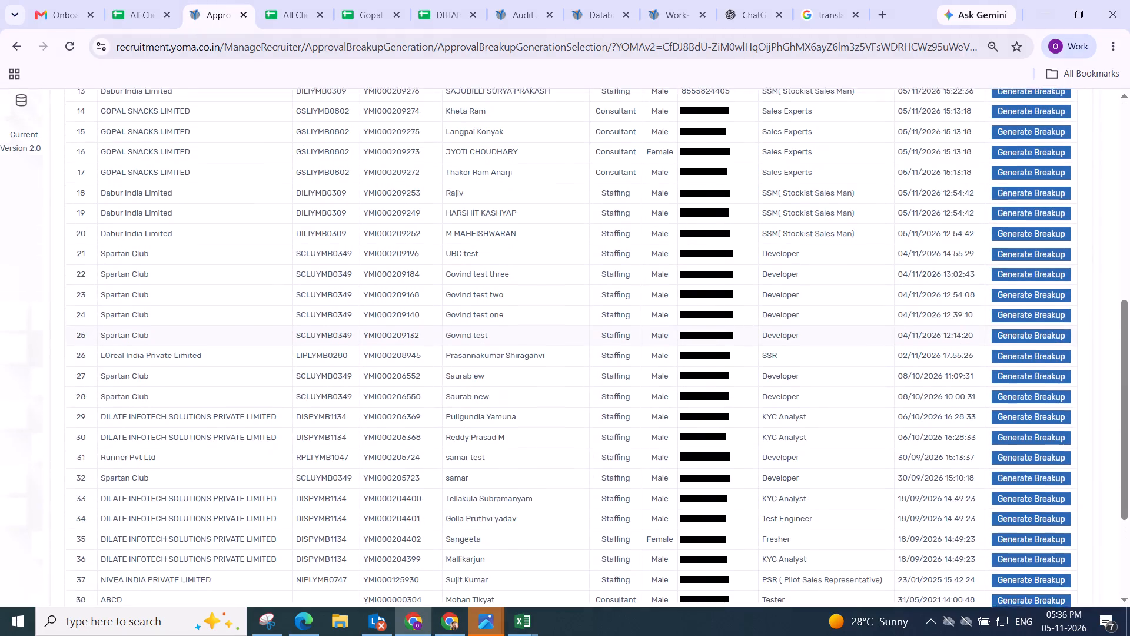
scroll(145, 283, "up", 1)
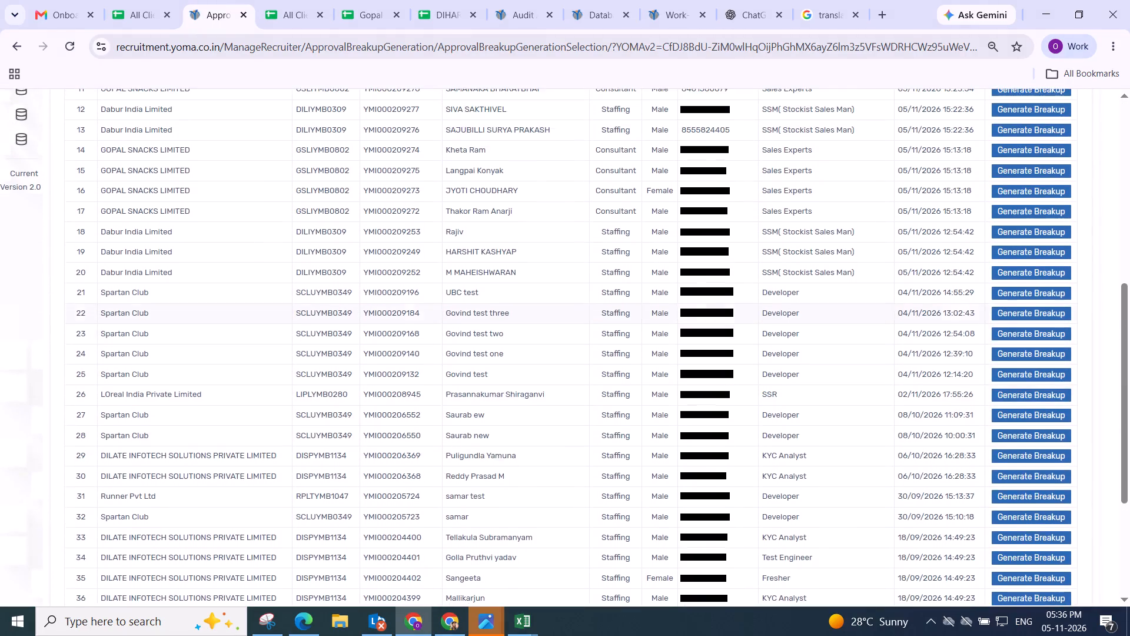
scroll(148, 304, "up", 1)
scroll(218, 299, "up", 1)
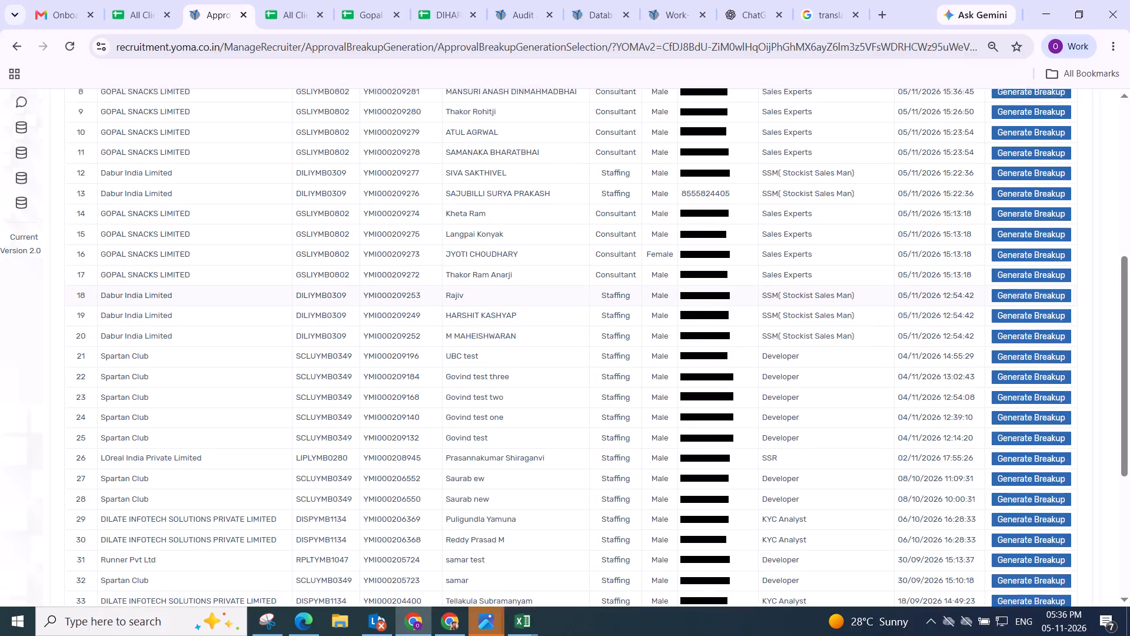
scroll(210, 297, "up", 2)
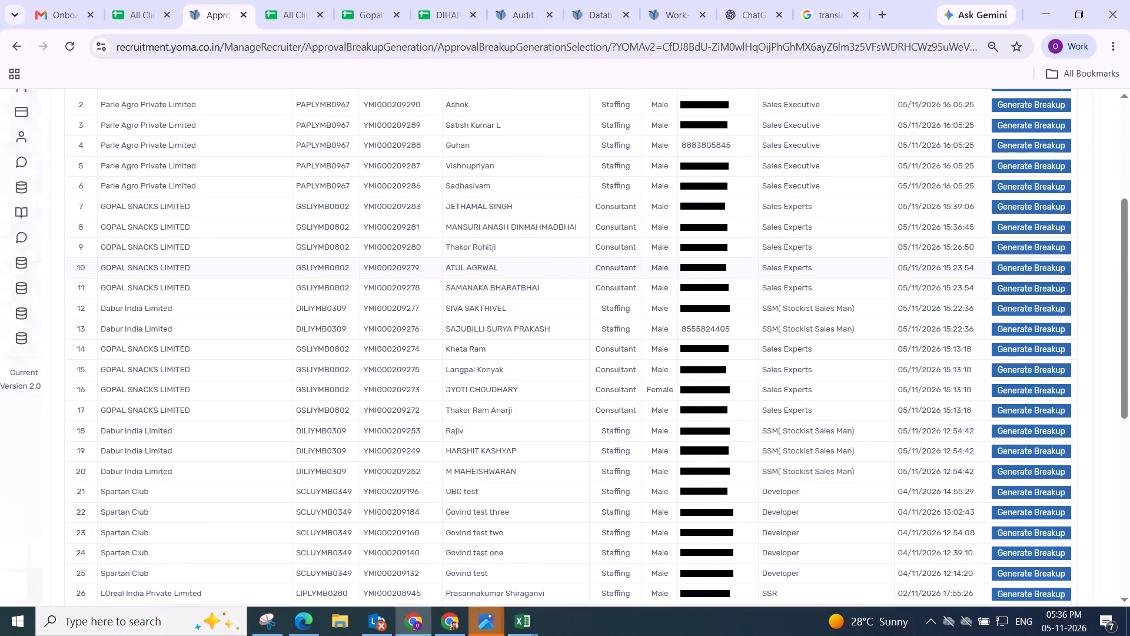
scroll(202, 267, "up", 3)
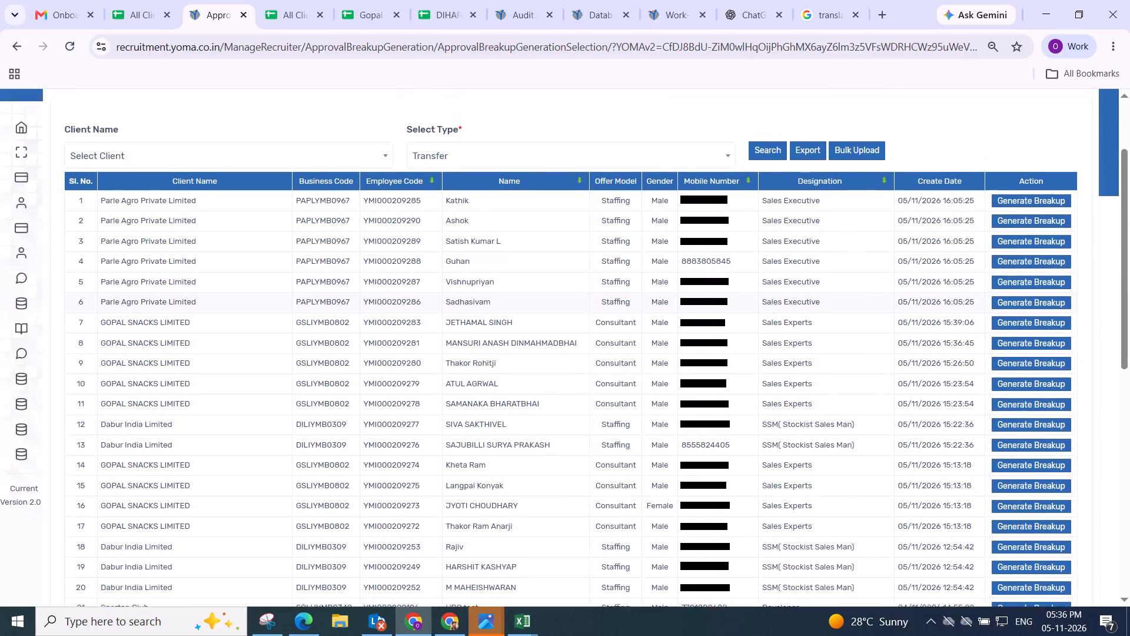
Filter the pending candidates by client Dabur India Limited (DILIYM0309).
scroll(206, 305, "up", 1)
left_click(191, 268)
type("dab")
left_click(159, 336)
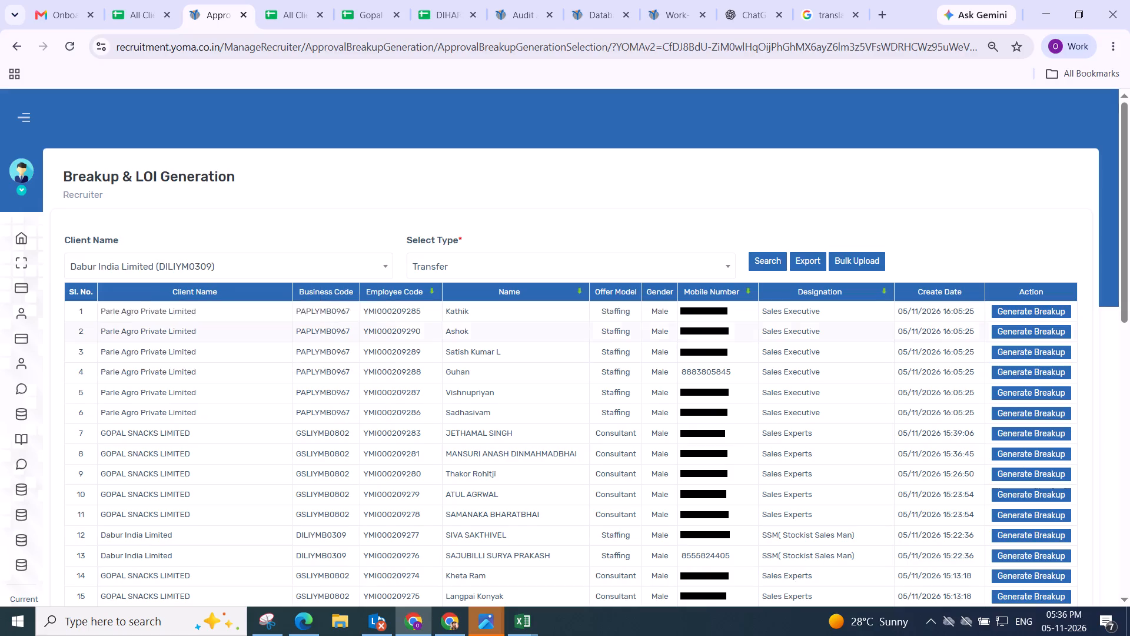
left_click(761, 253)
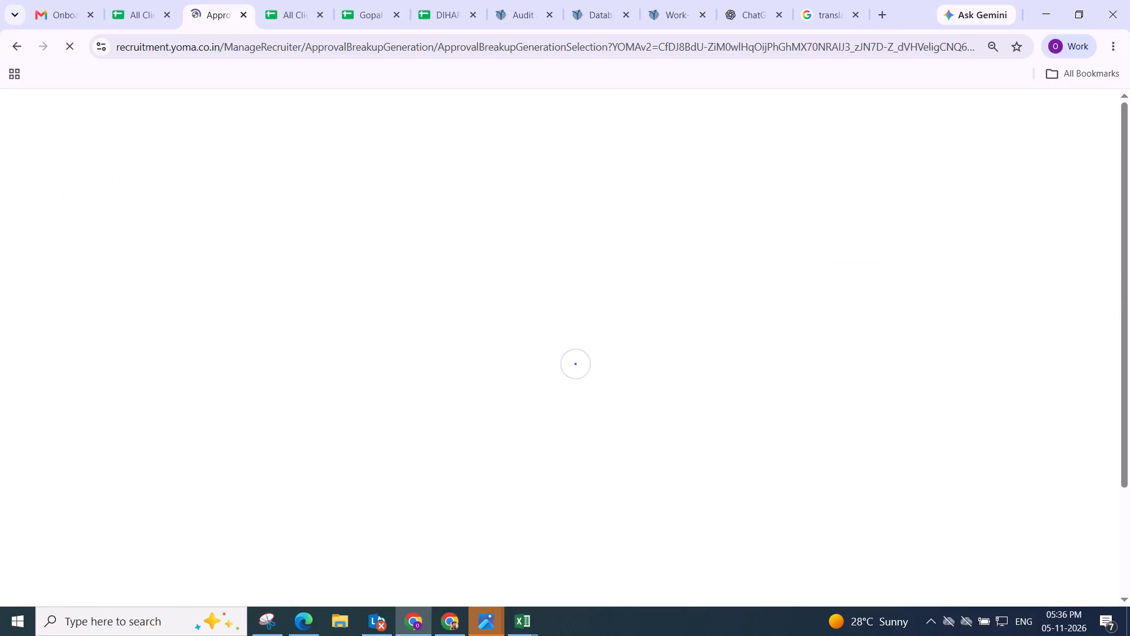
Generate the first-listed Dabur candidate's salary with Semi-Skilled (Basic as Minimum Wages), Percentage HRA, Bonus 8.33% and statutory location Vizianagaram.
scroll(843, 295, "down", 4)
scroll(868, 308, "up", 3)
scroll(871, 309, "down", 4)
left_click(1012, 279)
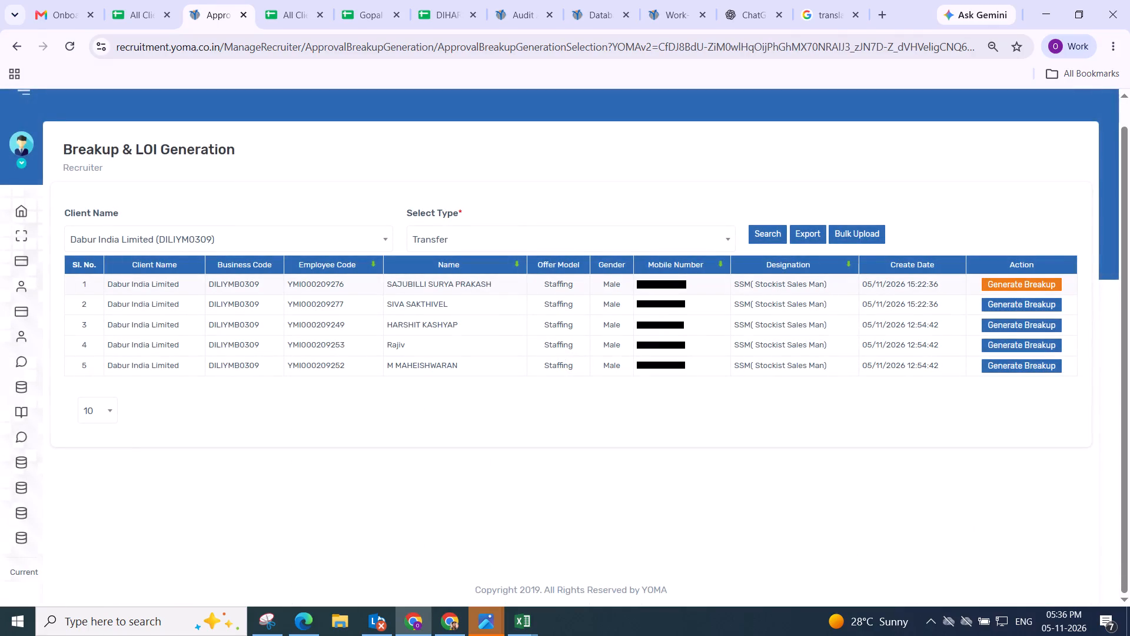
left_click(998, 286)
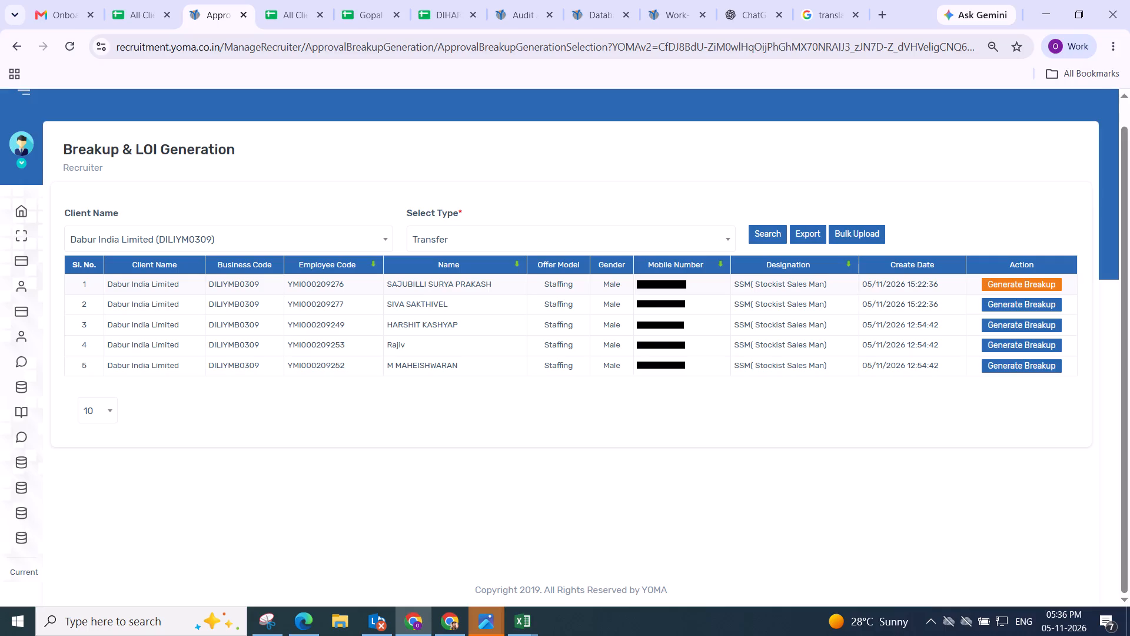
scroll(479, 276, "down", 3)
scroll(494, 286, "up", 4)
scroll(498, 290, "down", 5)
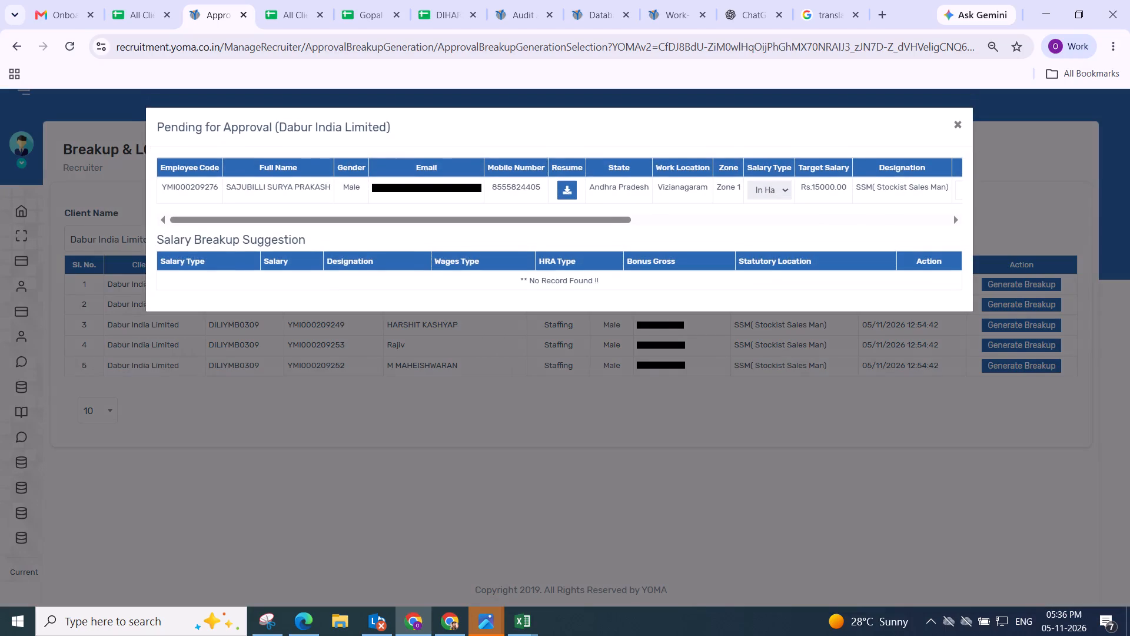
left_click_drag(407, 218, 900, 211)
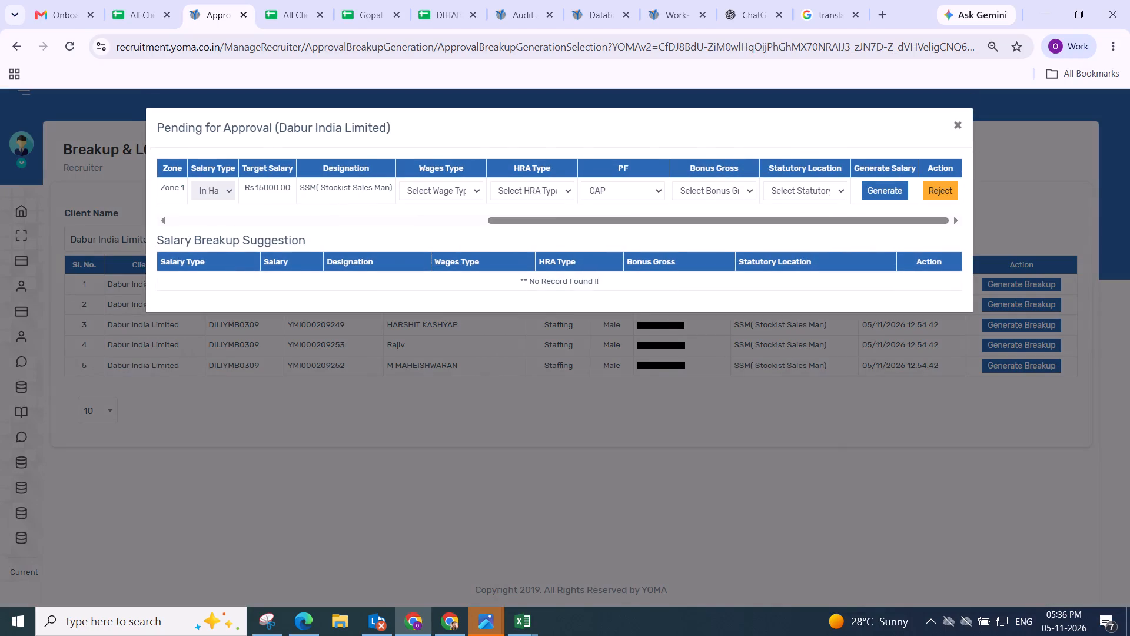
left_click(439, 189)
left_click(460, 244)
left_click(513, 188)
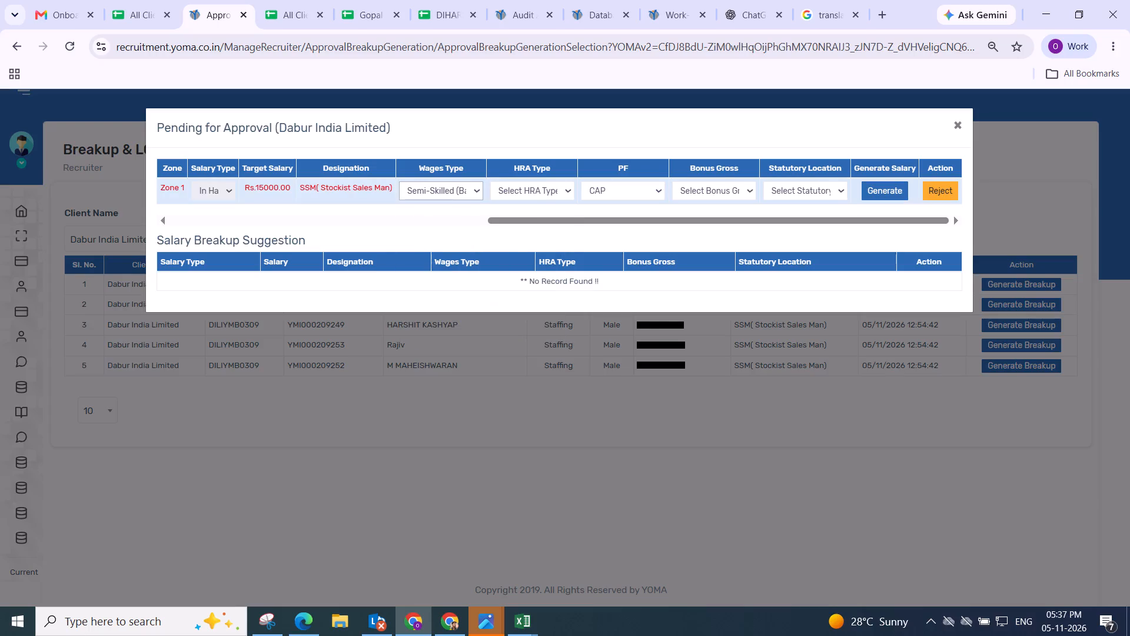
left_click(524, 220)
left_click(666, 183)
left_click(707, 190)
left_click(713, 233)
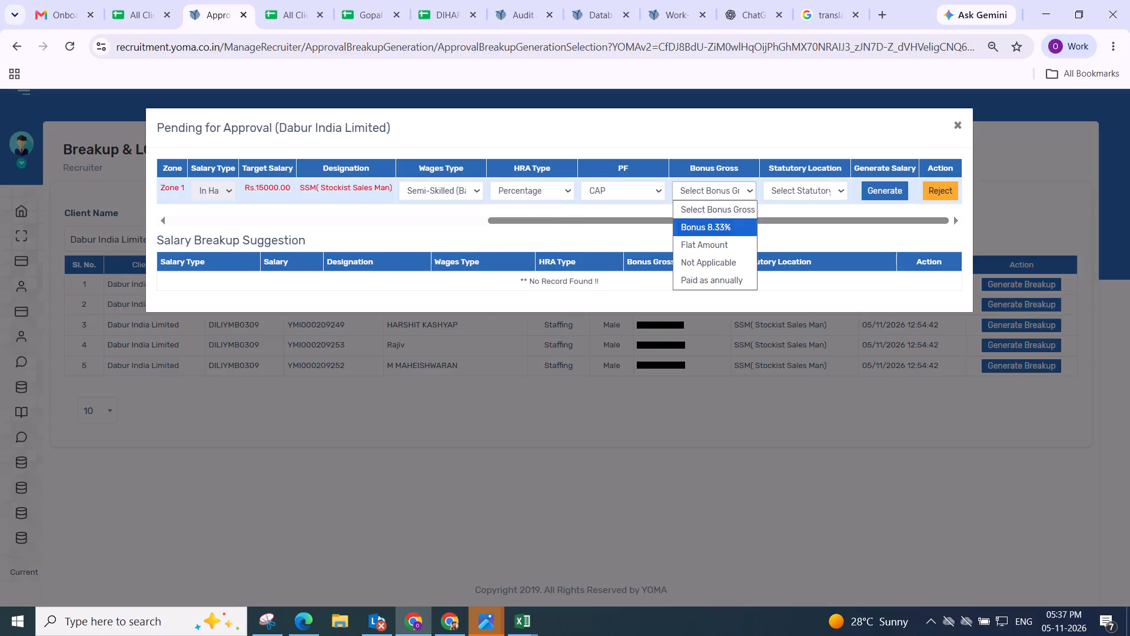
left_click(773, 188)
left_click(794, 246)
left_click(874, 198)
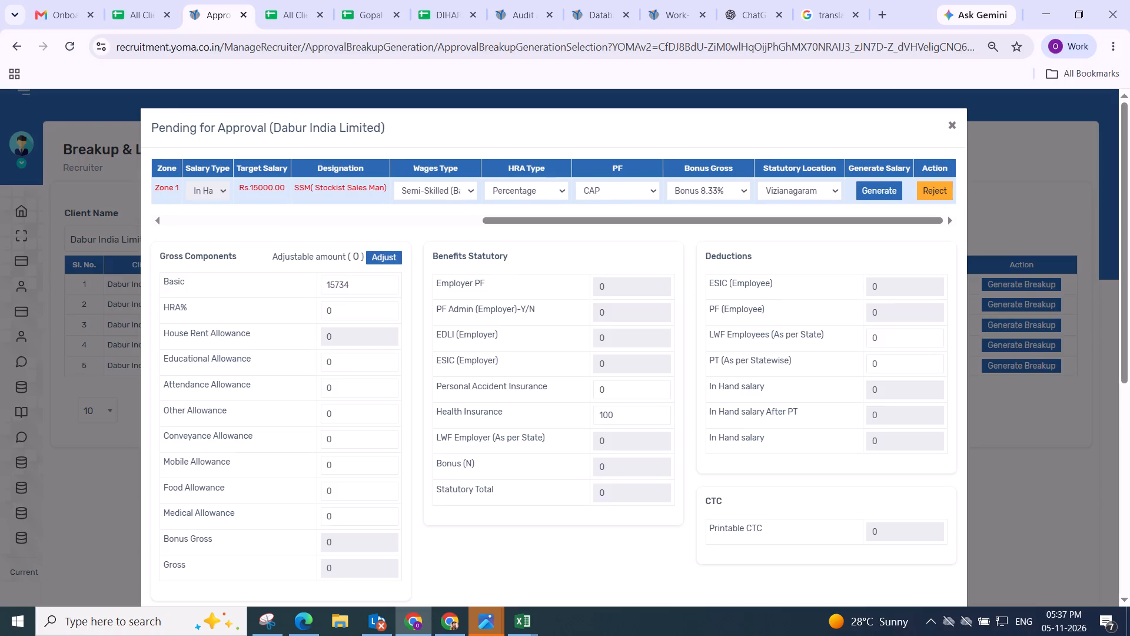
Adjust the Vizianagaram candidate's gross components and save the Dabur salary breakup.
left_click(391, 254)
scroll(408, 259, "down", 2)
left_click_drag(506, 218, 520, 220)
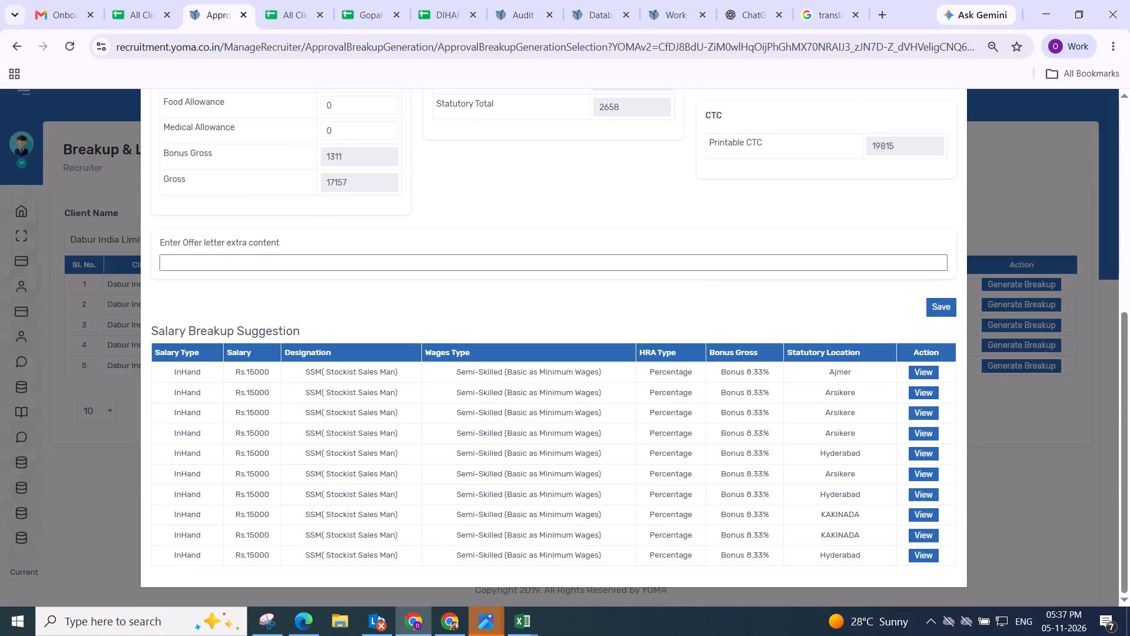
left_click(939, 301)
left_click(599, 426)
scroll(624, 419, "up", 3)
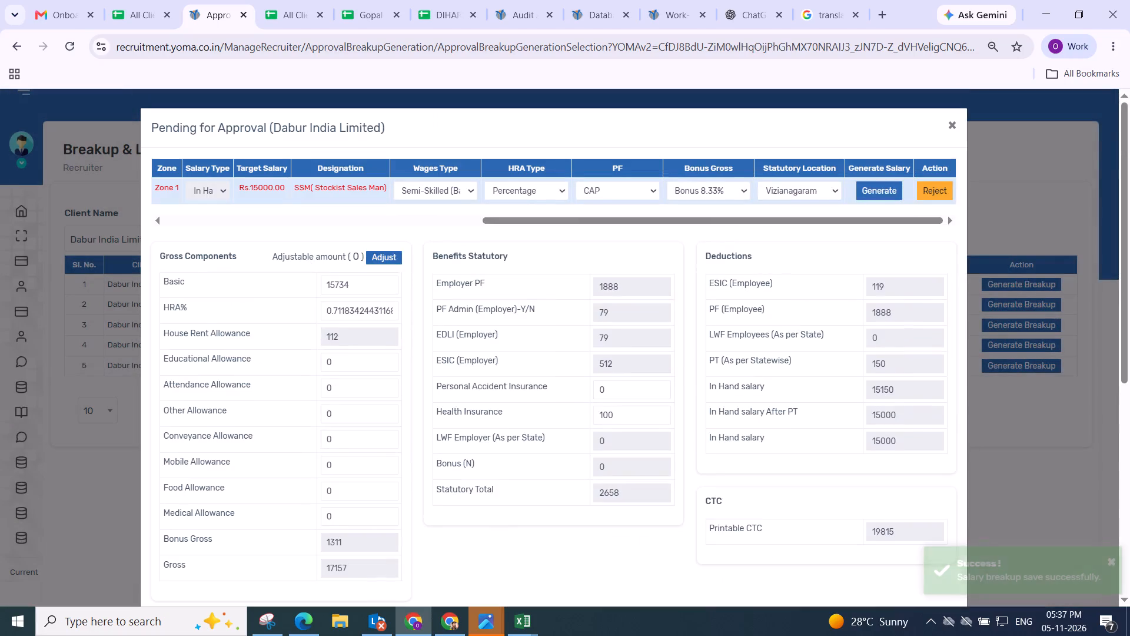
left_click(1018, 191)
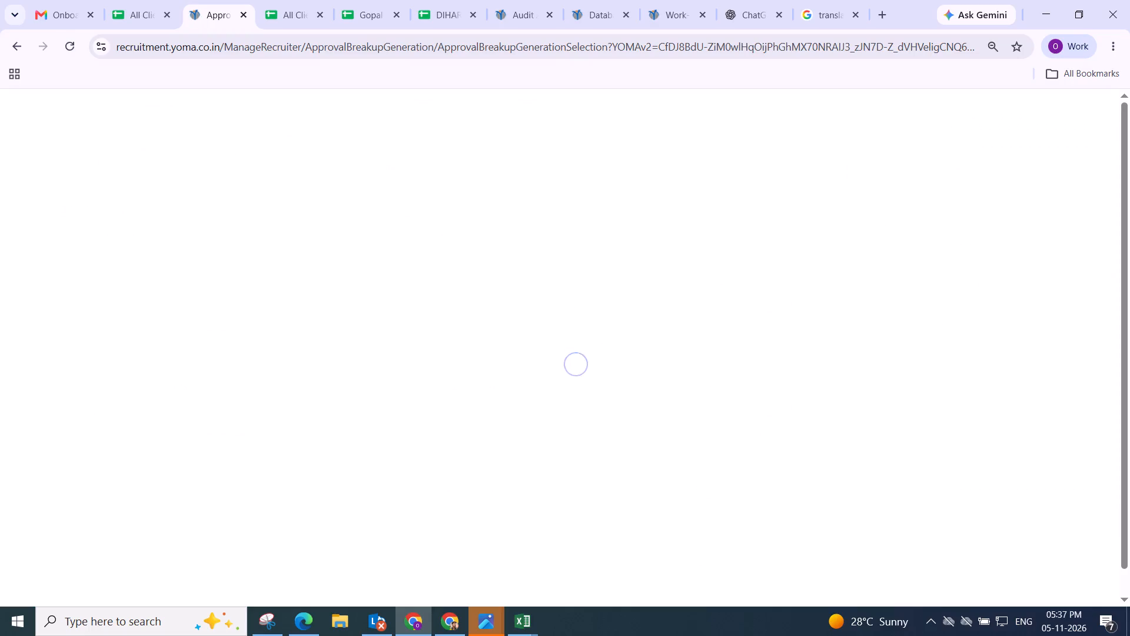
Generate the next Dabur candidate's salary with Semi-Skilled (Basic as Minimum Wages), Percentage HRA, Bonus 8.33% and the second channai statutory location.
left_click(996, 305)
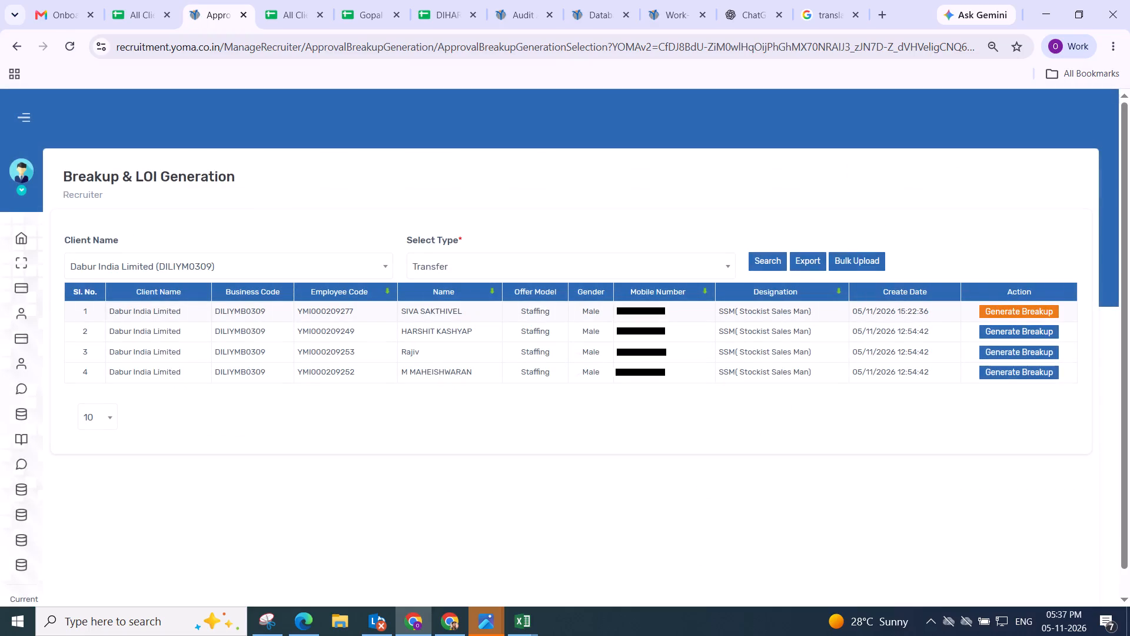
left_click_drag(376, 218, 970, 205)
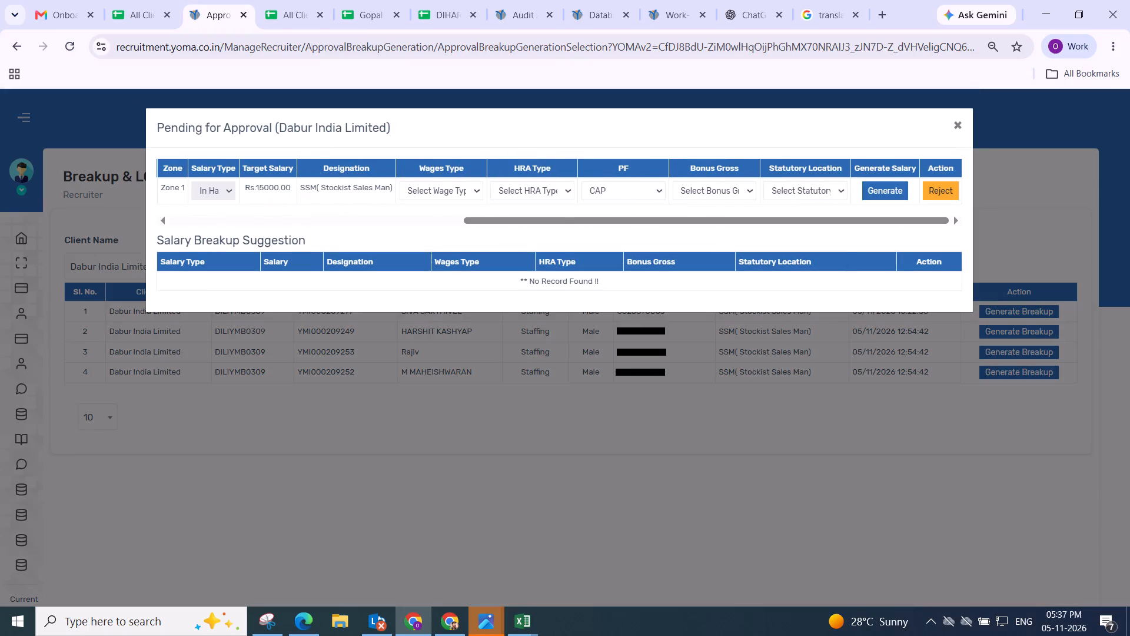
left_click(411, 190)
left_click(443, 248)
left_click(519, 190)
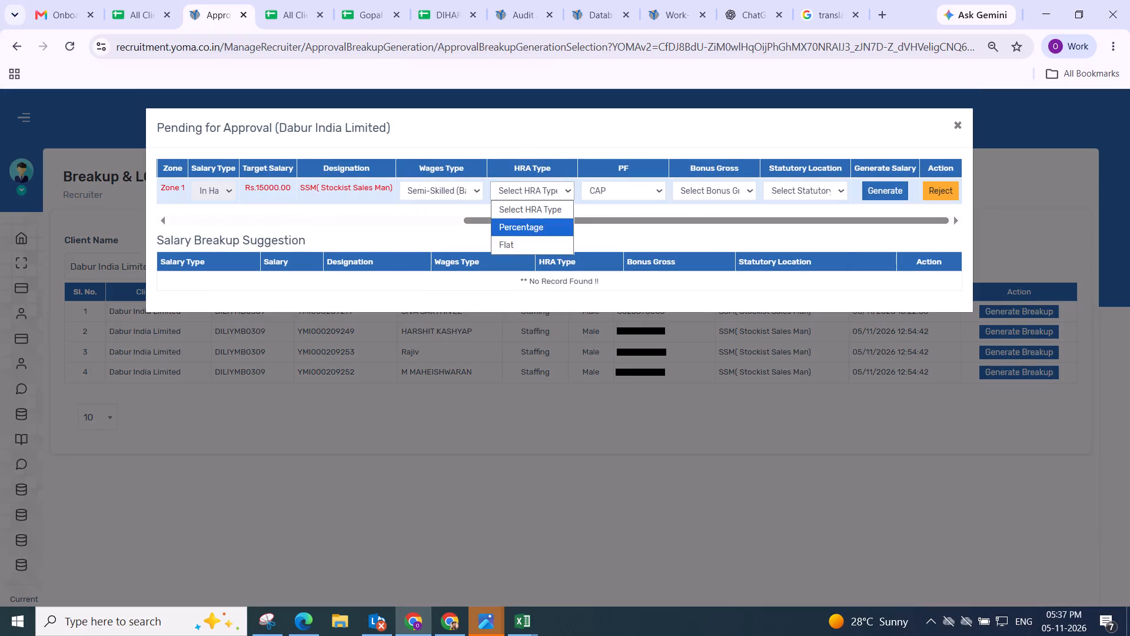
left_click(530, 227)
left_click(690, 186)
left_click_drag(699, 223, 716, 218)
left_click(789, 193)
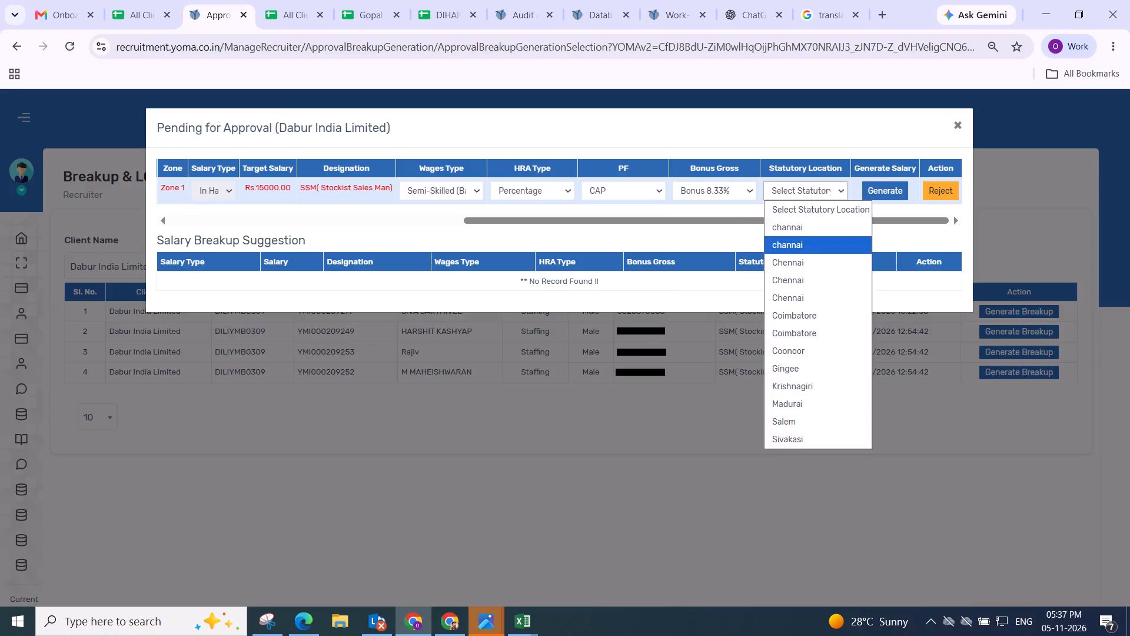
left_click(790, 251)
left_click(874, 197)
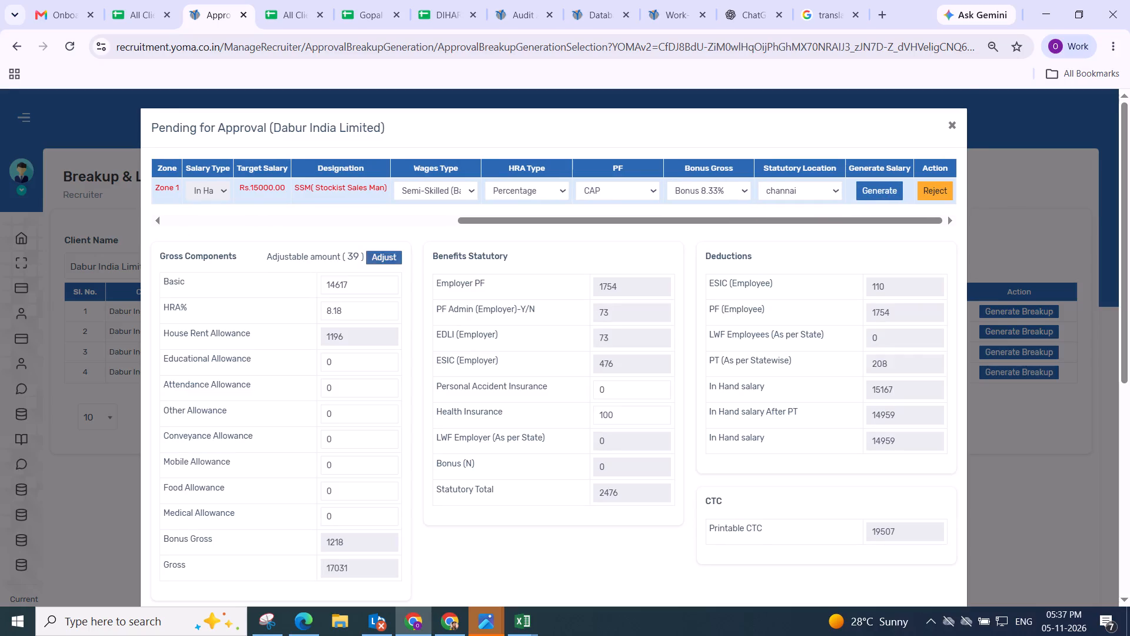
Adjust the channai candidate's gross components and save the Dabur salary breakup.
left_click(380, 263)
scroll(397, 266, "down", 1)
left_click_drag(617, 232, 635, 230)
left_click(930, 309)
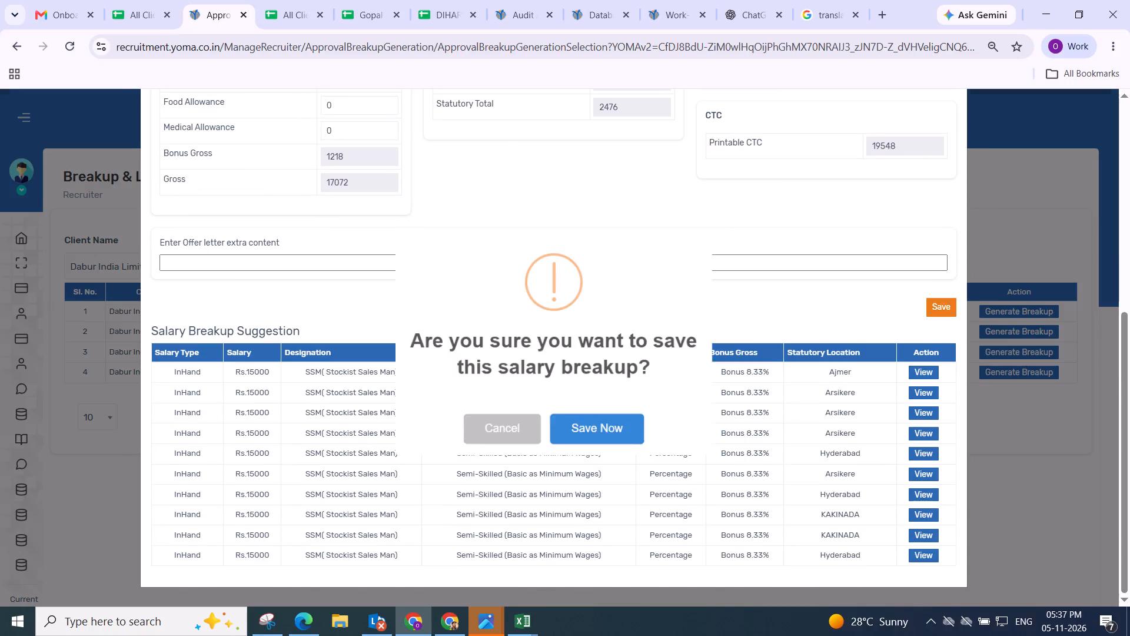
left_click(613, 420)
scroll(629, 416, "up", 3)
left_click(1039, 180)
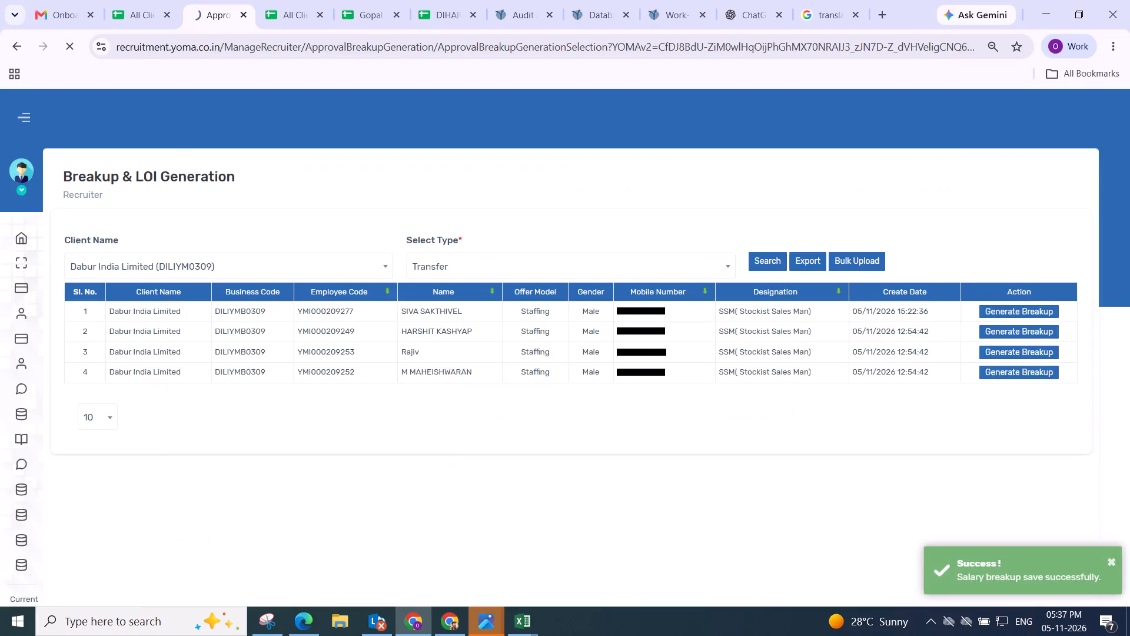
Generate the Rs.21000 Dabur candidate's salary with Semi-Skilled (Basic as Minimum Wages), Percentage HRA, Bonus 8.33% and statutory location Delhi.
scroll(1013, 196, "up", 2)
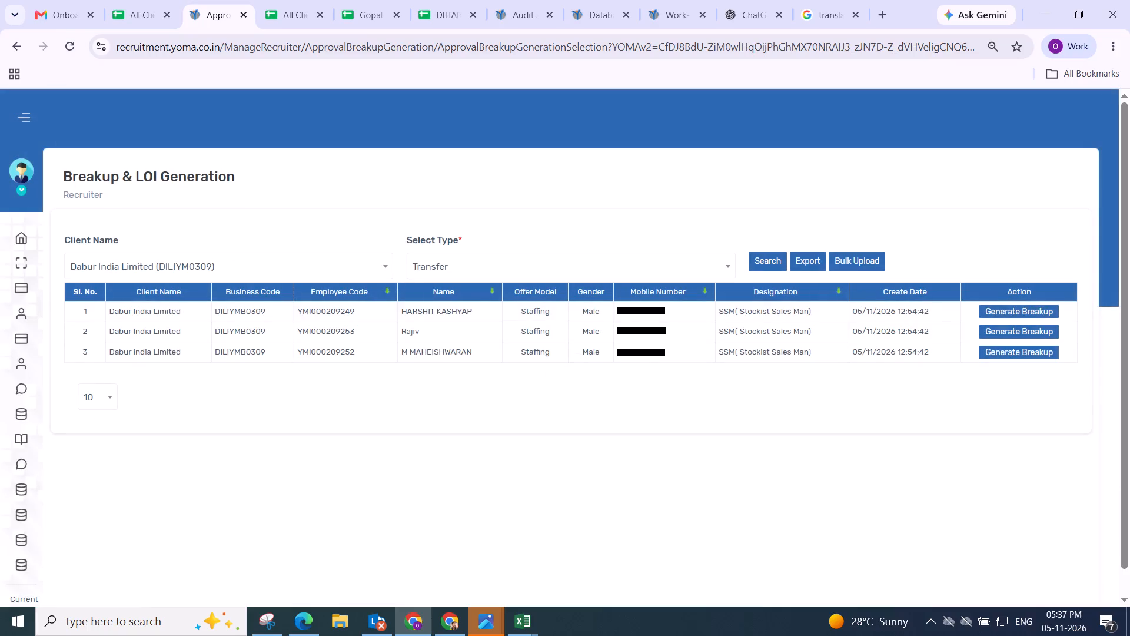
left_click(1014, 316)
left_click_drag(329, 218, 847, 220)
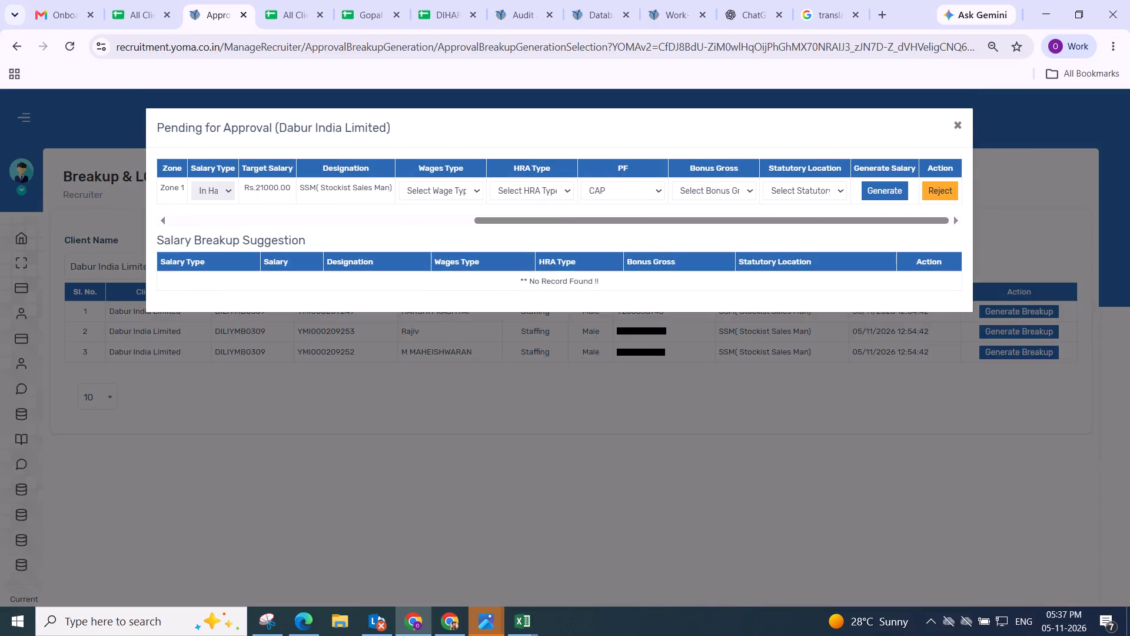
left_click(430, 182)
left_click(448, 248)
left_click(524, 190)
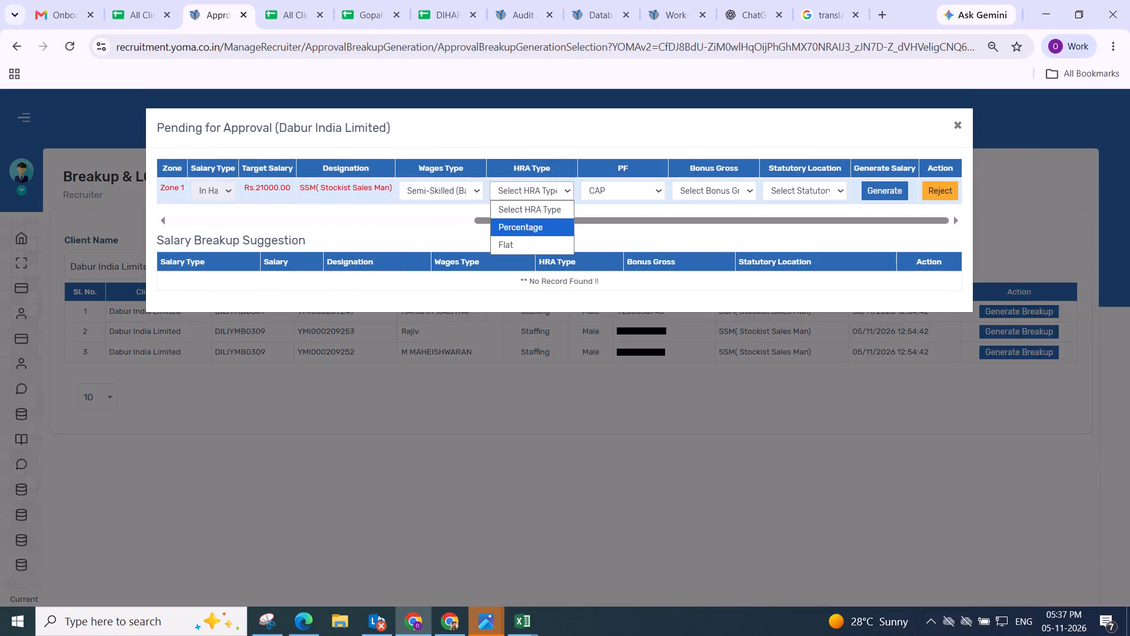
left_click(529, 230)
left_click(686, 184)
left_click(696, 226)
left_click(780, 187)
left_click(772, 268)
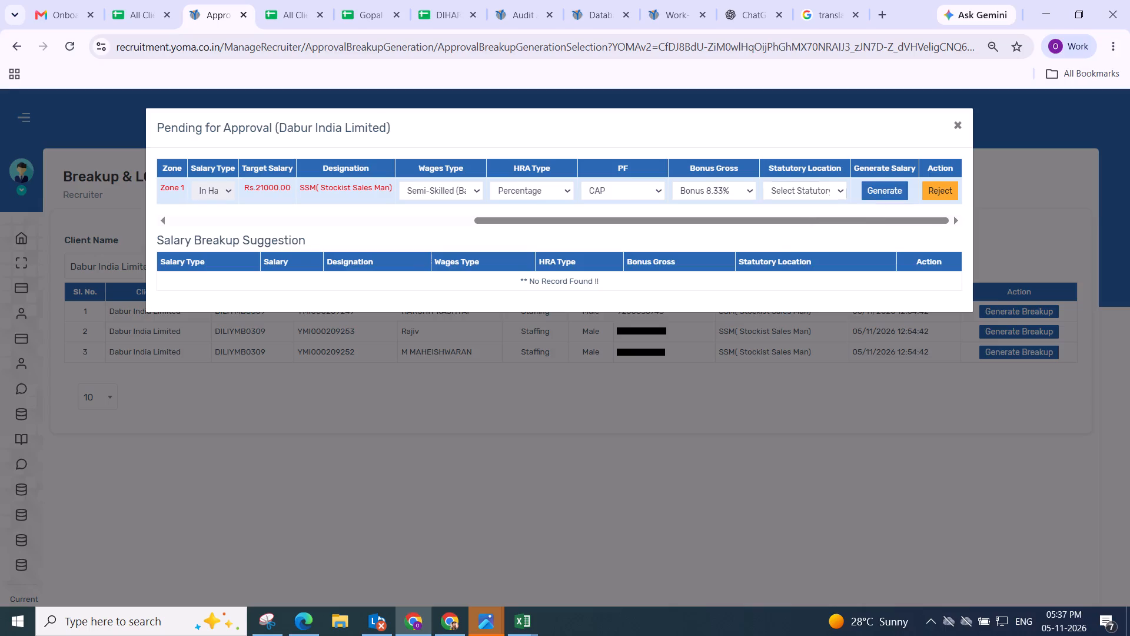
left_click_drag(796, 188, 797, 199)
left_click(799, 228)
left_click(860, 197)
double_click(866, 196)
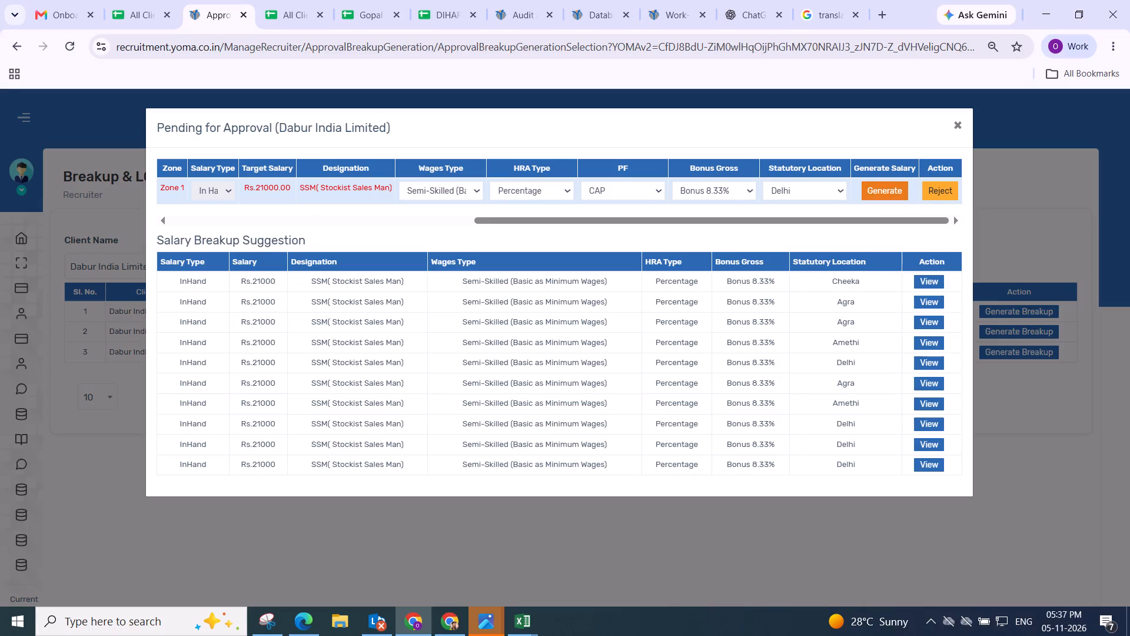
left_click(881, 194)
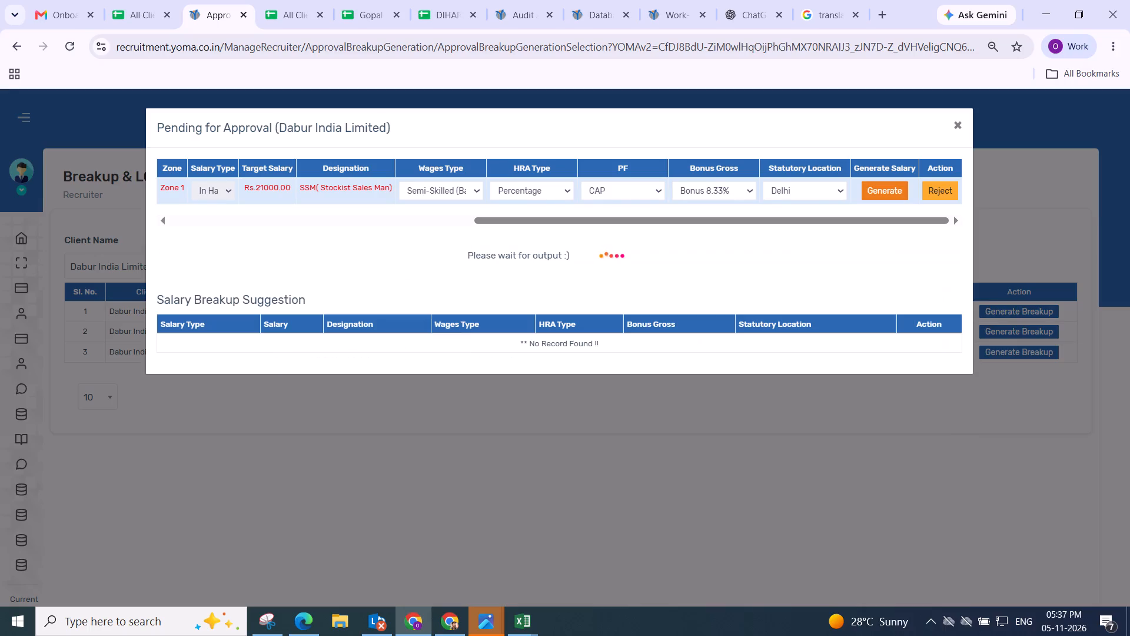
Adjust the Rs.21000 Delhi candidate's gross components and save the Dabur salary breakup.
scroll(478, 269, "down", 2)
scroll(478, 269, "up", 3)
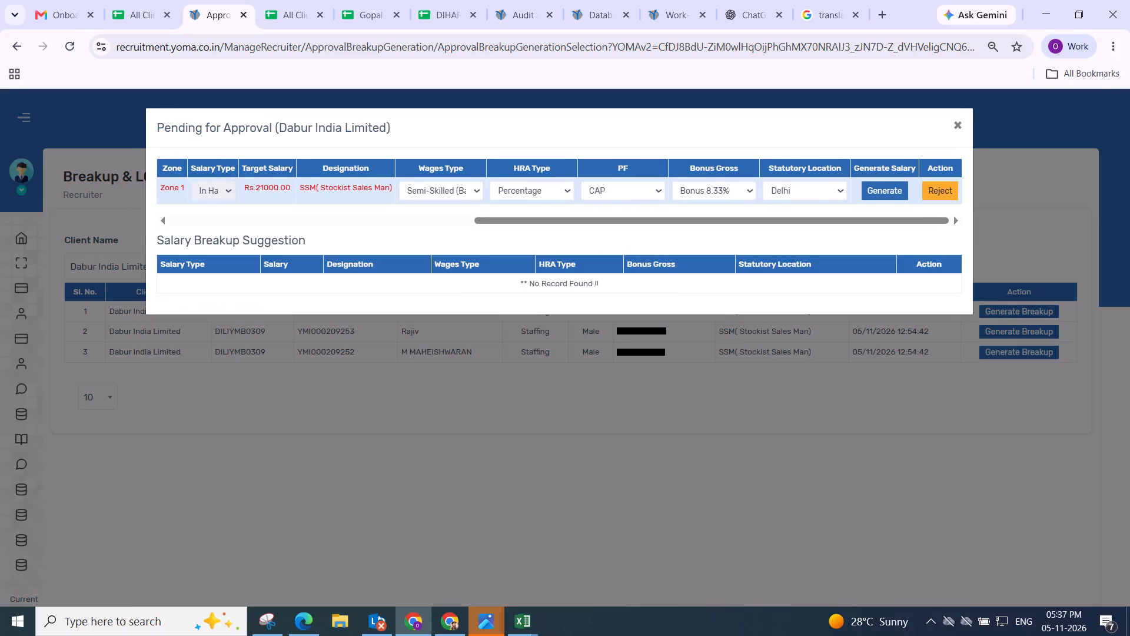
left_click(384, 259)
scroll(366, 289, "down", 1)
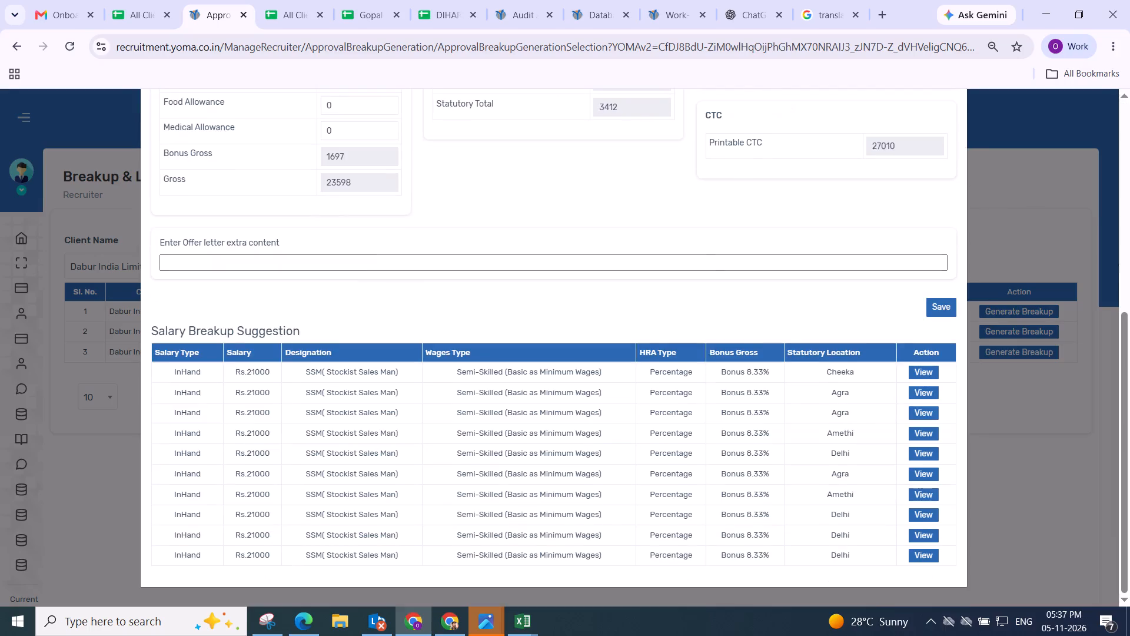
scroll(363, 225, "up", 3)
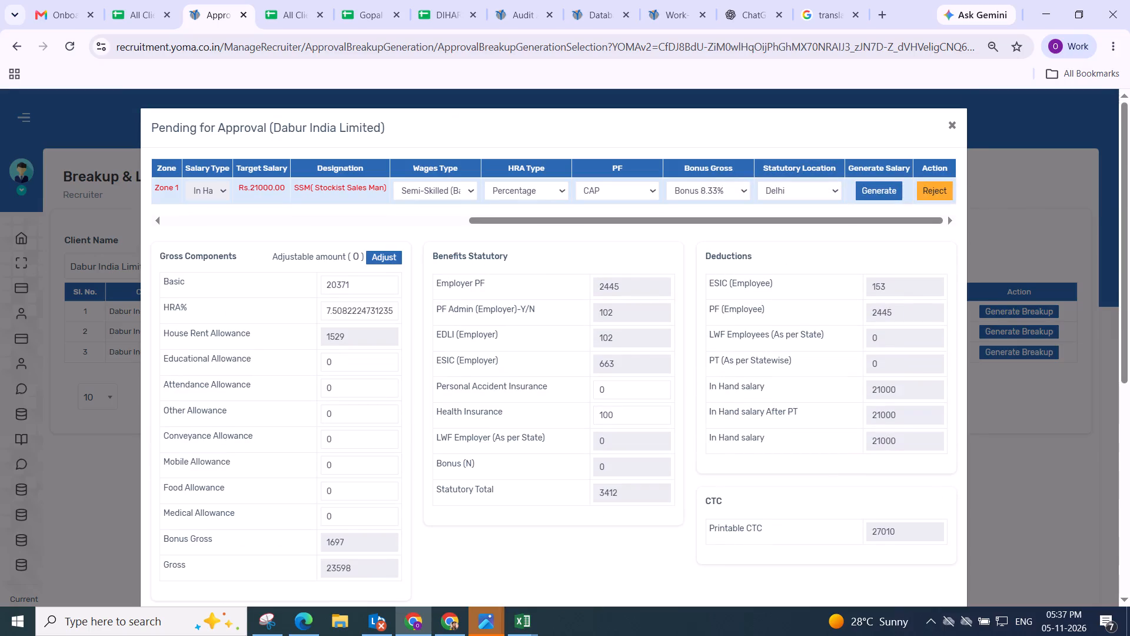
scroll(408, 261, "down", 2)
left_click_drag(678, 232, 694, 230)
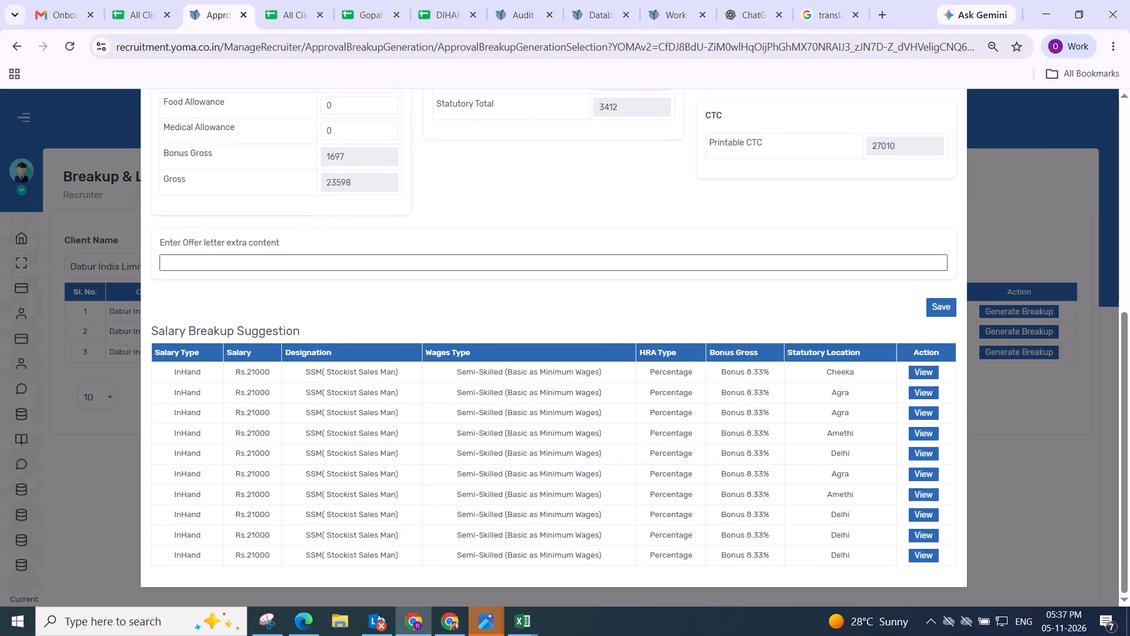
left_click(959, 309)
left_click(939, 306)
left_click(601, 426)
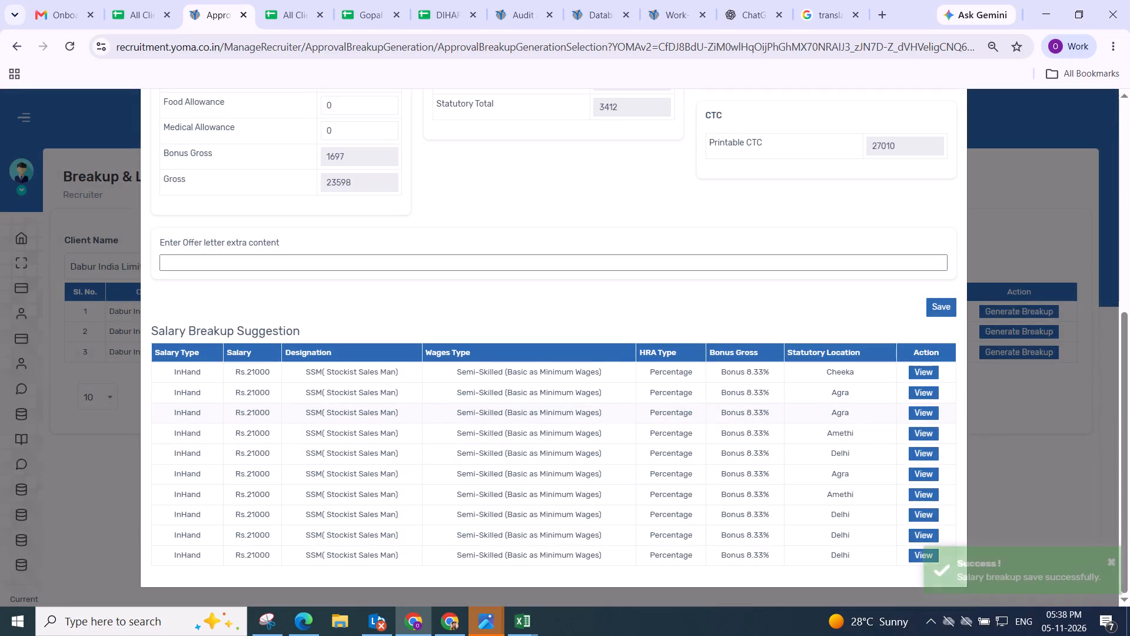
scroll(901, 317, "down", 3)
scroll(901, 317, "up", 3)
Generate the Rs.19000 Agra candidate's salary with Skilled (Basic as Minimum Wages), Percentage HRA, Bonus 8.33% and statutory location Amethi.
left_click(1015, 308)
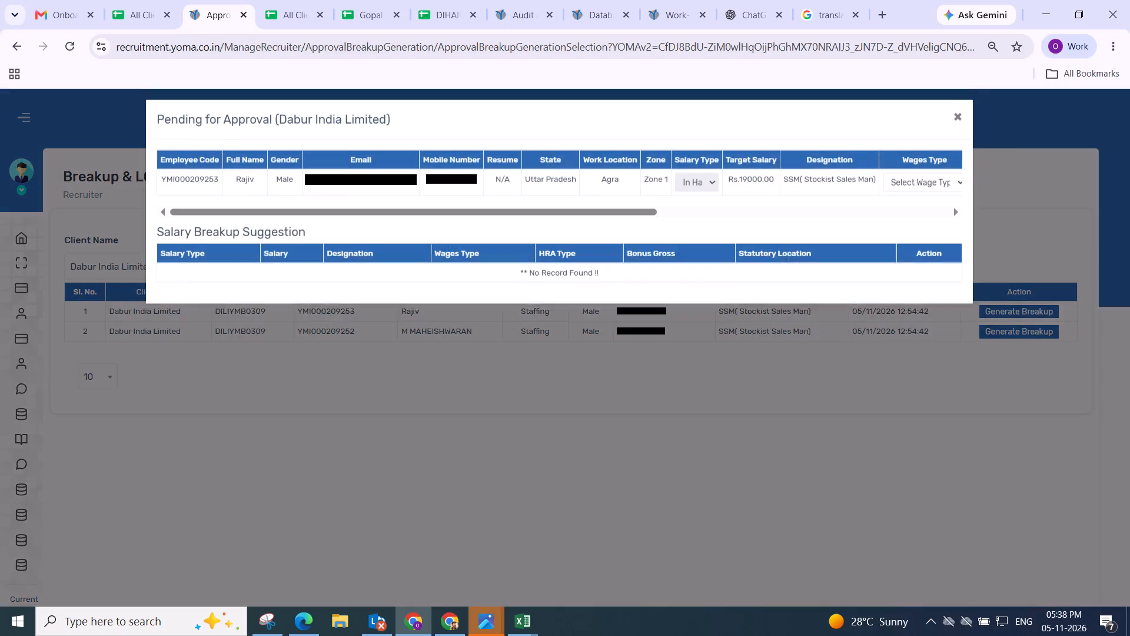
left_click_drag(464, 219, 1060, 217)
left_click(427, 190)
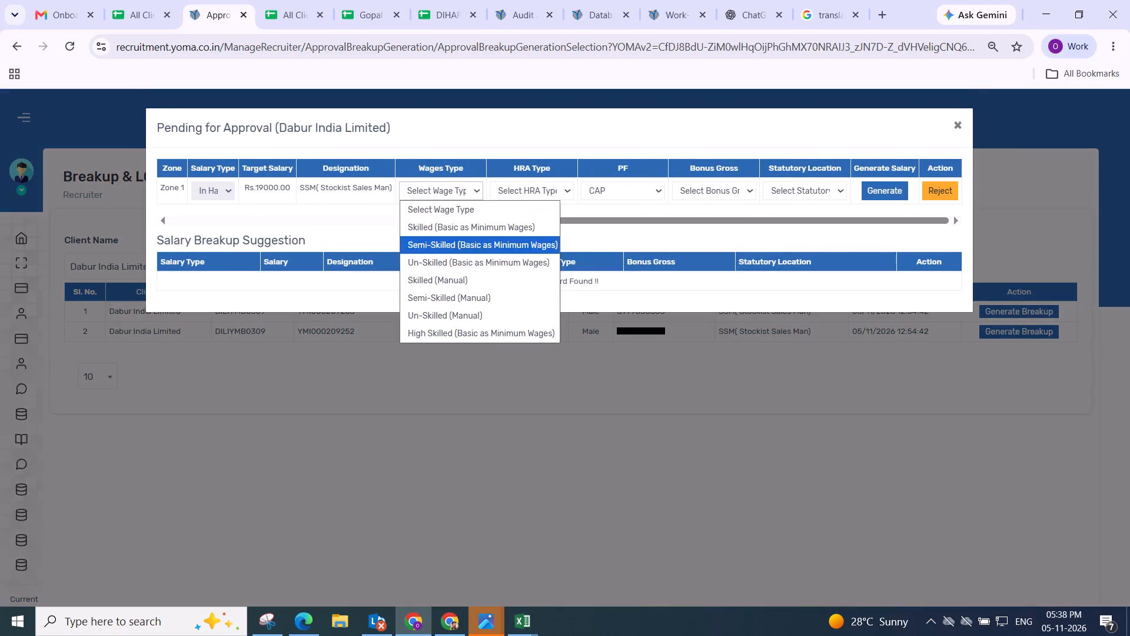
left_click_drag(440, 241, 447, 235)
left_click(528, 196)
left_click(527, 231)
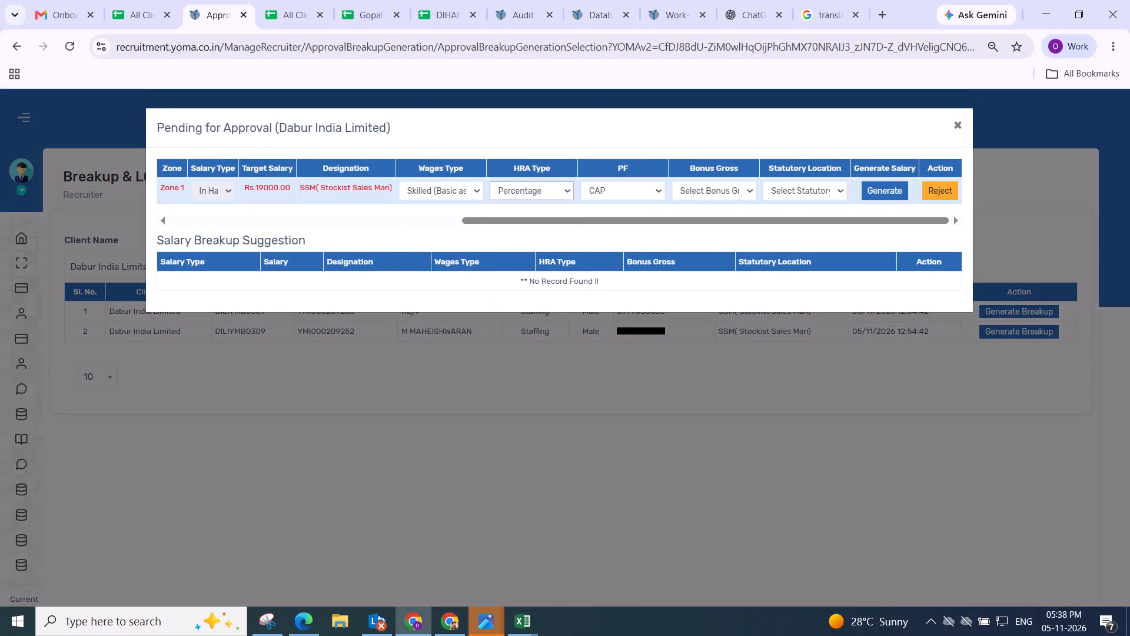
left_click(701, 184)
left_click(709, 234)
left_click(802, 189)
left_click(784, 250)
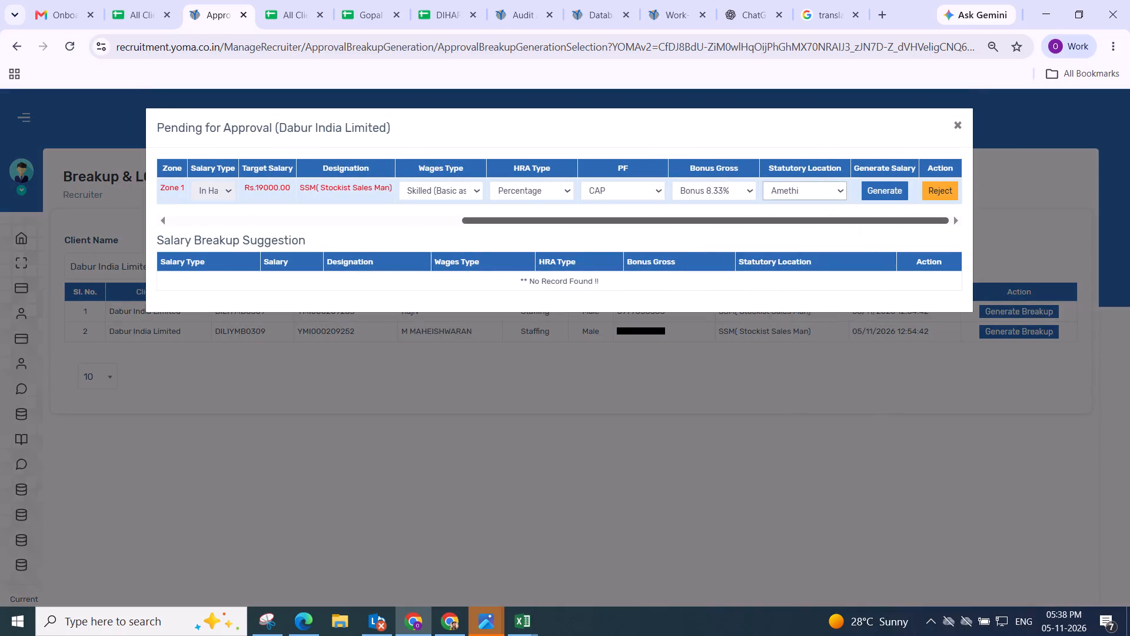
left_click(881, 190)
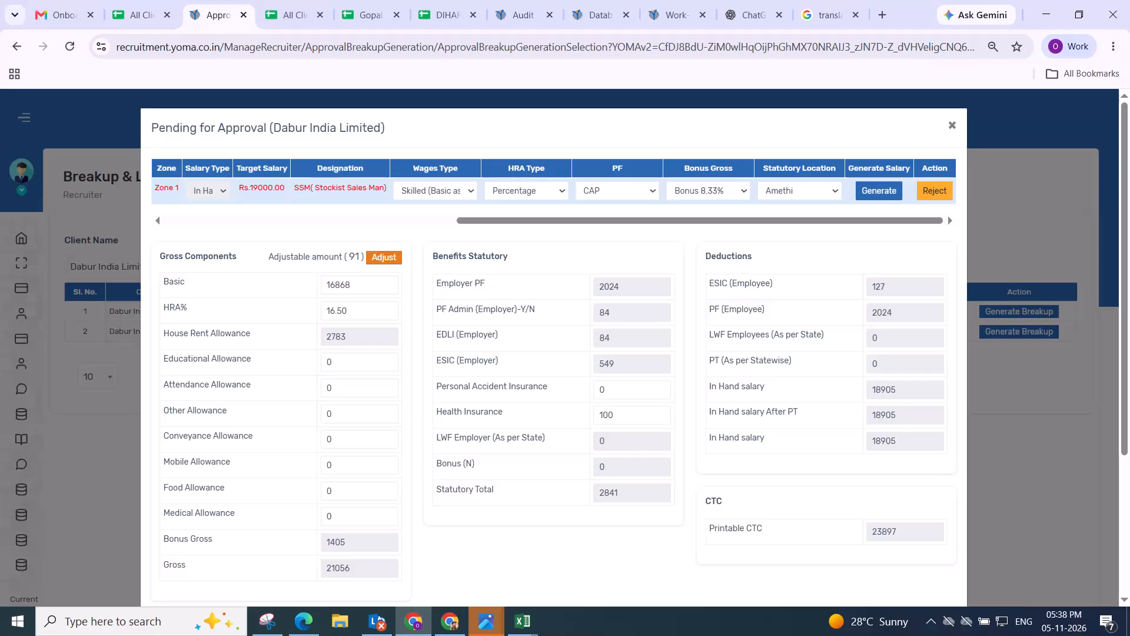
Adjust the Rs.19000 Agra candidate's gross components and save the Dabur salary breakup.
left_click(390, 254)
scroll(358, 358, "down", 2)
scroll(364, 350, "up", 4)
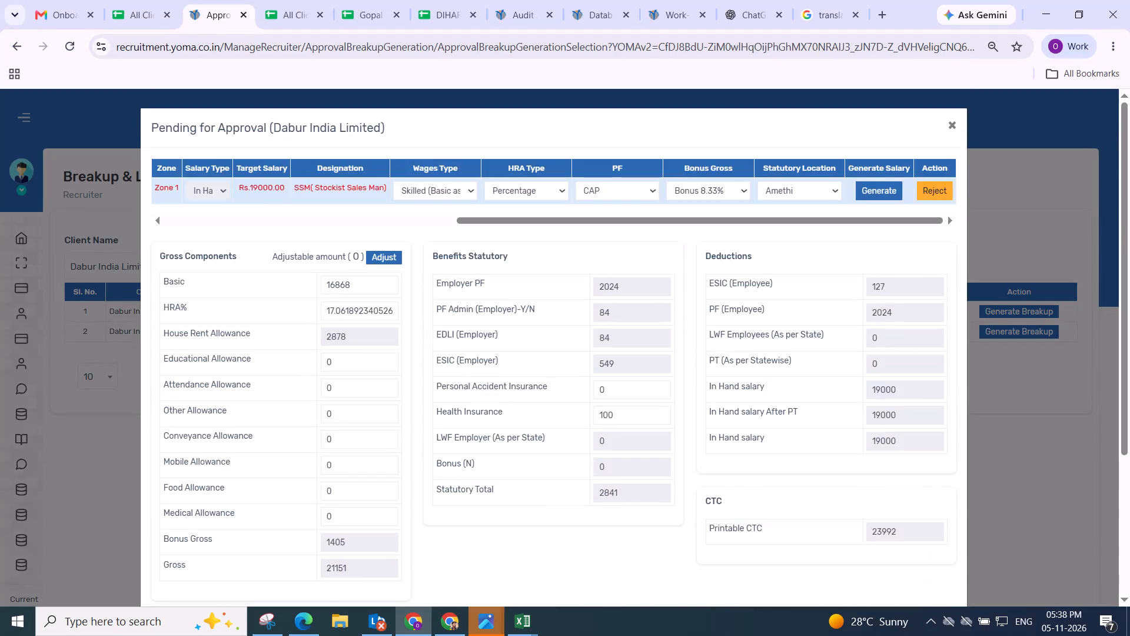
scroll(383, 340, "down", 4)
left_click_drag(583, 367, 590, 367)
left_click(933, 491)
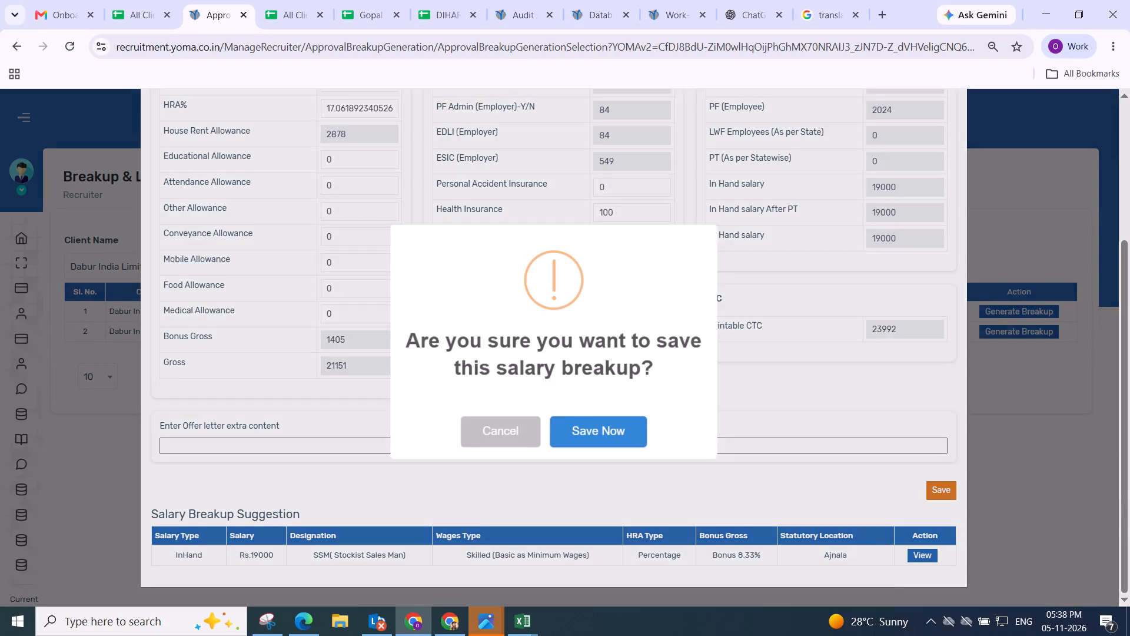
left_click(584, 441)
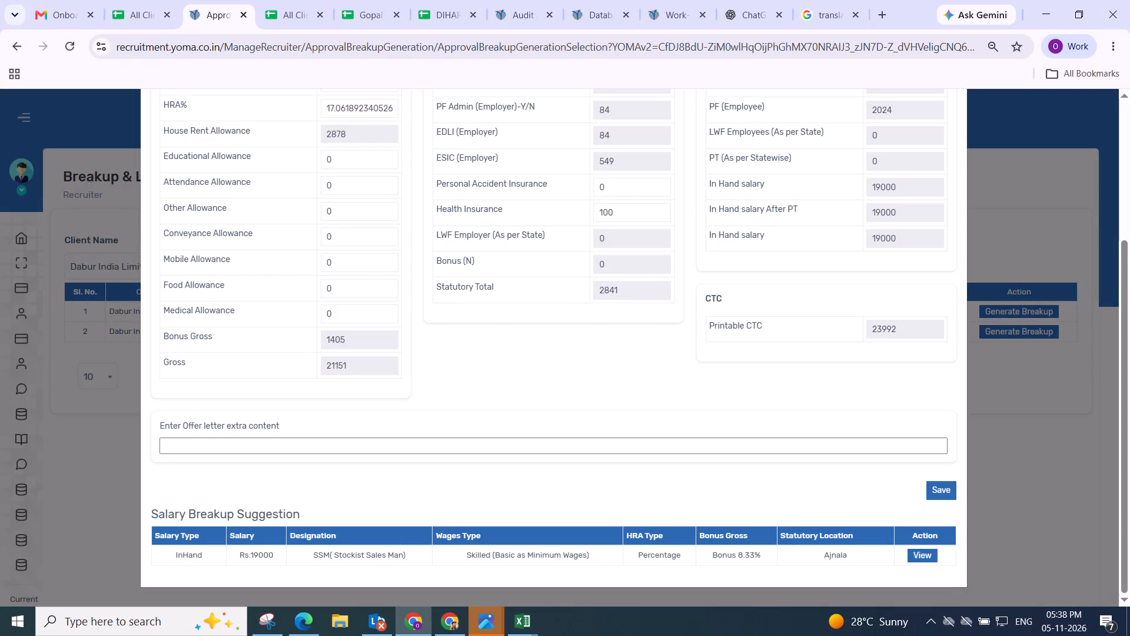
scroll(484, 261, "up", 2)
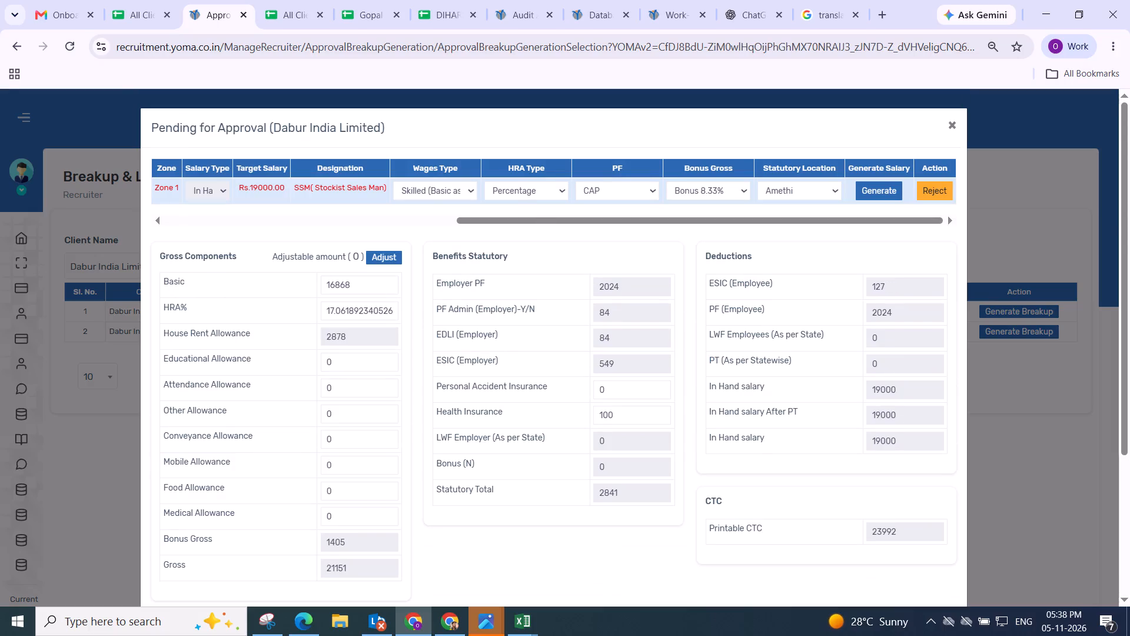
scroll(516, 281, "down", 5)
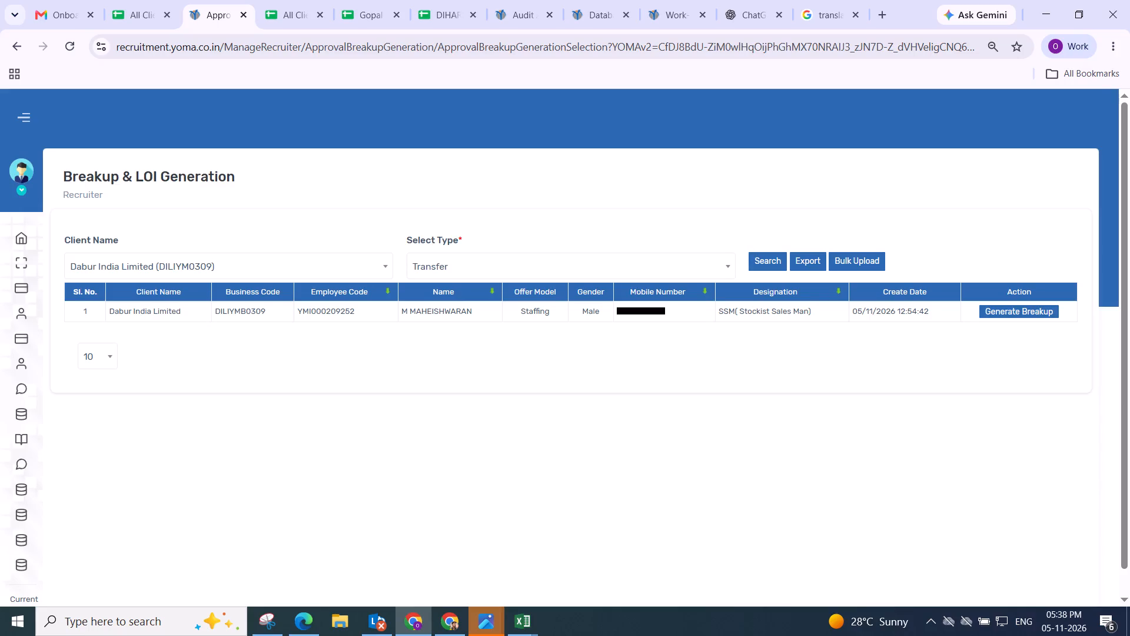
Generate the Rs.16500 Madurai candidate's salary with Semi-Skilled (Basic as Minimum Wages), Percentage HRA, Bonus 8.33% and statutory location Chennai.
left_click(989, 314)
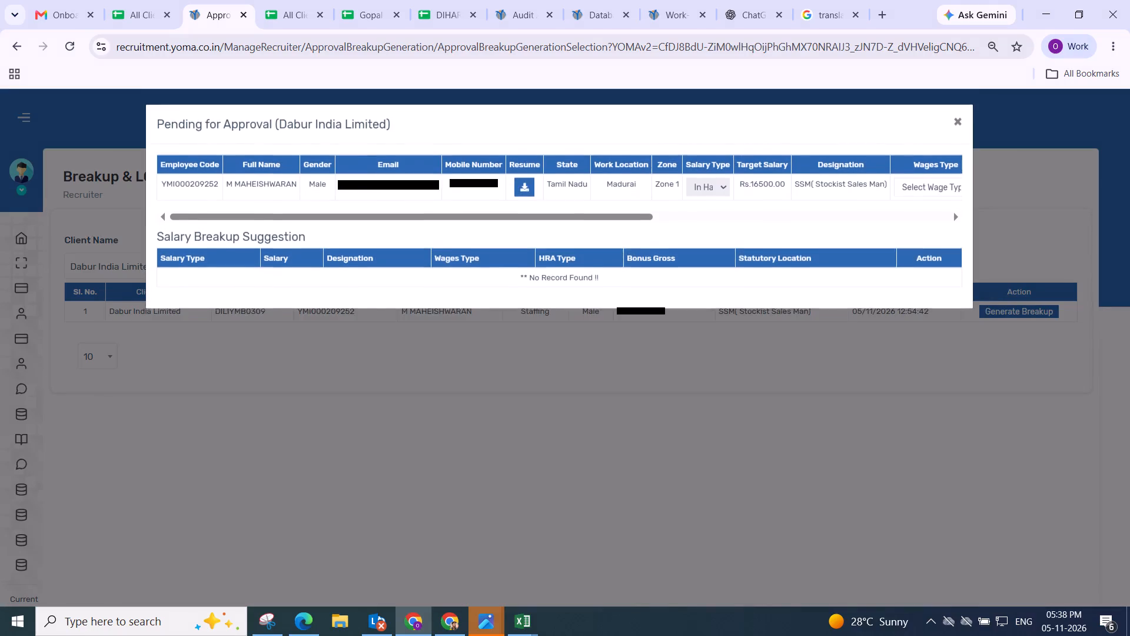
left_click_drag(344, 221, 1038, 246)
left_click(450, 197)
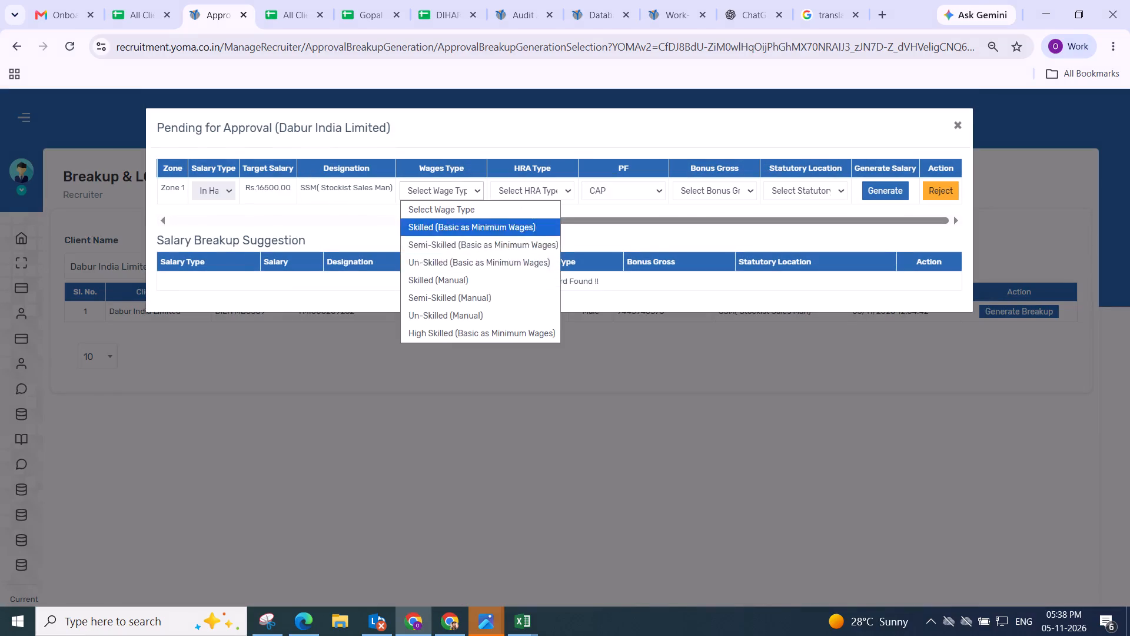
left_click(458, 246)
left_click(527, 195)
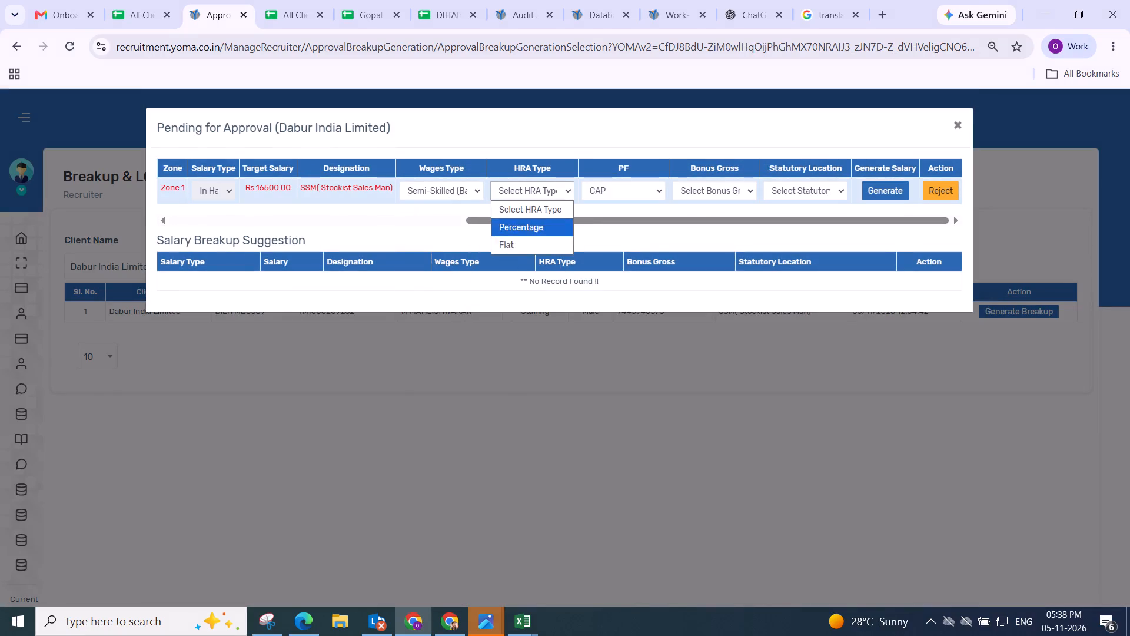
left_click(526, 228)
left_click(737, 190)
left_click(718, 229)
left_click(805, 198)
left_click(795, 261)
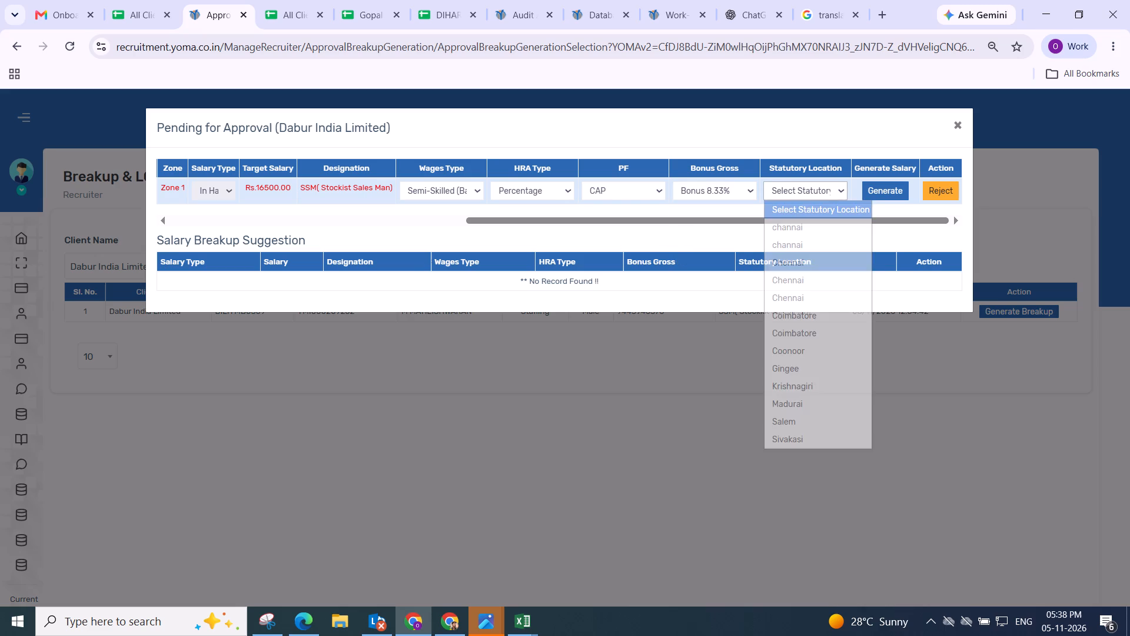
left_click(885, 178)
left_click(882, 191)
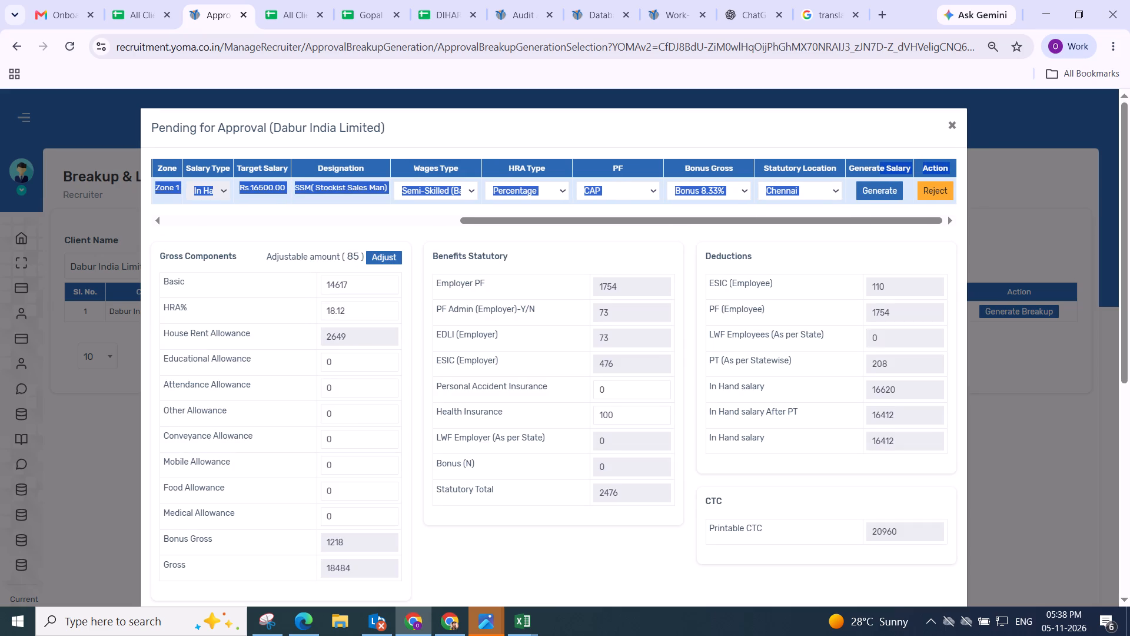
Adjust the Rs.16500 Madurai candidate's gross components and save the Dabur salary breakup.
left_click(376, 265)
scroll(399, 256, "down", 3)
scroll(400, 250, "up", 3)
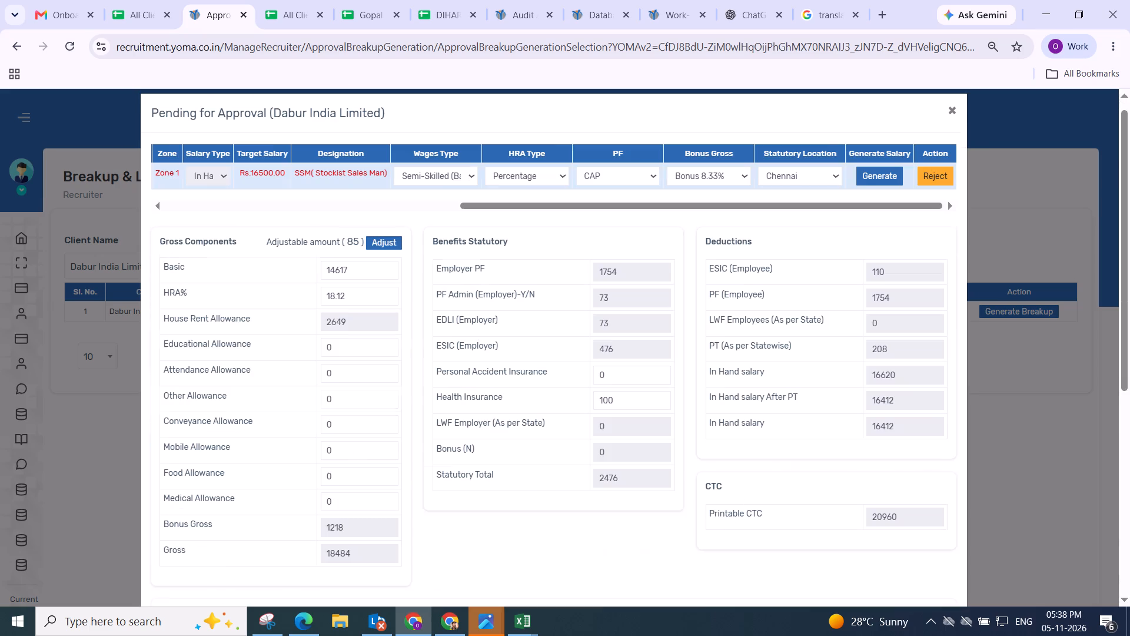
left_click(380, 252)
scroll(388, 251, "down", 1)
left_click(548, 220)
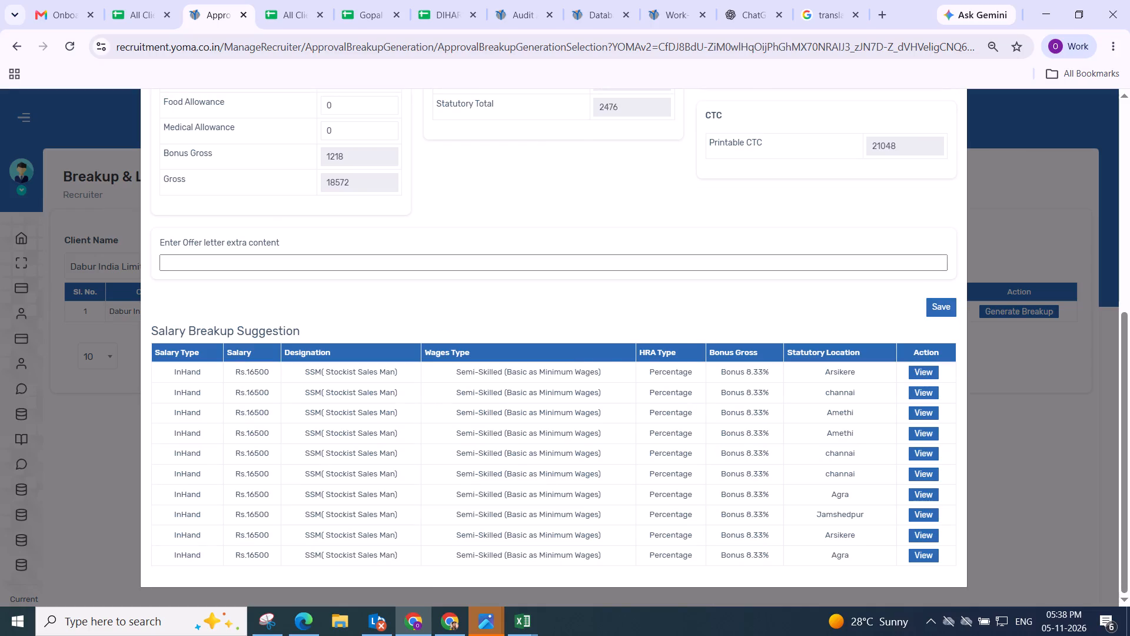
left_click(939, 309)
left_click(594, 436)
scroll(608, 403, "up", 2)
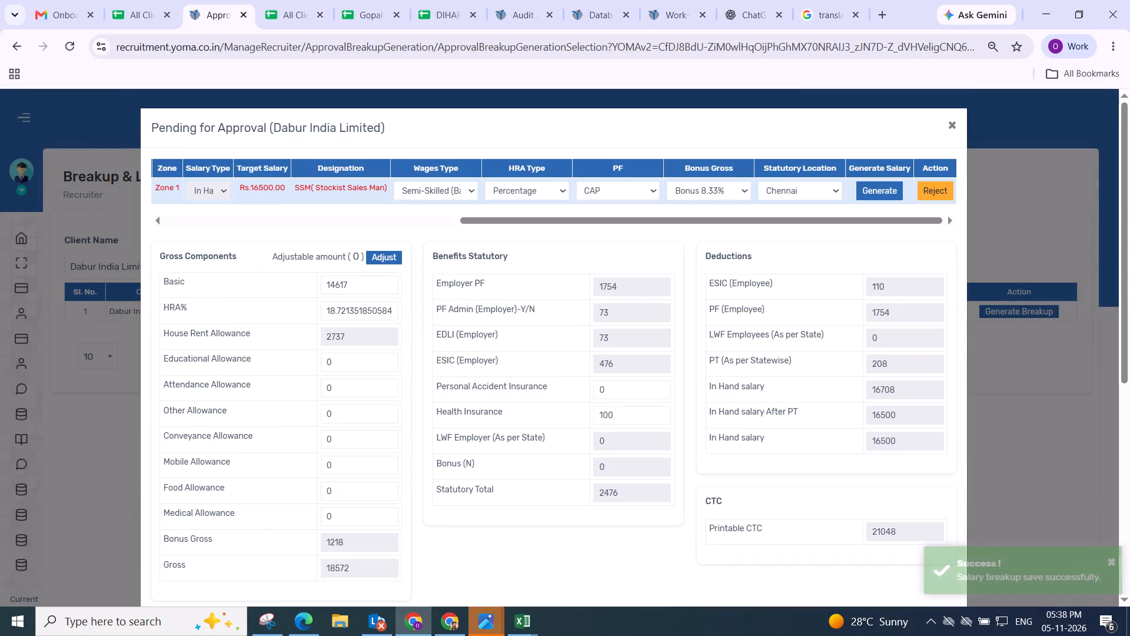
scroll(636, 344, "down", 2)
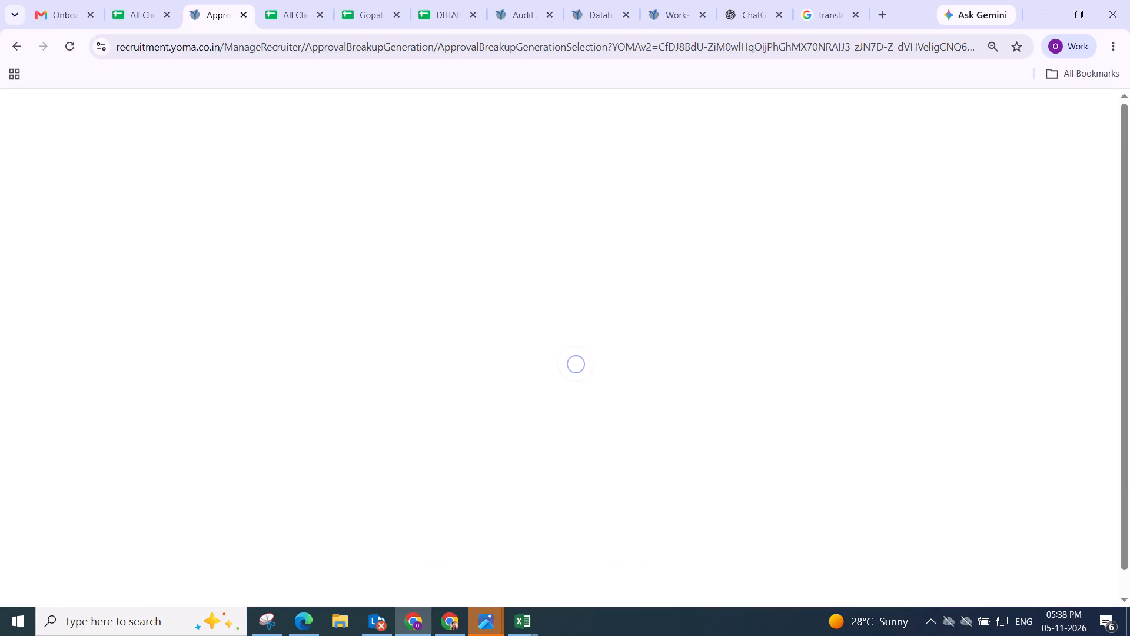
scroll(636, 344, "down", 1)
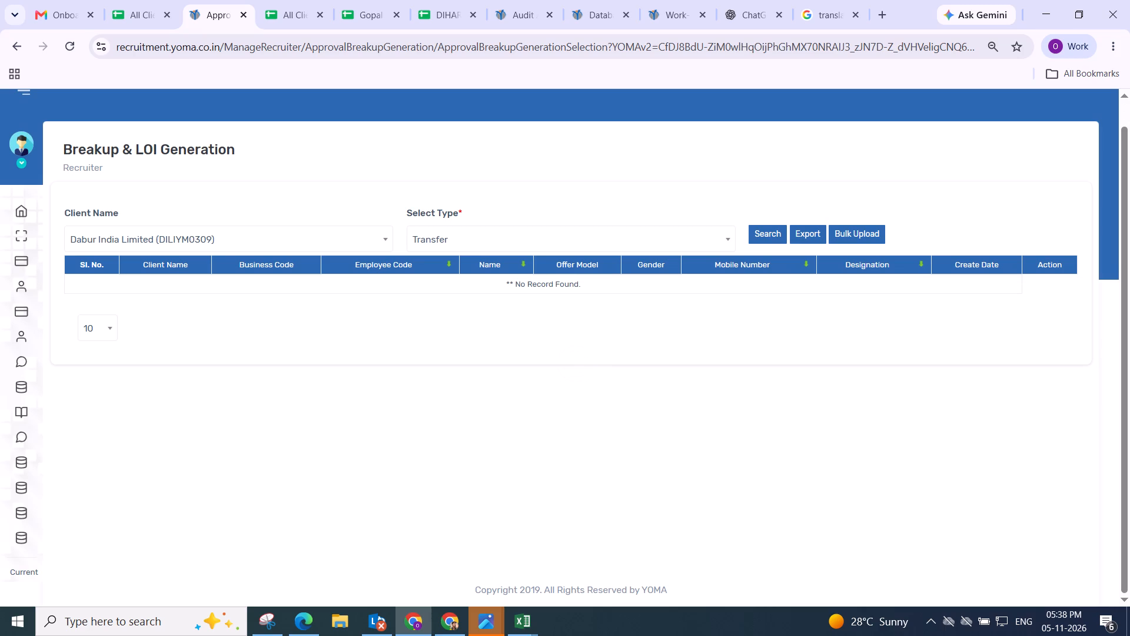
scroll(592, 306, "up", 3)
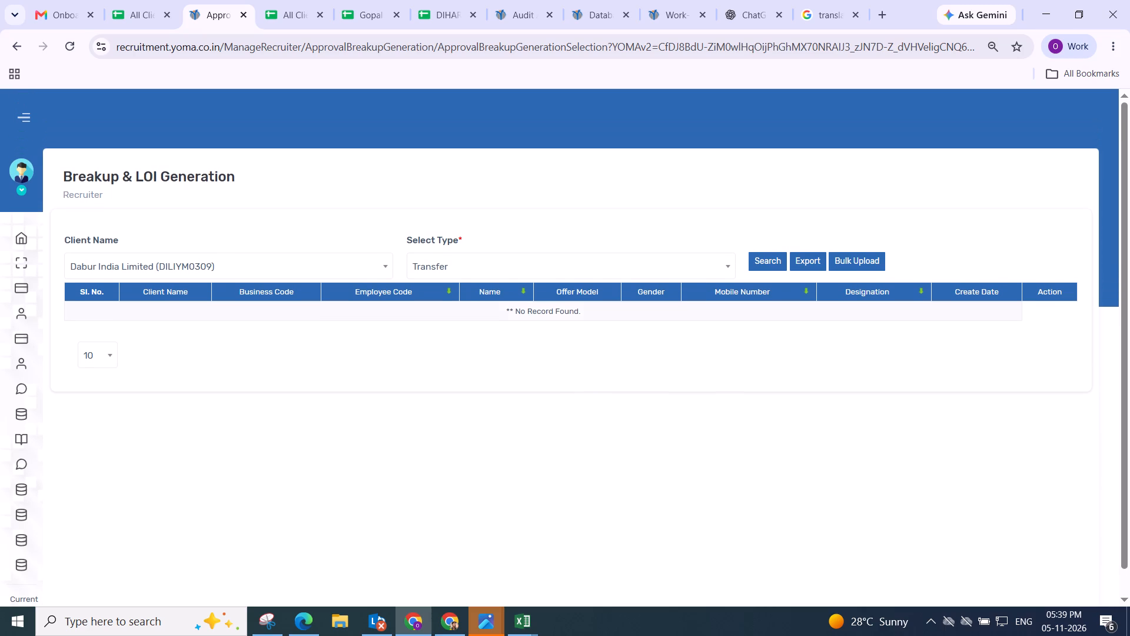
Switch the client to GOPAL SNACKS LIMITED (GSLIYM0696) and search for its pending Transfer candidates.
scroll(402, 267, "up", 1)
left_click(291, 263)
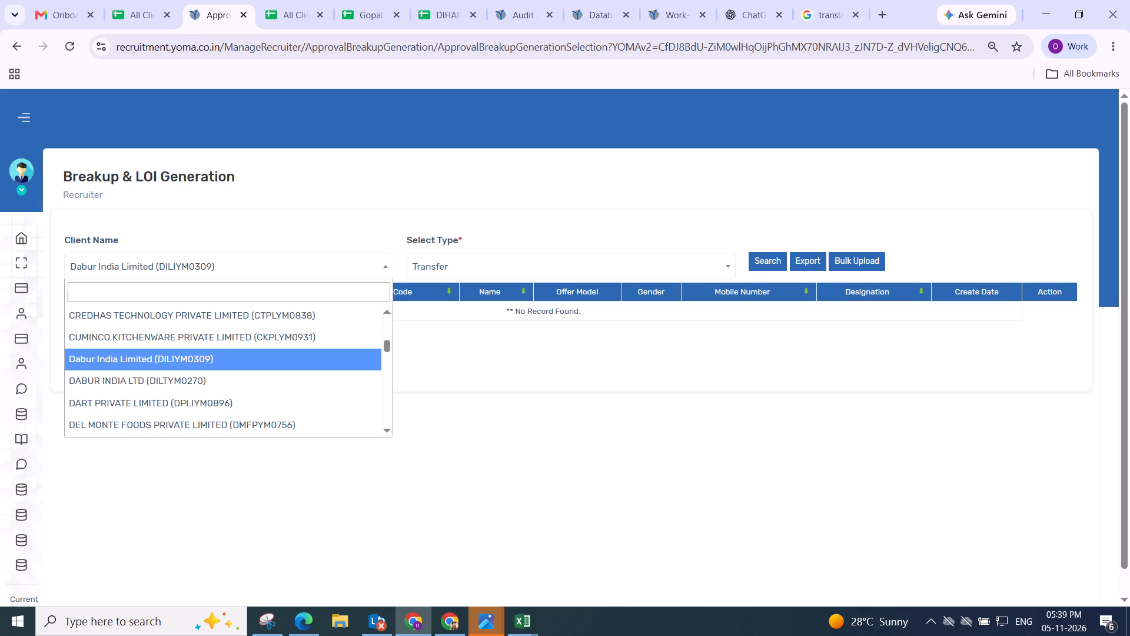
key("g")
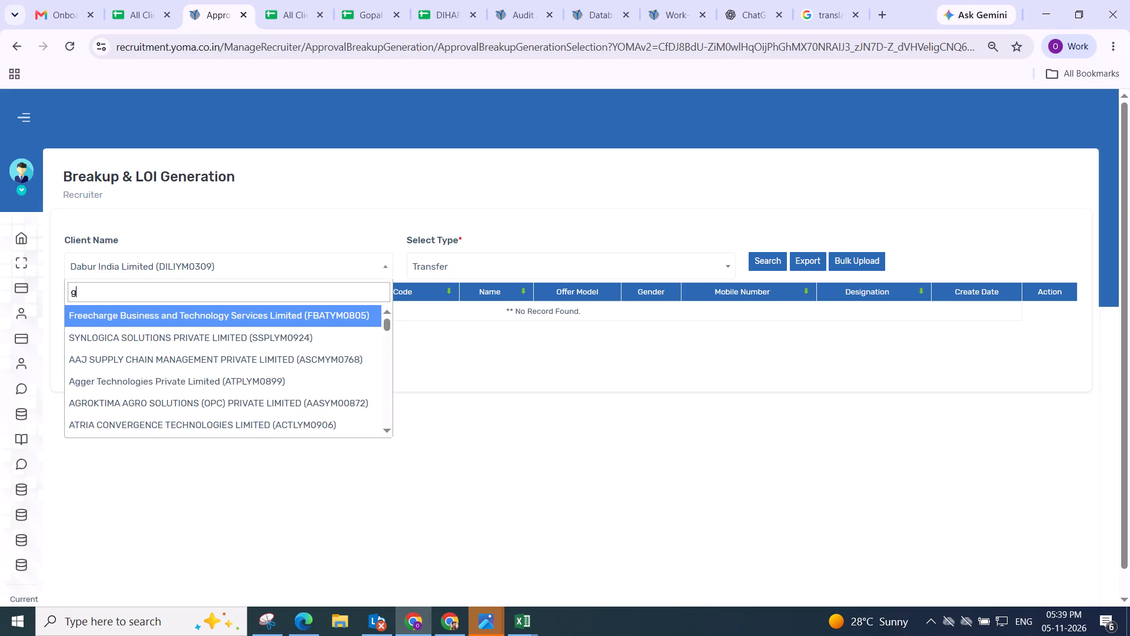
type("opa")
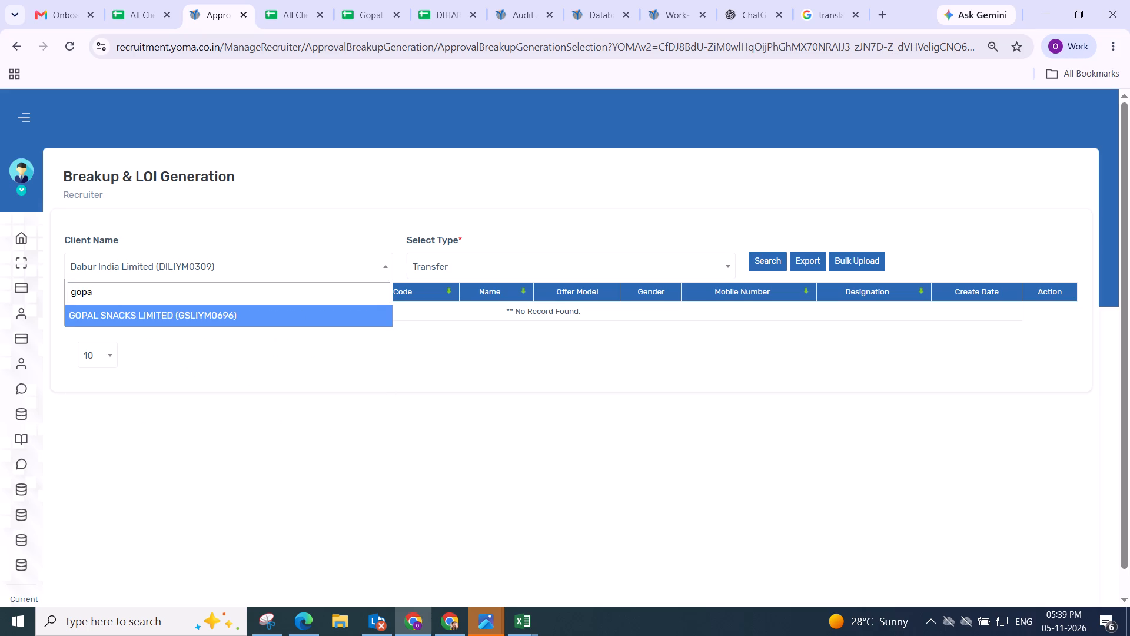
left_click(204, 312)
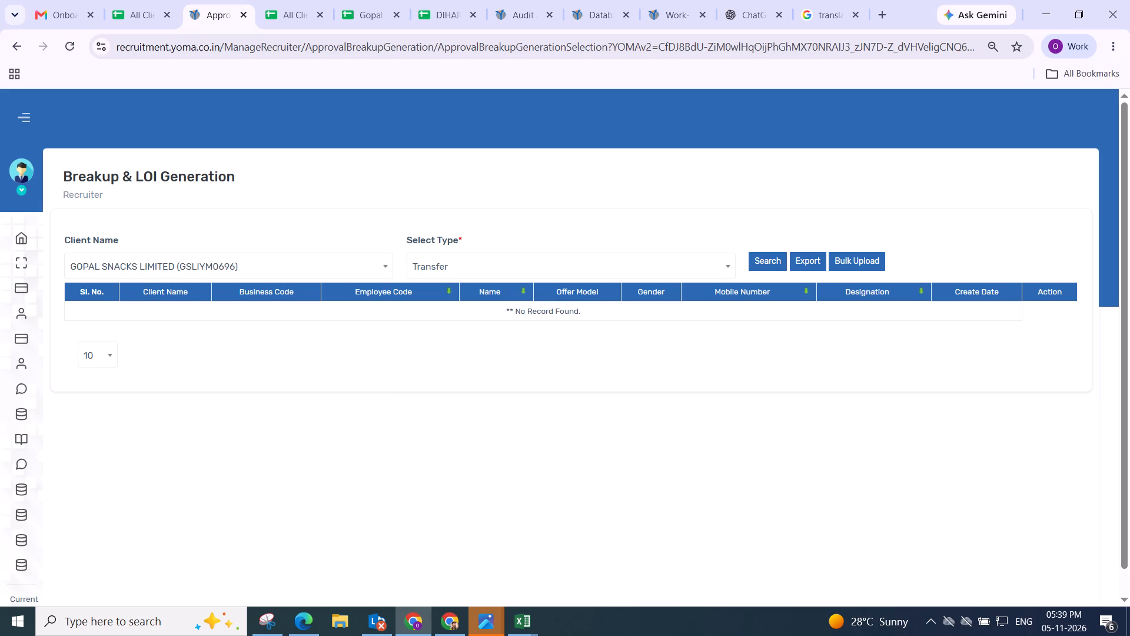
left_click(769, 265)
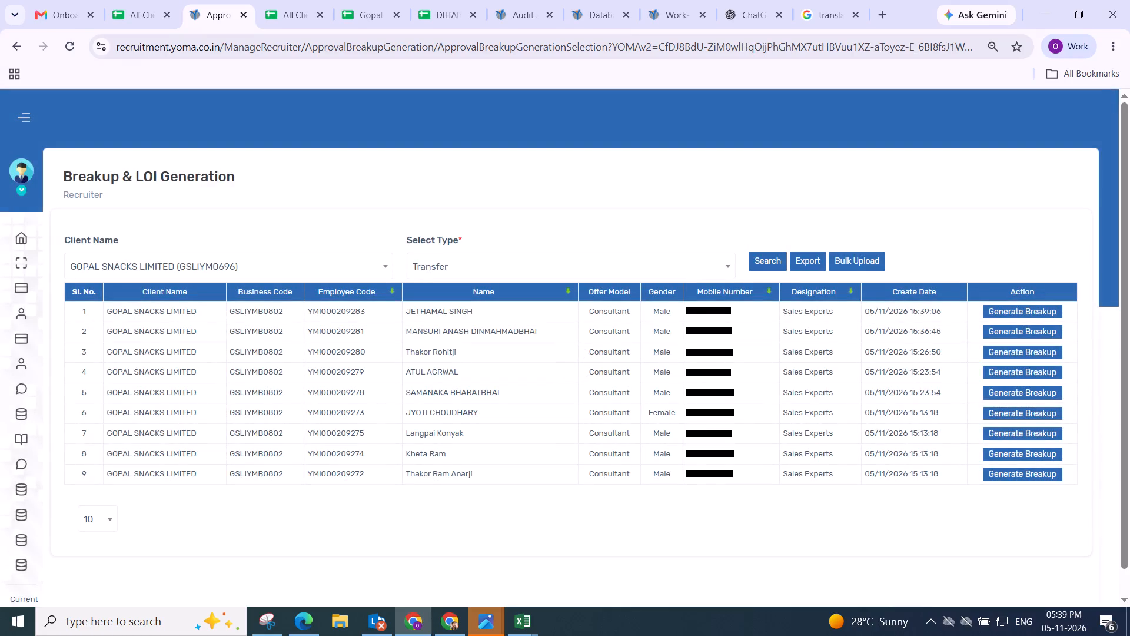
Generate and adjust the Rs.1 Jodhpur candidate's salary with Semi-Skilled (Basic as Minimum Wages), Percentage HRA, PF CAP, Bonus 8.33% and statutory location Banswara.
left_click(1006, 312)
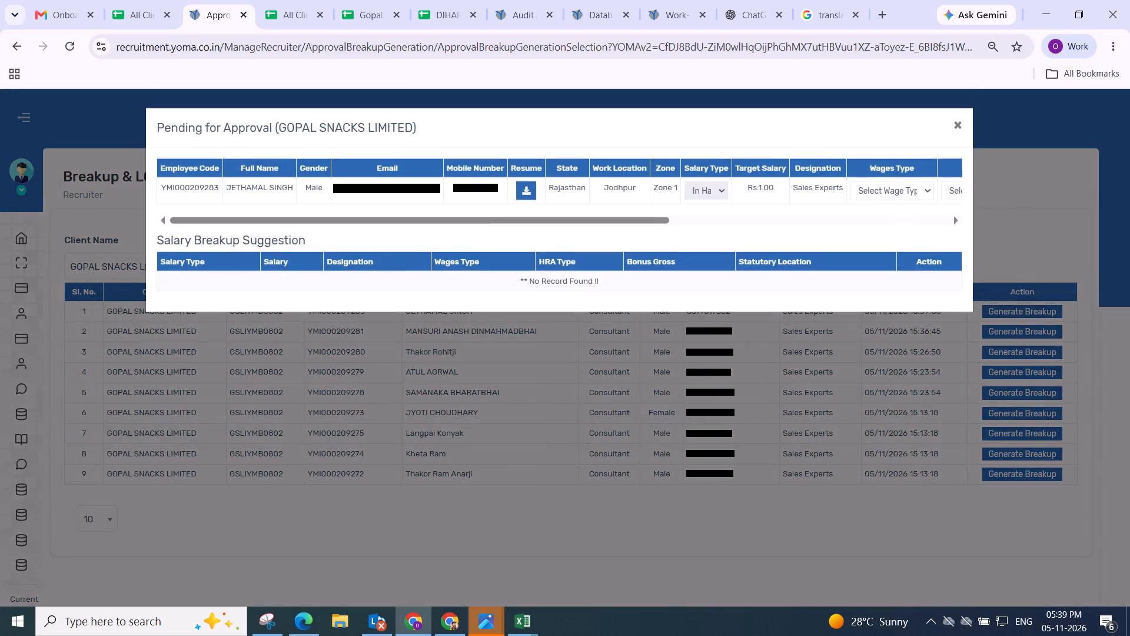
left_click_drag(358, 220, 1065, 284)
left_click(413, 189)
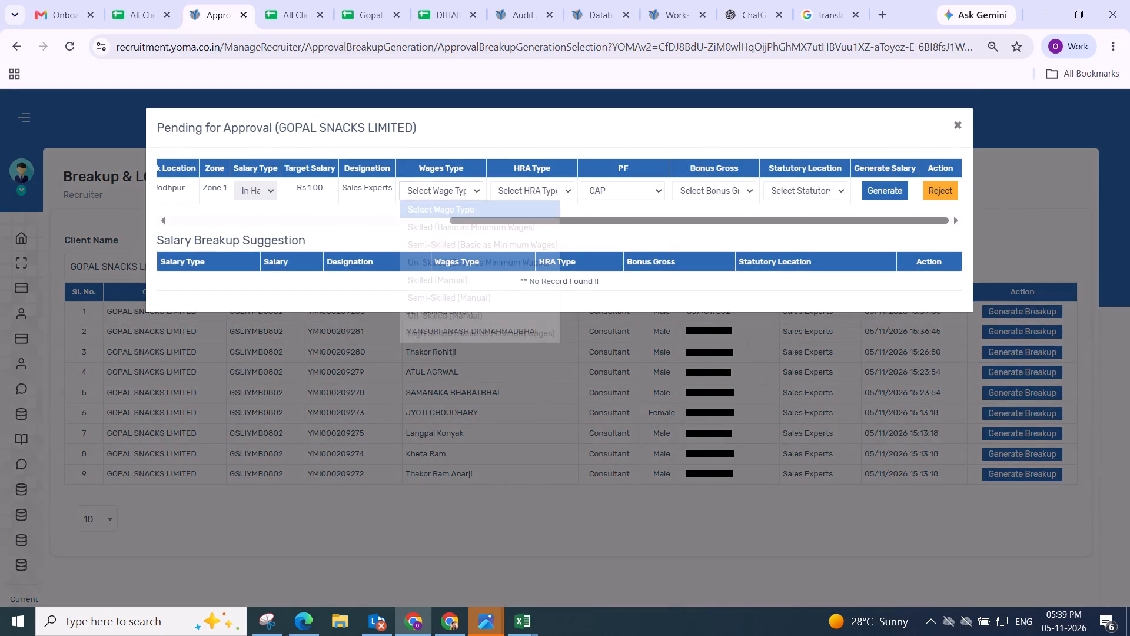
left_click(429, 242)
left_click(546, 189)
left_click(543, 223)
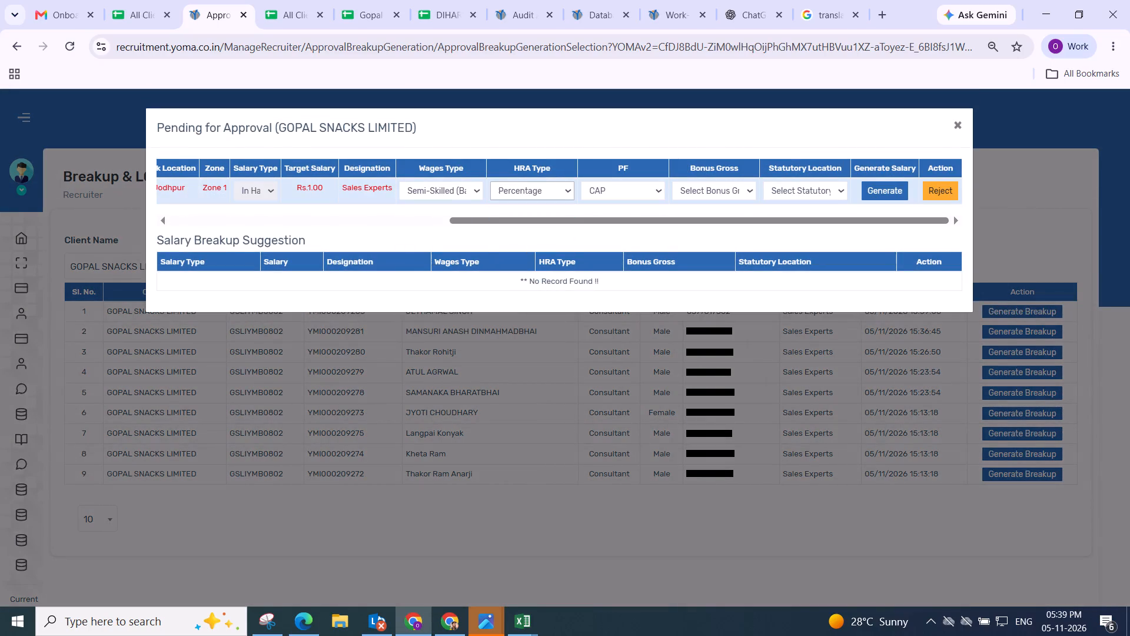
left_click(706, 188)
left_click(702, 224)
left_click(794, 192)
left_click(785, 254)
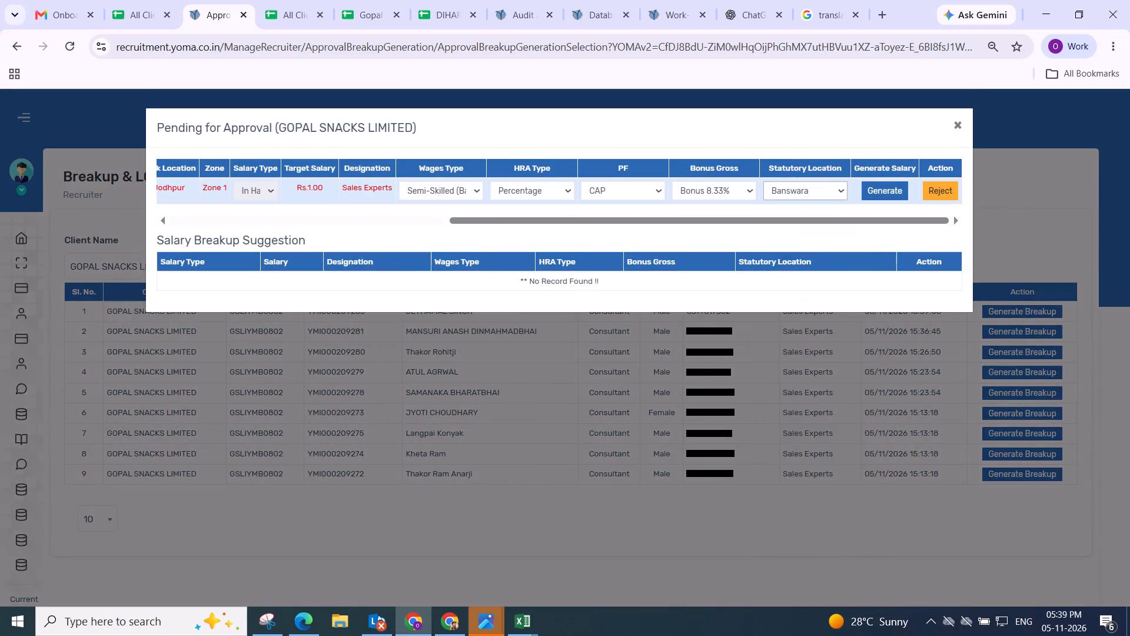
left_click(876, 191)
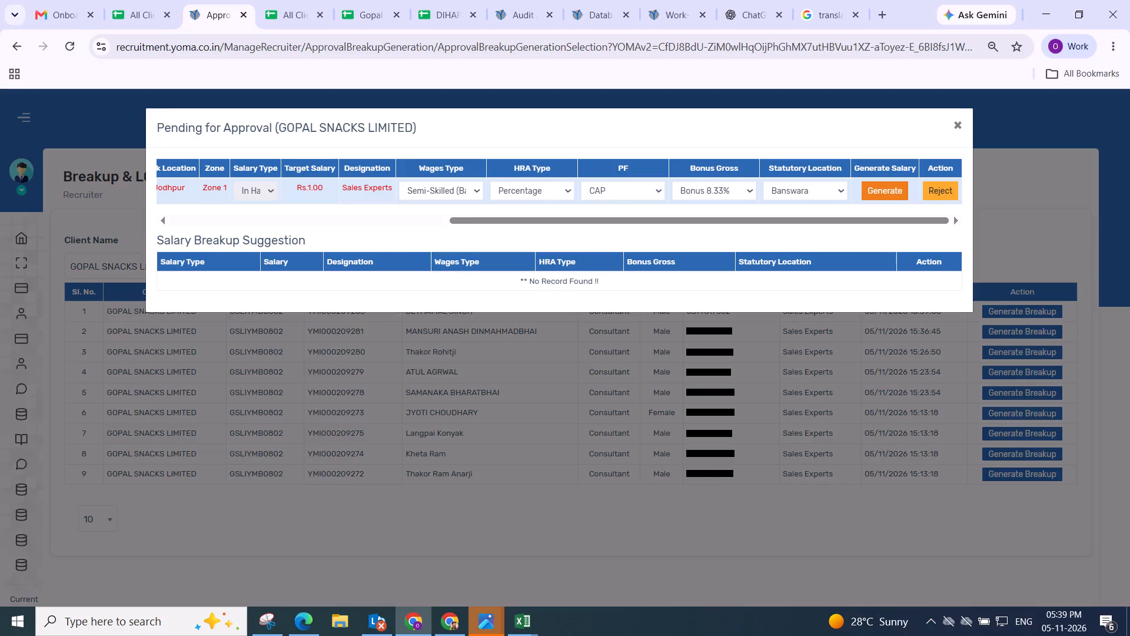
left_click(392, 258)
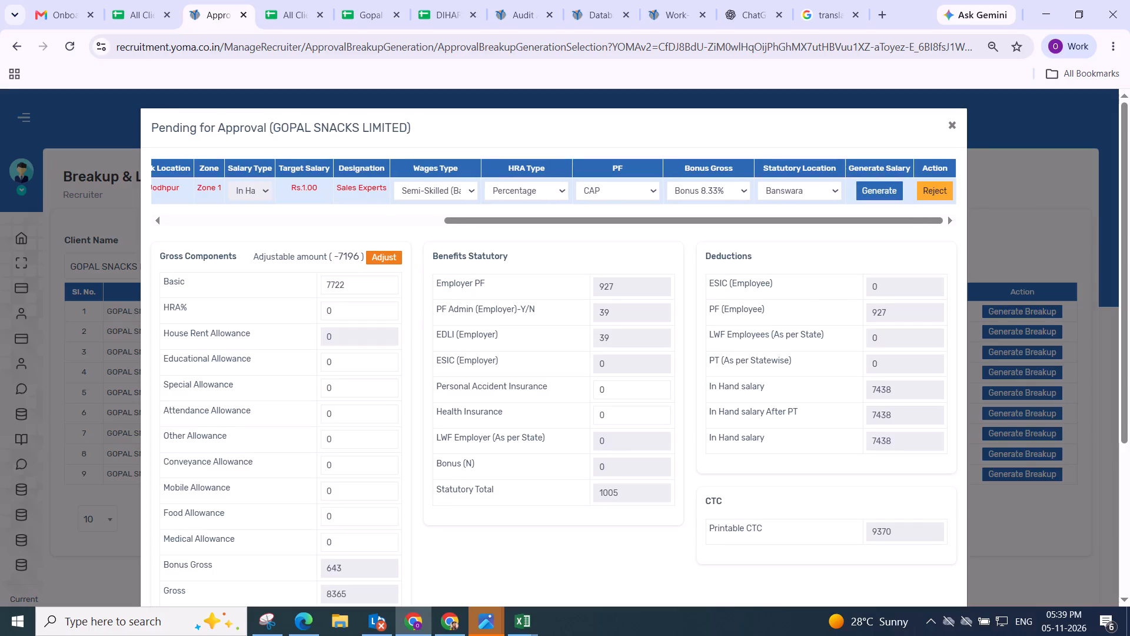
Regenerate the Jodhpur candidate's salary with Skilled (Manual) wages, Flat HRA, PF NO, Bonus Not Applicable and statutory location Banswara.
left_click(416, 195)
left_click(427, 188)
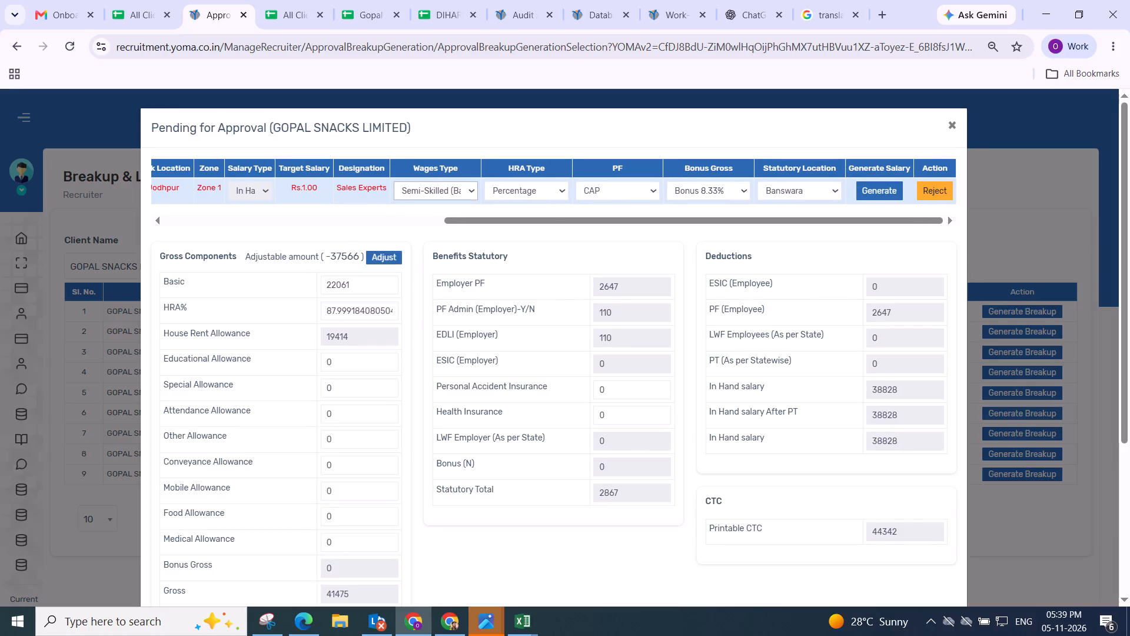
left_click(440, 190)
left_click_drag(445, 294, 445, 288)
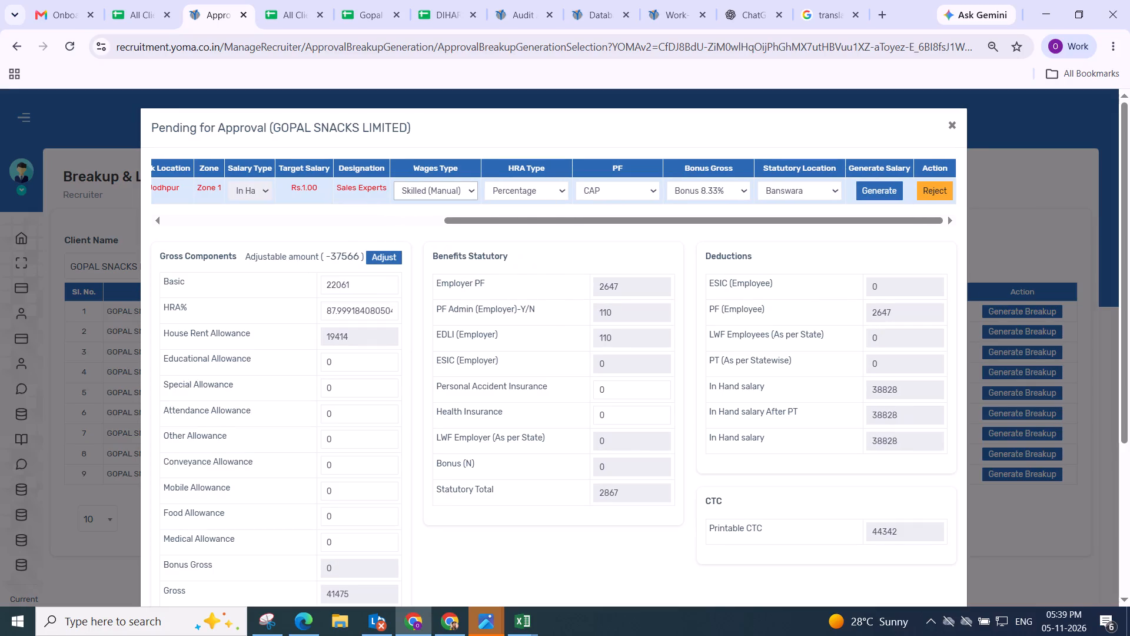
left_click(507, 198)
left_click(506, 237)
left_click(608, 193)
left_click(606, 255)
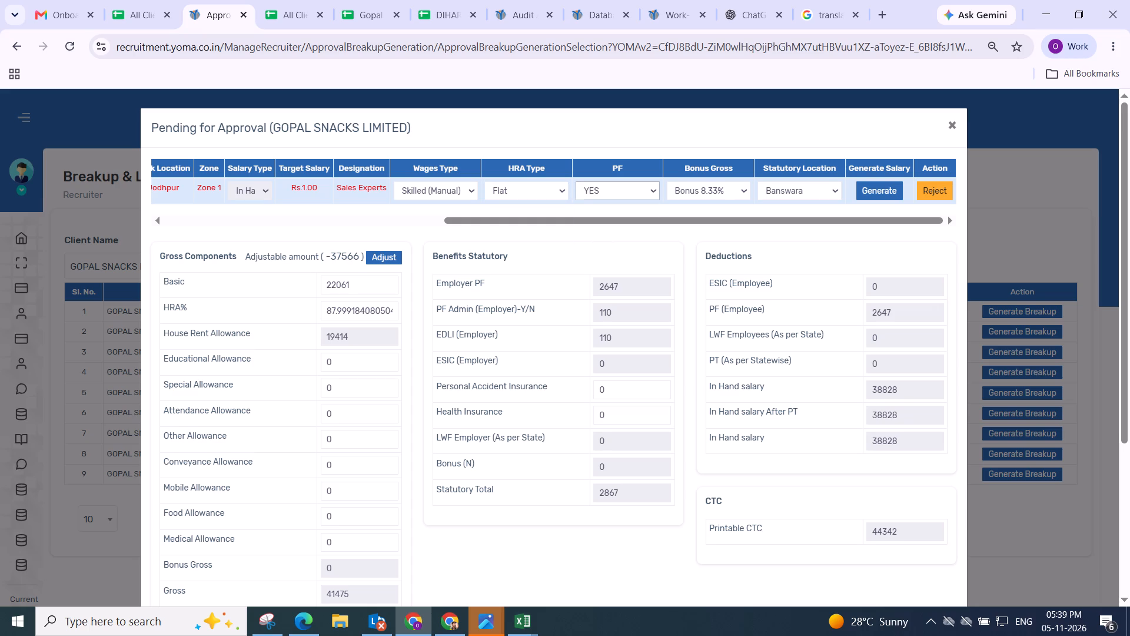
left_click(696, 193)
left_click(700, 274)
left_click(614, 181)
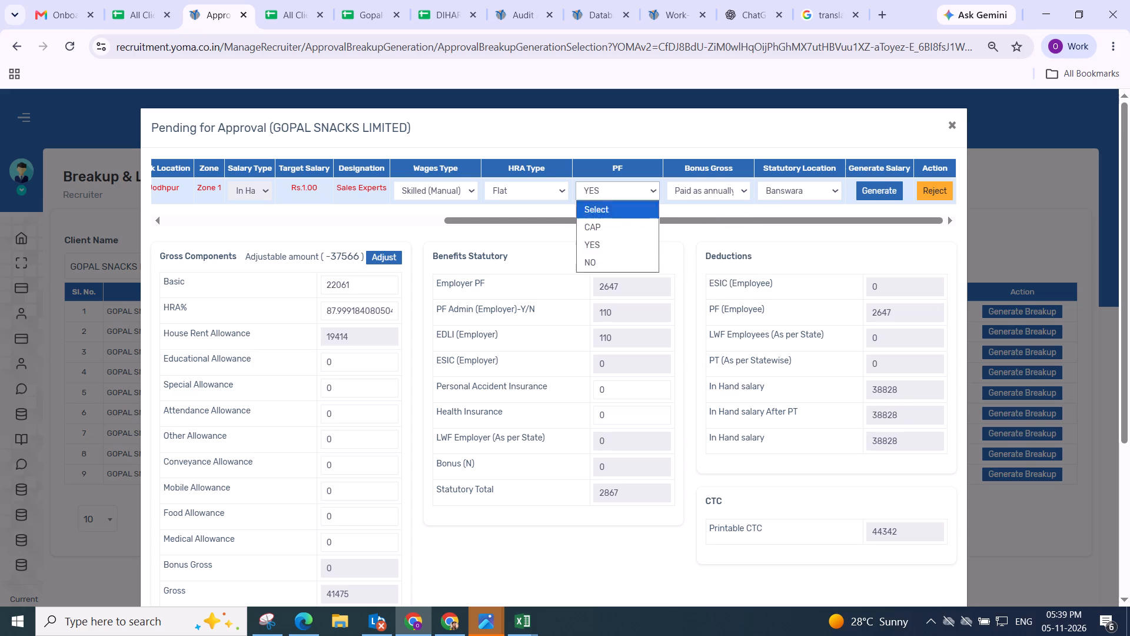
left_click(611, 261)
left_click(710, 196)
left_click_drag(703, 259, 706, 246)
left_click(795, 187)
left_click_drag(780, 276, 775, 264)
left_click(716, 181)
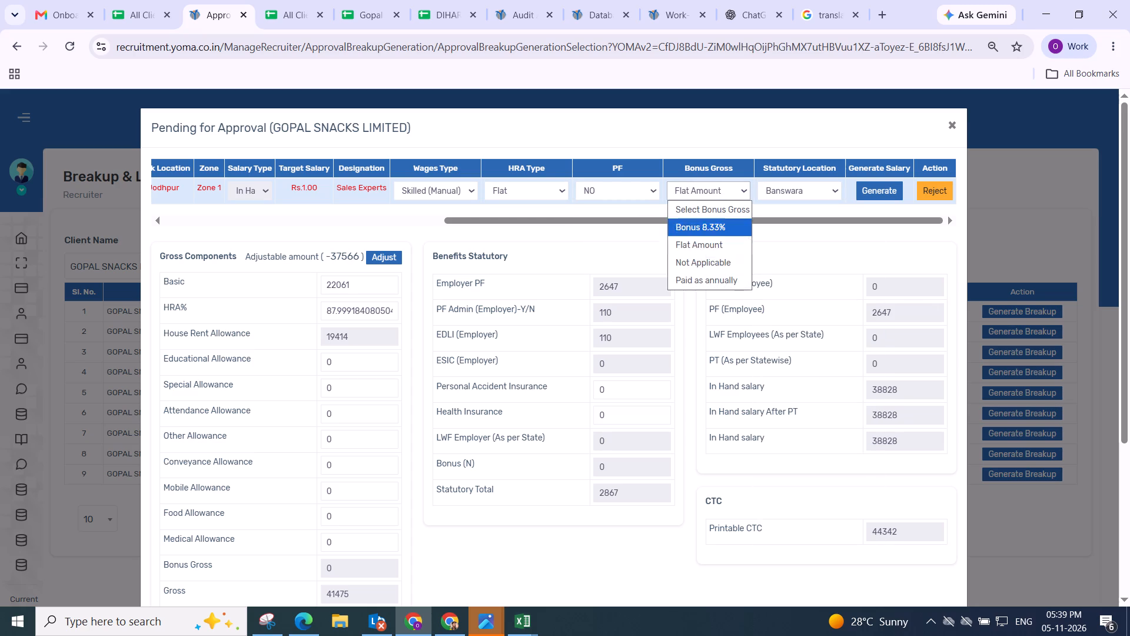
left_click(716, 256)
left_click(869, 192)
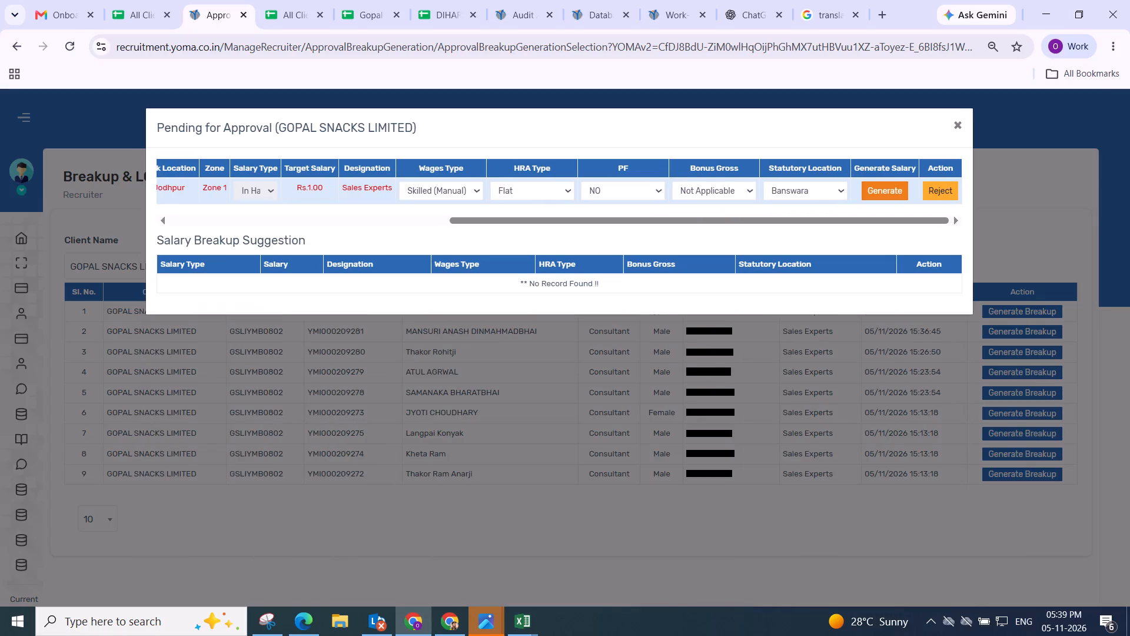
Adjust the Jodhpur candidate's gross components, set Basic to 1 and save the Gopal Snacks salary breakup.
left_click(377, 257)
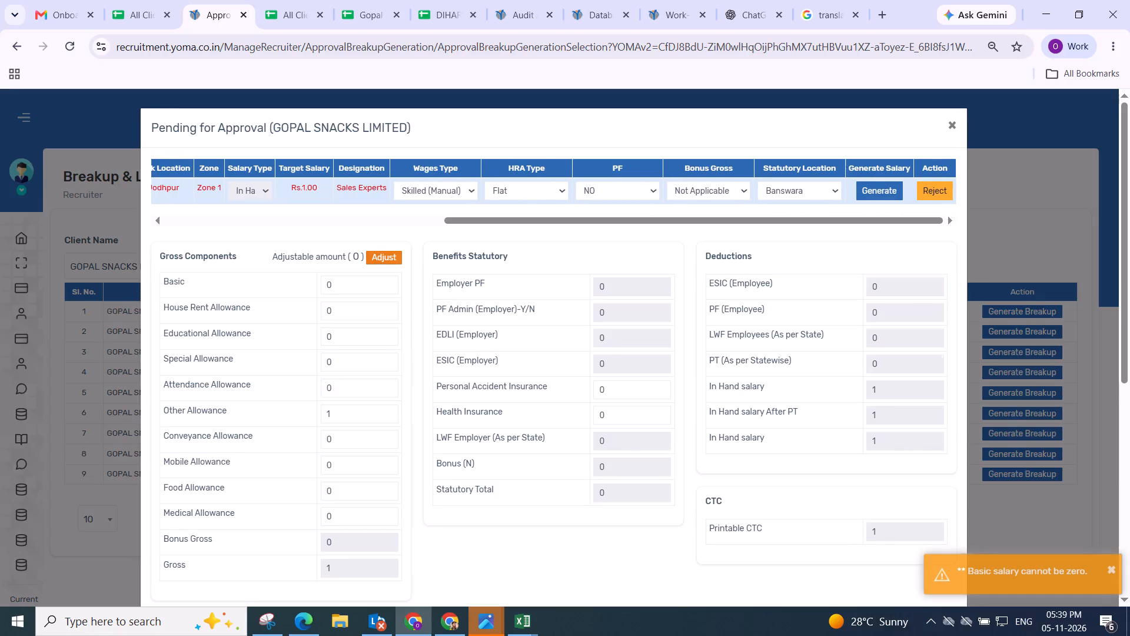
left_click_drag(357, 289, 311, 280)
key("1")
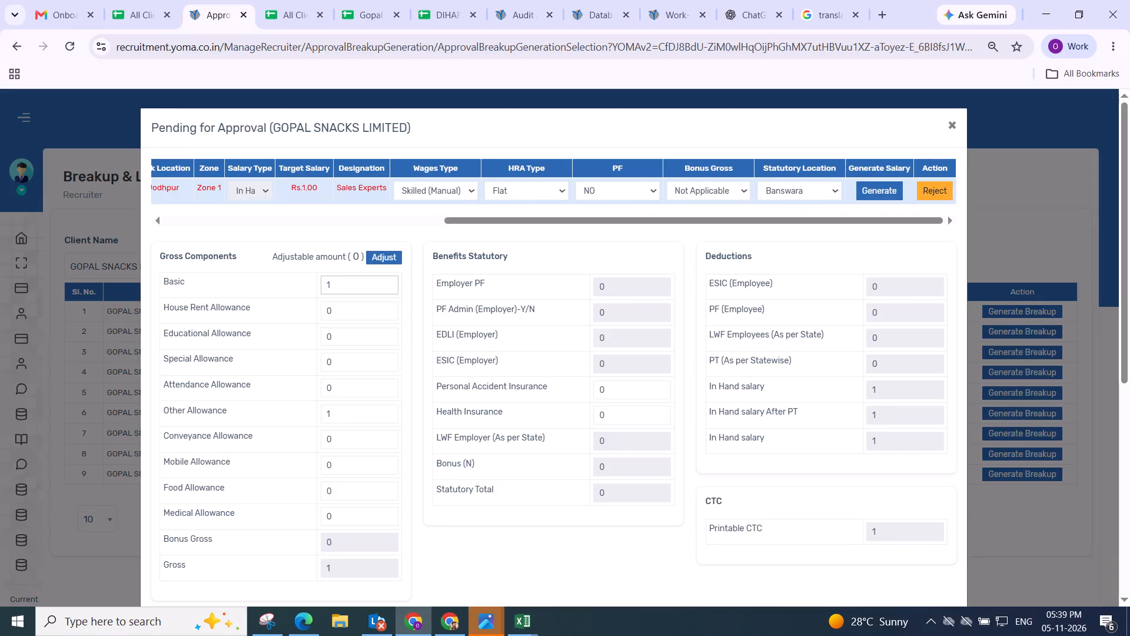
left_click(417, 267)
scroll(417, 267, "down", 2)
left_click_drag(501, 212, 521, 208)
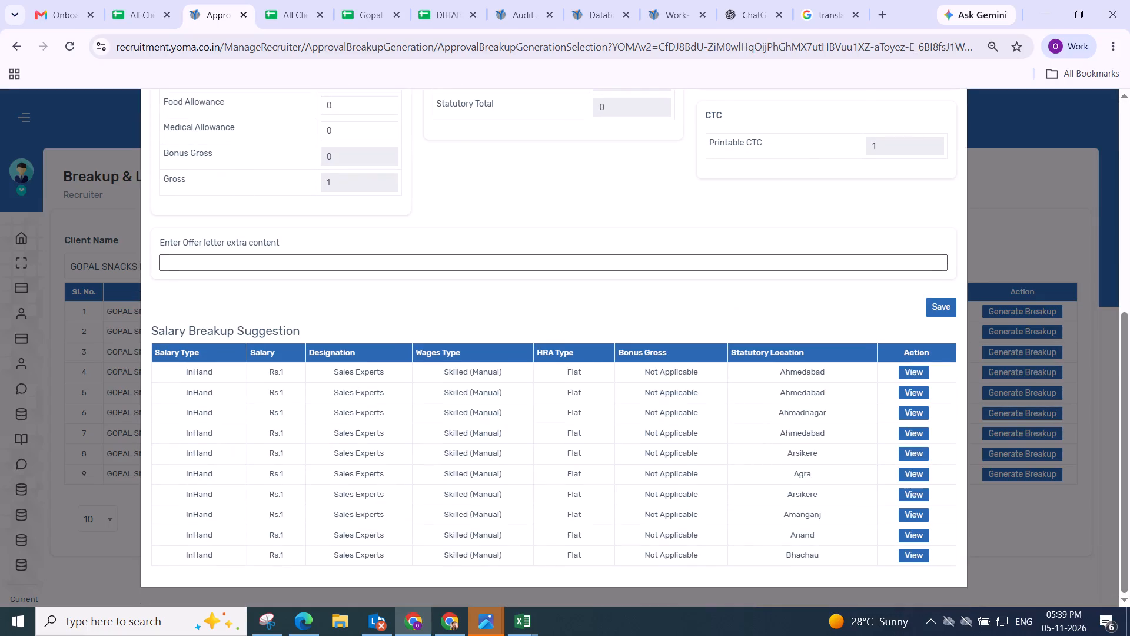
left_click(944, 304)
left_click(590, 422)
scroll(596, 417, "up", 4)
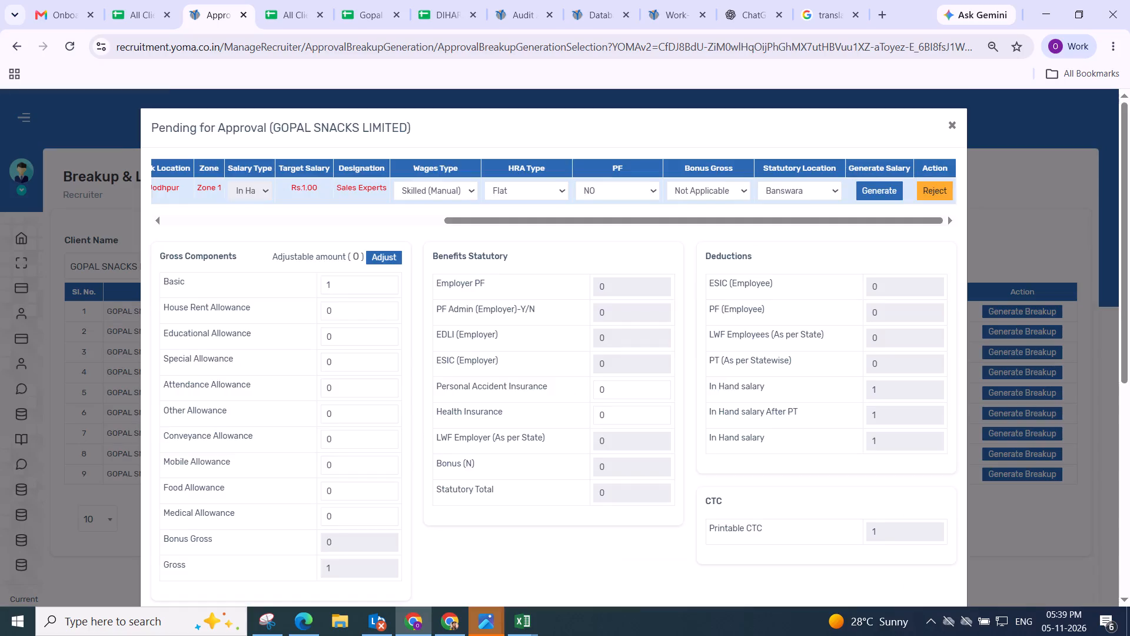
scroll(643, 303, "down", 3)
scroll(643, 303, "up", 2)
scroll(643, 303, "down", 2)
scroll(643, 303, "up", 4)
scroll(873, 319, "down", 1)
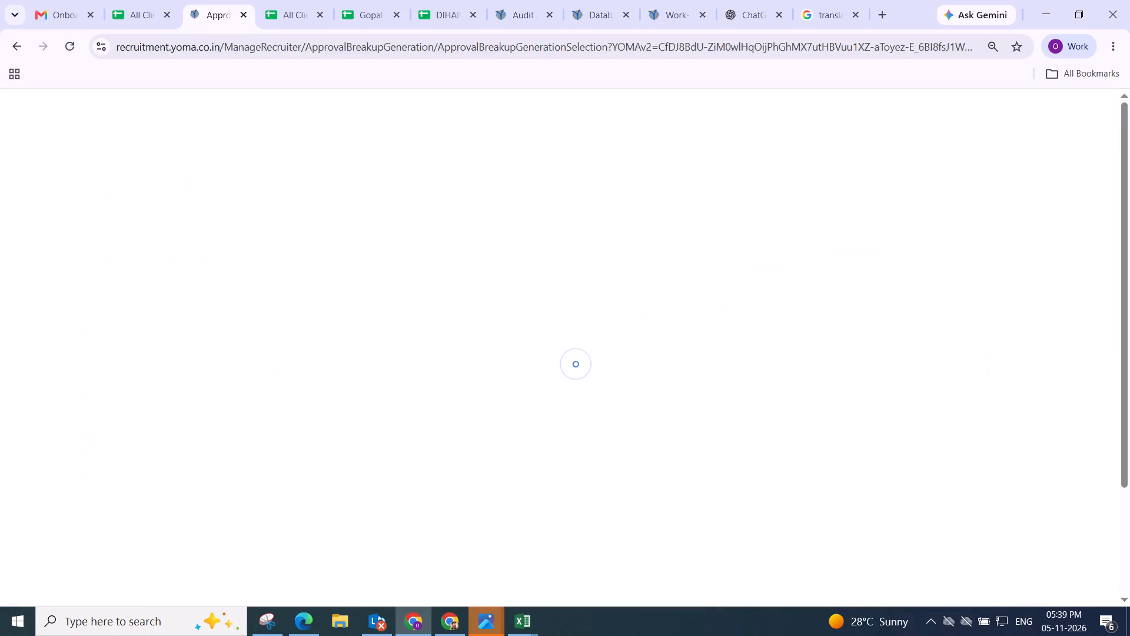
scroll(870, 316, "down", 2)
scroll(878, 320, "up", 4)
Generate the Rs.1 Ahmedabad candidate's salary with Semi-Skilled (Manual) wages, Flat HRA, PF NO, Bonus Not Applicable and statutory location Bardoli.
left_click(1016, 317)
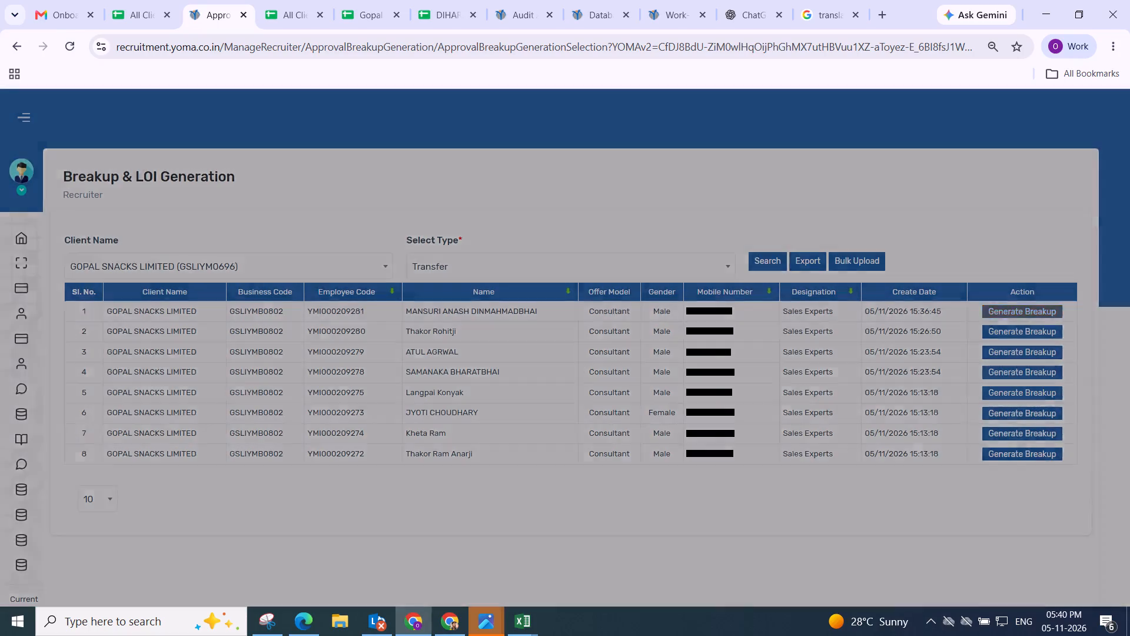
left_click_drag(406, 217, 1068, 223)
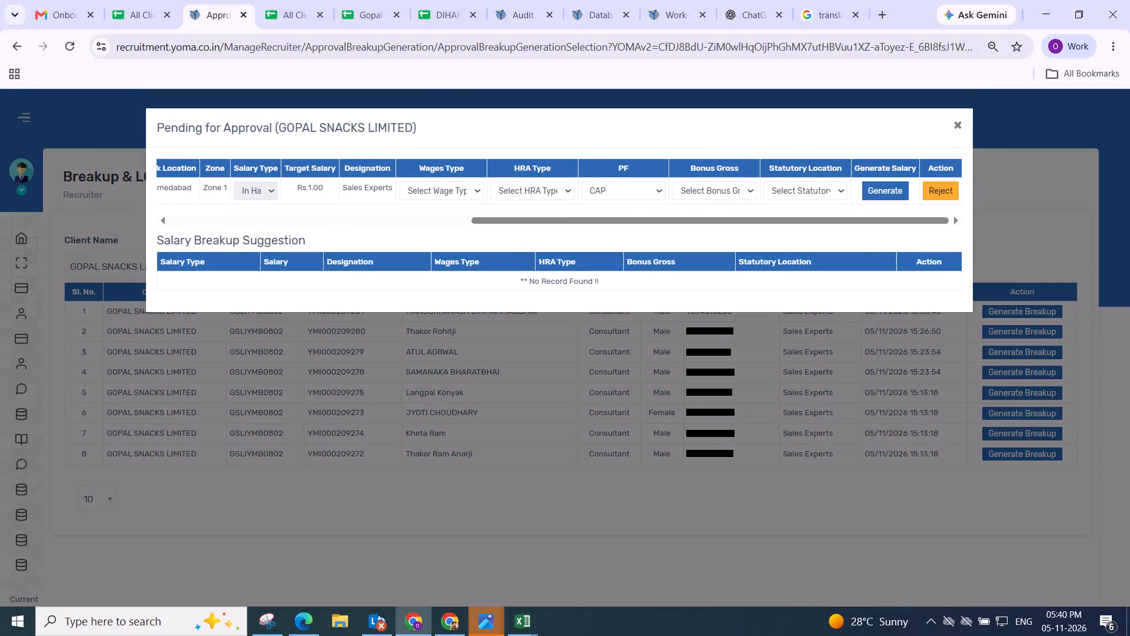
left_click(438, 187)
left_click(452, 297)
left_click(539, 197)
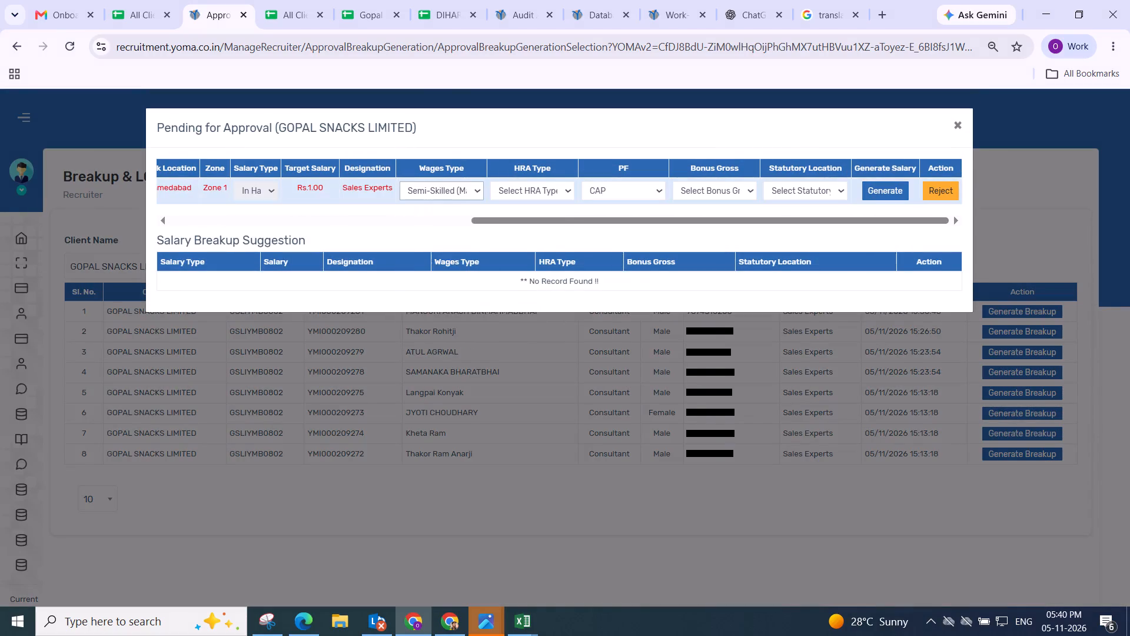
left_click(540, 257)
left_click(524, 187)
left_click_drag(533, 246, 540, 243)
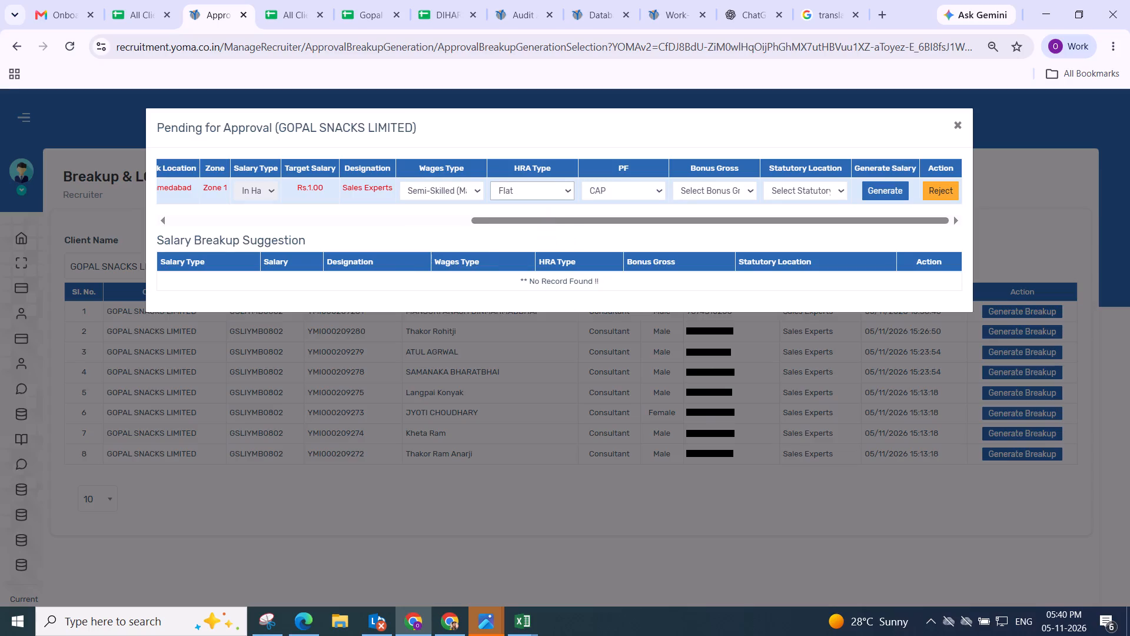
left_click(614, 194)
left_click(616, 259)
left_click(723, 194)
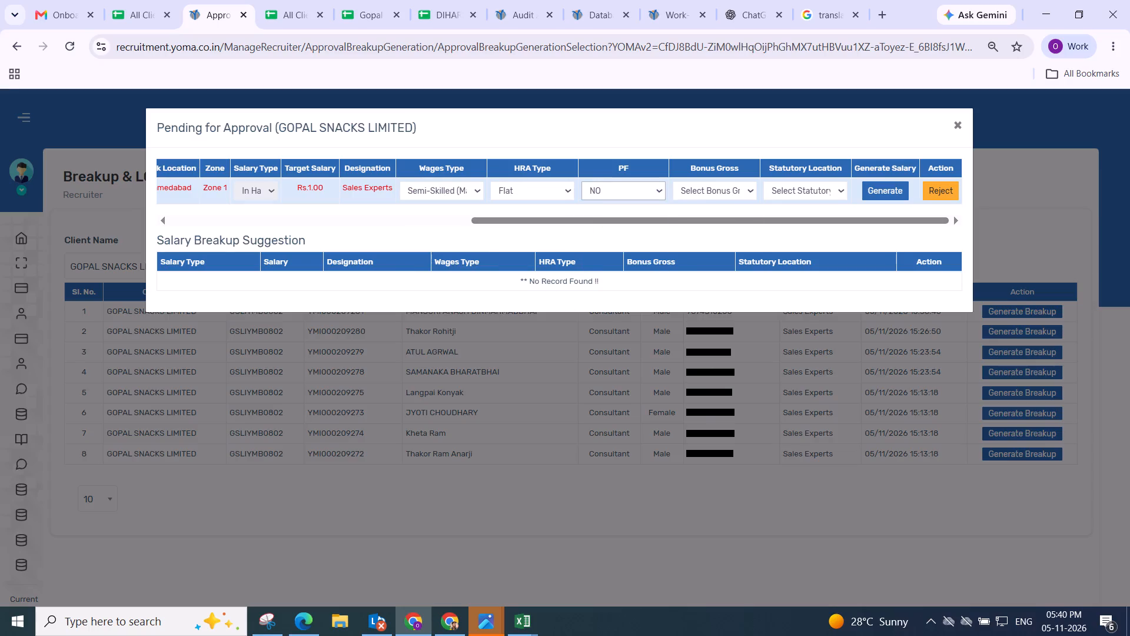
left_click(717, 258)
left_click(803, 190)
left_click(789, 274)
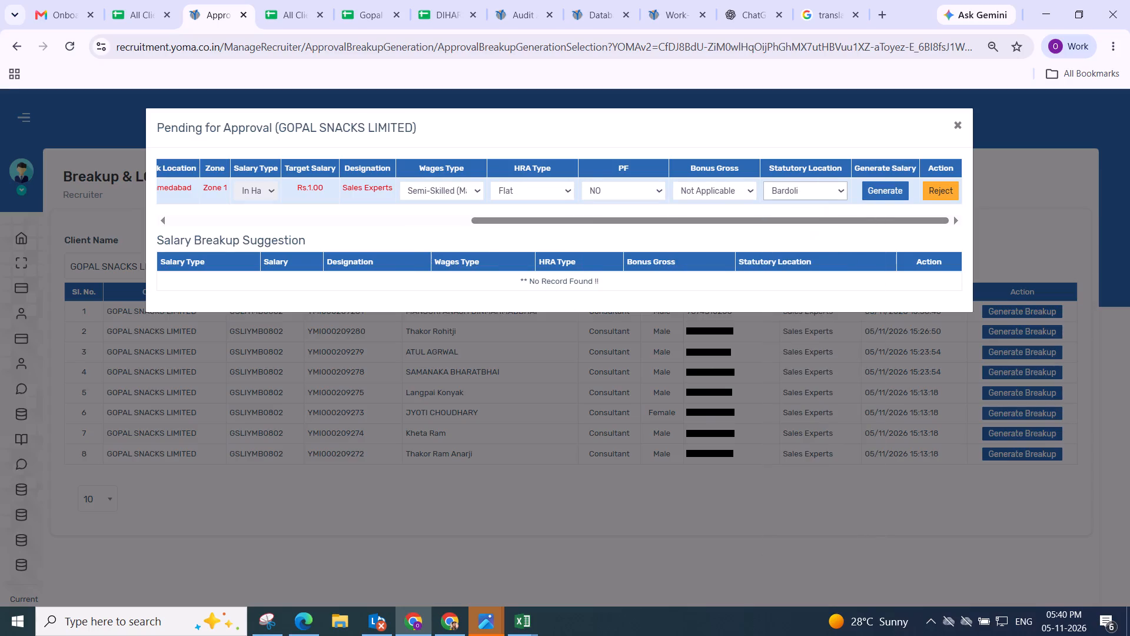
left_click(880, 193)
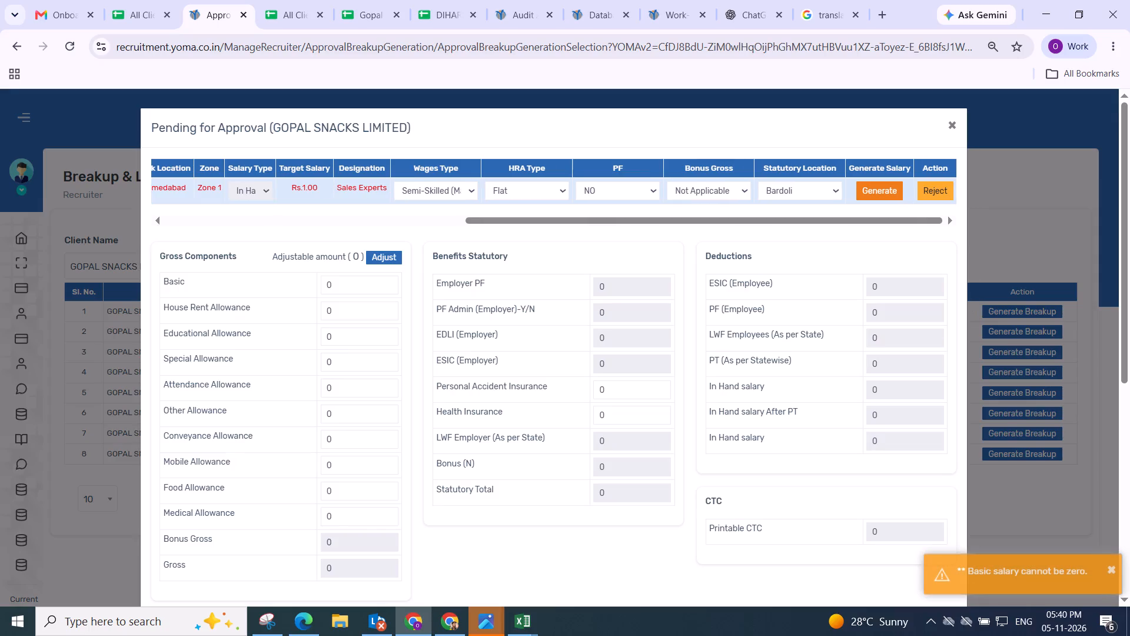
Adjust the Ahmedabad candidate's gross components, set Basic to 1 and save the Gopal Snacks salary breakup.
left_click(394, 256)
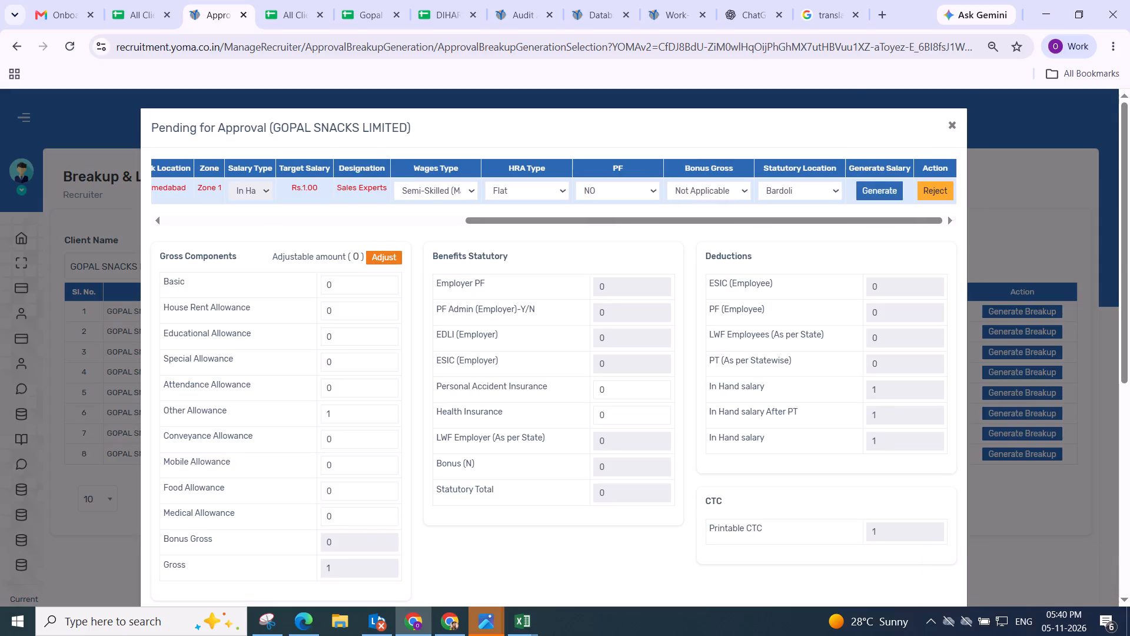
scroll(394, 256, "down", 2)
scroll(364, 209, "up", 3)
left_click_drag(349, 286, 279, 284)
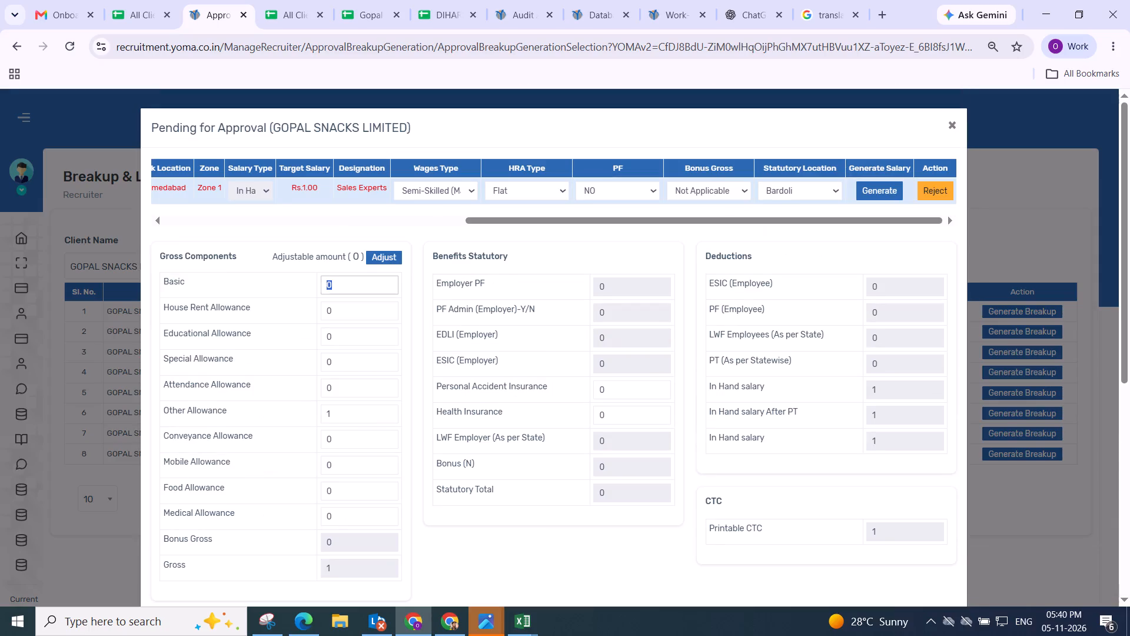
key("1")
left_click(418, 273)
scroll(418, 273, "down", 2)
left_click(580, 214)
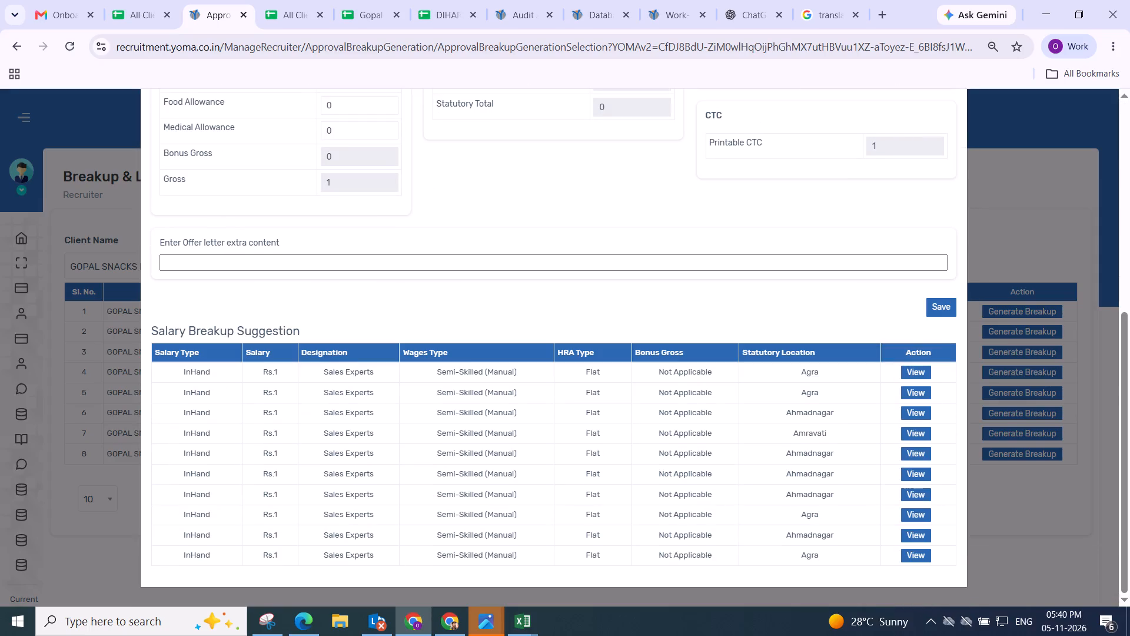
left_click(936, 309)
left_click(584, 421)
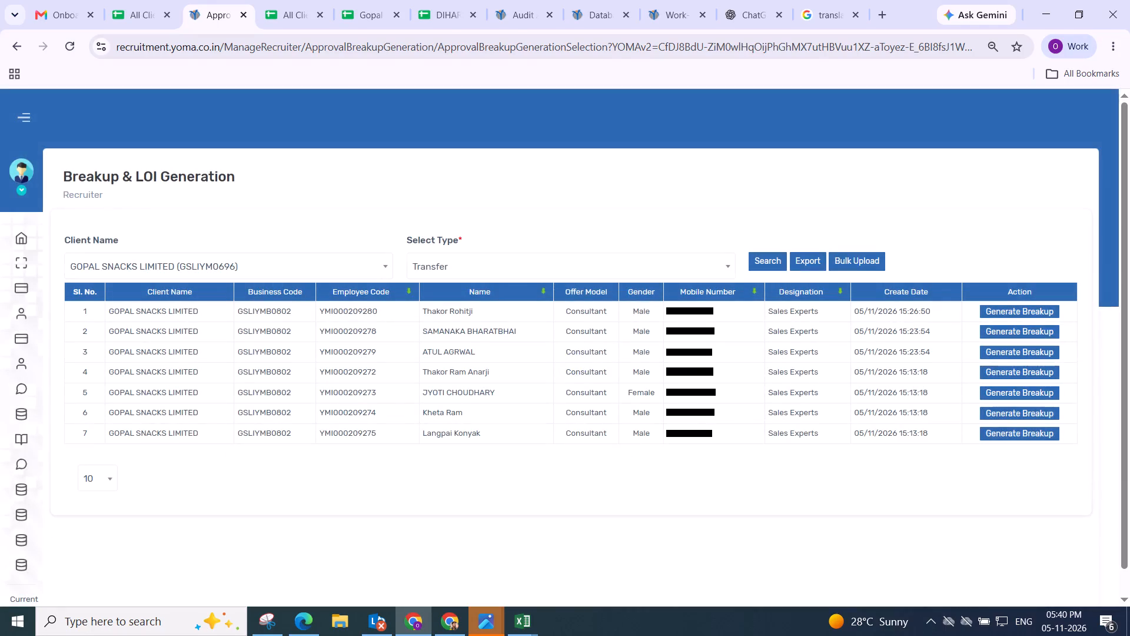
scroll(538, 395, "down", 3)
scroll(601, 378, "up", 3)
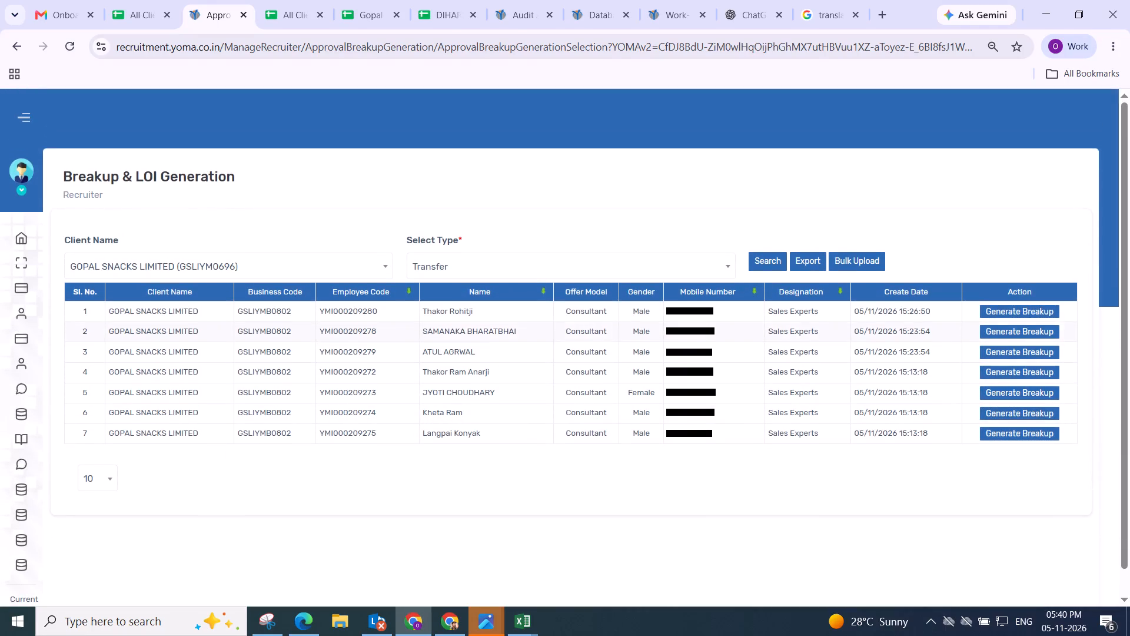
Generate the Rs.1 Patan (GJ) candidate's salary with Semi-Skilled (Manual) wages, Flat HRA, PF NO, Bonus Not Applicable and statutory location Bardoli.
left_click(1013, 310)
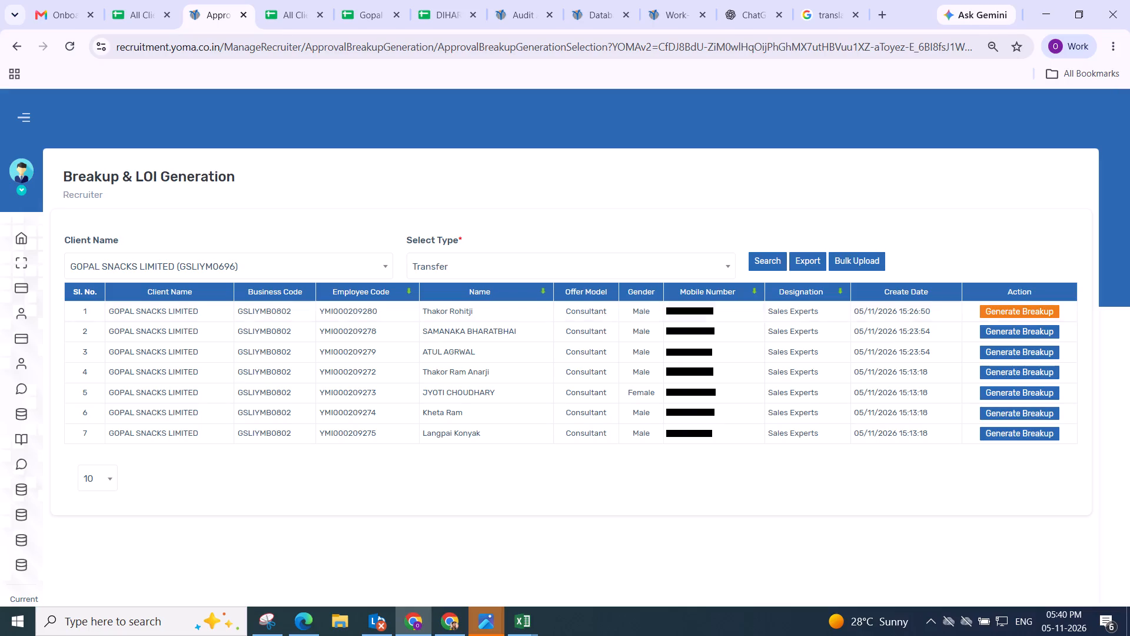
left_click_drag(421, 223, 1000, 263)
left_click(436, 186)
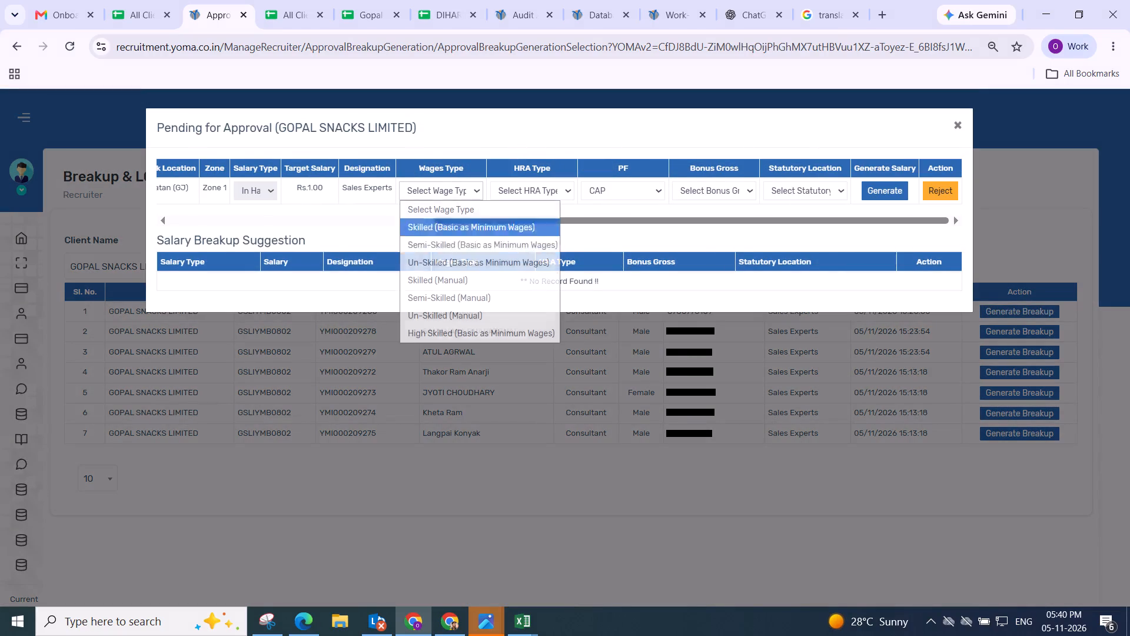
left_click(443, 302)
left_click(515, 191)
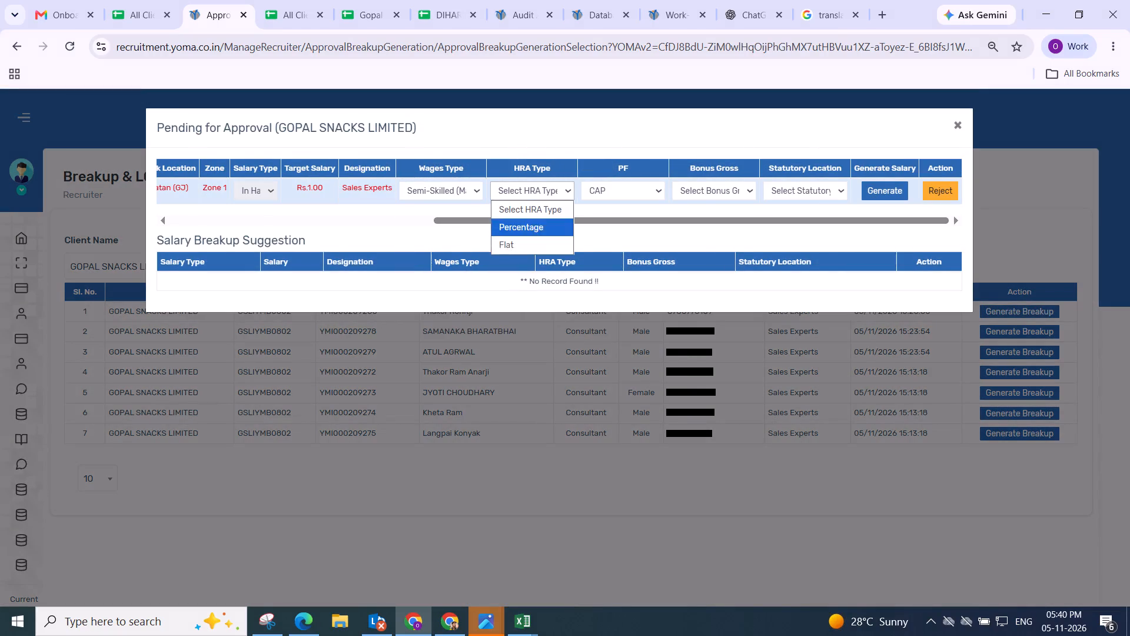
left_click(526, 238)
left_click(583, 196)
left_click(613, 261)
left_click(707, 196)
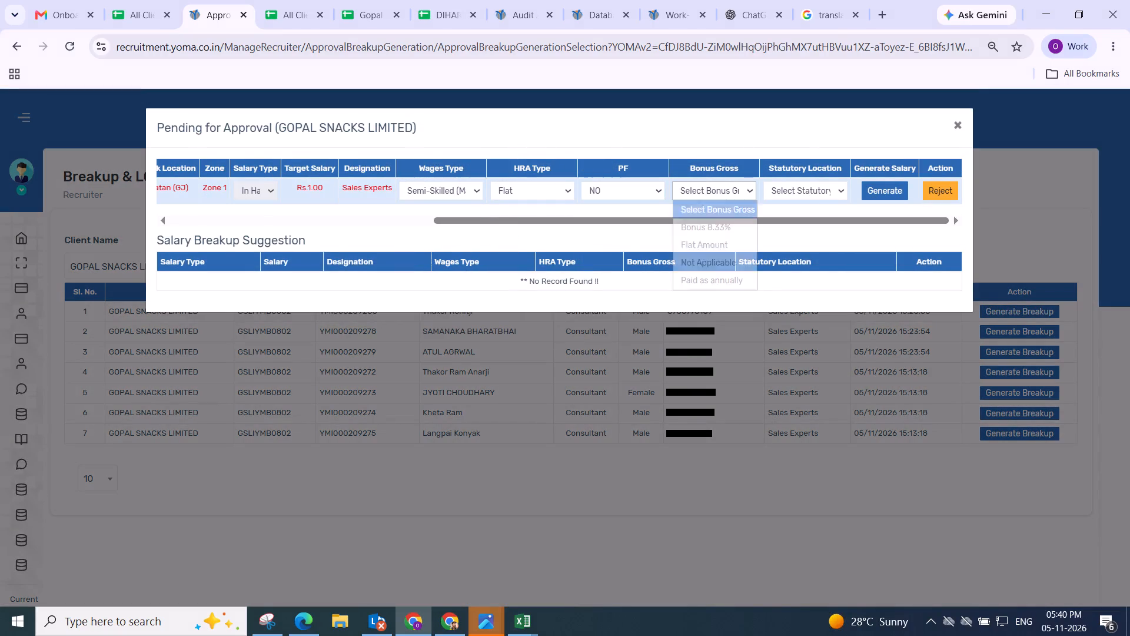
left_click(708, 253)
left_click(730, 193)
left_click_drag(716, 261, 716, 256)
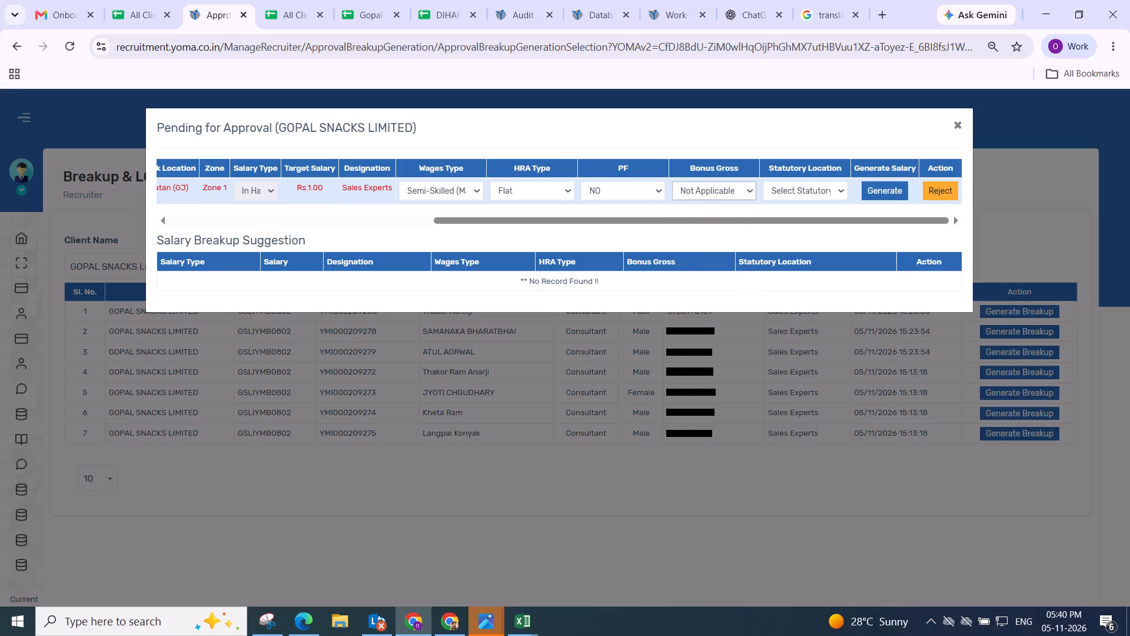
left_click(786, 185)
left_click(785, 257)
left_click(863, 190)
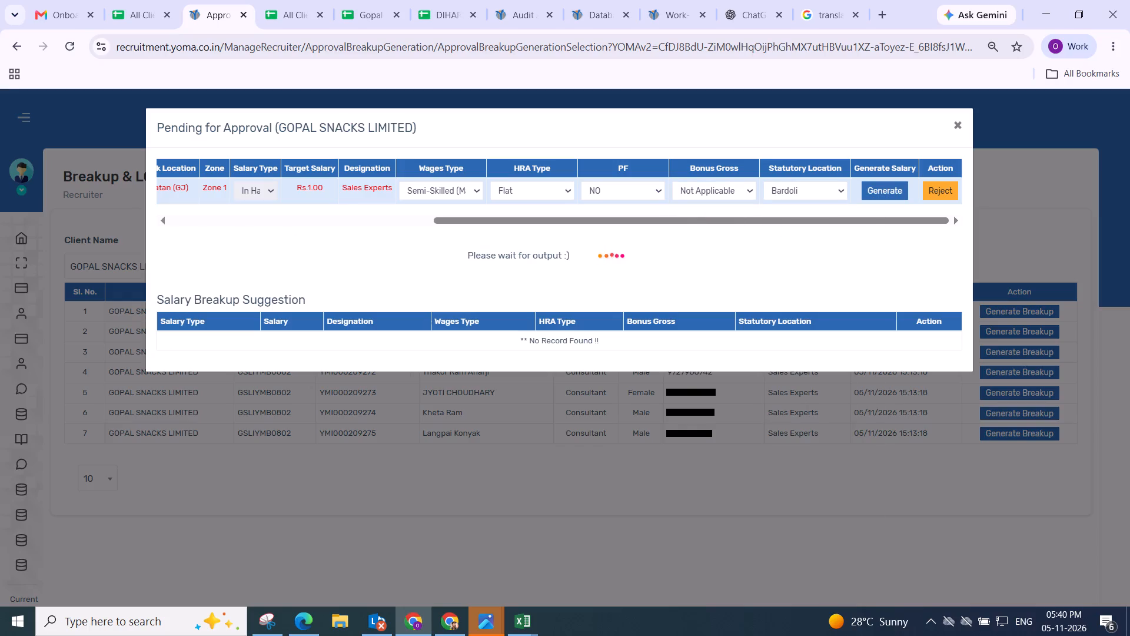
Adjust the Patan (GJ) candidate's gross components, set Basic to 1 and save the Gopal Snacks salary breakup.
scroll(412, 287, "up", 2)
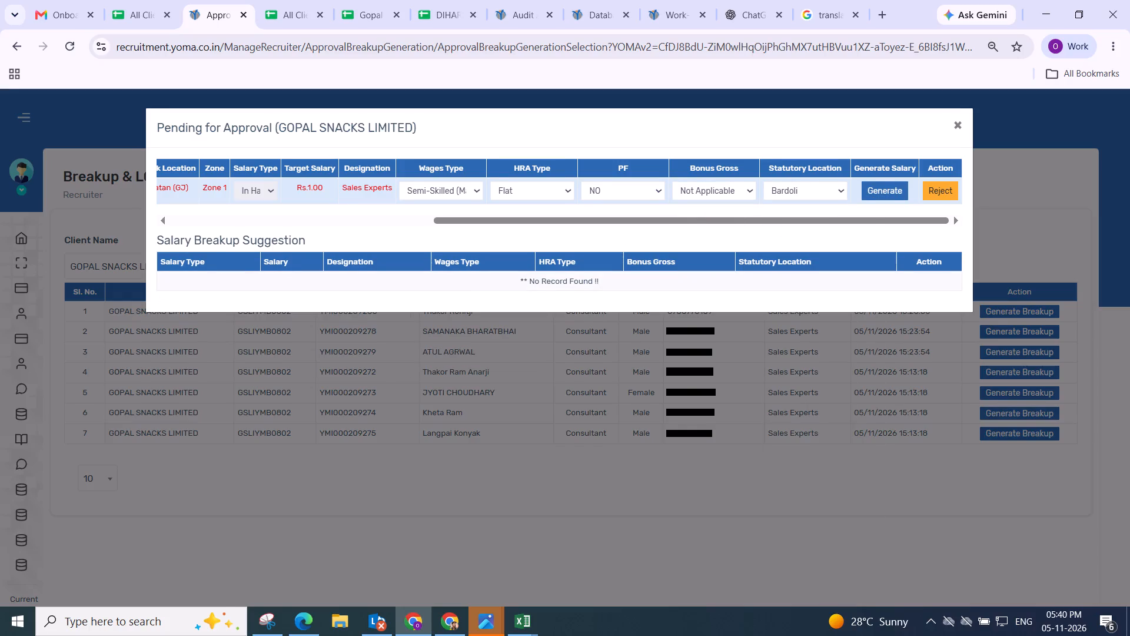
left_click(385, 257)
scroll(360, 364, "down", 2)
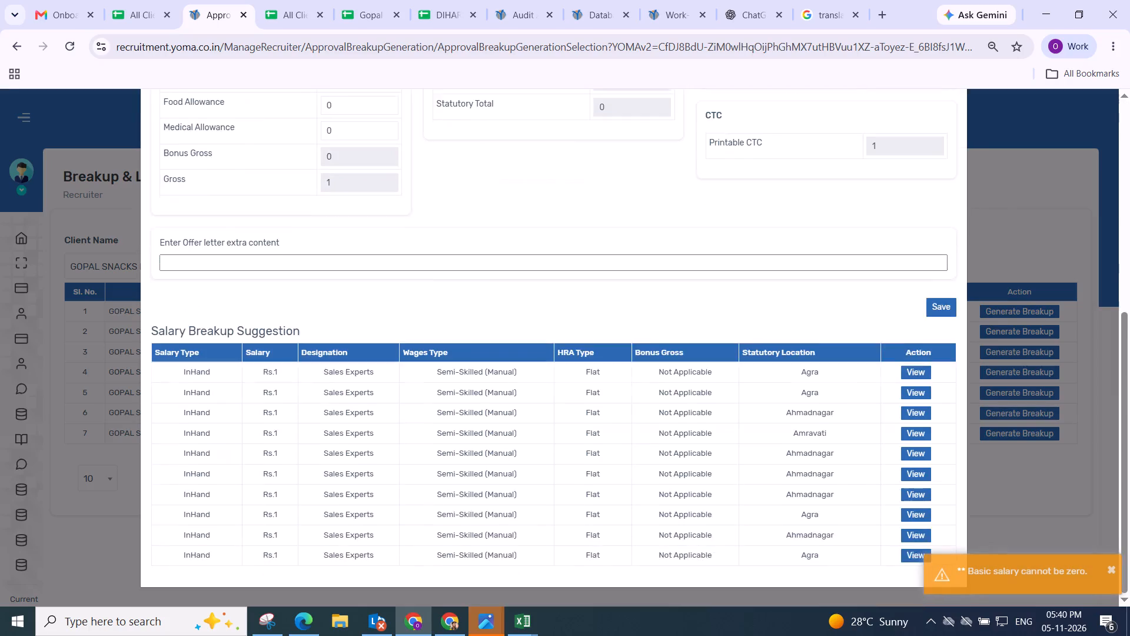
scroll(343, 267, "up", 2)
left_click_drag(348, 286, 327, 289)
key("1")
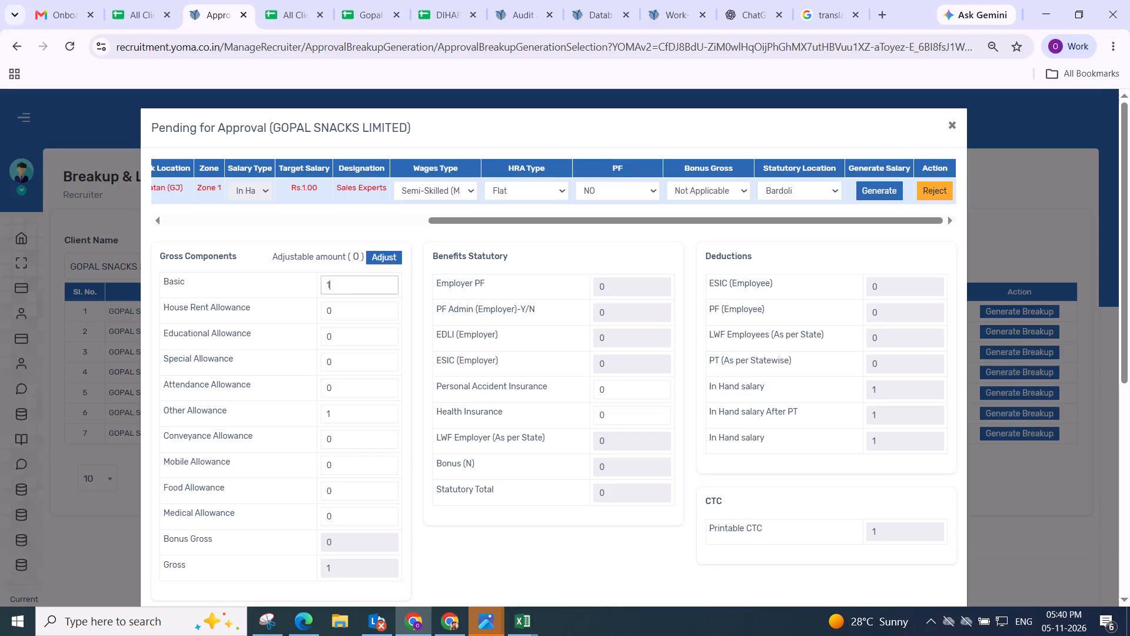
left_click(415, 279)
scroll(415, 279, "down", 3)
left_click_drag(571, 217, 599, 217)
left_click(932, 306)
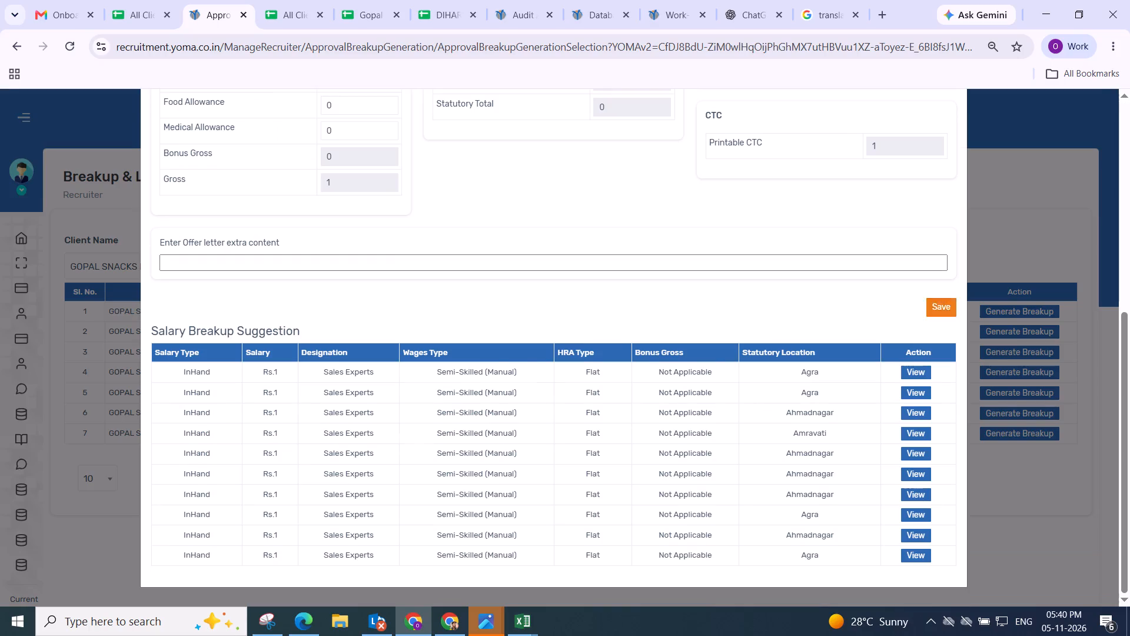
left_click(618, 424)
scroll(639, 418, "up", 3)
left_click(1006, 154)
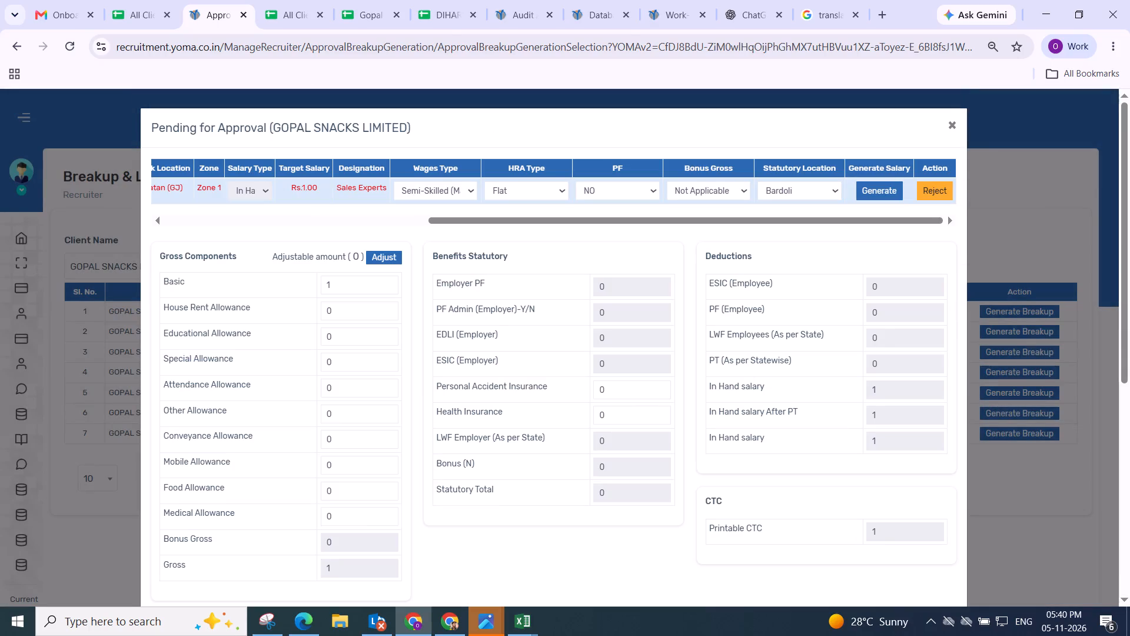
scroll(999, 233, "up", 3)
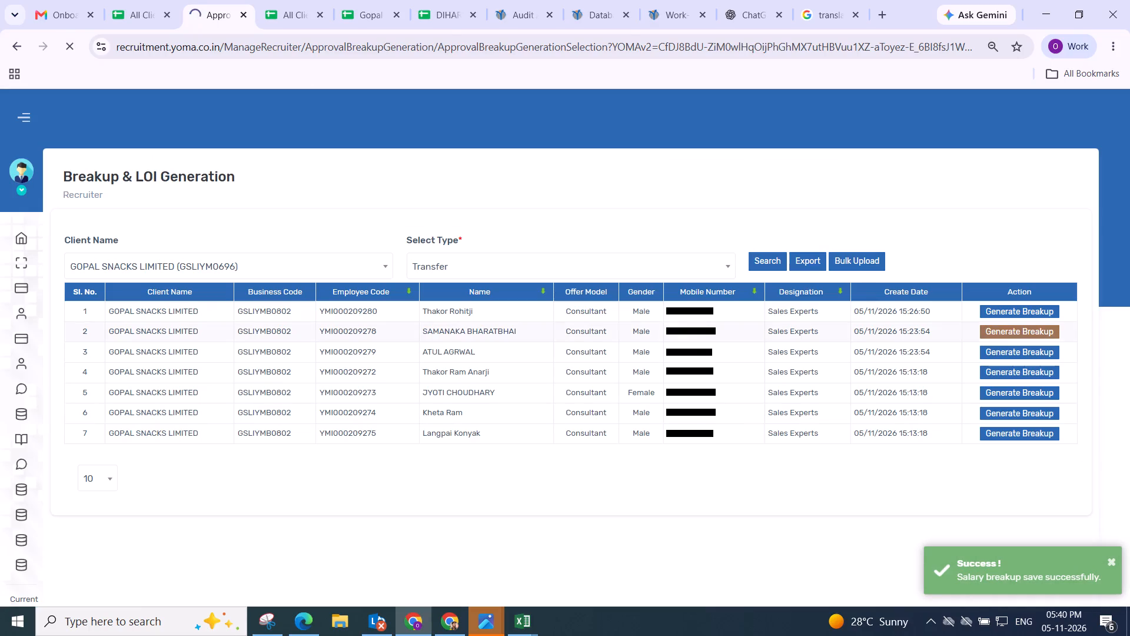
Generate the Rs.1 Ahmadabad candidate's salary with Semi-Skilled (Manual) wages, Flat HRA, PF NO, Bonus Not Applicable and statutory location Bhachau.
left_click(1026, 312)
scroll(1014, 319, "up", 3)
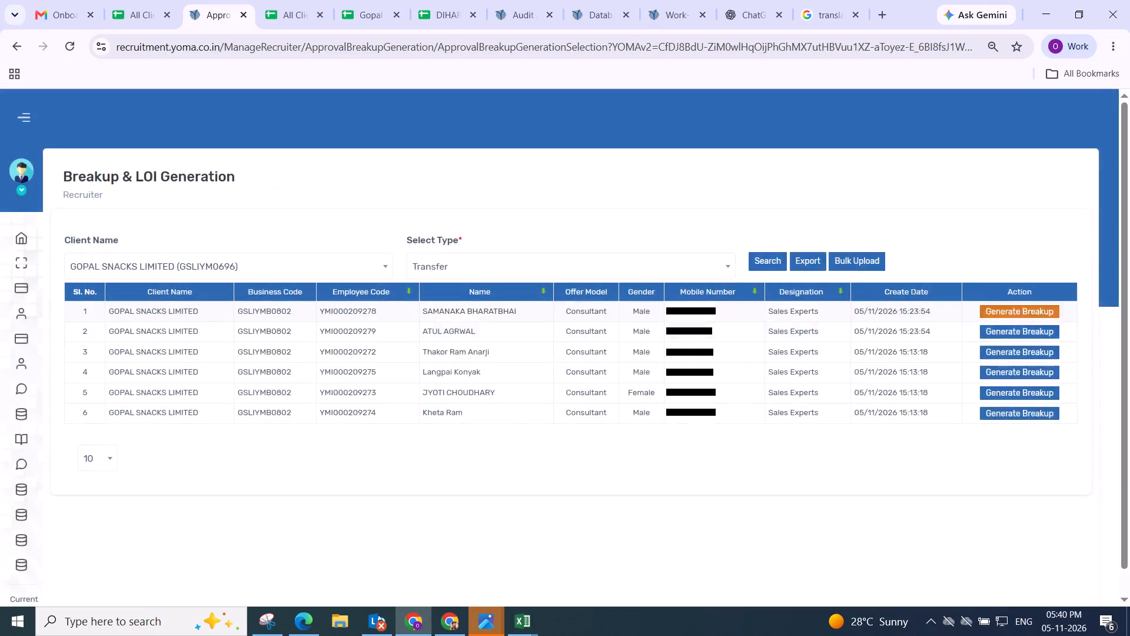
left_click(1012, 316)
left_click_drag(460, 222, 1129, 261)
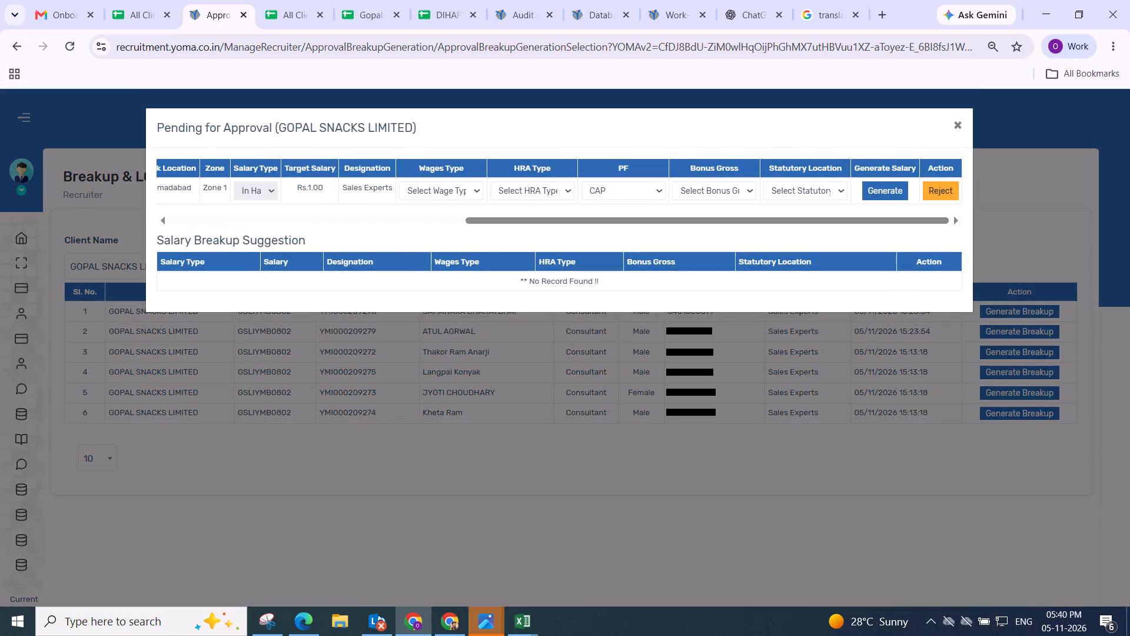
left_click(433, 191)
left_click(439, 246)
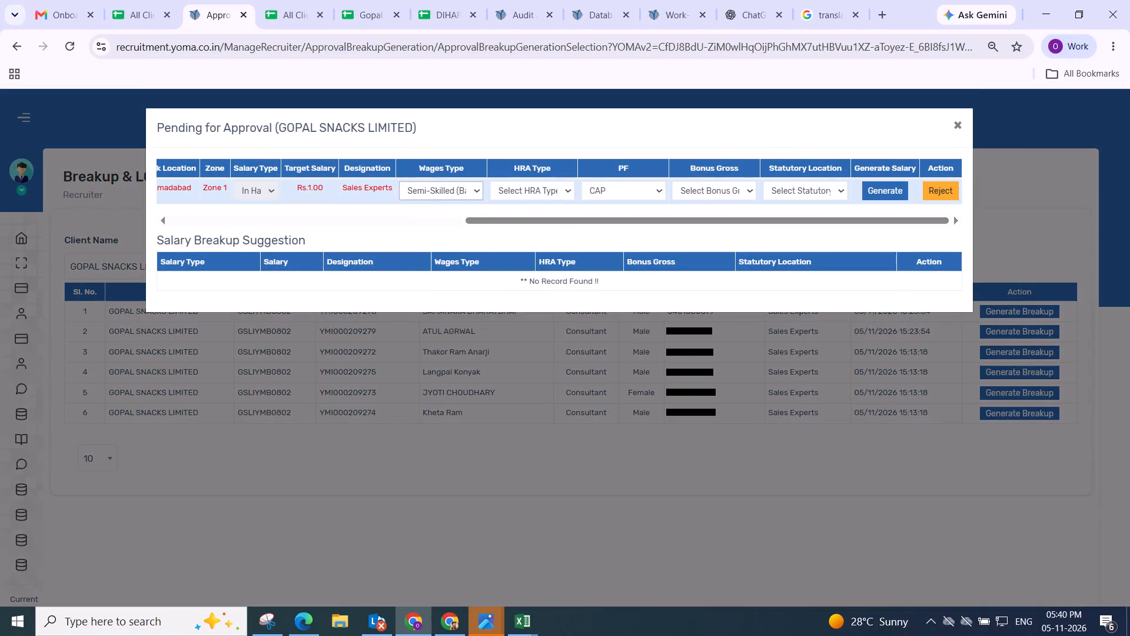
left_click(442, 196)
left_click(441, 294)
left_click(535, 192)
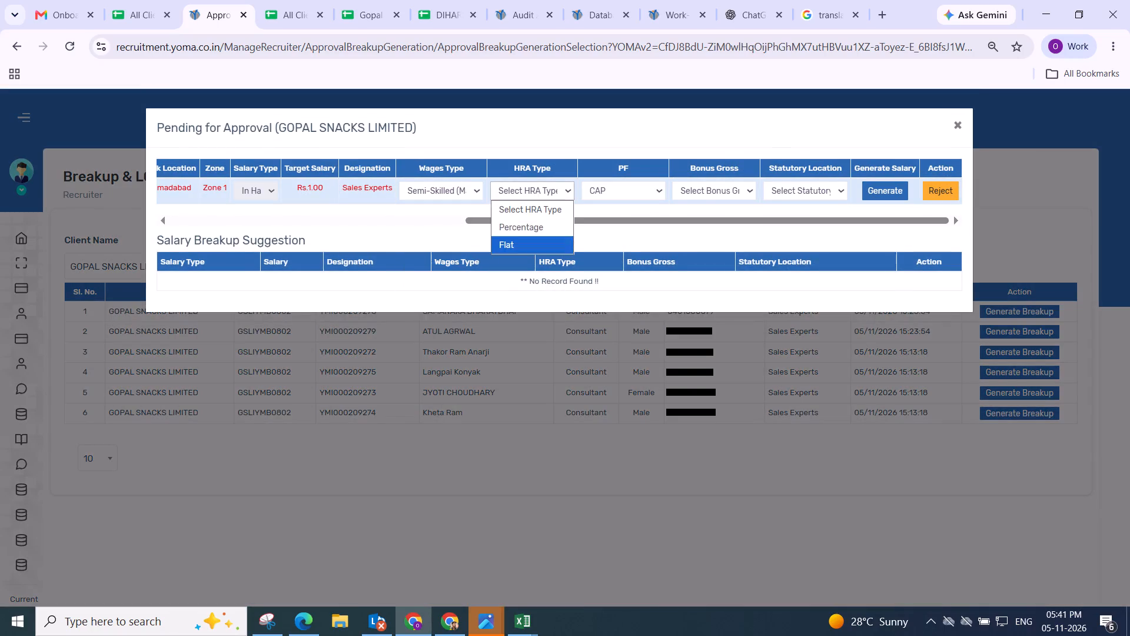
left_click(531, 251)
left_click_drag(590, 192, 593, 200)
left_click_drag(601, 254, 596, 256)
left_click(734, 194)
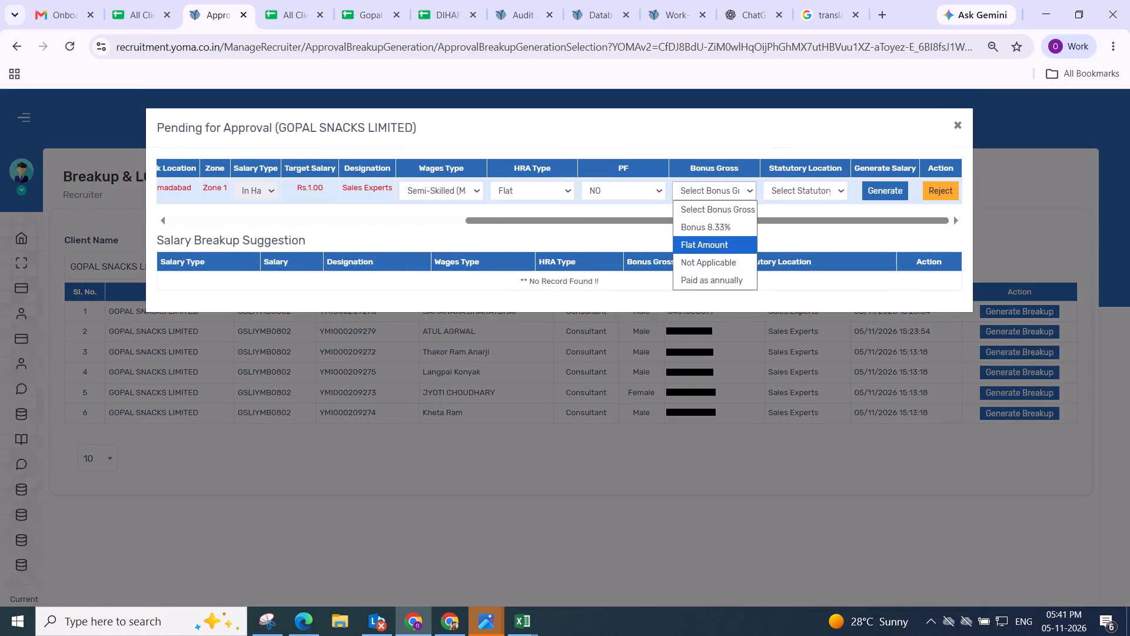
left_click(711, 254)
left_click_drag(810, 185, 811, 195)
left_click(778, 287)
left_click_drag(727, 188, 722, 203)
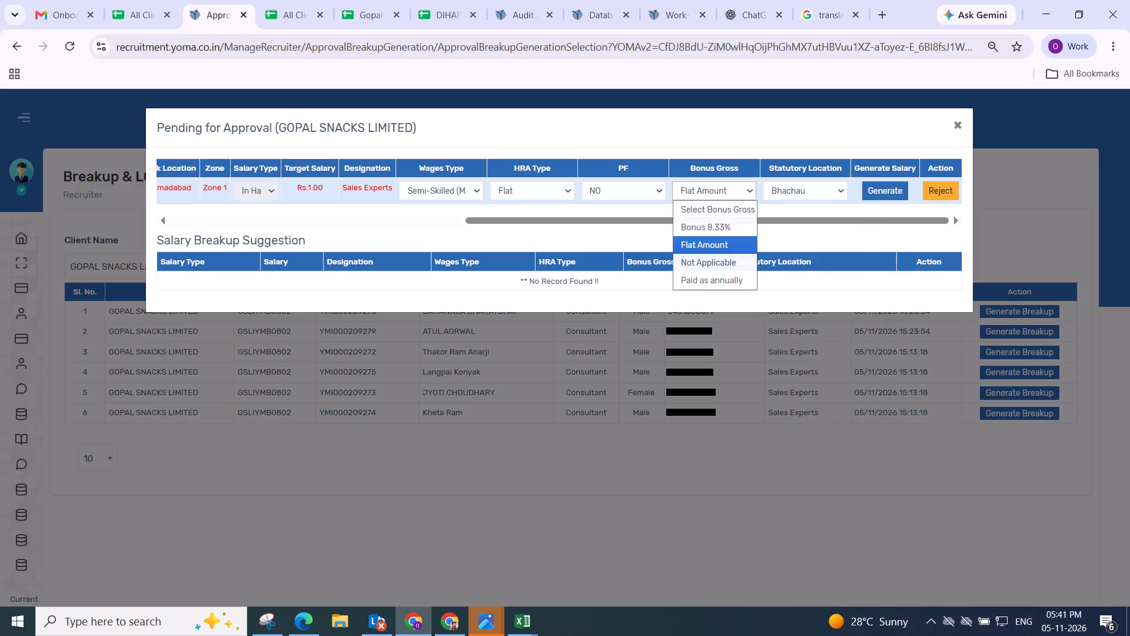
left_click_drag(708, 261, 715, 262)
left_click(892, 193)
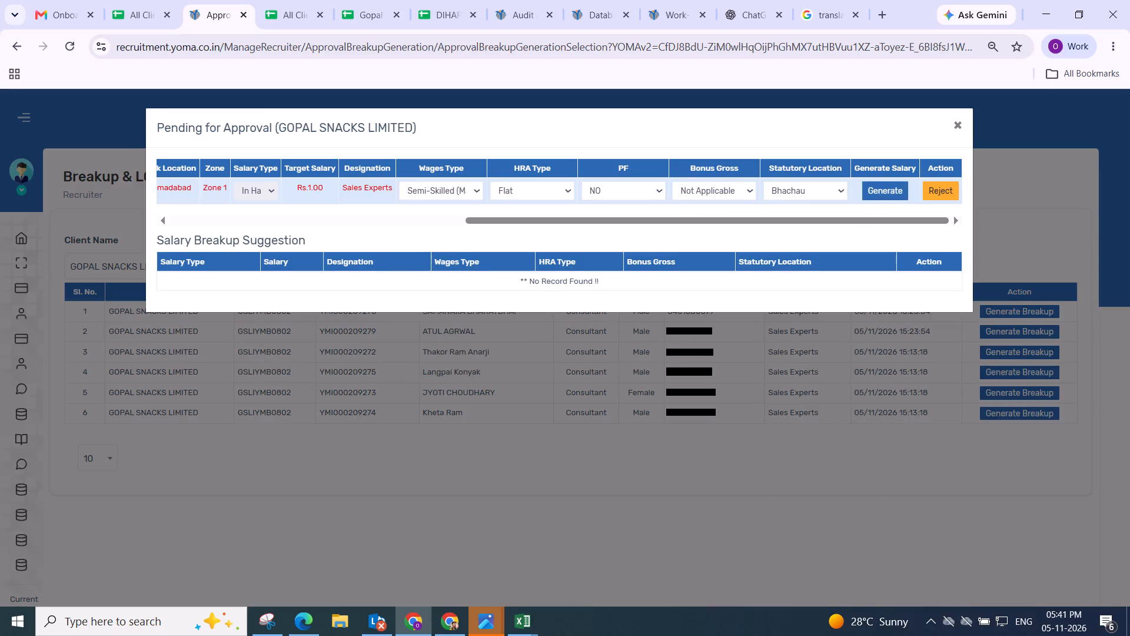
Adjust the Ahmadabad candidate's gross components, set Basic to 1 and save the Gopal Snacks salary breakup.
left_click(384, 250)
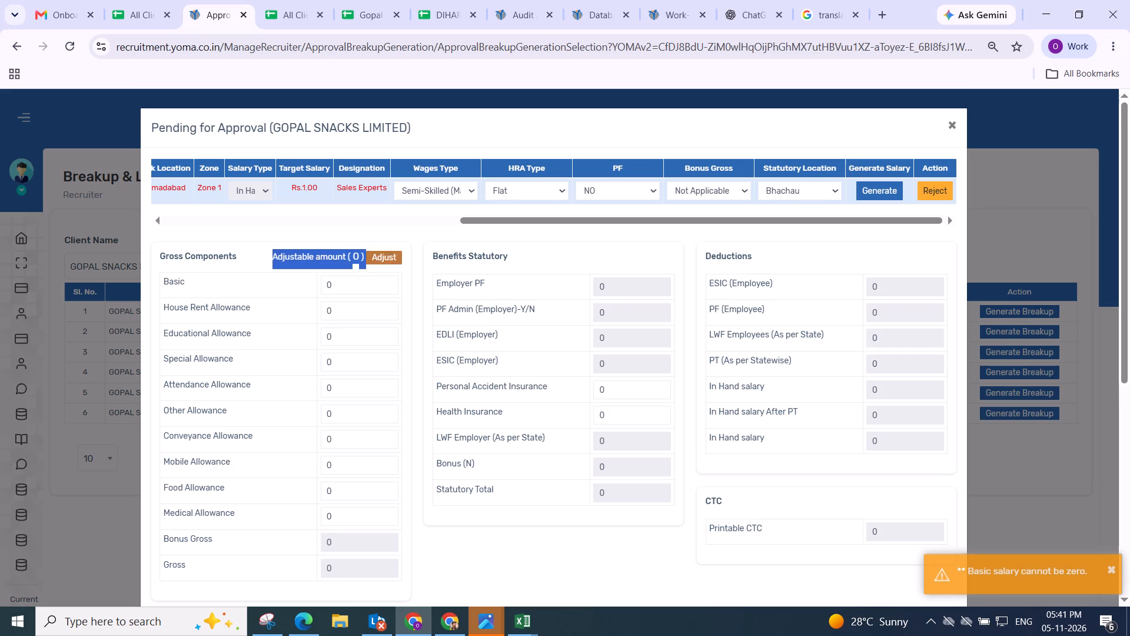
scroll(398, 256, "down", 2)
scroll(399, 256, "up", 3)
left_click(385, 253)
left_click_drag(350, 280, 310, 283)
key("1")
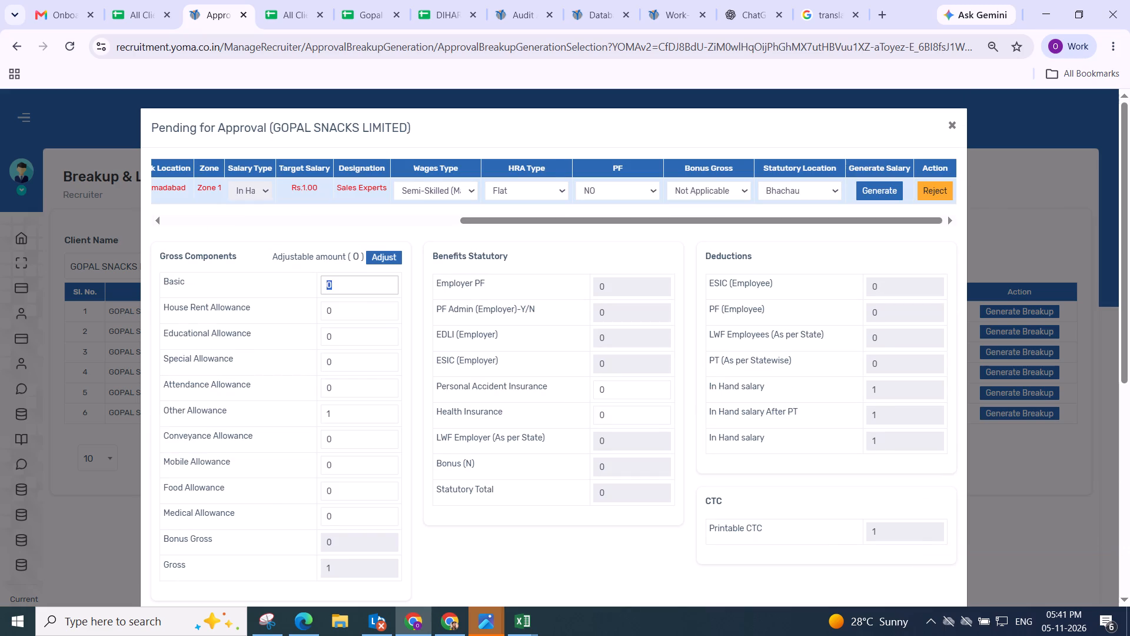
left_click(421, 280)
scroll(423, 279, "down", 3)
left_click_drag(610, 250, 618, 249)
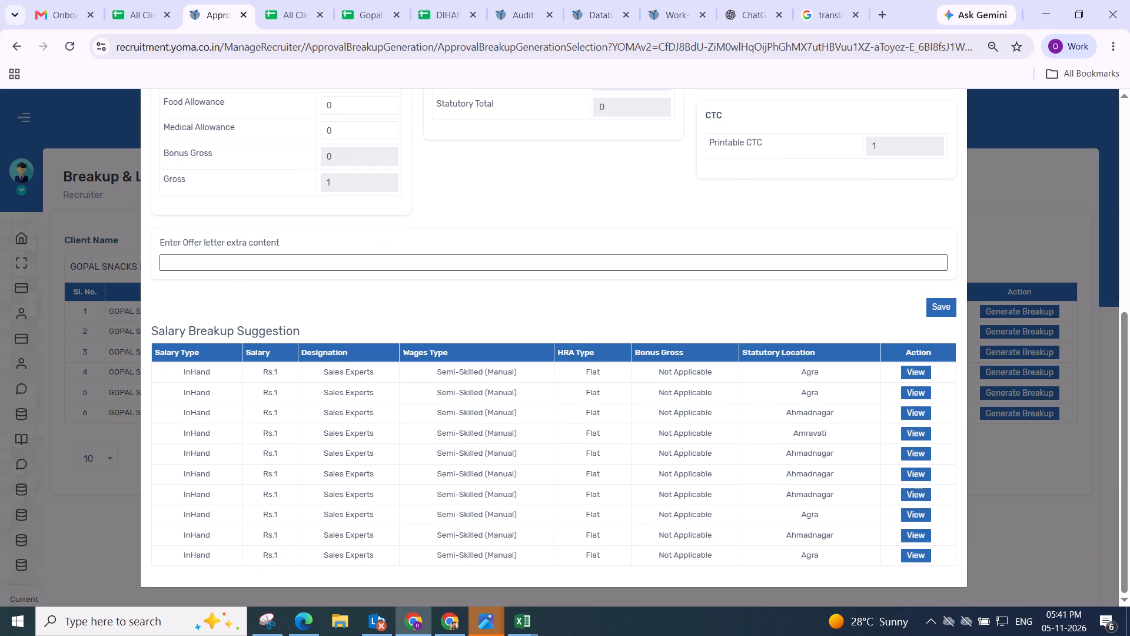
left_click(932, 305)
left_click(571, 425)
scroll(579, 412, "up", 3)
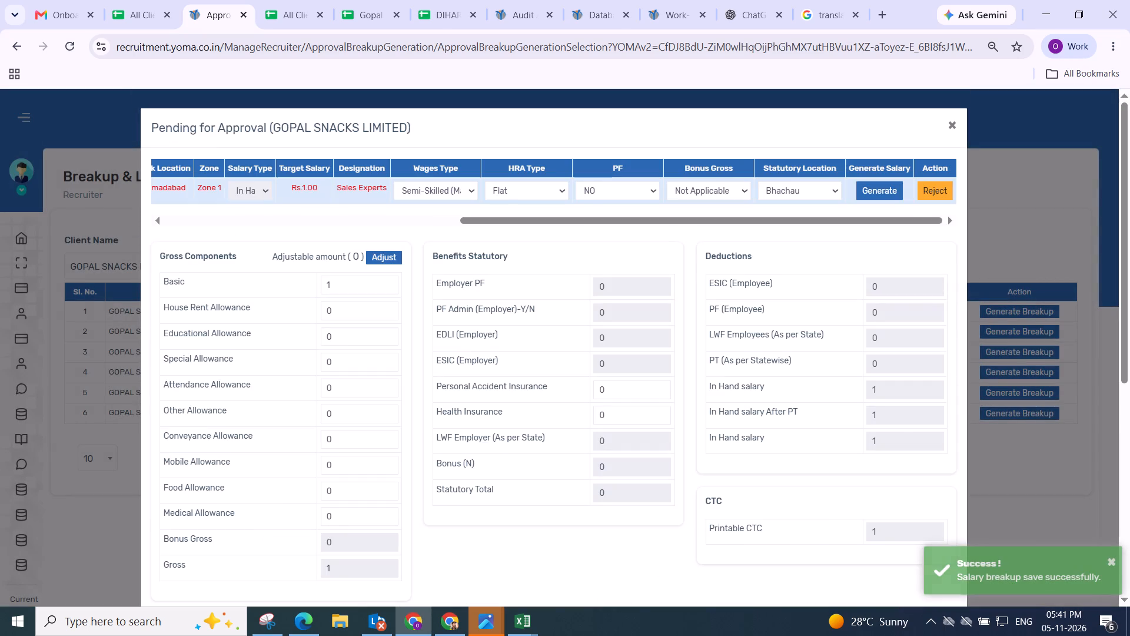
scroll(628, 248, "down", 4)
scroll(642, 235, "up", 5)
scroll(747, 284, "down", 4)
scroll(817, 301, "up", 2)
Generate the Rs.1 Mahwa candidate's salary with Semi-Skilled (Manual) wages, Flat HRA, PF NO, Bonus Not Applicable and statutory location Banswara.
left_click(1025, 309)
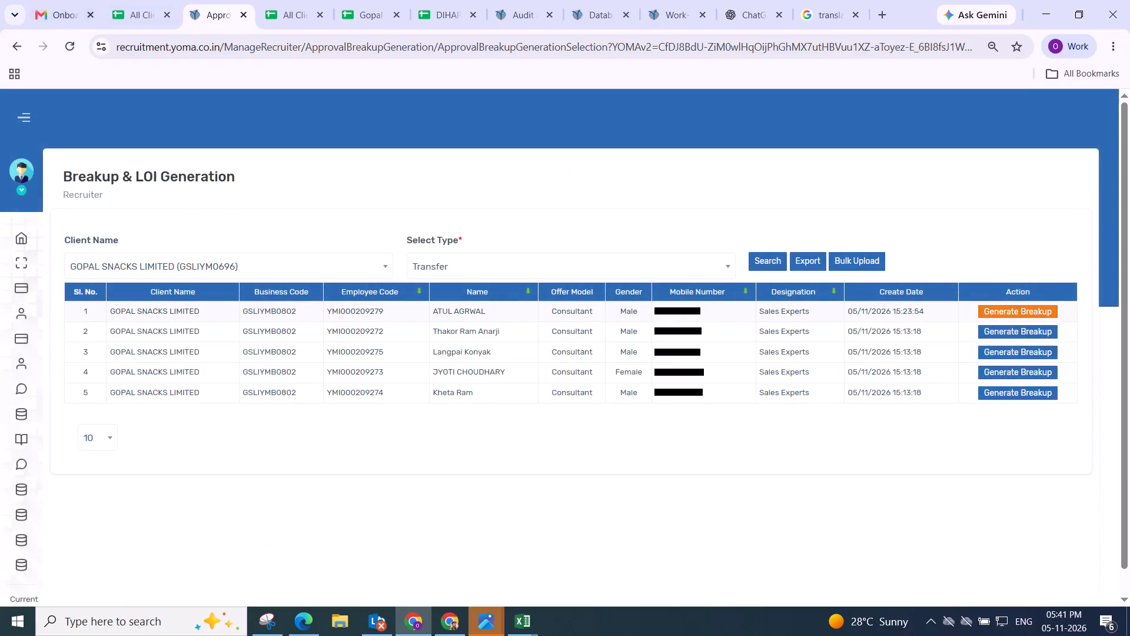
left_click_drag(342, 226, 894, 249)
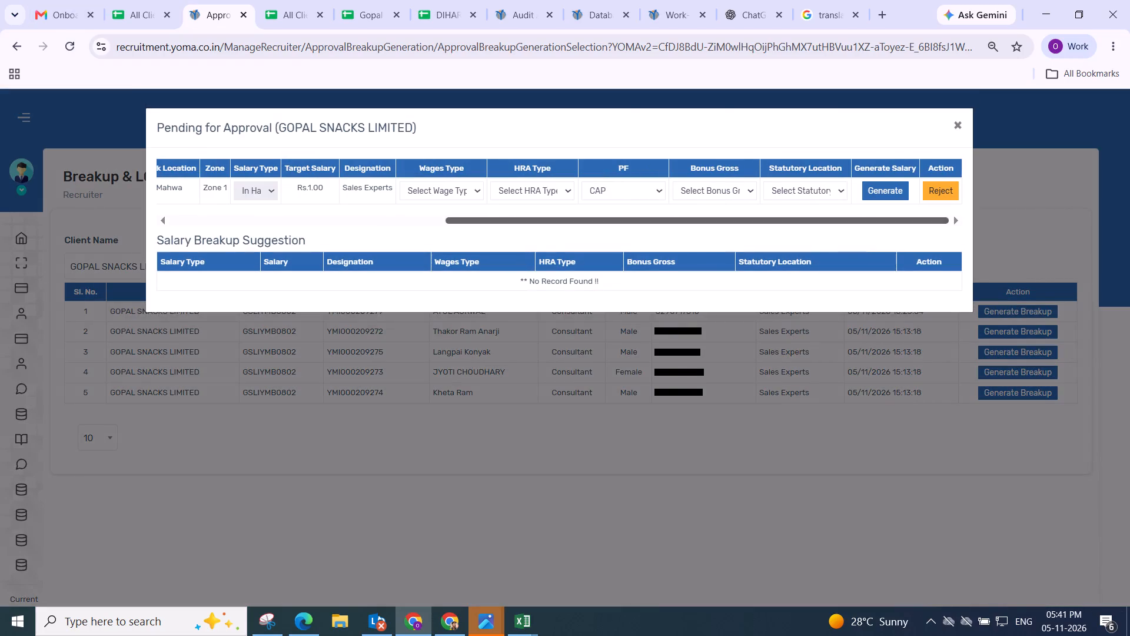
left_click(449, 182)
left_click_drag(450, 299, 450, 293)
left_click(509, 191)
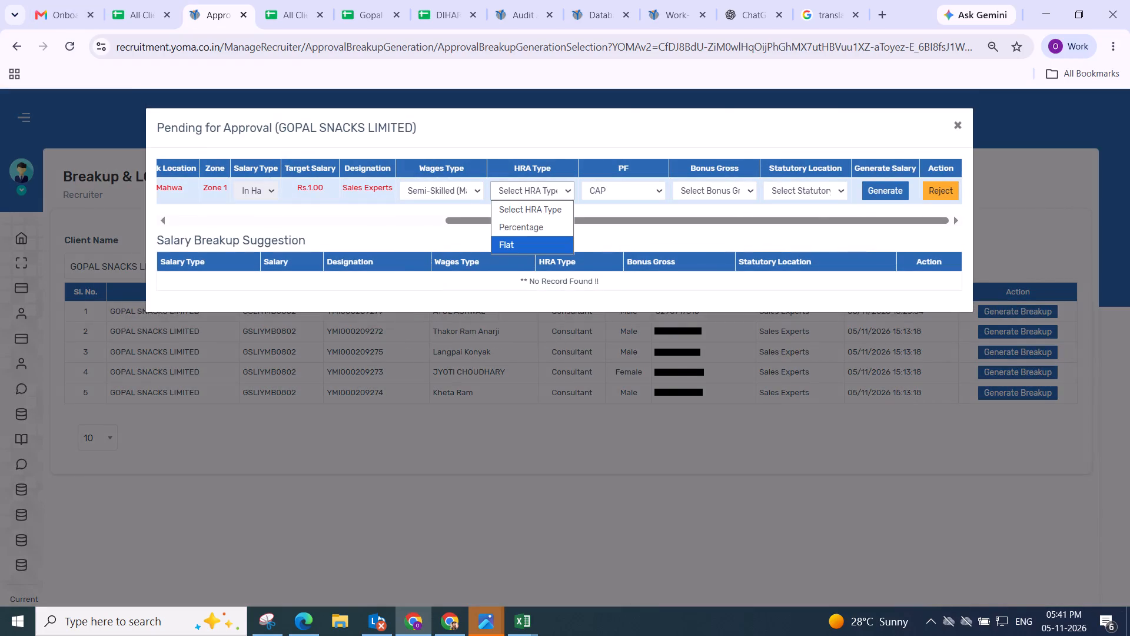
left_click(513, 253)
left_click_drag(603, 185, 604, 193)
left_click_drag(607, 262, 606, 257)
left_click_drag(705, 191, 707, 190)
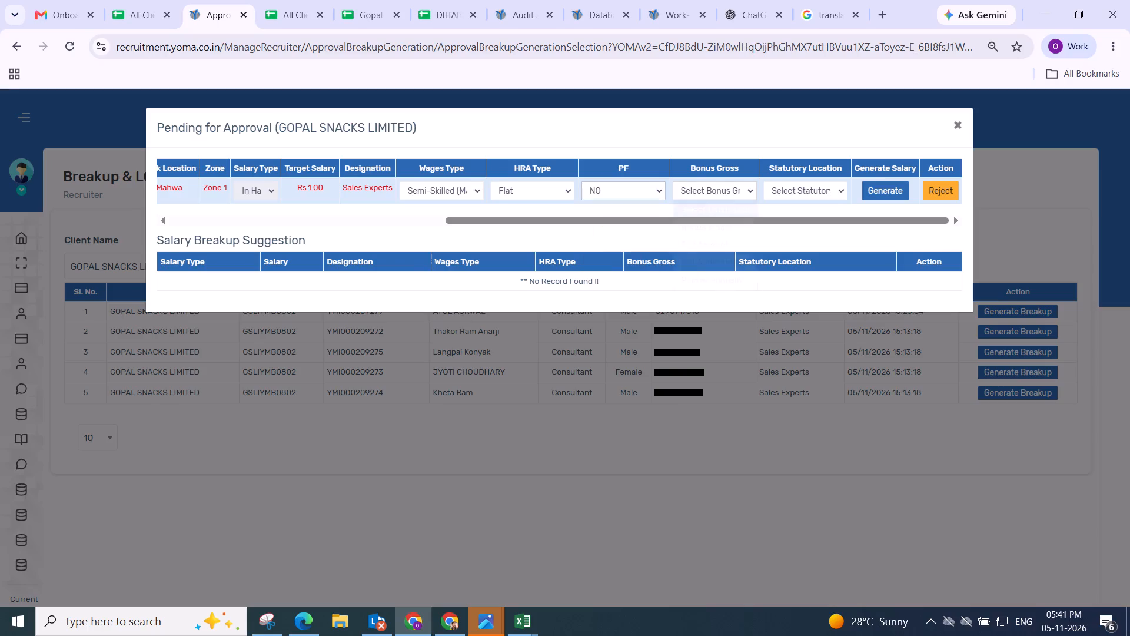
left_click_drag(707, 190, 712, 198)
left_click(718, 241)
left_click_drag(709, 193, 709, 198)
left_click_drag(707, 260, 707, 255)
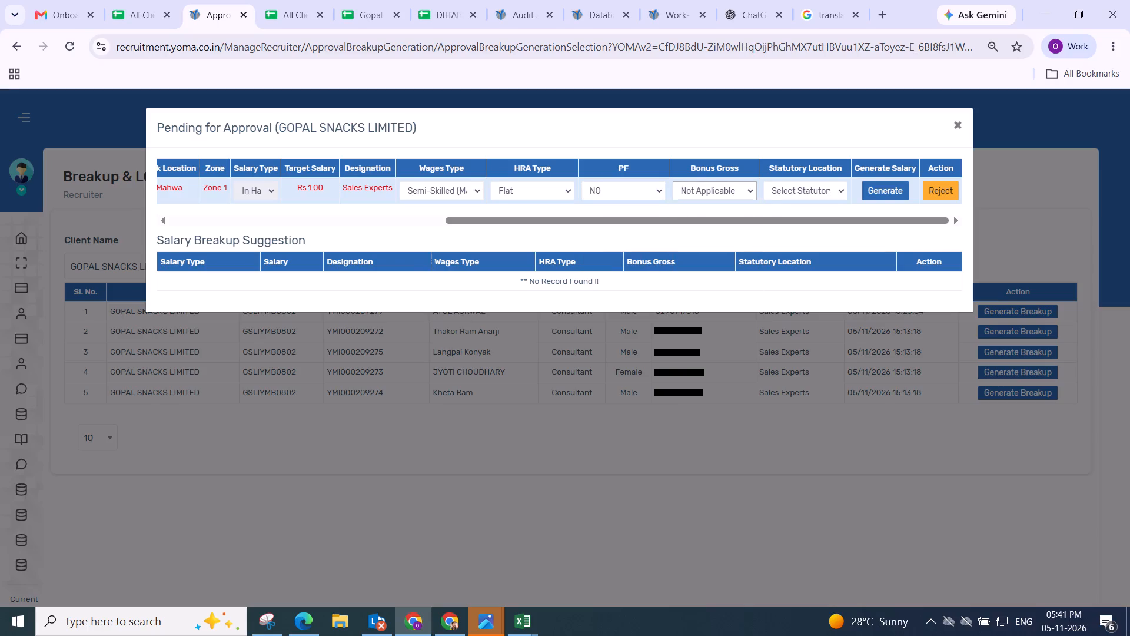
left_click(792, 191)
left_click_drag(787, 274, 785, 266)
left_click(871, 191)
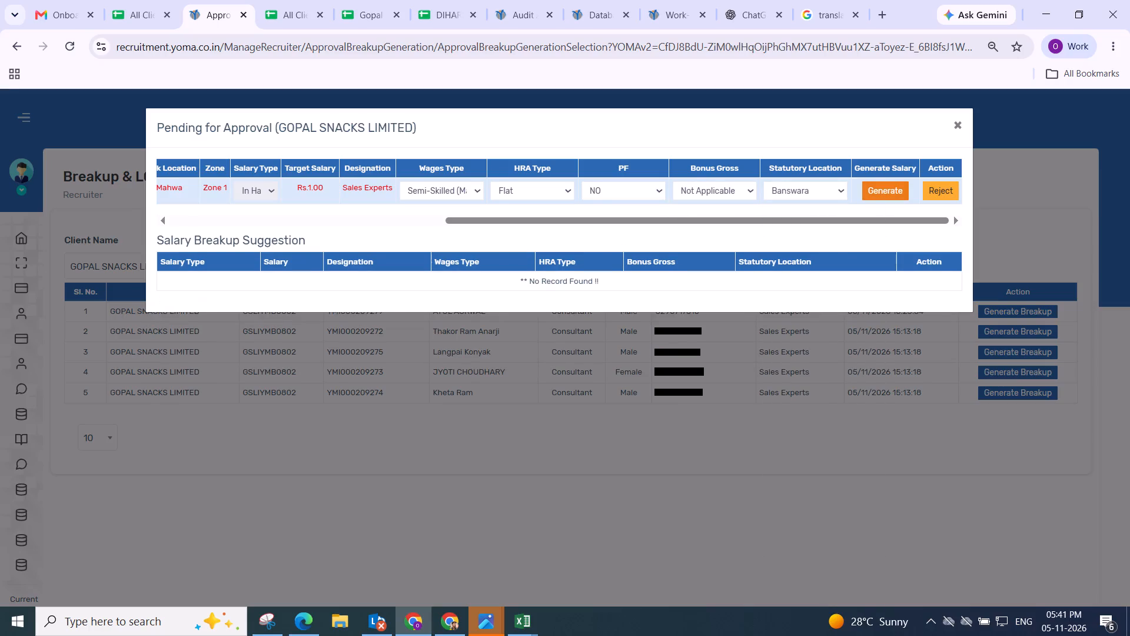
Adjust the Mahwa candidate's gross components, set Basic to 1 and save the Gopal Snacks salary breakup.
left_click(384, 259)
left_click_drag(368, 286, 288, 276)
key("1")
left_click(417, 284)
scroll(417, 284, "down", 3)
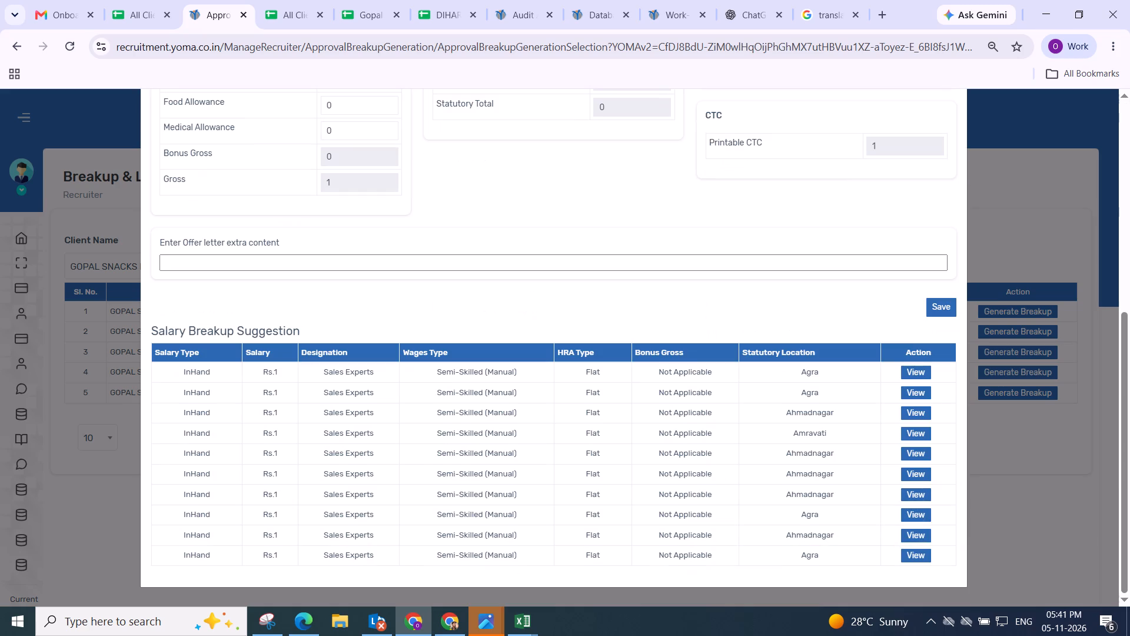
left_click_drag(562, 227, 604, 229)
left_click(922, 308)
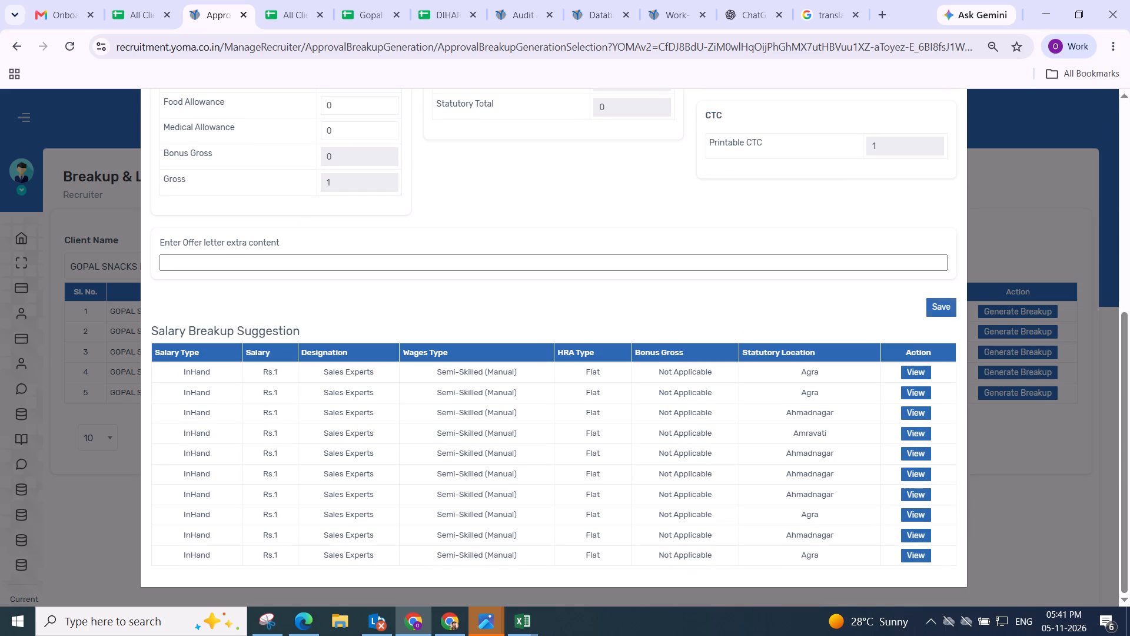
left_click(945, 322)
left_click(936, 298)
left_click(939, 310)
left_click(604, 419)
scroll(617, 422, "up", 3)
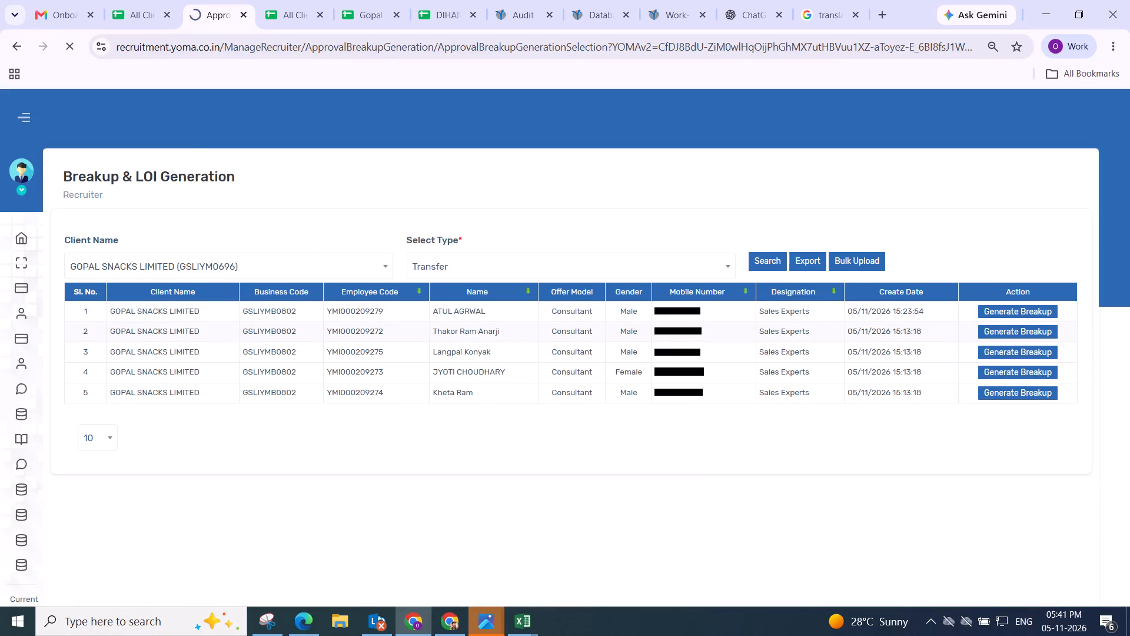
scroll(761, 349, "down", 3)
scroll(903, 363, "up", 3)
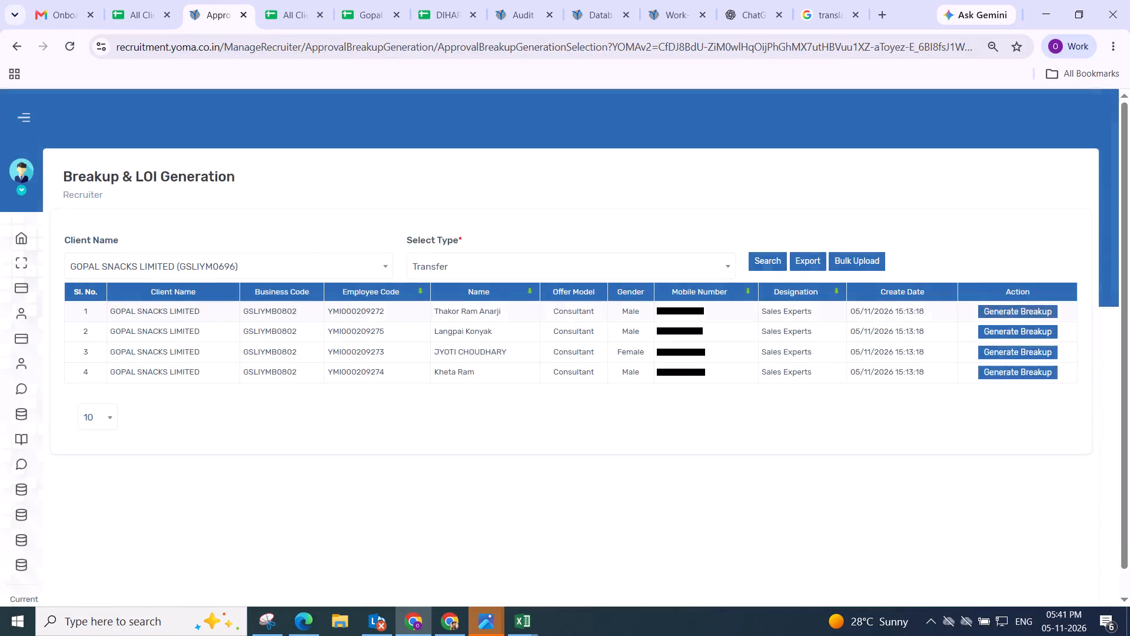
Generate the Rs.1 Visnagar candidate's salary with Semi-Skilled (Manual) wages, Flat HRA, PF NO, Bonus Not Applicable and statutory location Bardoli.
left_click(1022, 314)
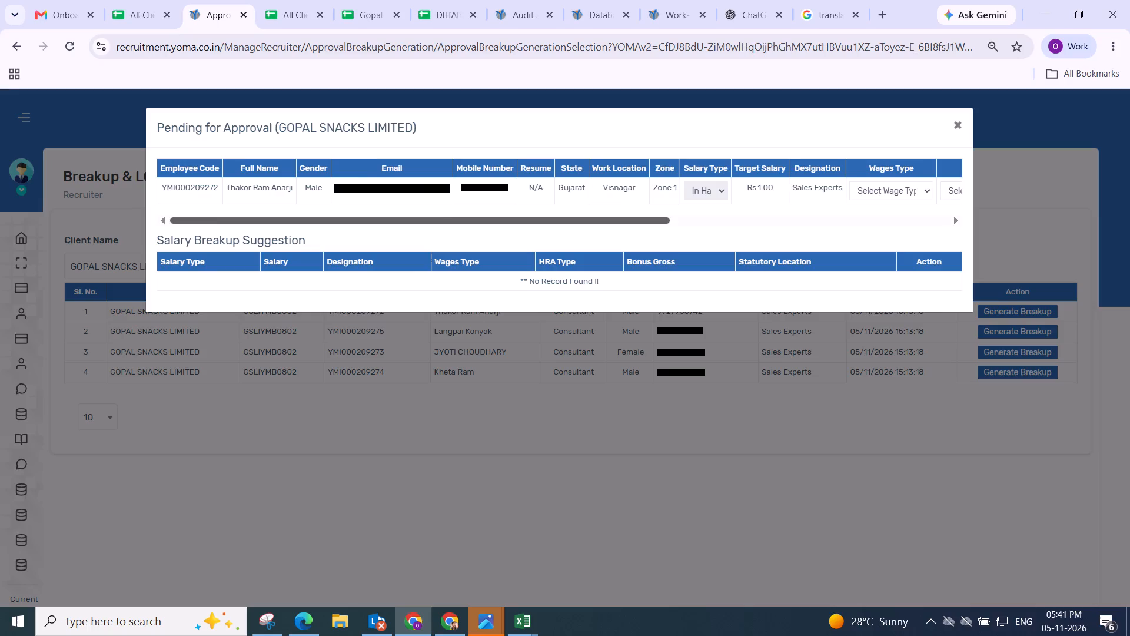
left_click_drag(407, 218, 855, 220)
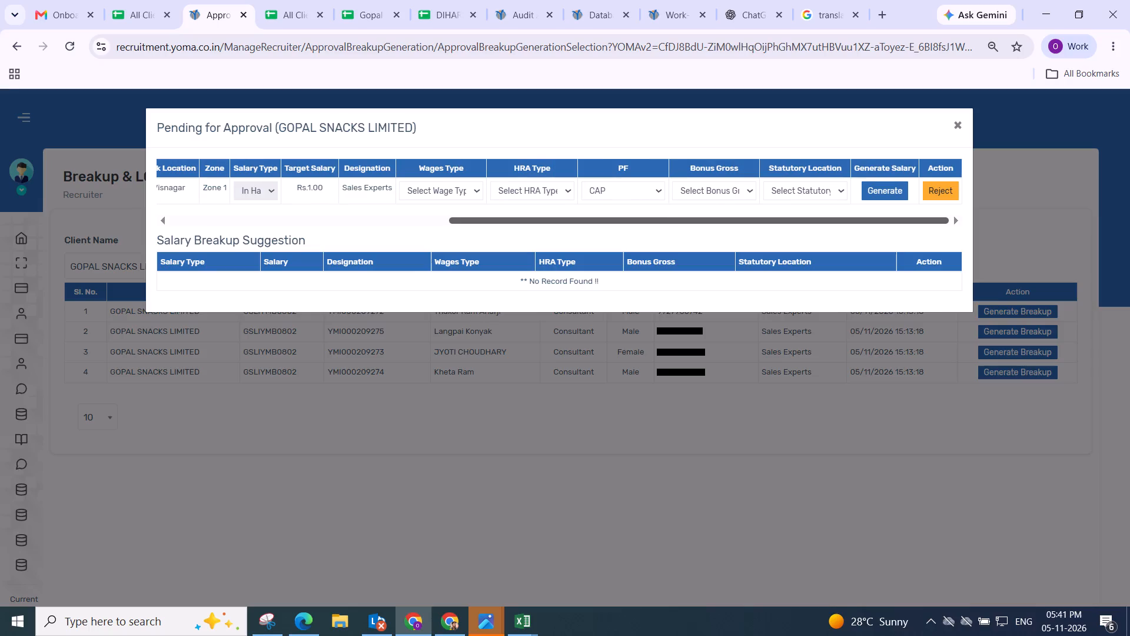
left_click(421, 188)
left_click(438, 299)
left_click_drag(547, 188, 547, 197)
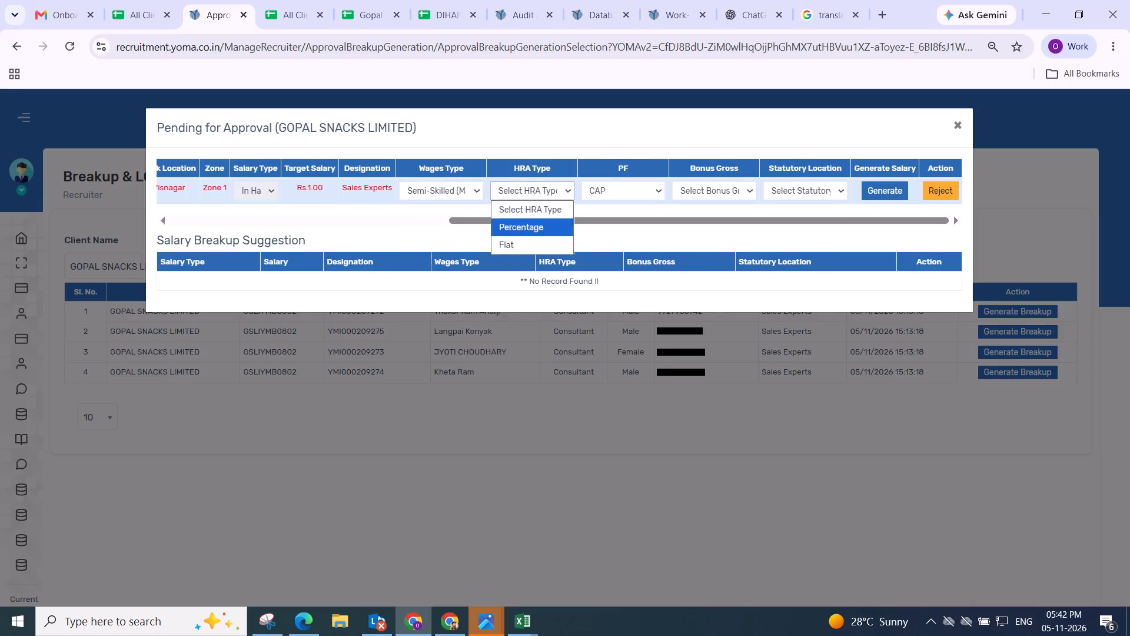
left_click_drag(532, 246, 532, 240)
left_click(628, 183)
left_click_drag(616, 263, 616, 255)
left_click(727, 190)
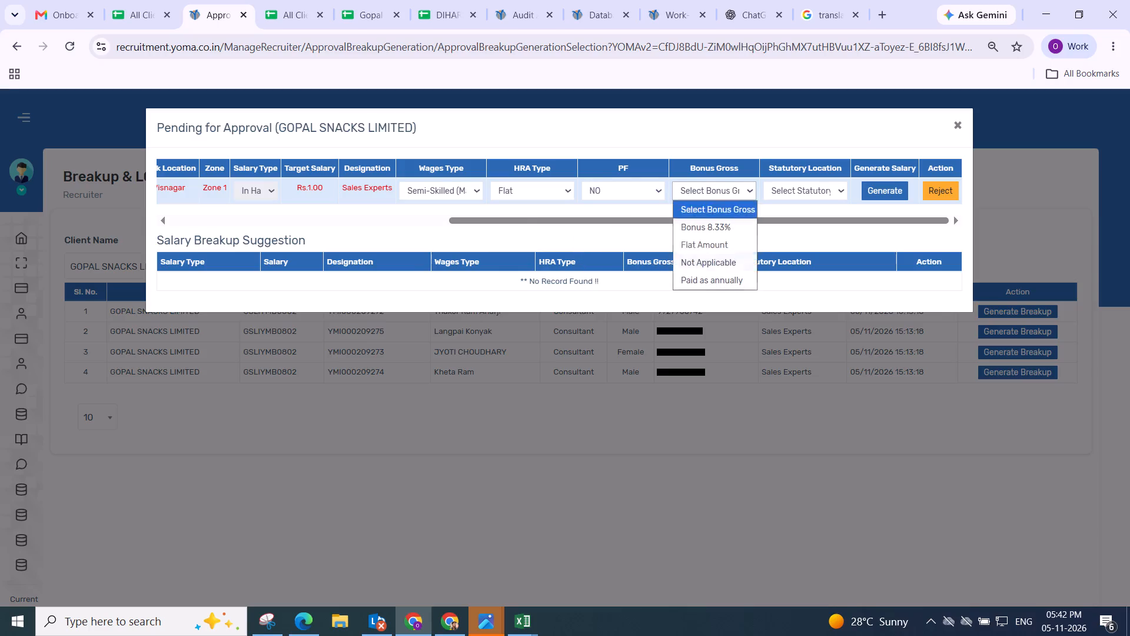
left_click_drag(718, 267, 718, 254)
left_click_drag(796, 188, 793, 224)
left_click_drag(782, 276, 780, 264)
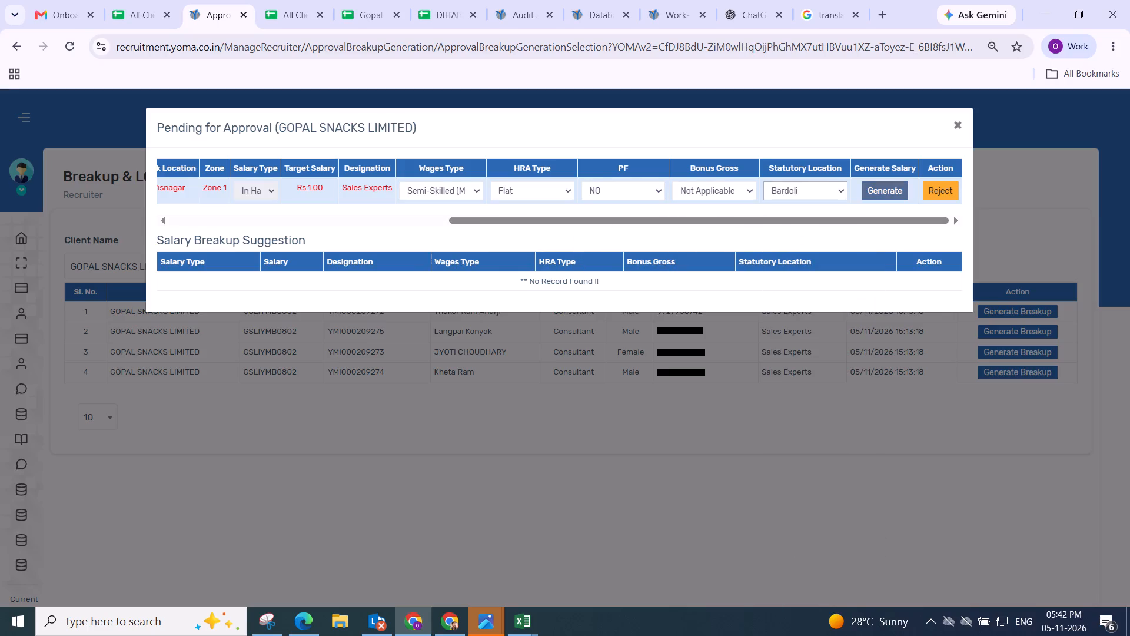
left_click(879, 194)
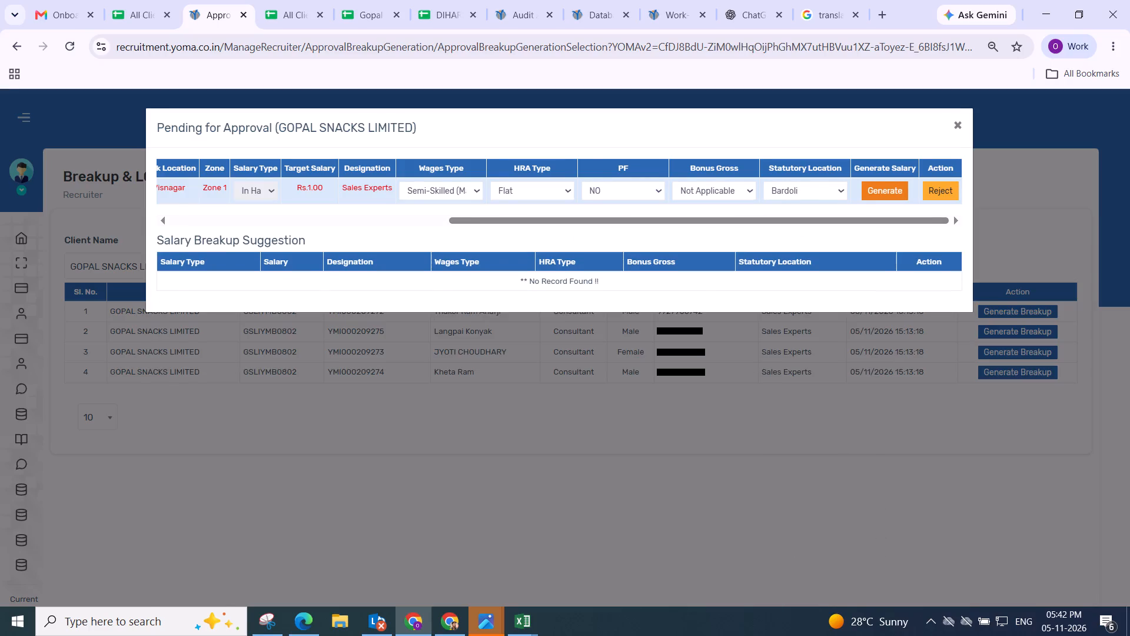
Adjust the Visnagar candidate's gross components, set Basic to 1 and save the Gopal Snacks salary breakup.
left_click(382, 251)
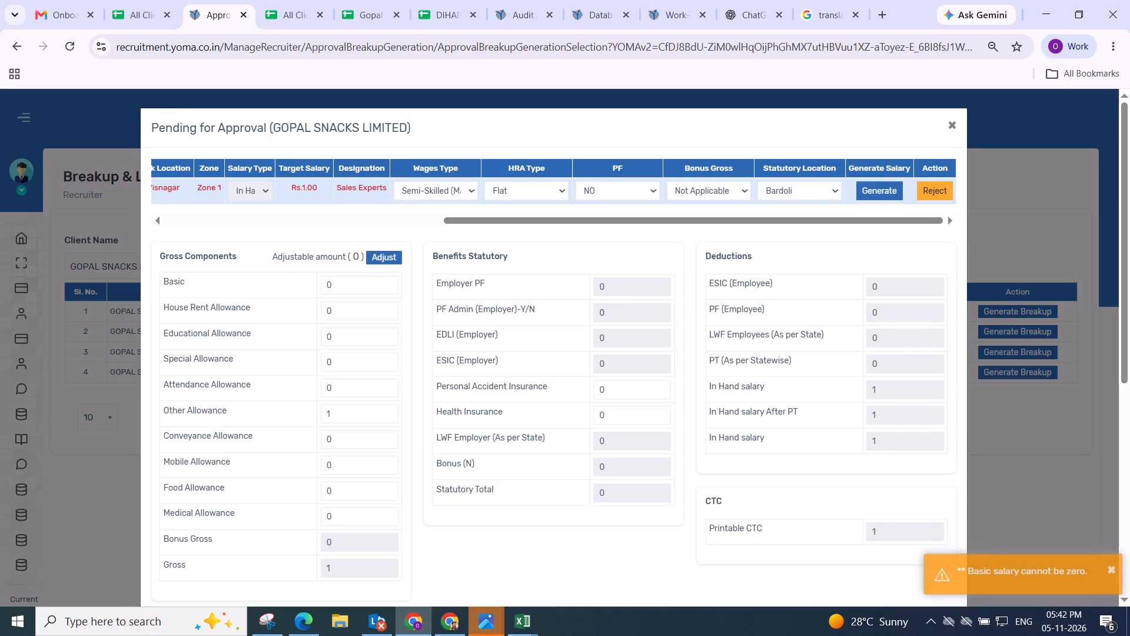
left_click_drag(365, 299, 269, 288)
key("1")
left_click(372, 287)
left_click_drag(372, 285, 291, 278)
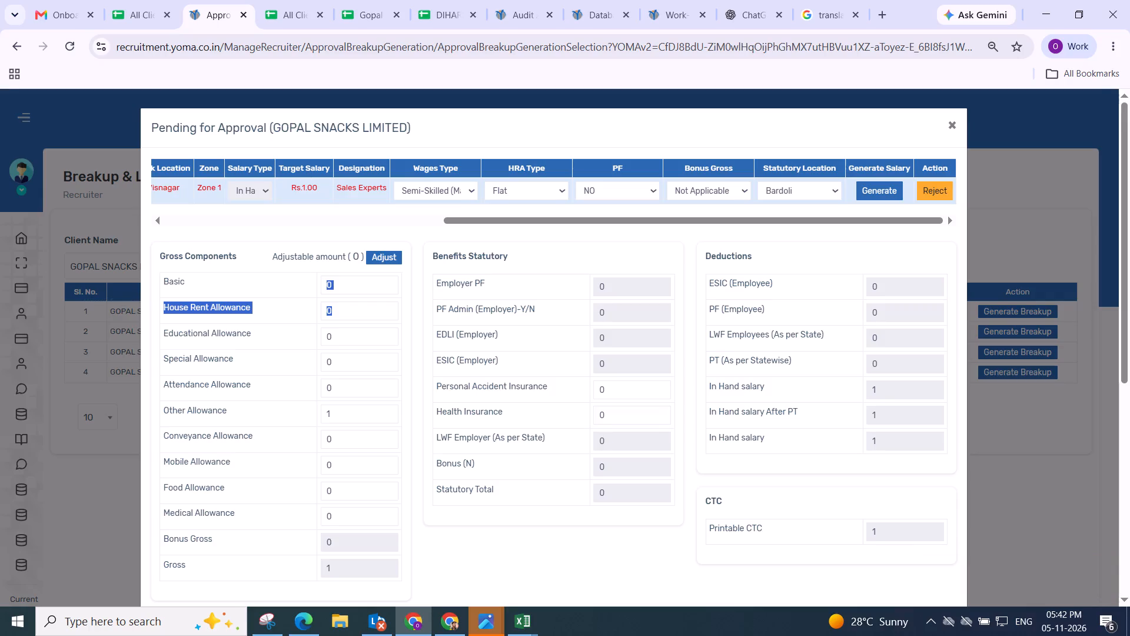
left_click(334, 290)
left_click(341, 289)
left_click(351, 287)
left_click(367, 336)
left_click_drag(356, 274, 318, 289)
key("1")
left_click_drag(344, 284, 345, 283)
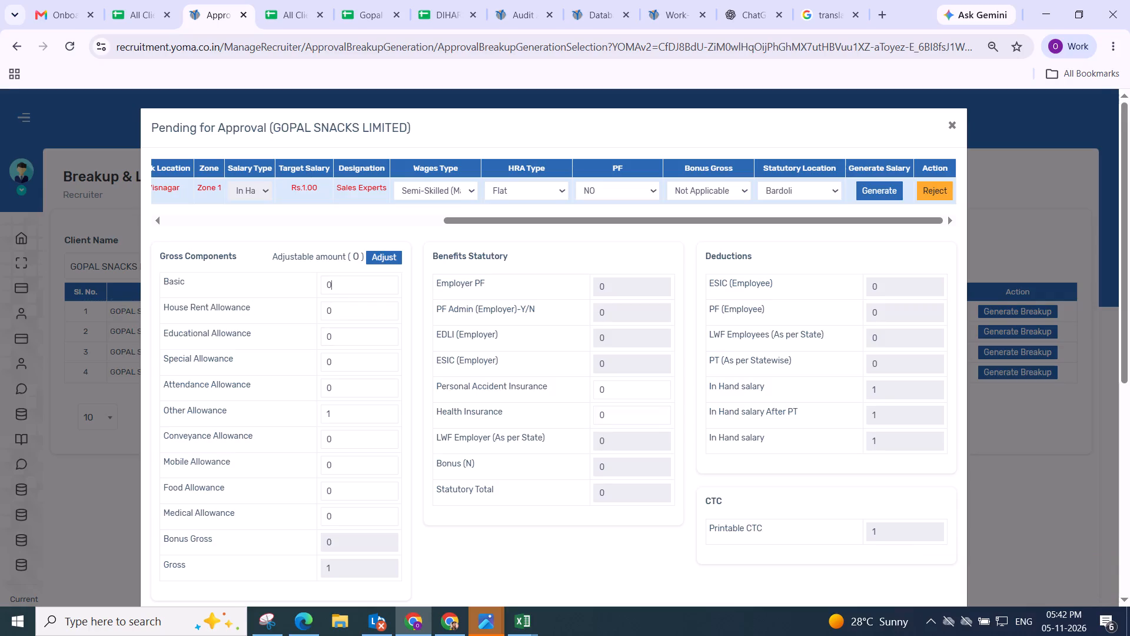
left_click_drag(345, 283, 321, 283)
key("1")
left_click(416, 275)
scroll(418, 273, "down", 3)
left_click_drag(589, 211, 613, 211)
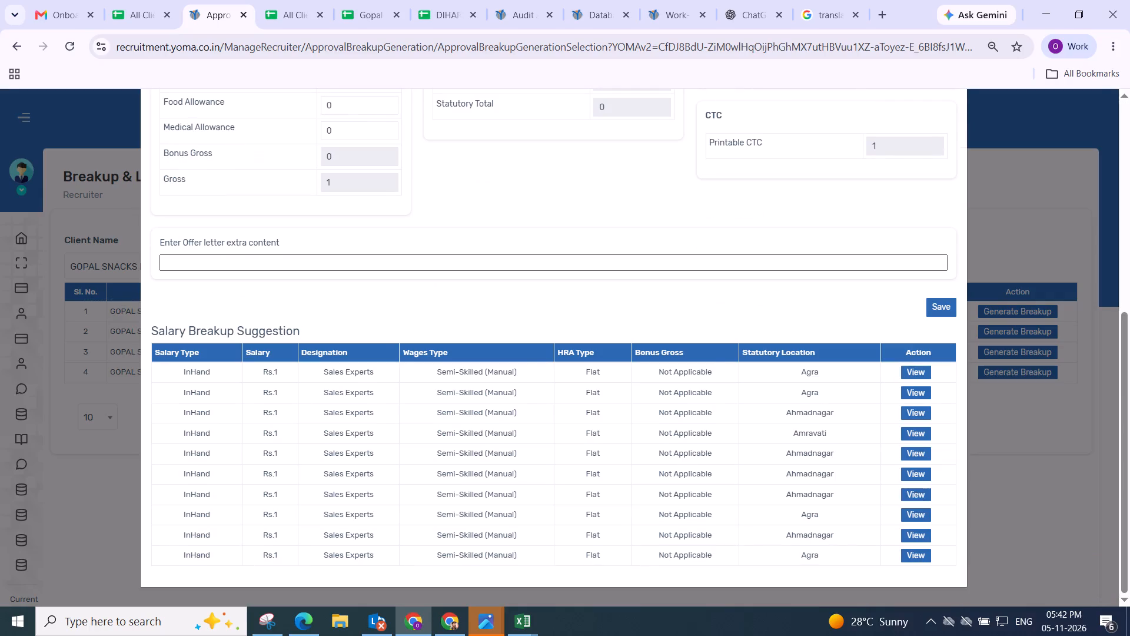
left_click(932, 302)
left_click(630, 426)
scroll(651, 415, "up", 4)
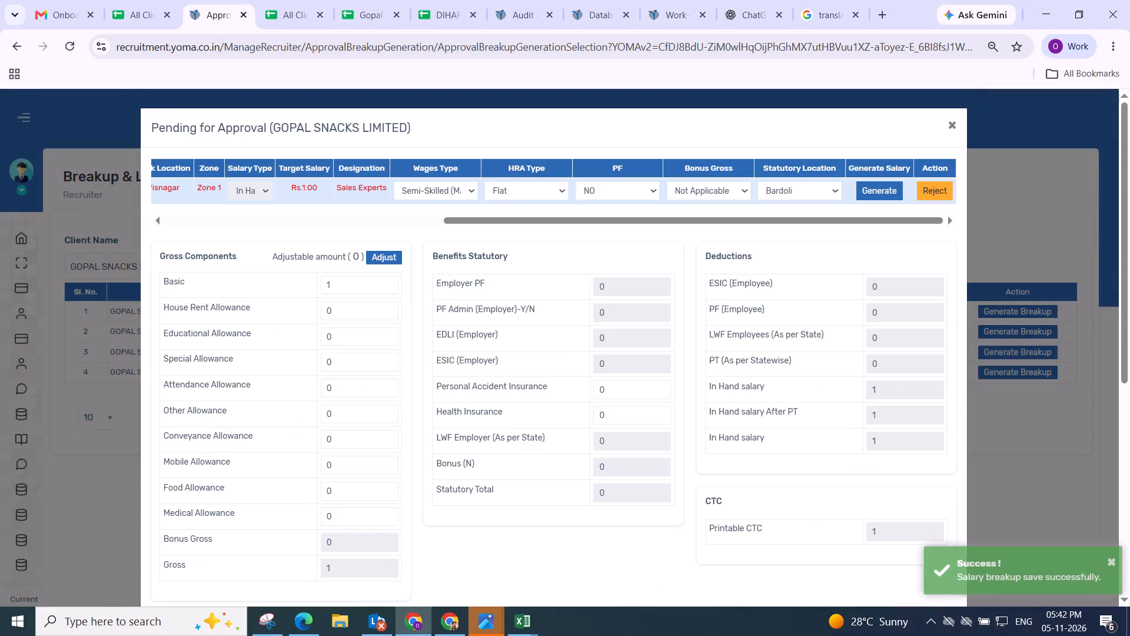
left_click(995, 191)
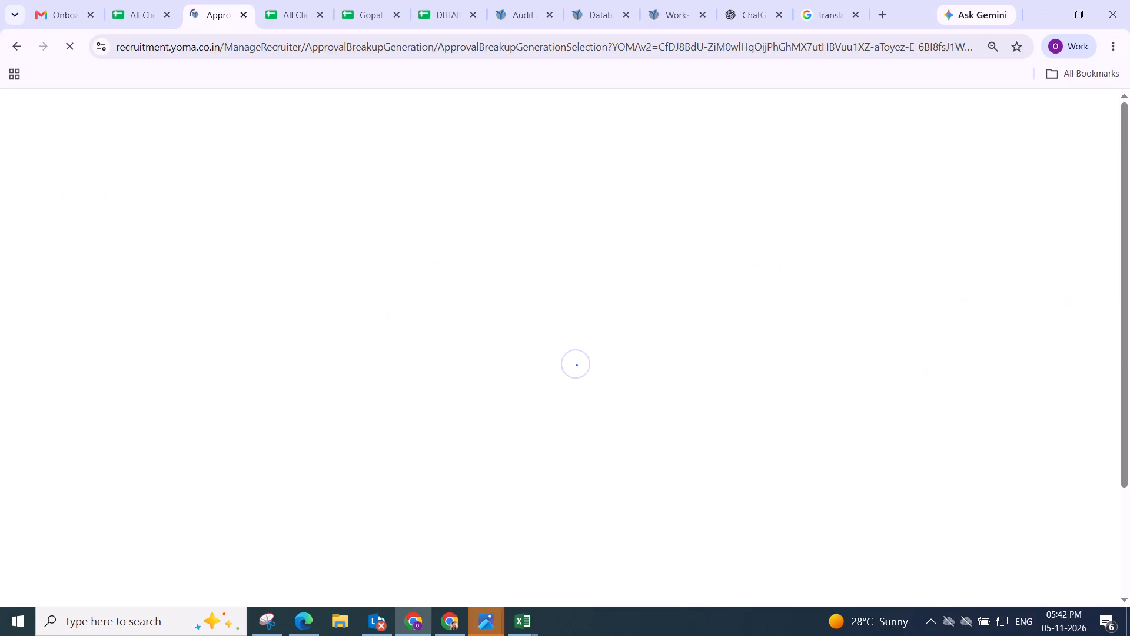
Open the breakup of the Rs.1 Jhunjhunu candidate and choose Semi-Skilled (Manual) wages and Flat HRA.
left_click(1005, 309)
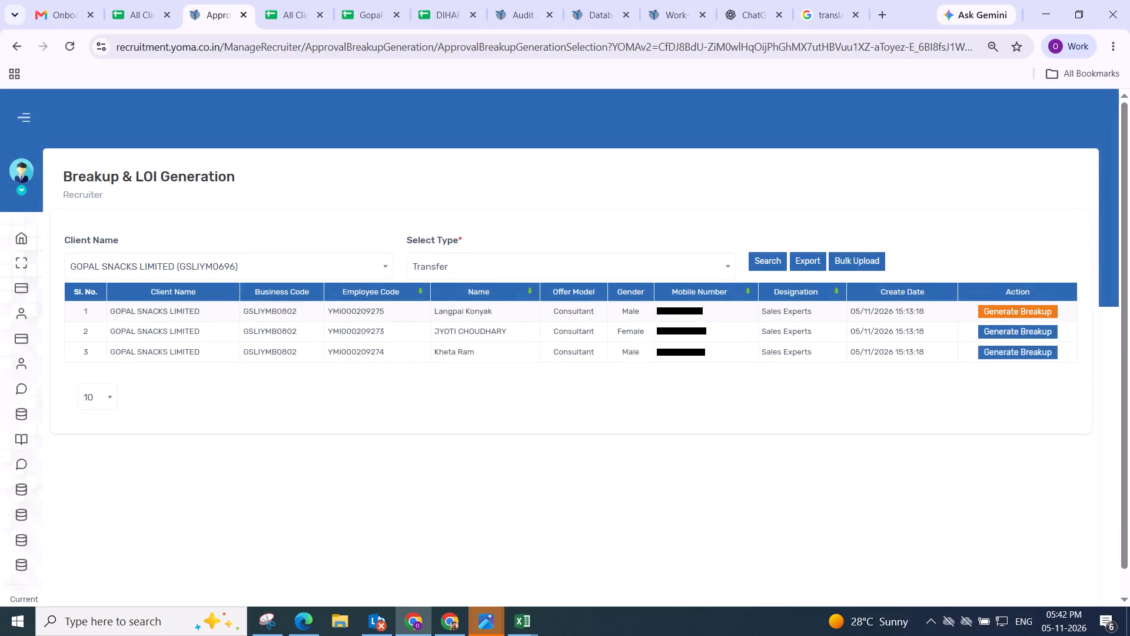
left_click_drag(400, 221, 1077, 229)
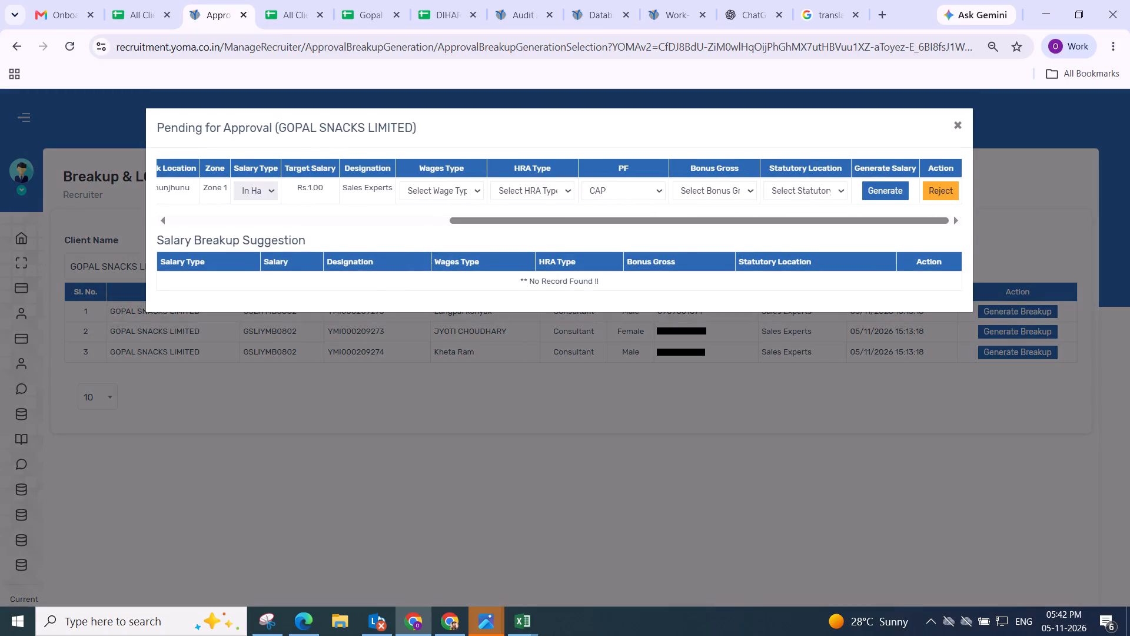
left_click(438, 192)
left_click(446, 291)
left_click(532, 198)
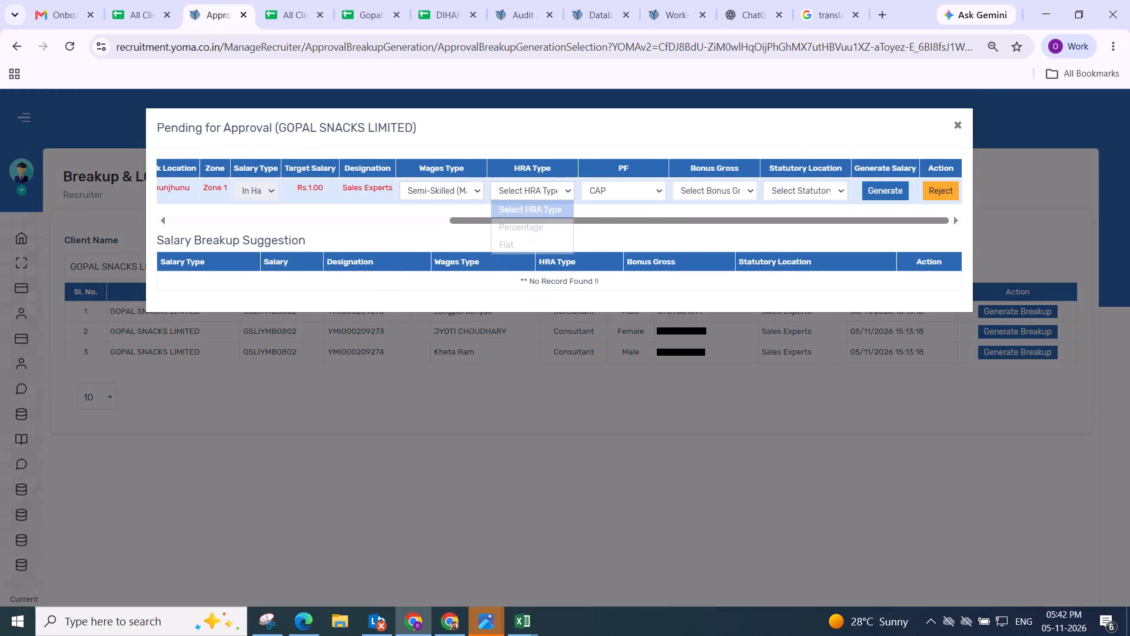
left_click(540, 261)
left_click(541, 191)
left_click(540, 257)
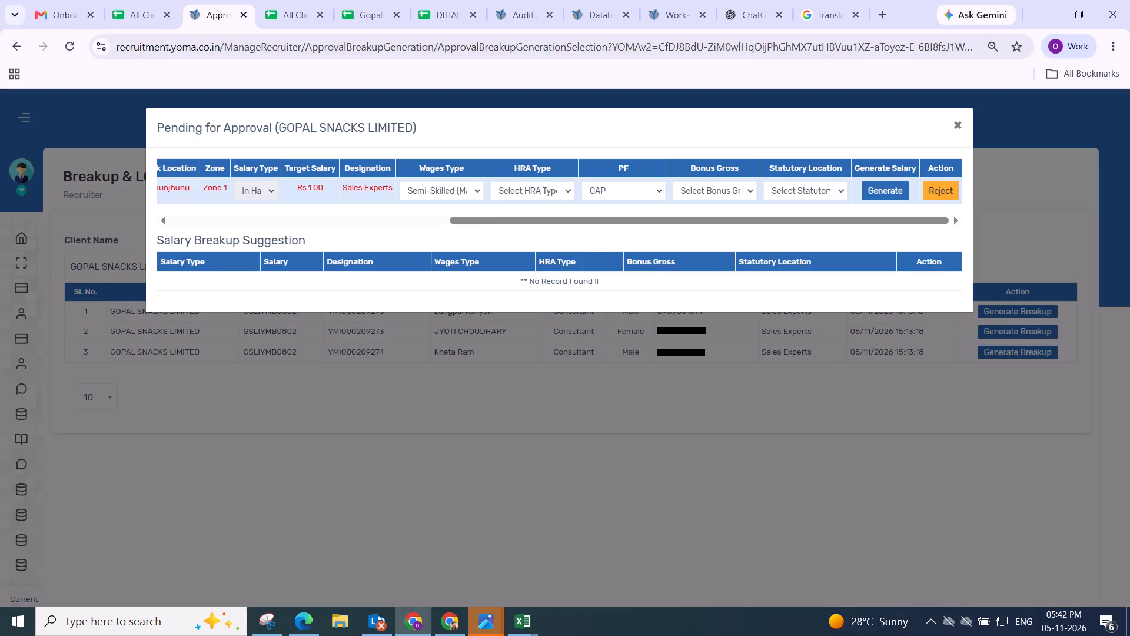
left_click_drag(552, 177, 548, 183)
left_click(544, 203)
left_click(543, 191)
left_click(539, 243)
Generate the Jhunjhunu candidate's salary with PF NO, Bonus Gross Flat Amount and statutory location Banswara.
left_click(616, 193)
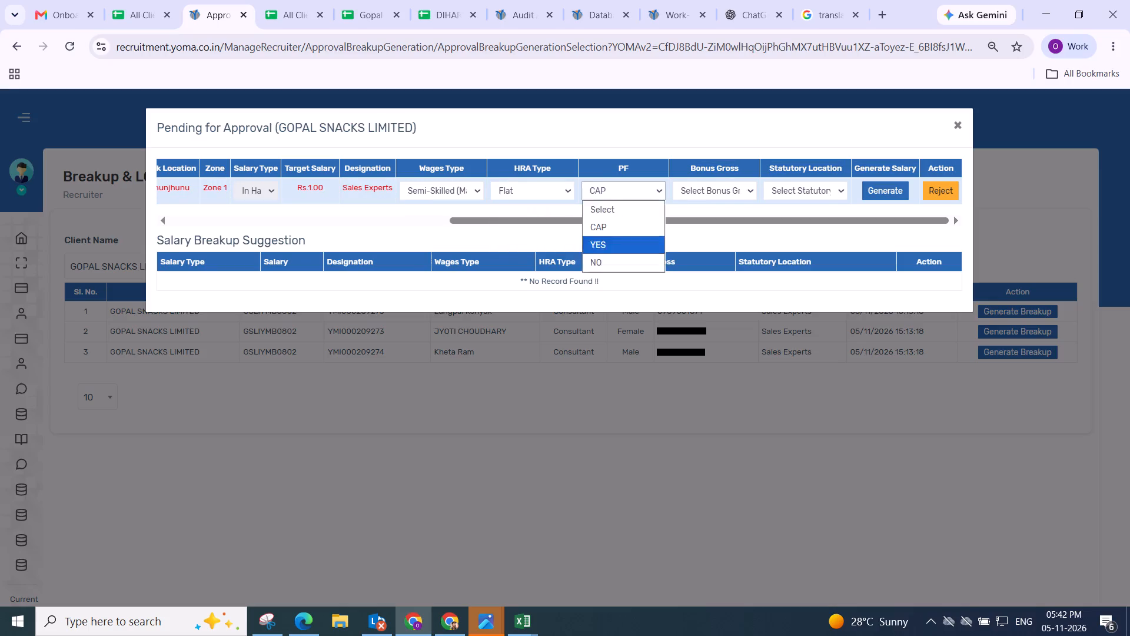
left_click_drag(623, 257, 626, 248)
left_click(693, 199)
left_click(616, 190)
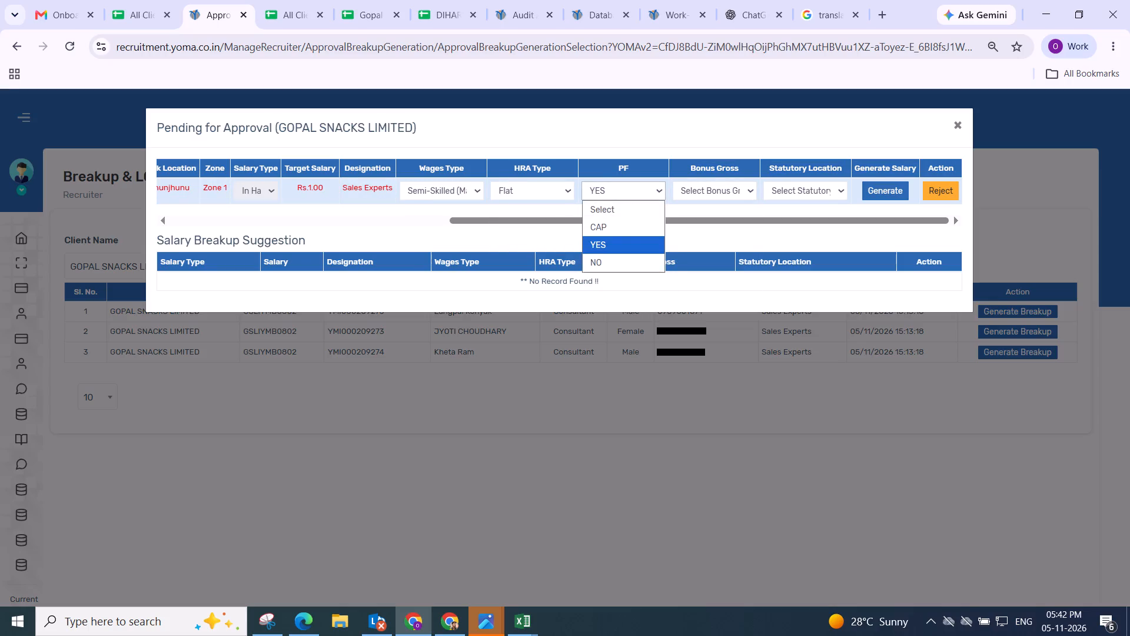
left_click(615, 251)
left_click(622, 195)
left_click_drag(614, 257, 619, 250)
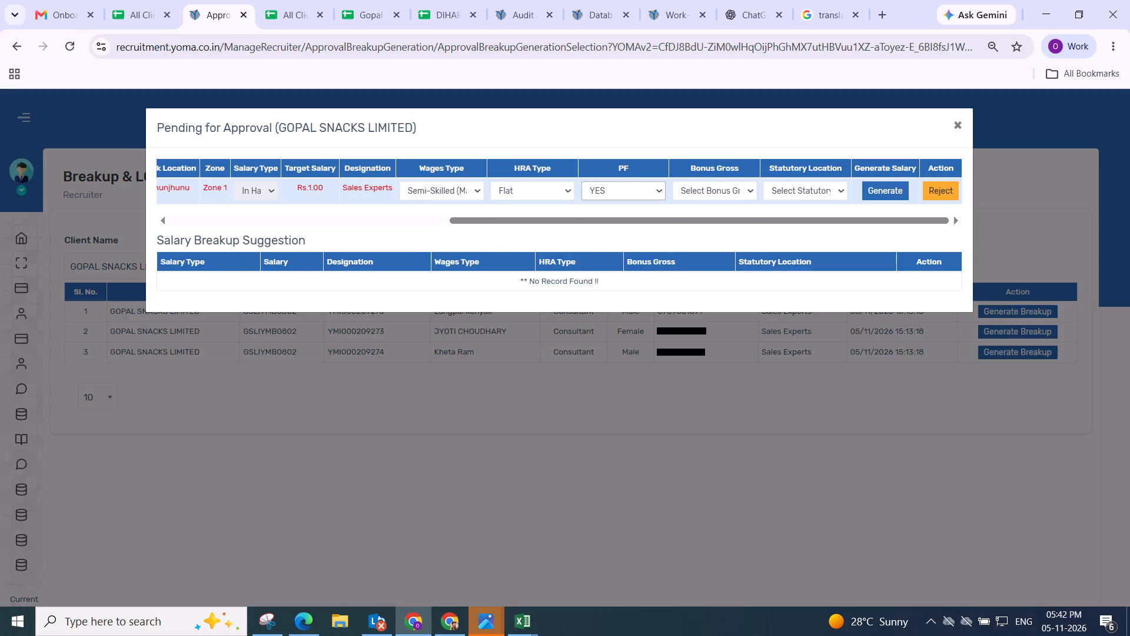
left_click(639, 190)
left_click(619, 257)
left_click(711, 190)
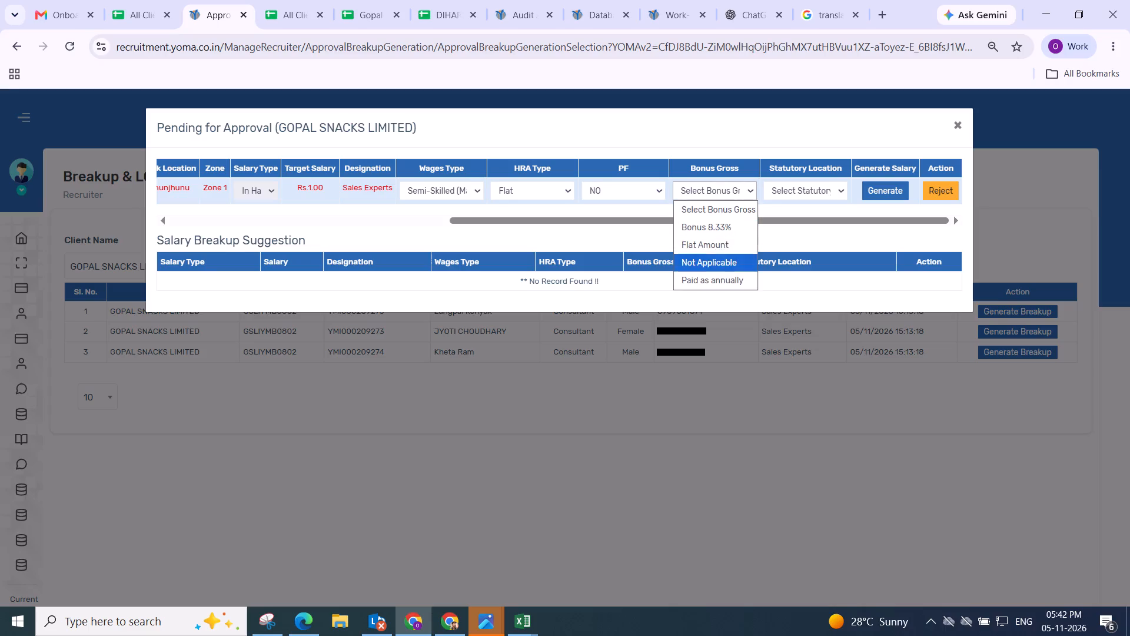
left_click_drag(710, 259, 713, 252)
left_click(785, 191)
left_click_drag(783, 266, 789, 262)
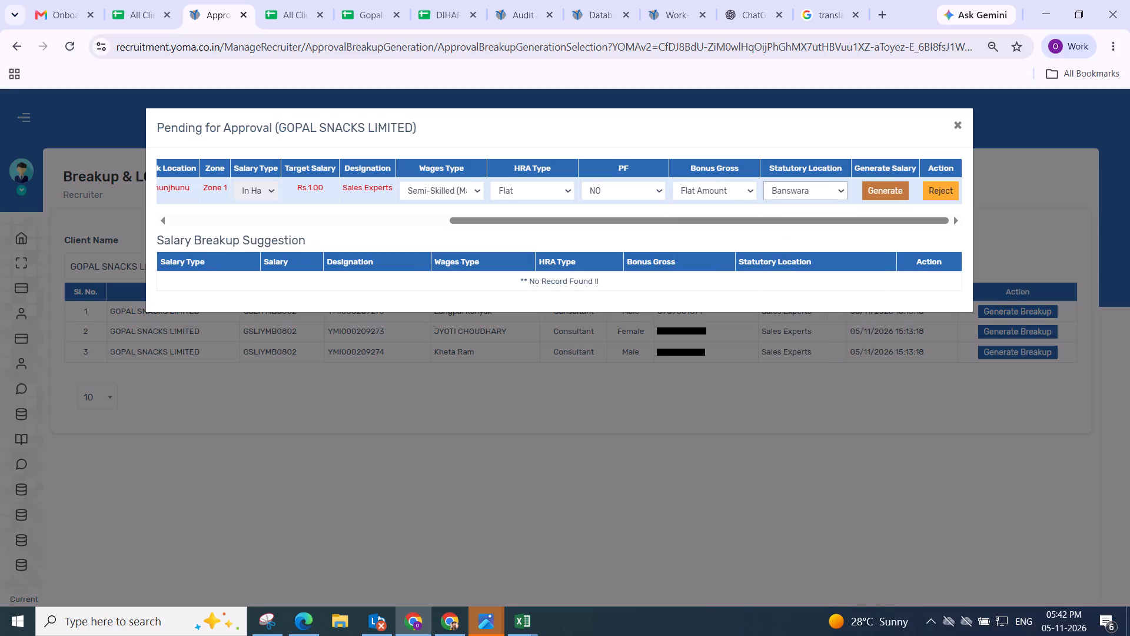
left_click(888, 195)
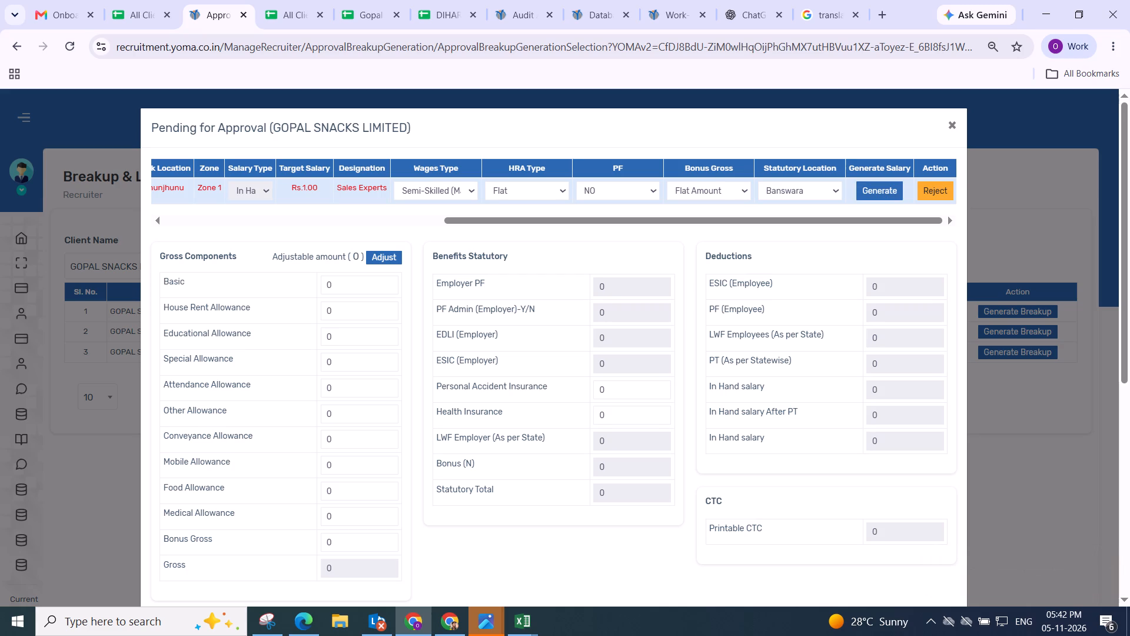
Set the Jhunjhunu candidate's Basic to 1 and save the Gopal Snacks salary breakup.
left_click_drag(373, 277, 291, 282)
key("1")
left_click(416, 289)
scroll(419, 287, "down", 2)
left_click_drag(558, 211, 597, 207)
left_click(936, 308)
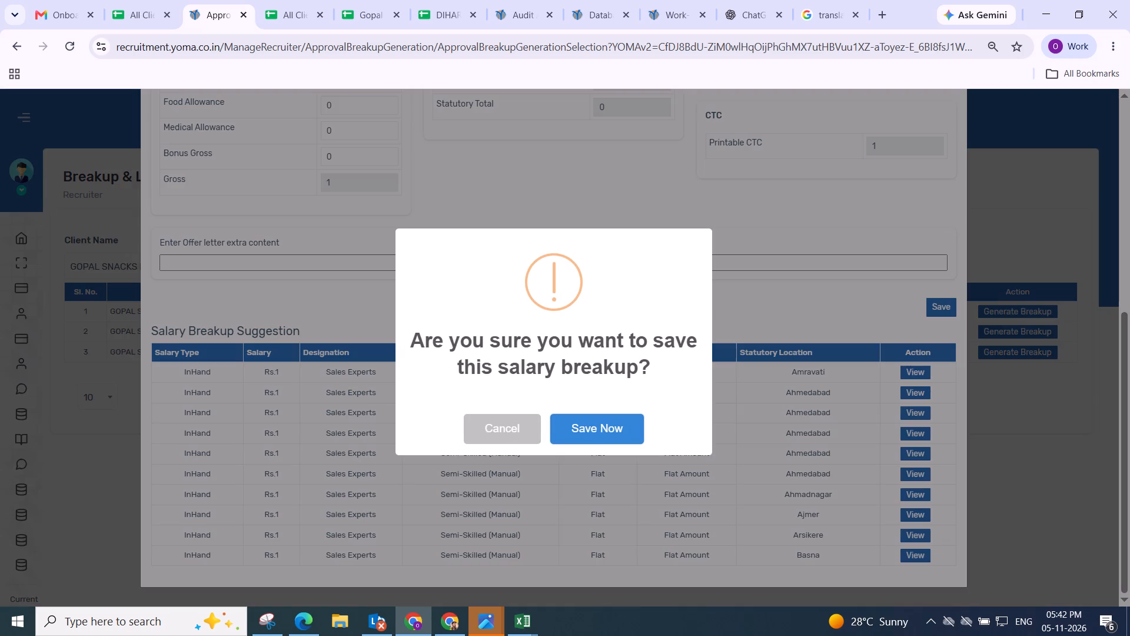
left_click(603, 432)
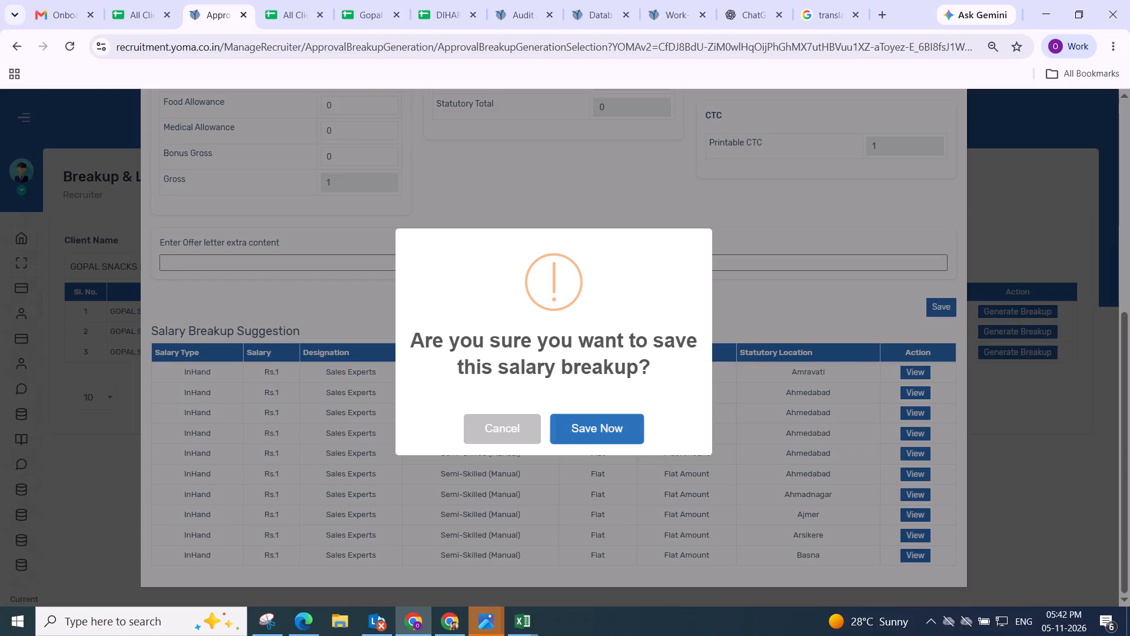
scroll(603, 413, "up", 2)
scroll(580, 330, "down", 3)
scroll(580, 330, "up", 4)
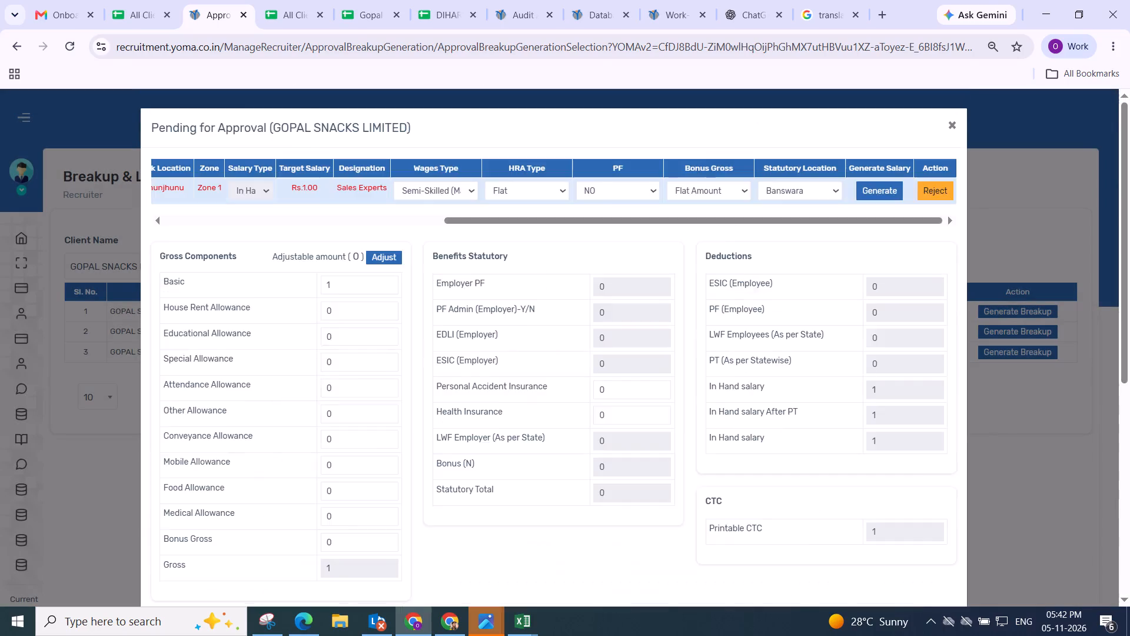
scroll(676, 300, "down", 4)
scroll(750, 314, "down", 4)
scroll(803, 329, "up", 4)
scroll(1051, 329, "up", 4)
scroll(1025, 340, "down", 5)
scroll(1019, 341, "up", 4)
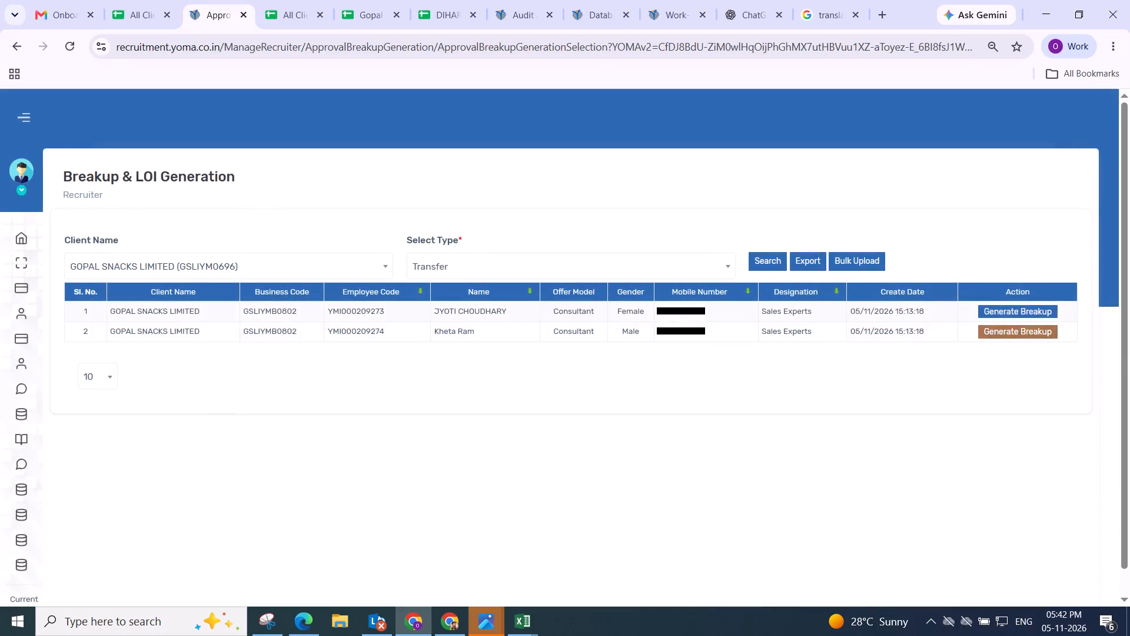
Generate the Rs.1 Jabalpur candidate's salary with Semi-Skilled (Manual) wages, Flat HRA, PF NO, Bonus Not Applicable and statutory location Balaghat.
left_click(1019, 315)
left_click_drag(433, 220, 1006, 222)
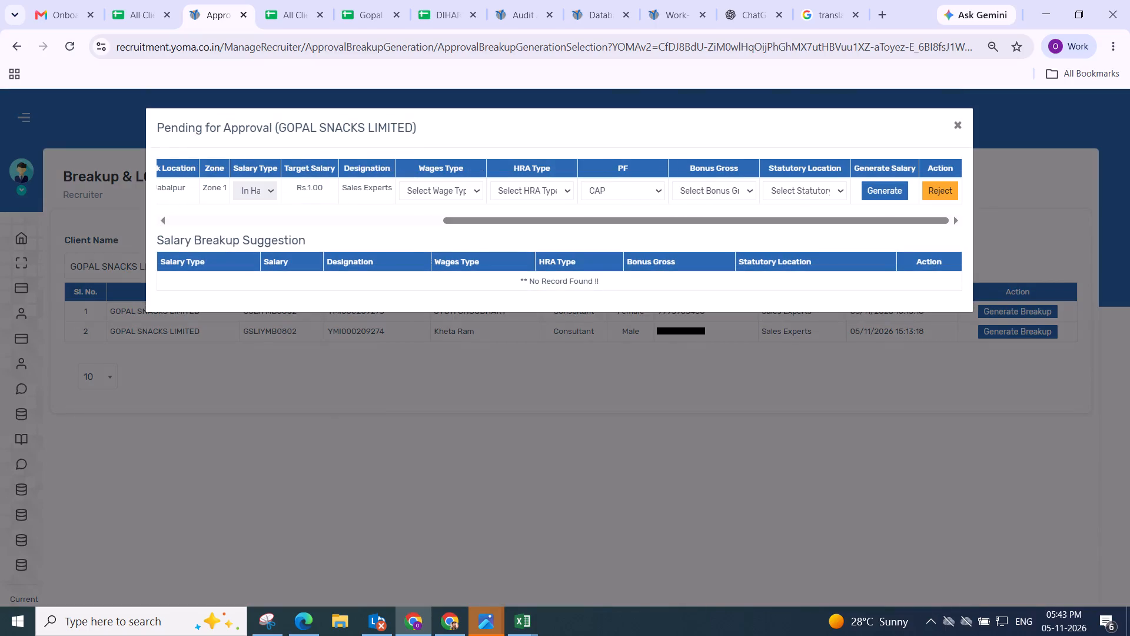
left_click(443, 195)
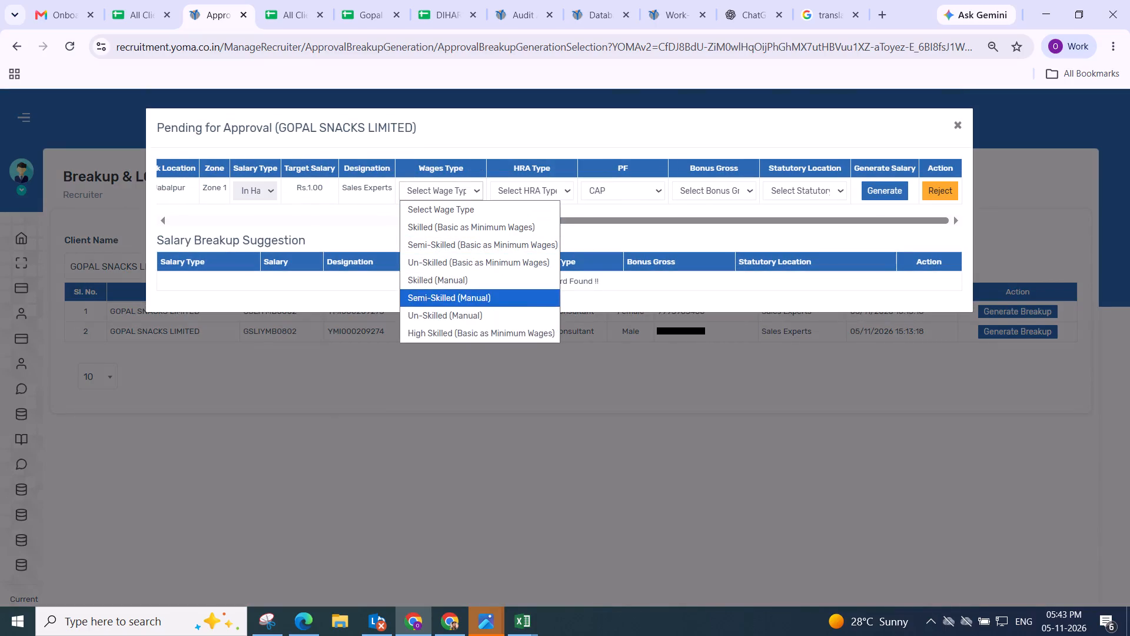
left_click(448, 296)
left_click(524, 183)
left_click(526, 247)
left_click(619, 190)
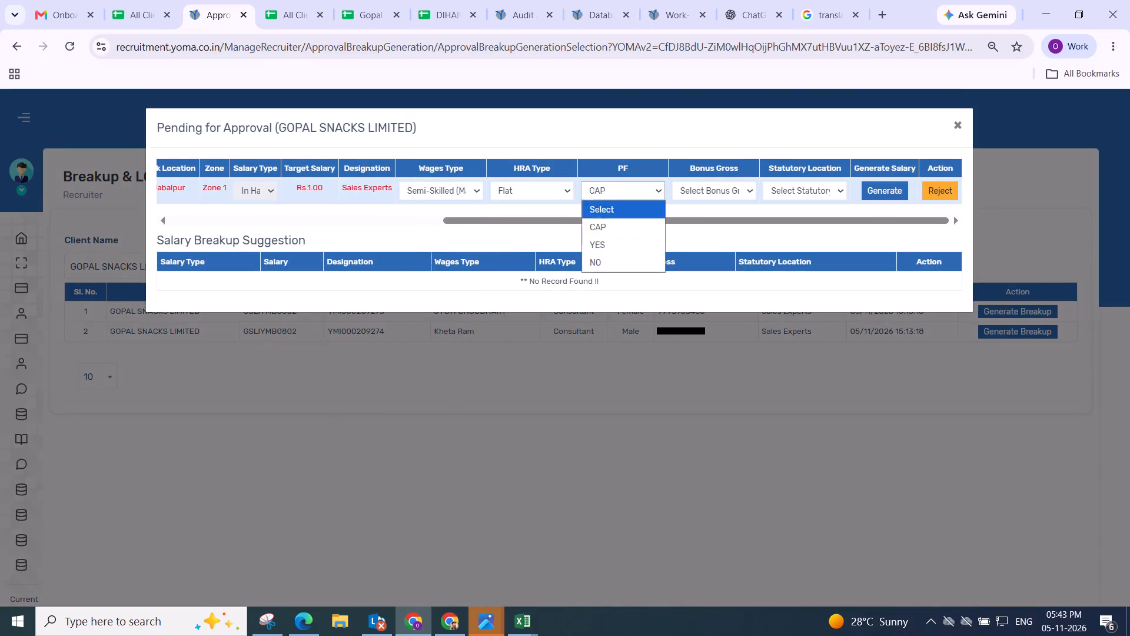
left_click(627, 258)
left_click(680, 194)
left_click(697, 258)
left_click_drag(783, 181, 791, 187)
left_click(797, 194)
left_click_drag(802, 271, 794, 272)
left_click(885, 186)
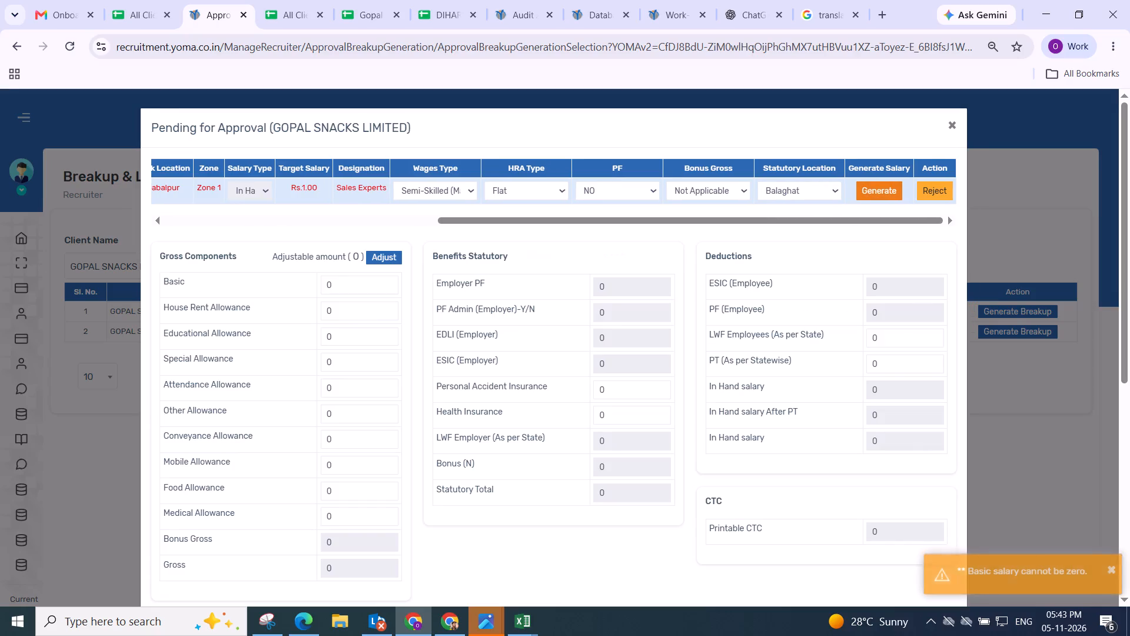
Set the Jabalpur candidate's Basic to 1 and save the Gopal Snacks salary breakup.
left_click_drag(345, 291, 275, 287)
key("1")
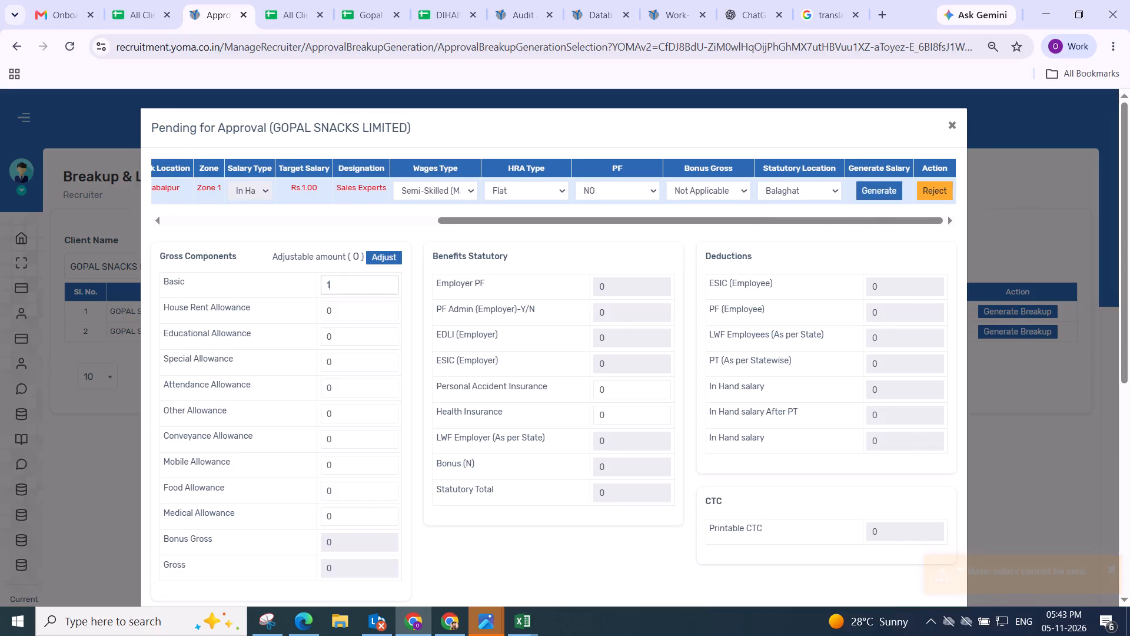
left_click(414, 284)
scroll(417, 281, "down", 3)
scroll(426, 277, "up", 3)
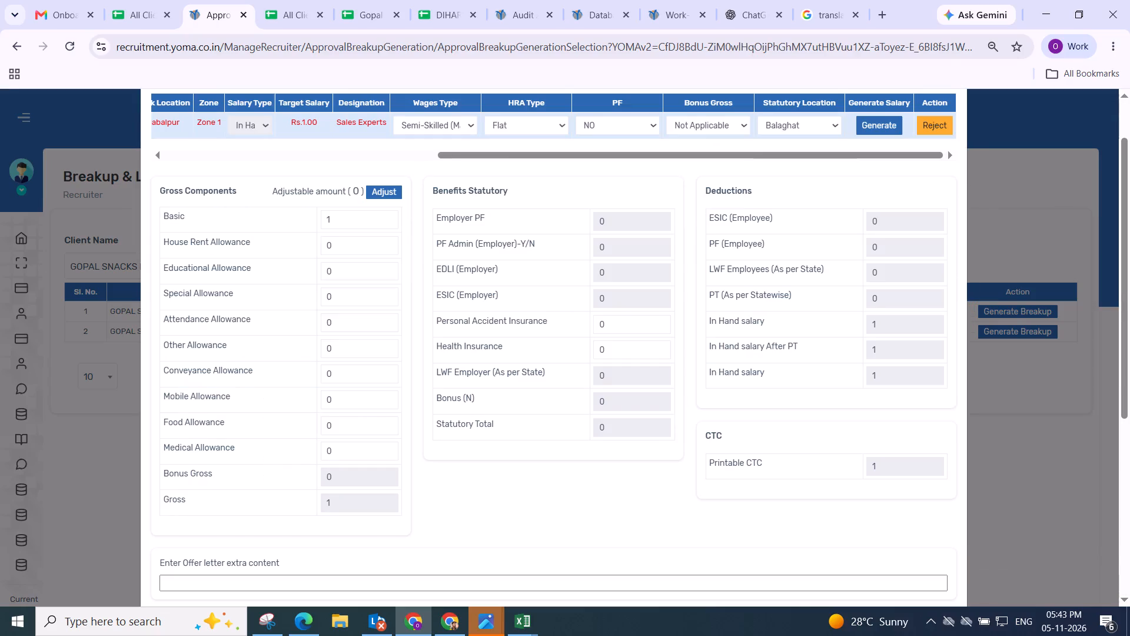
scroll(426, 277, "down", 3)
left_click(505, 196)
left_click(936, 302)
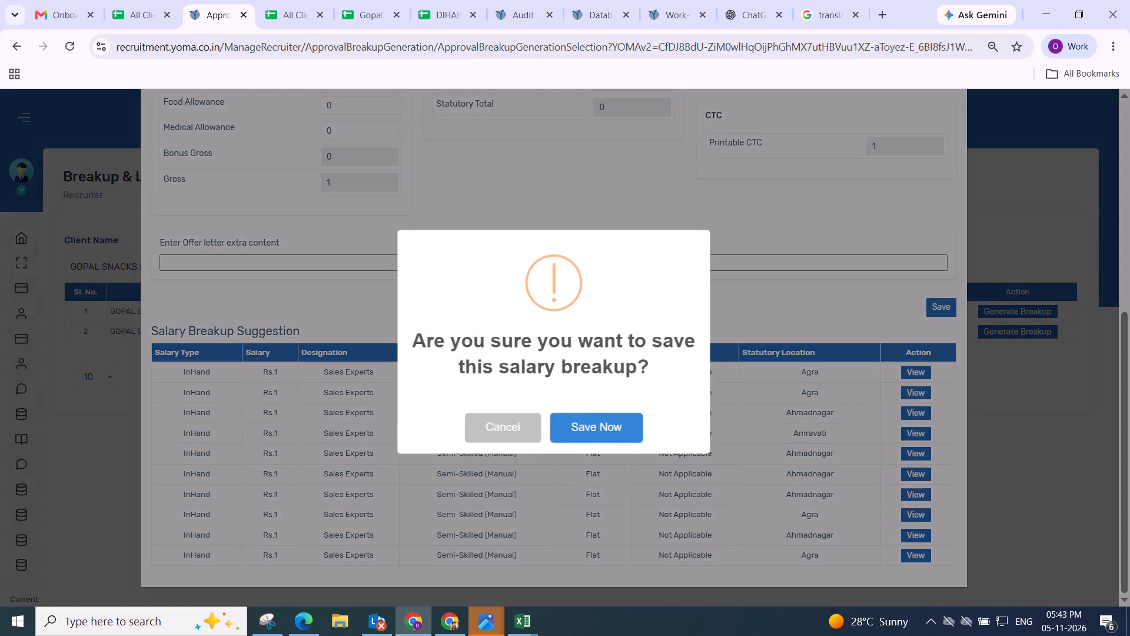
left_click(607, 423)
scroll(619, 418, "up", 2)
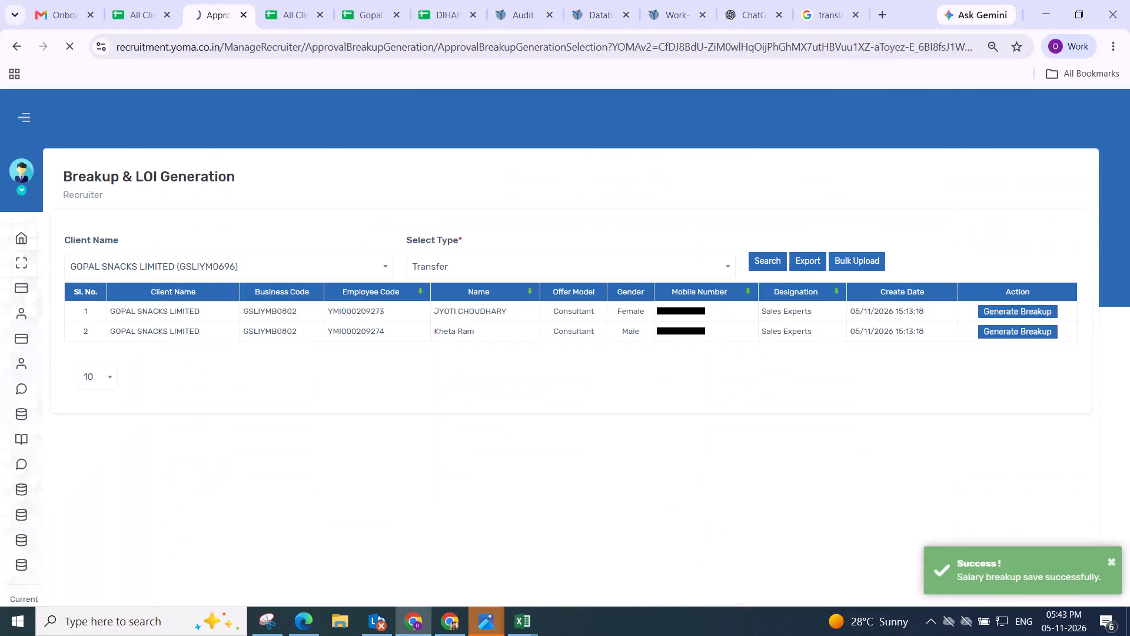
scroll(570, 347, "up", 3)
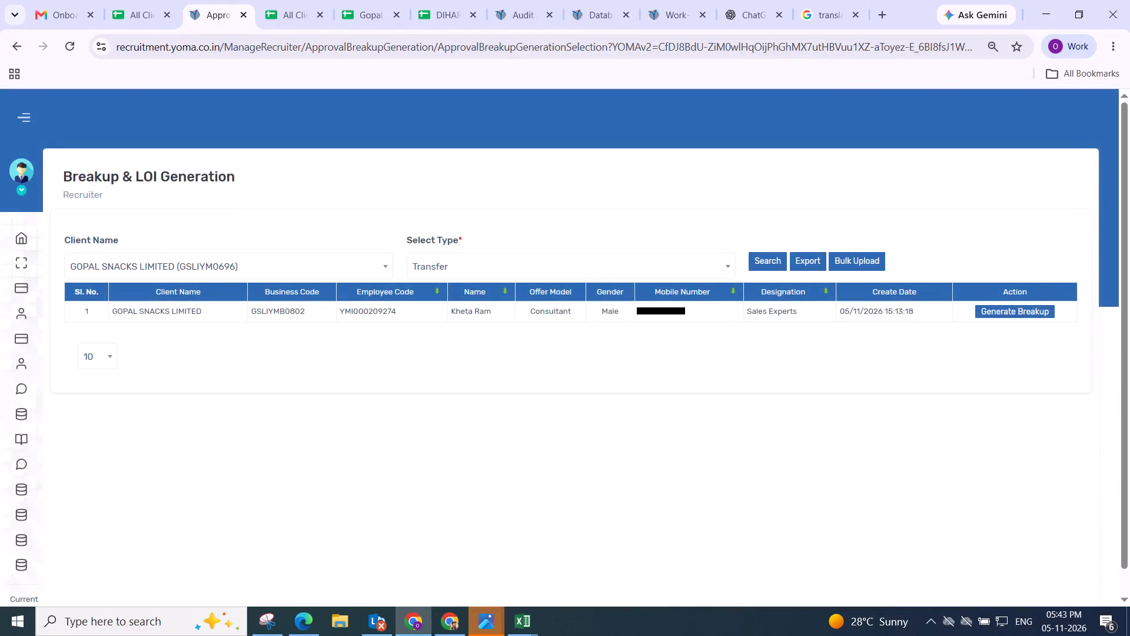
Generate the Rs.1 Jaisalmer candidate's salary with Semi-Skilled (Manual) wages, Flat HRA, PF NO, Bonus Gross Not Applicable and statutory location Alwar.
left_click(993, 311)
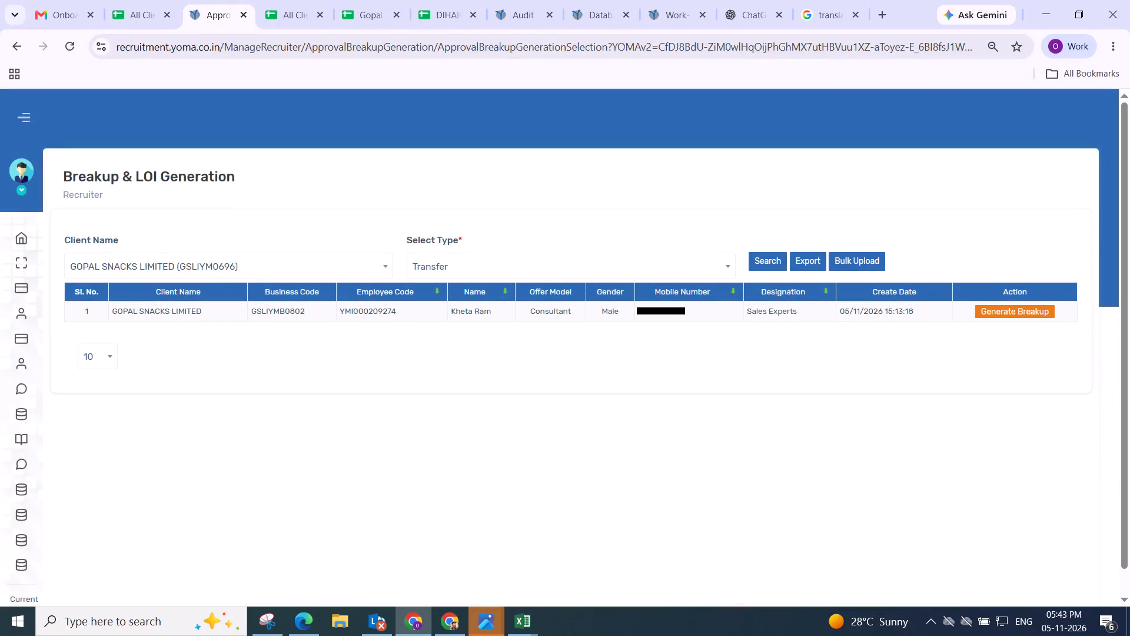
left_click_drag(359, 219, 896, 218)
left_click(430, 193)
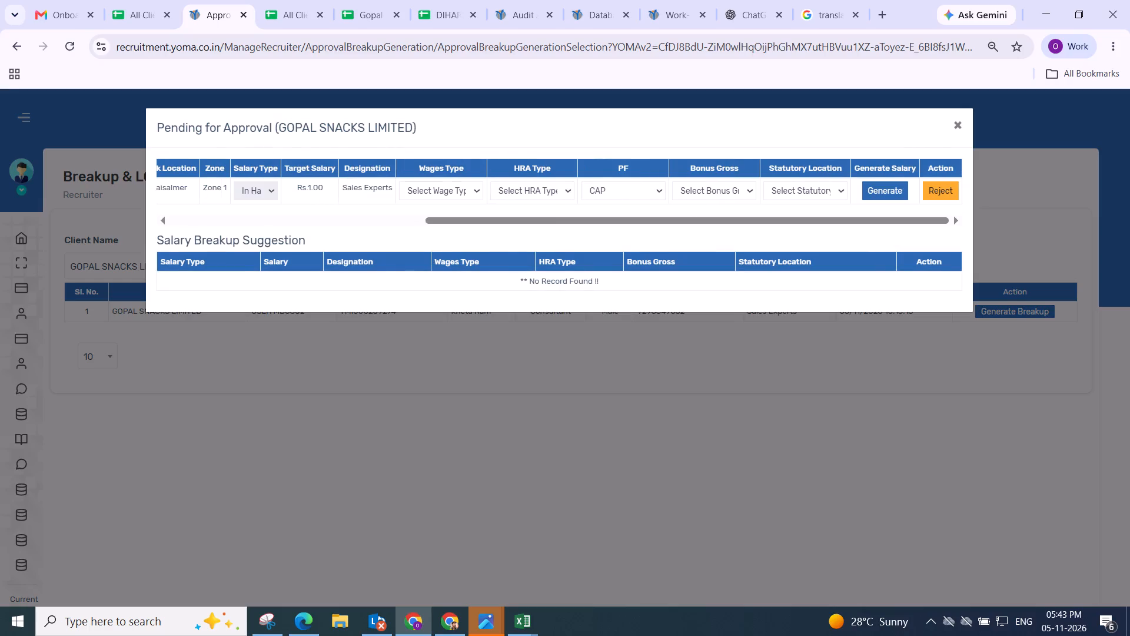
left_click(443, 297)
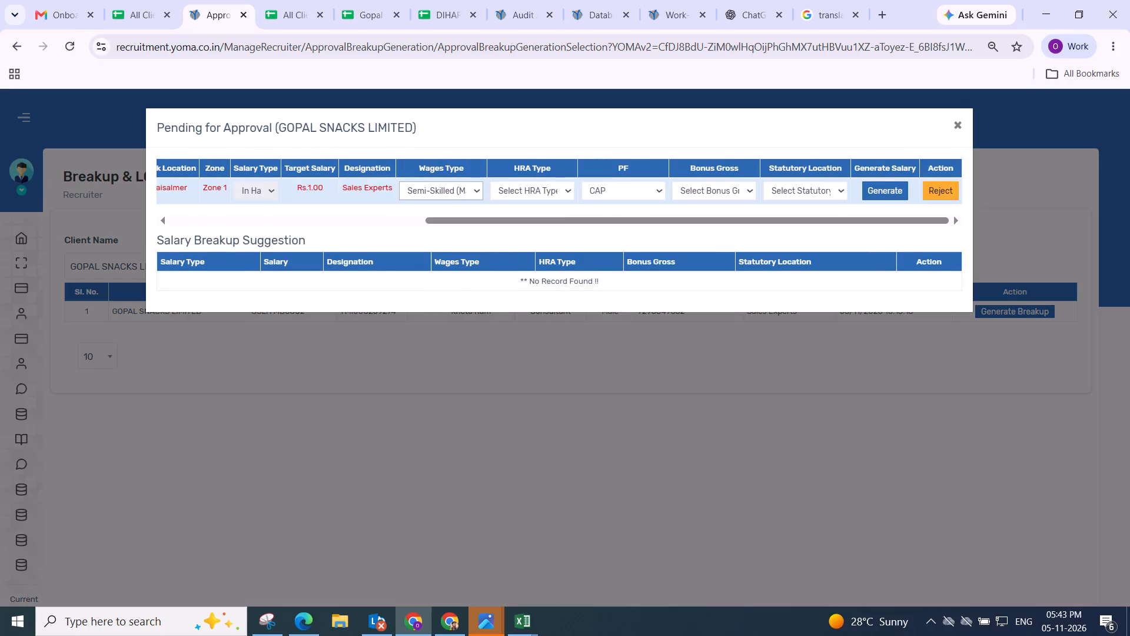
left_click(521, 188)
left_click(528, 247)
left_click(609, 188)
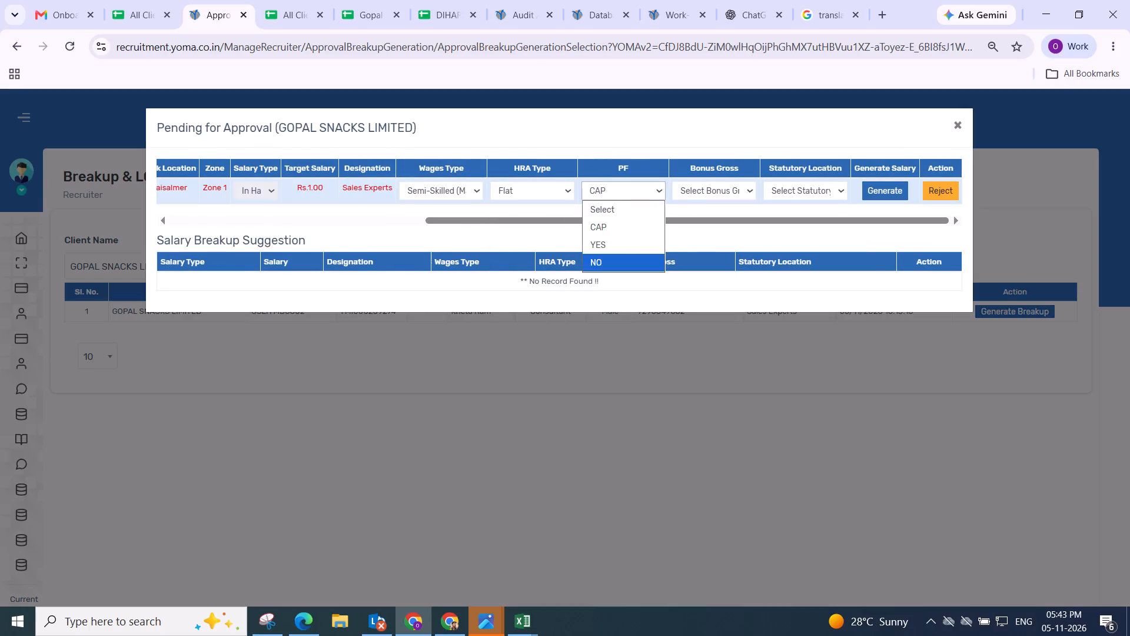
left_click(611, 260)
left_click(699, 196)
left_click(698, 259)
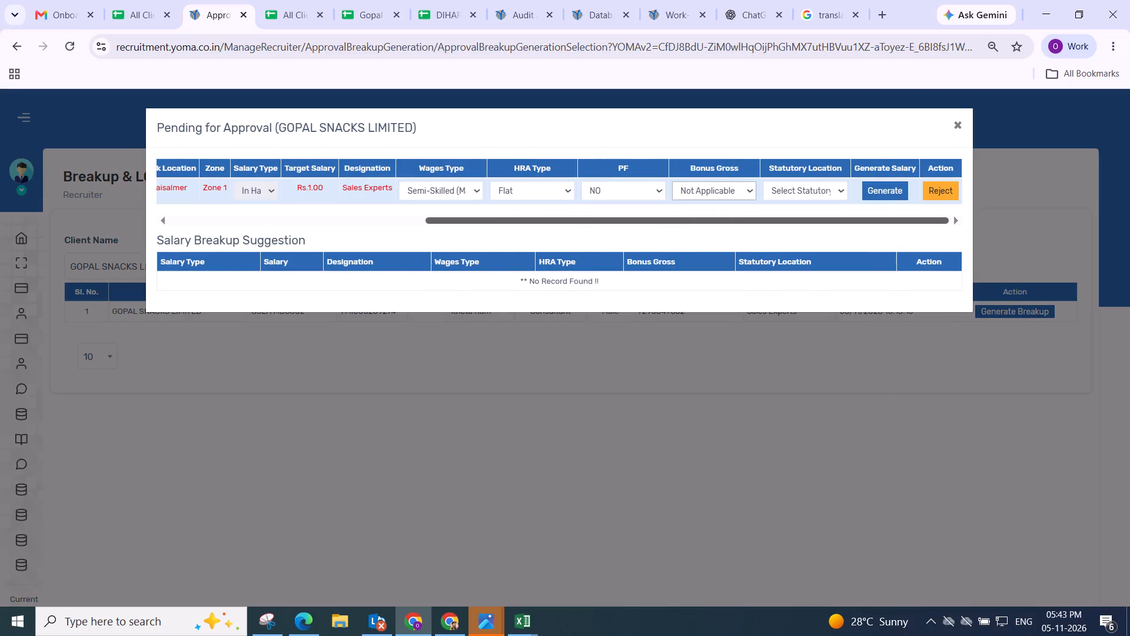
left_click(787, 194)
left_click(788, 253)
left_click(866, 196)
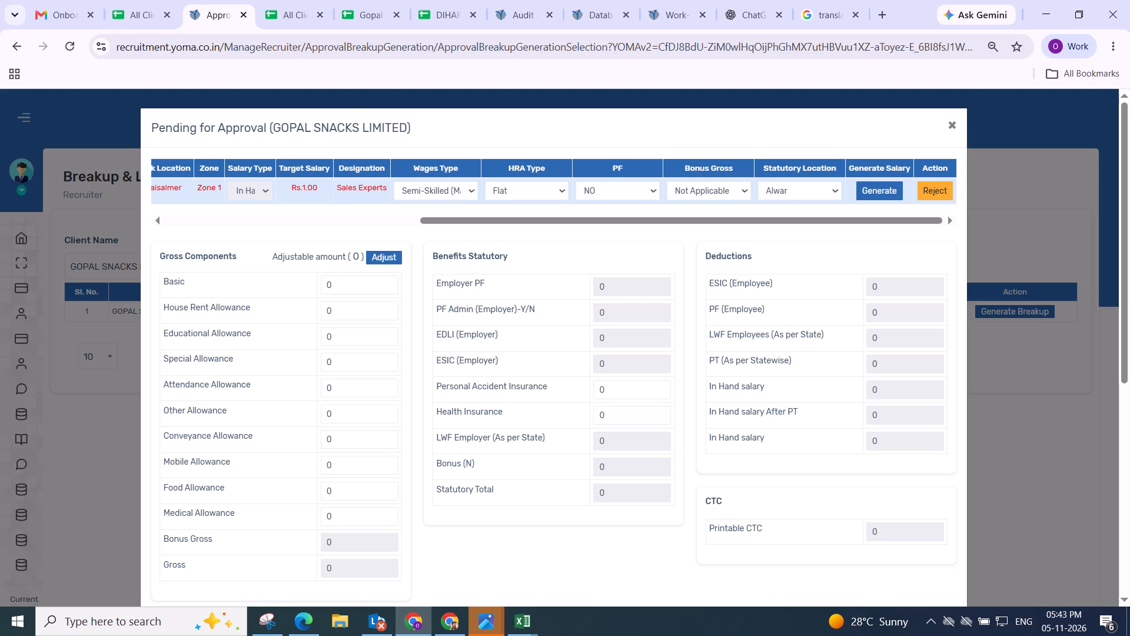
Set the Jaisalmer candidate's Basic to 1 and save the Gopal Snacks salary breakup.
scroll(362, 260, "down", 1)
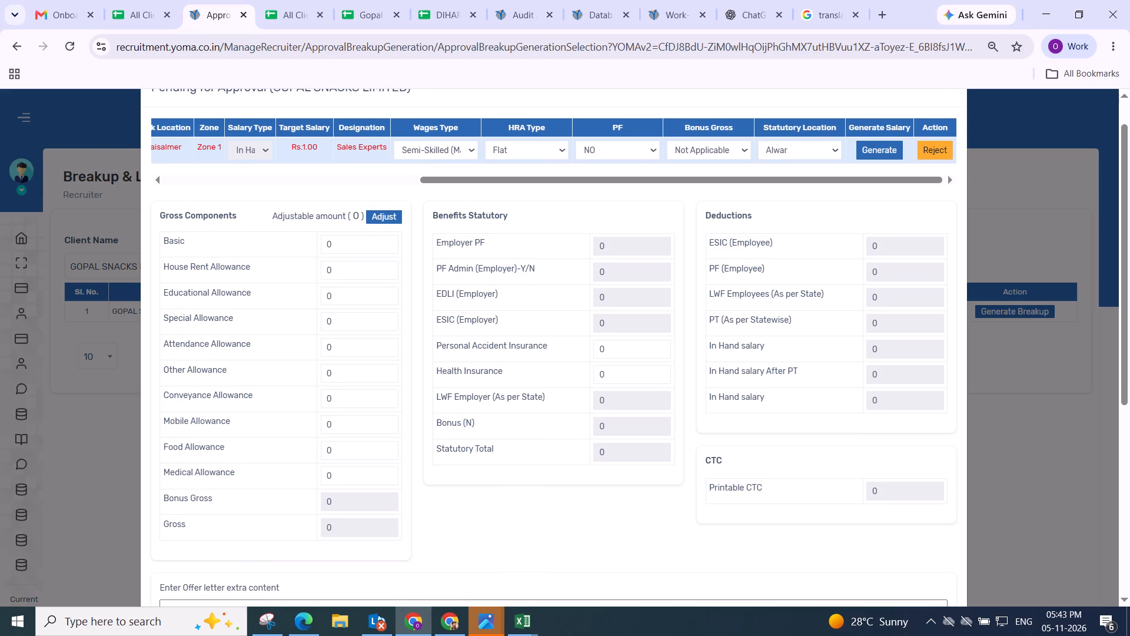
scroll(366, 310, "down", 1)
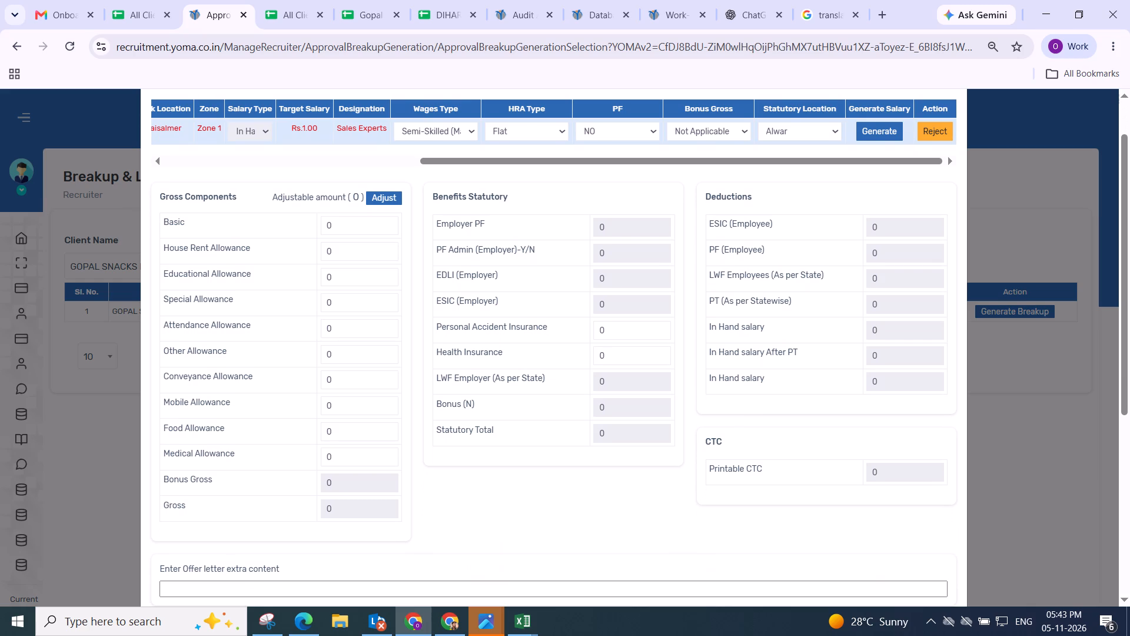
scroll(440, 266, "up", 1)
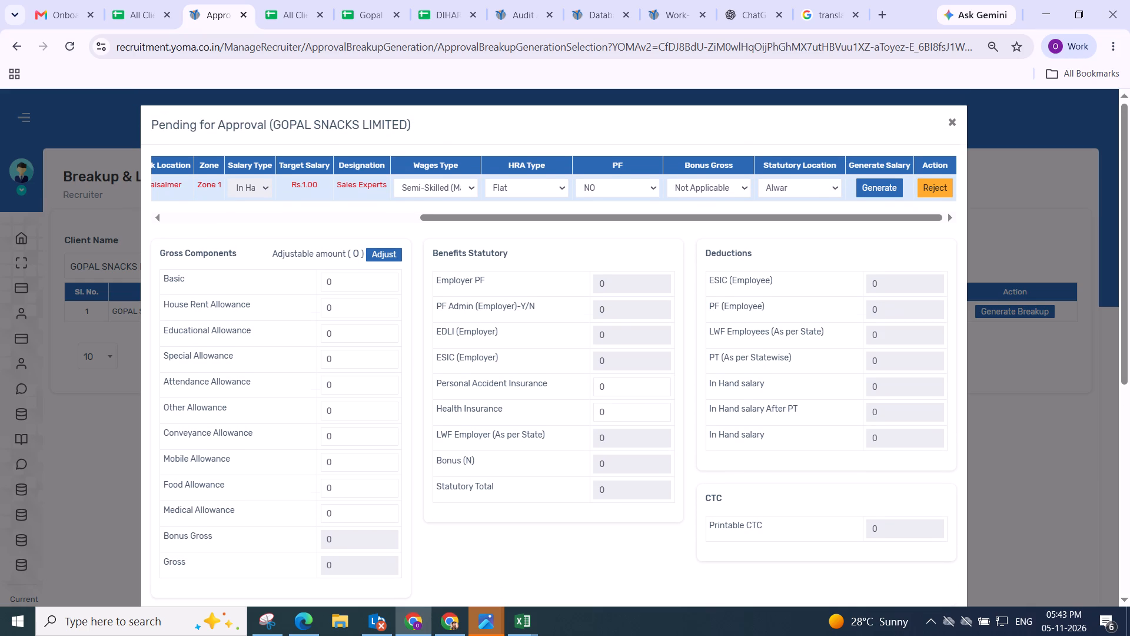
scroll(440, 266, "up", 1)
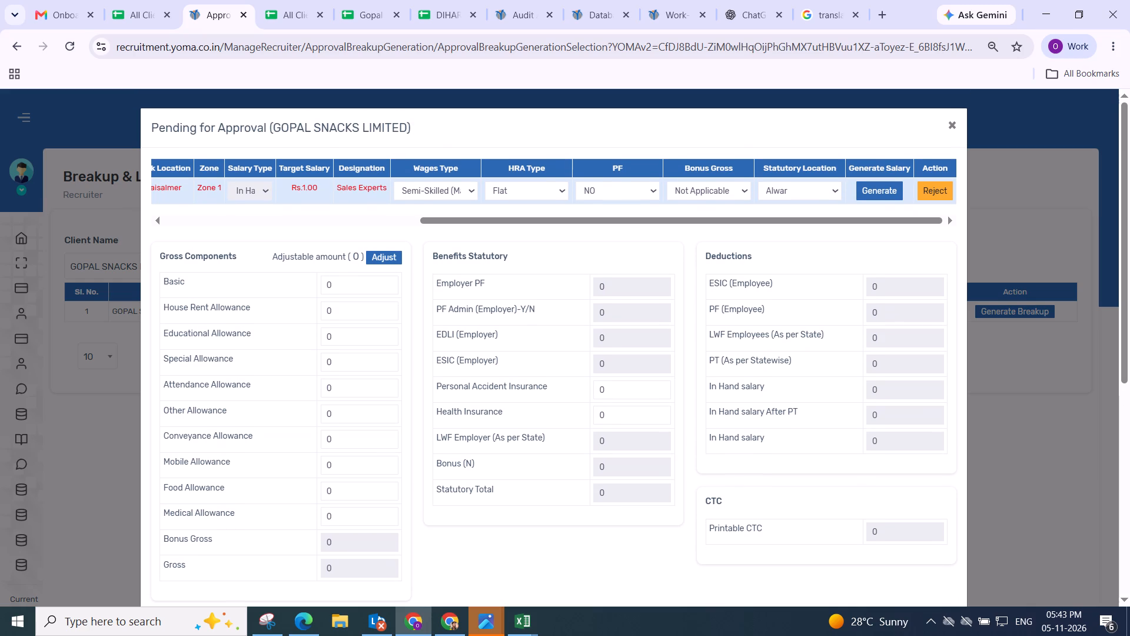
left_click_drag(367, 276, 325, 292)
key("1")
left_click(414, 282)
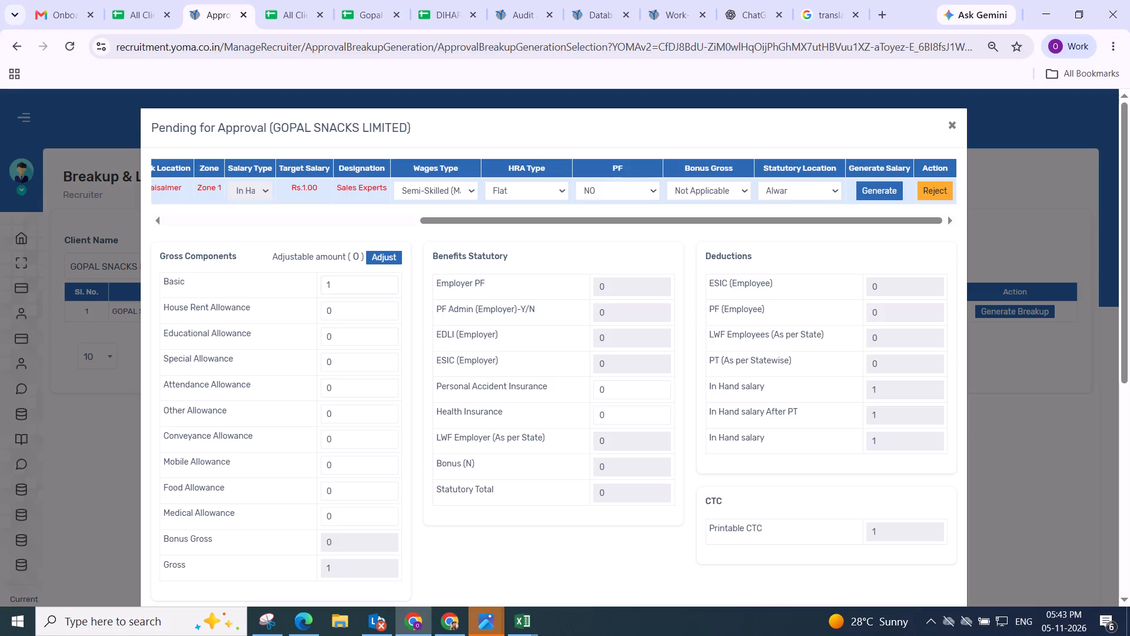
scroll(465, 372, "down", 1)
left_click(587, 447)
scroll(587, 447, "right", 1)
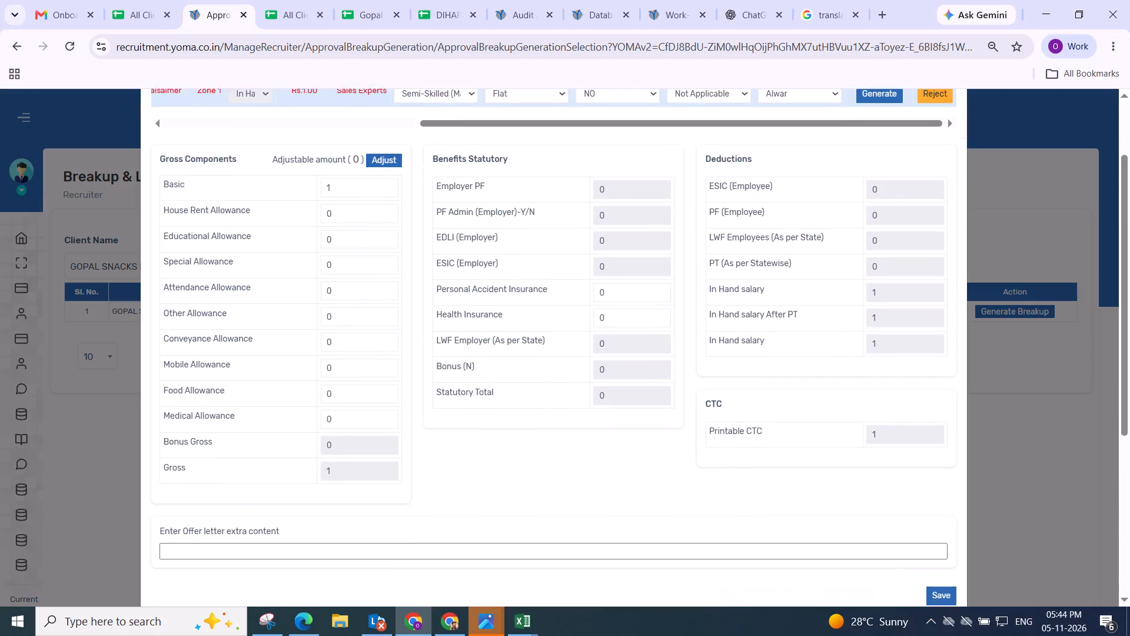
scroll(647, 447, "down", 1)
left_click(947, 422)
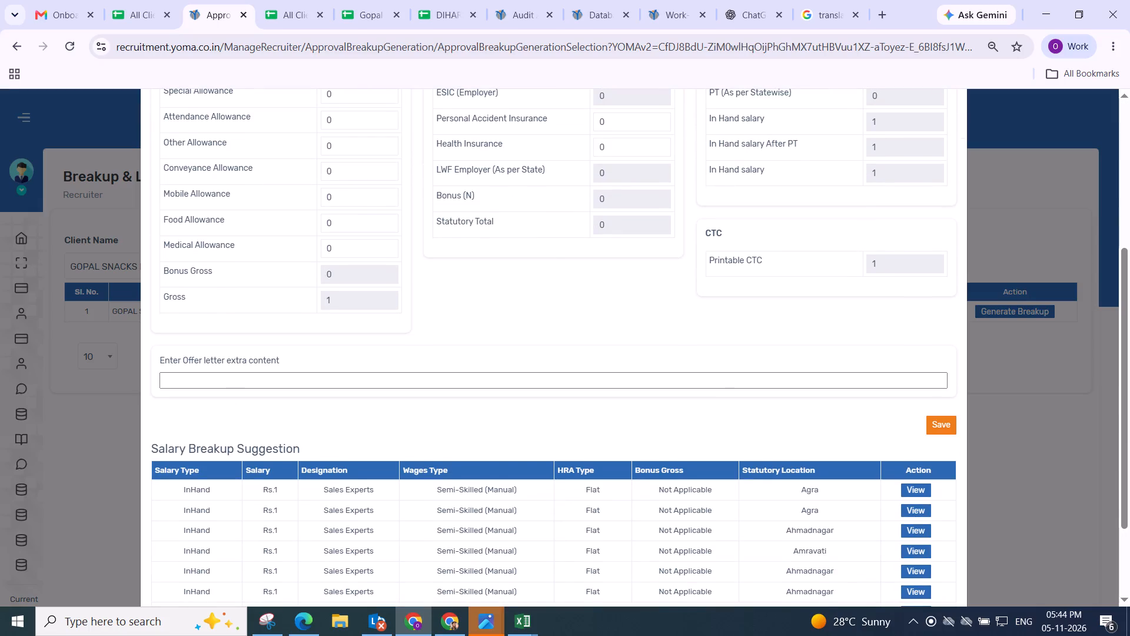
left_click(613, 439)
scroll(539, 360, "up", 3)
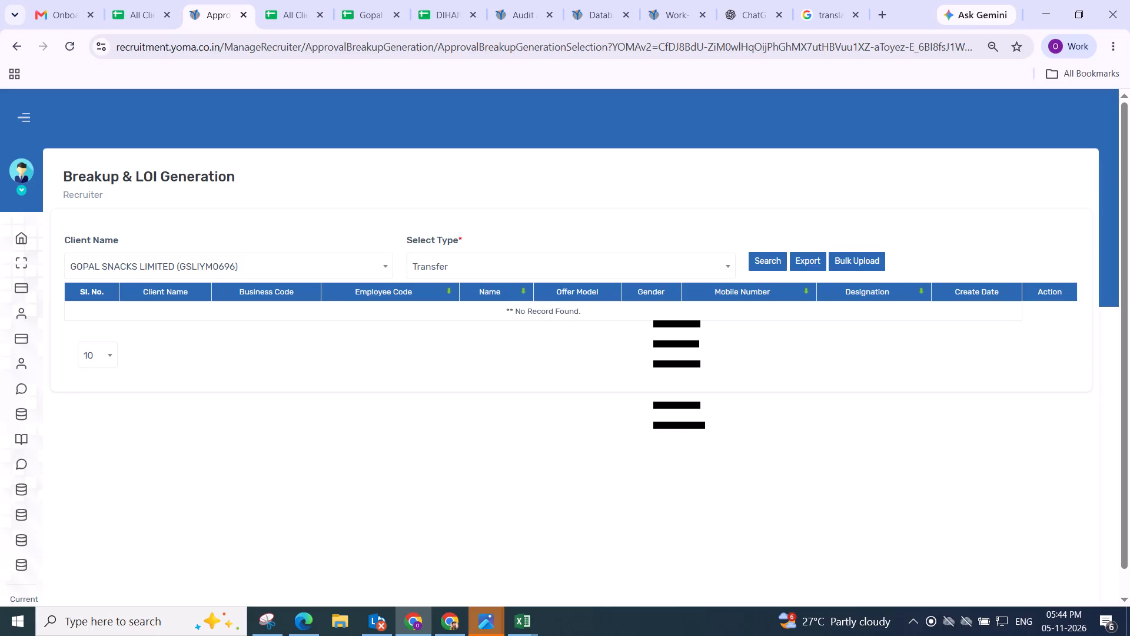
Reset the client filter to Select Client and search the pending Transfer candidates of all clients.
left_click(271, 261)
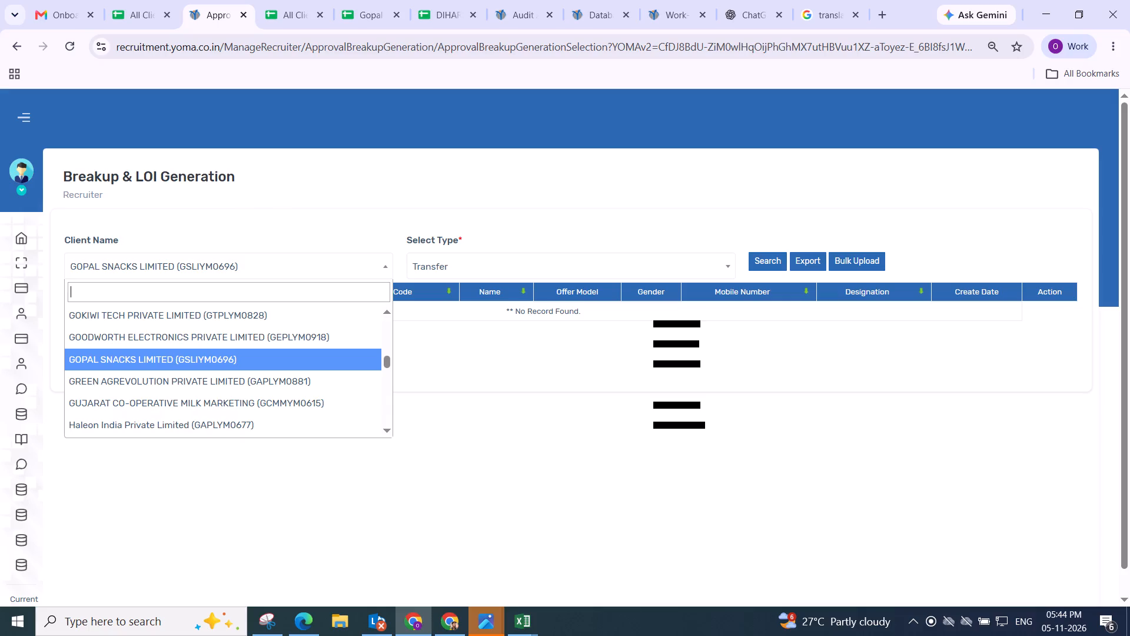
left_click(563, 395)
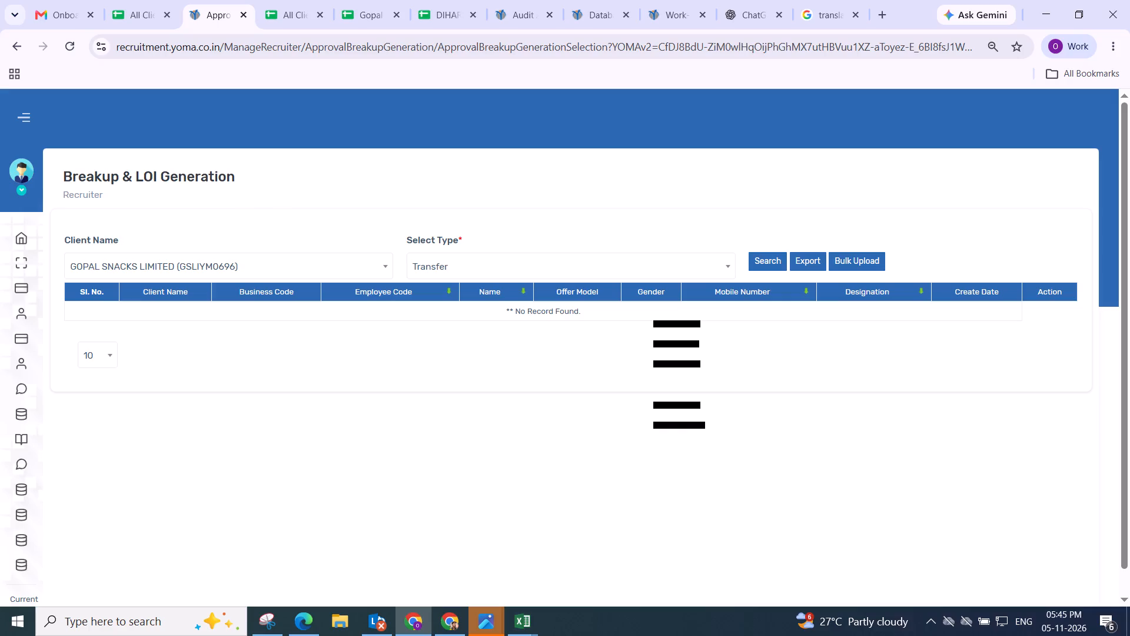
scroll(370, 392, "down", 1)
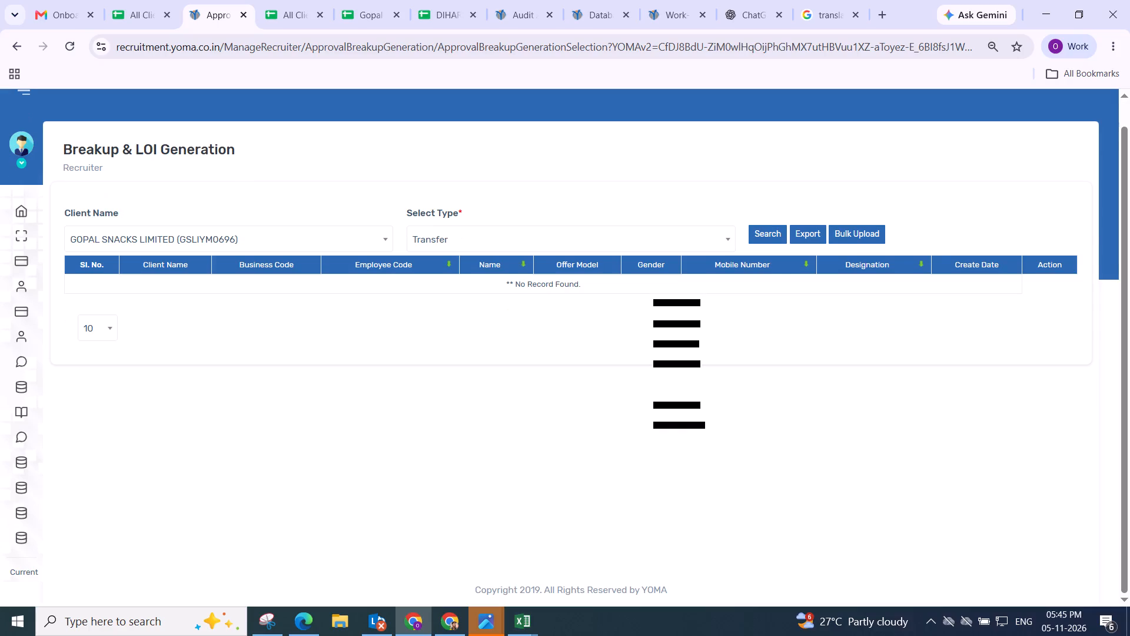
left_click(238, 233)
type("se")
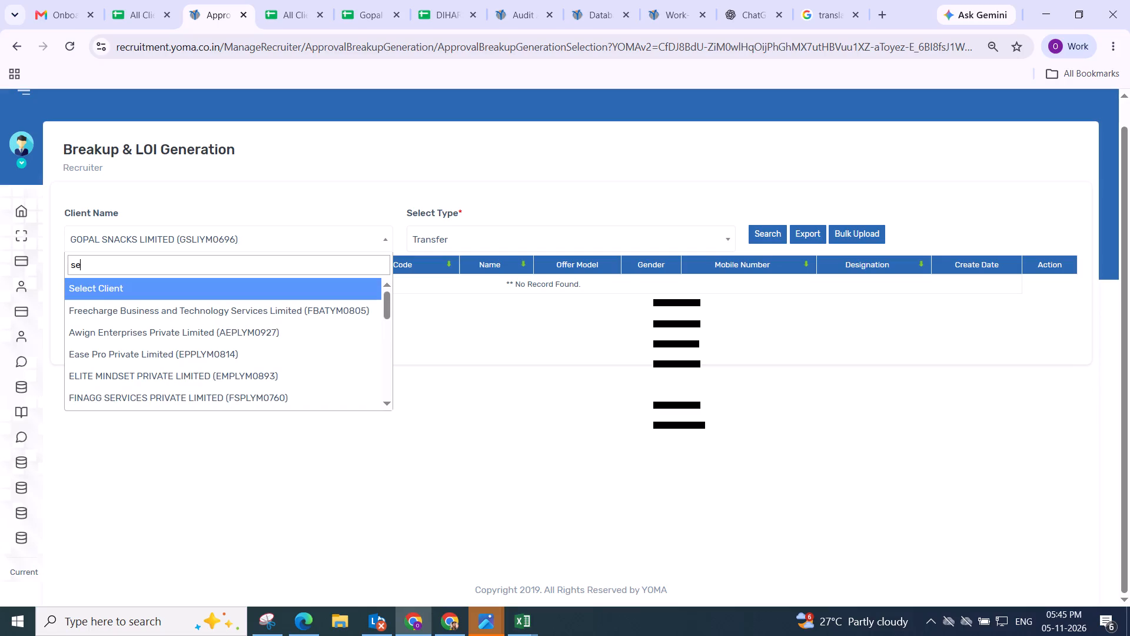
key("l")
key("Return")
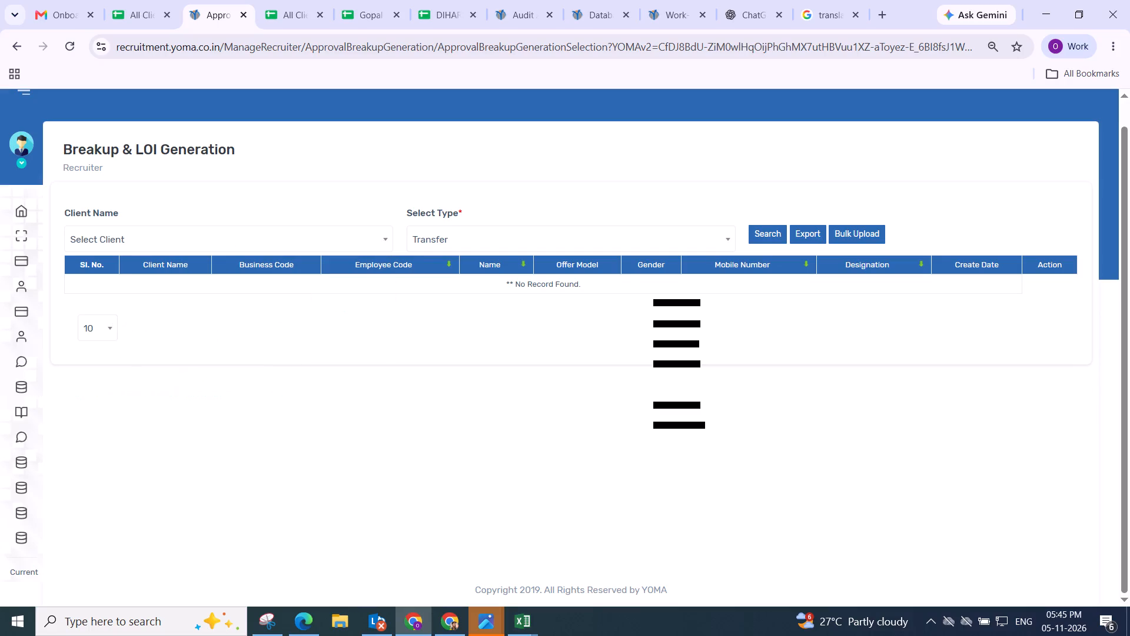
left_click(770, 235)
Open the first Parle Agro Private Limited candidate's breakup and look up that client's rules in the All Clients Salary Breakup sheet.
scroll(384, 336, "down", 5)
scroll(384, 335, "up", 3)
scroll(384, 335, "down", 5)
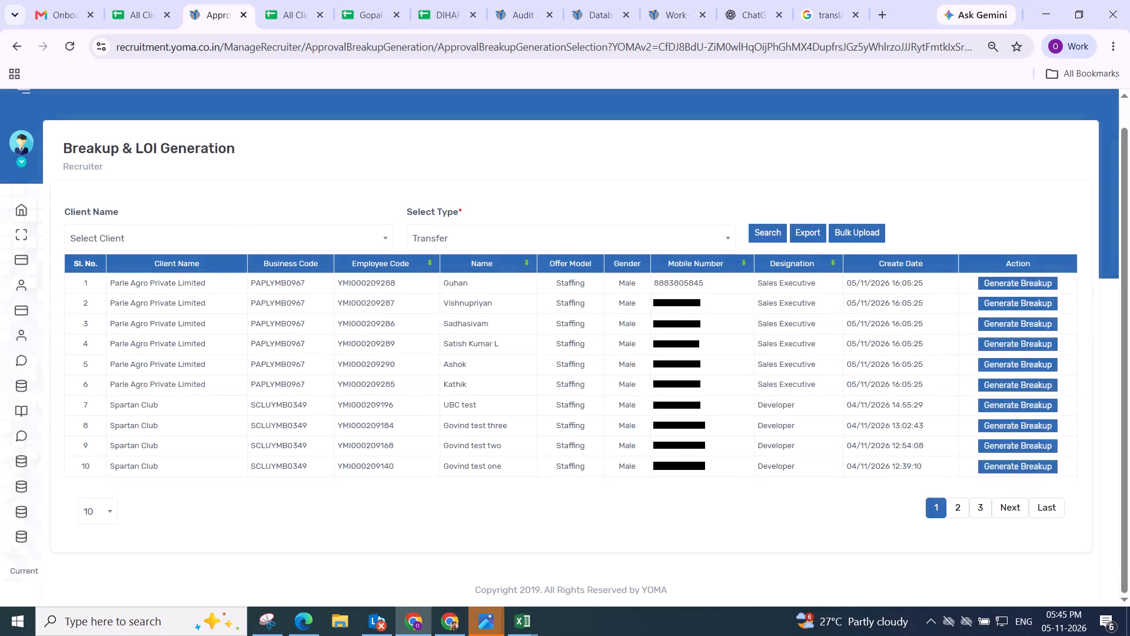
scroll(293, 367, "down", 3)
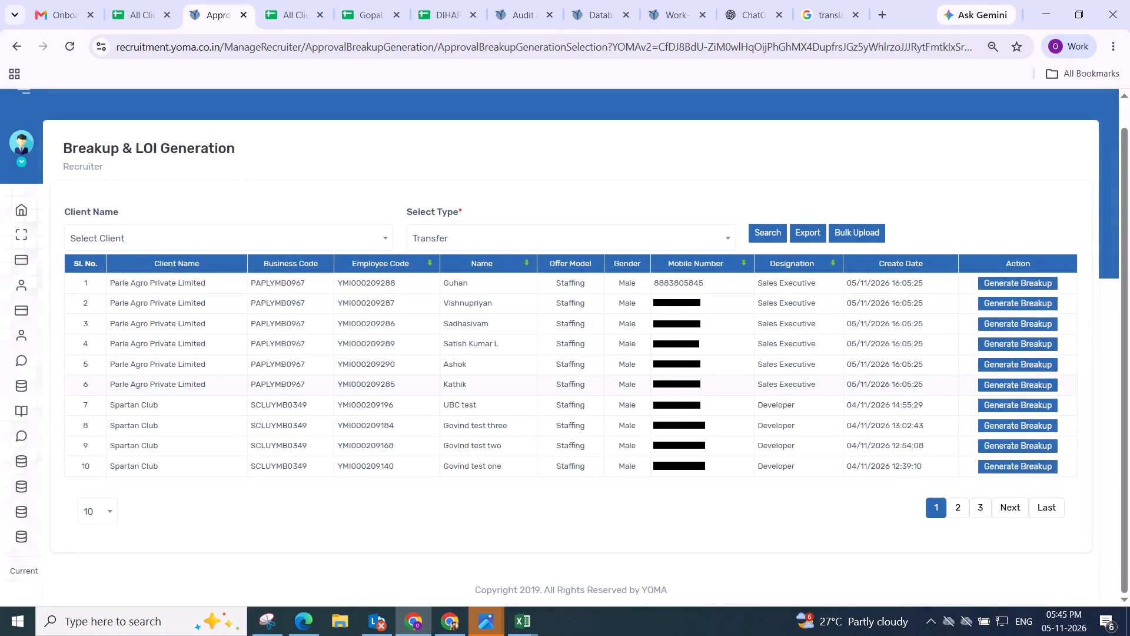
left_click(1008, 284)
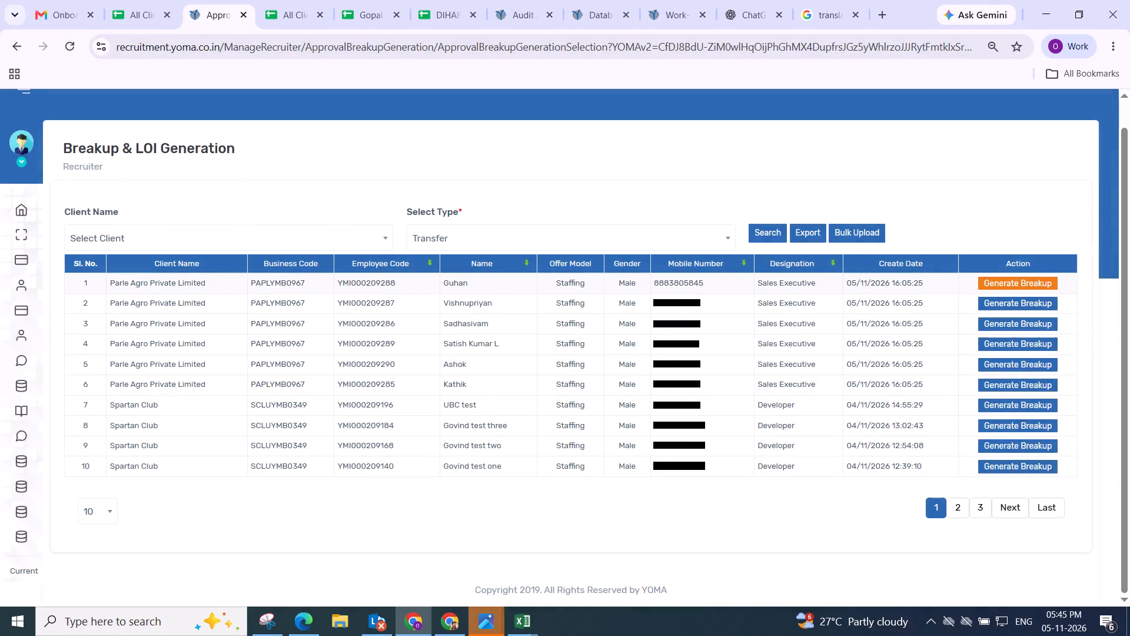
left_click_drag(333, 217, 684, 207)
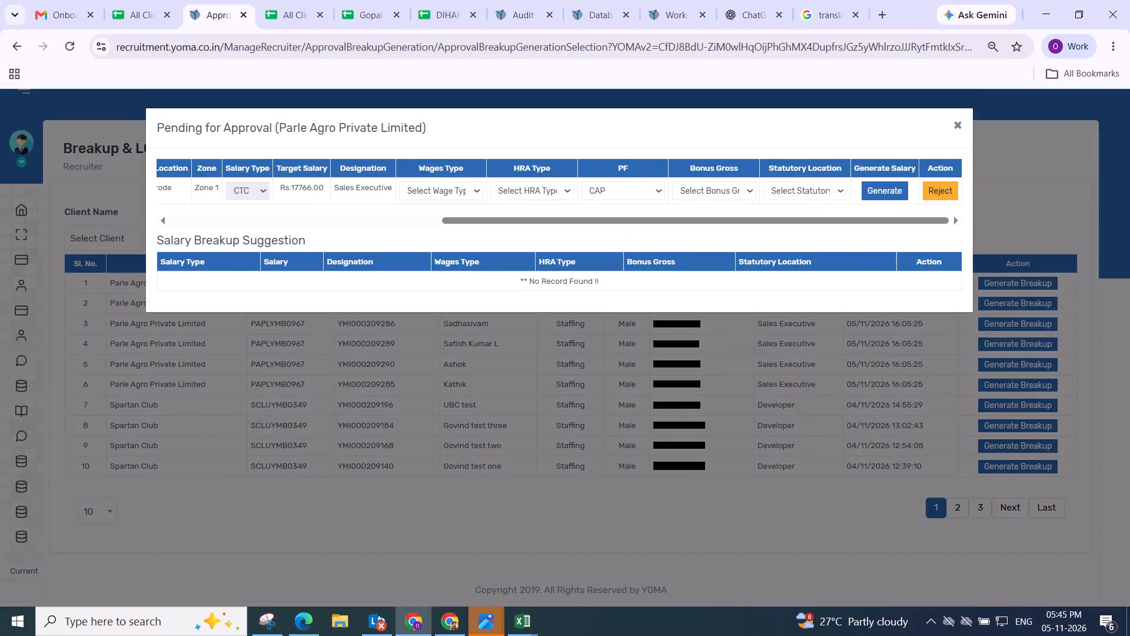
left_click_drag(282, 127, 411, 125)
key("ctrl+c")
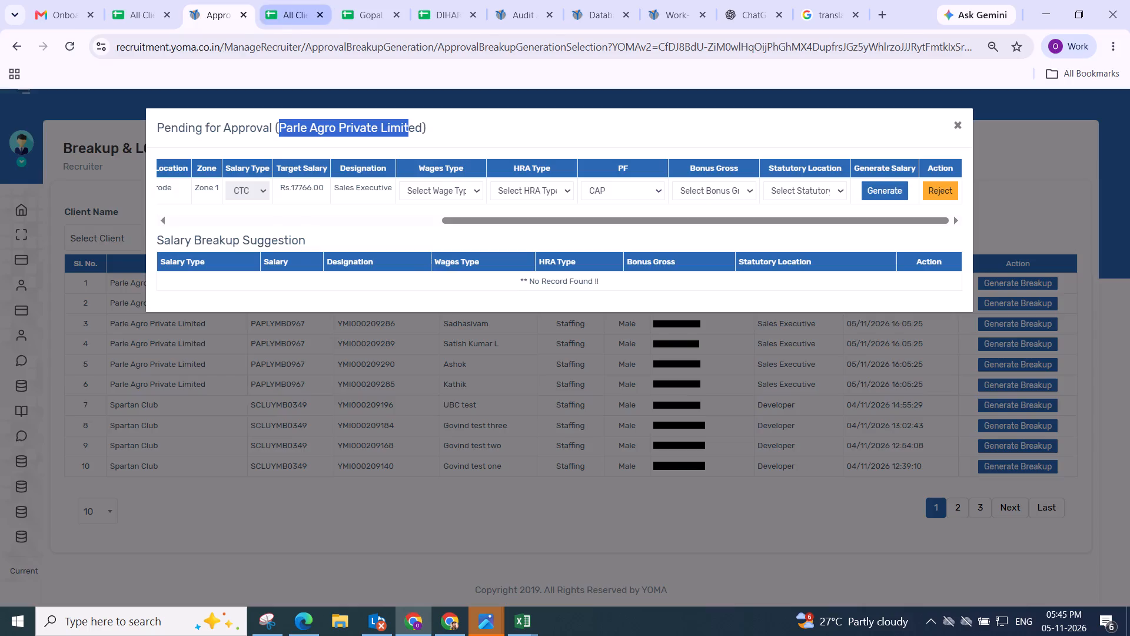
left_click(282, 6)
key("ctrl+f")
key("ctrl+v")
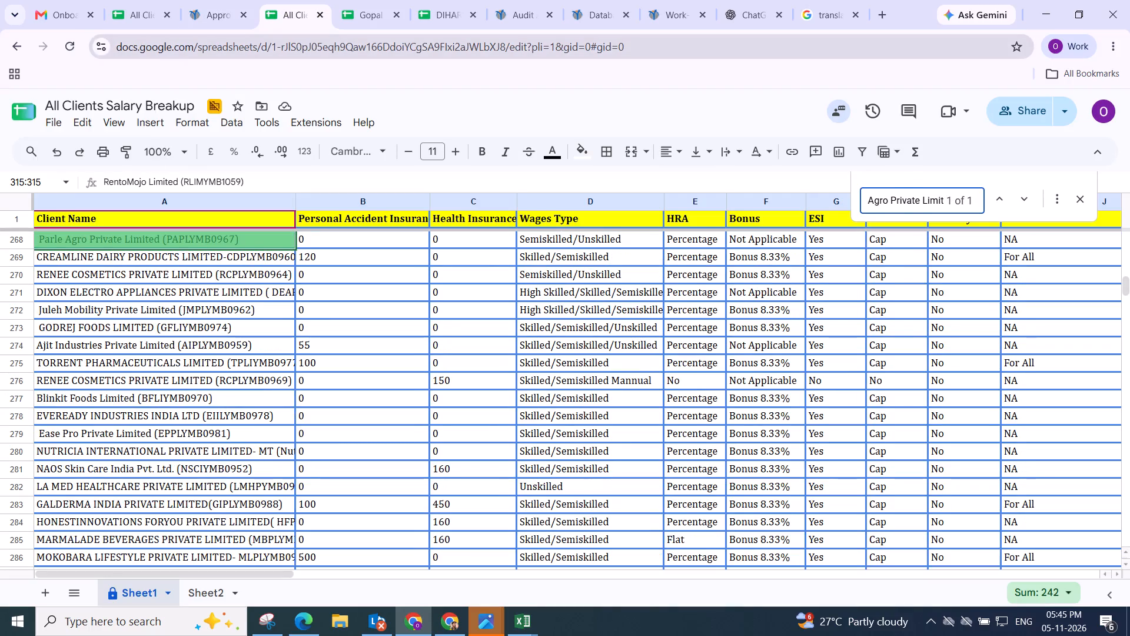
key("Return")
key("Return")
Generate the Parle Agro candidate's salary with Semi-Skilled (Basic as Minimum Wages), Percentage HRA, Bonus Gross Not Applicable and statutory location Chennai.
left_click(218, 18)
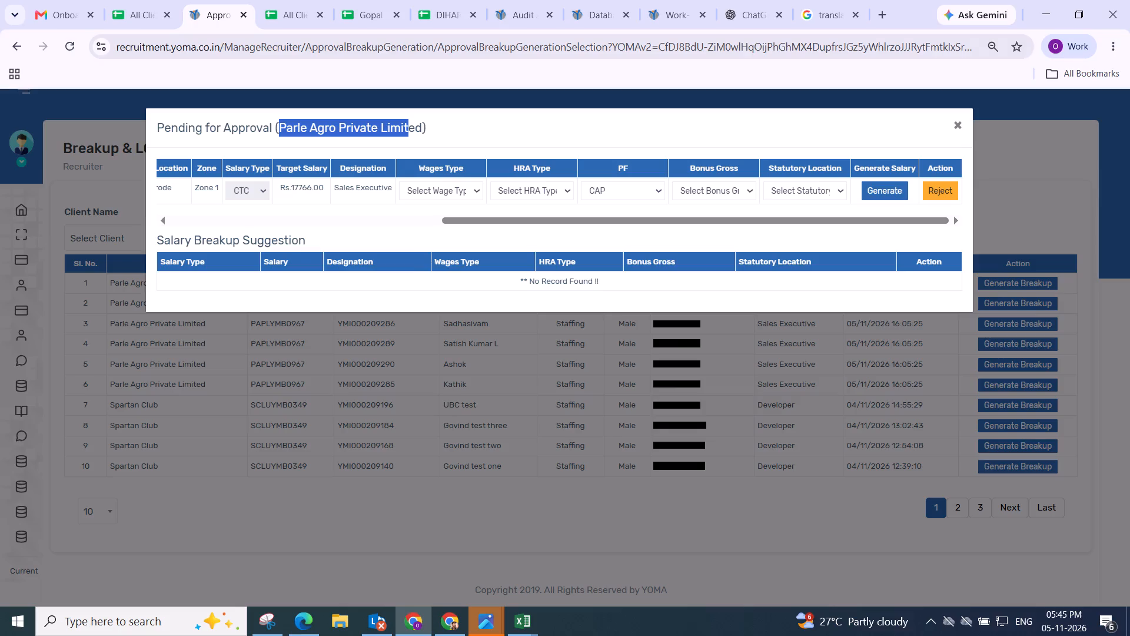
left_click(420, 193)
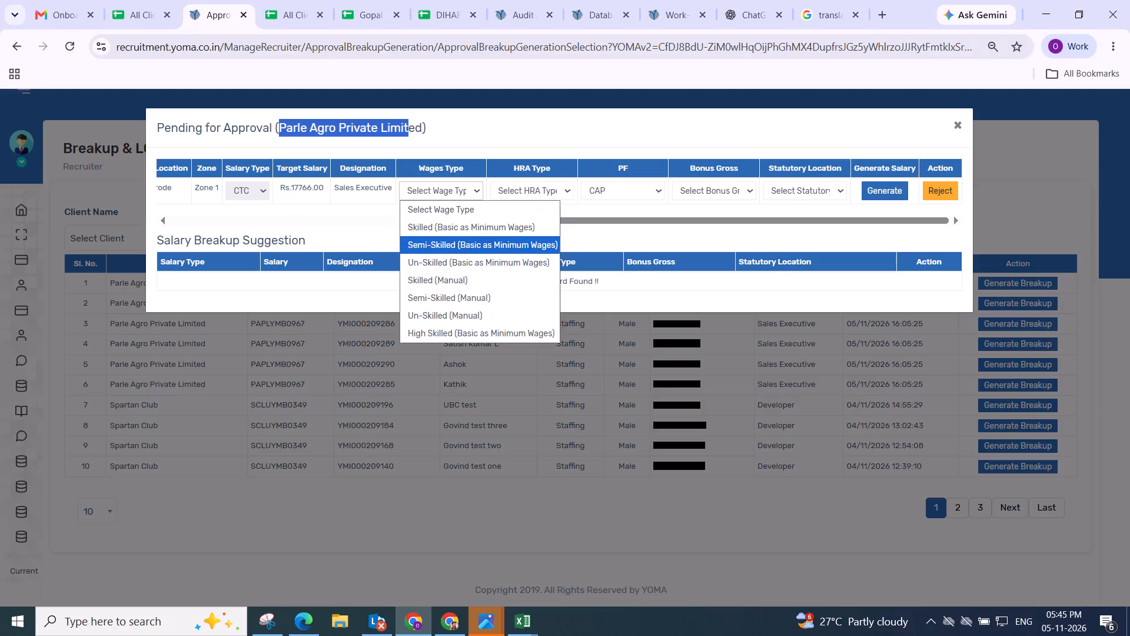
left_click(438, 249)
left_click(513, 183)
left_click(519, 229)
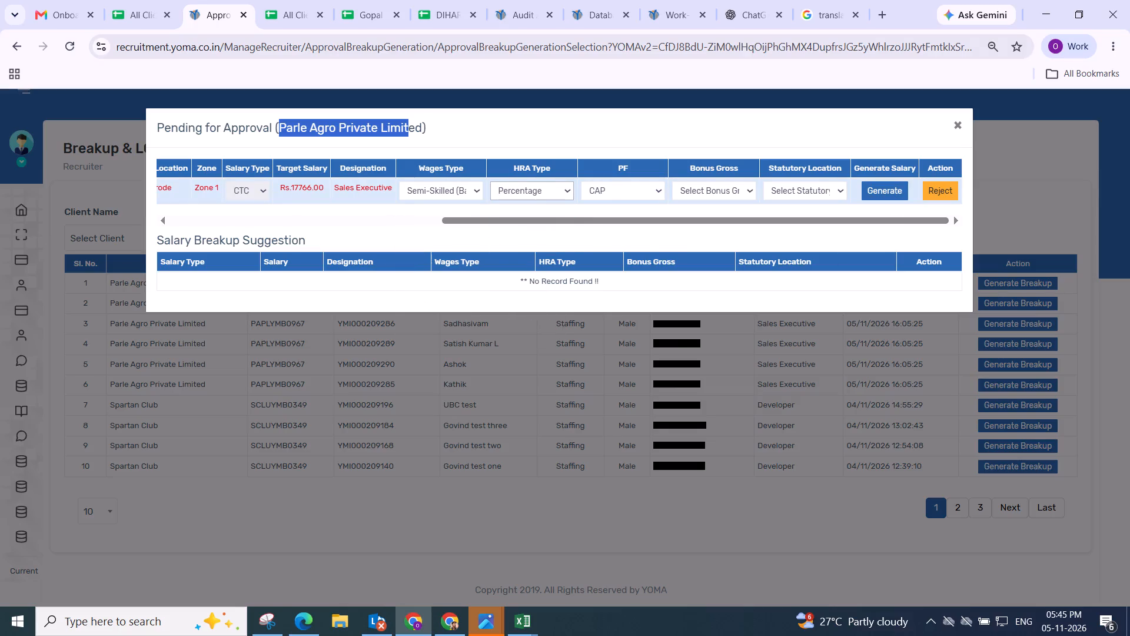
left_click(707, 189)
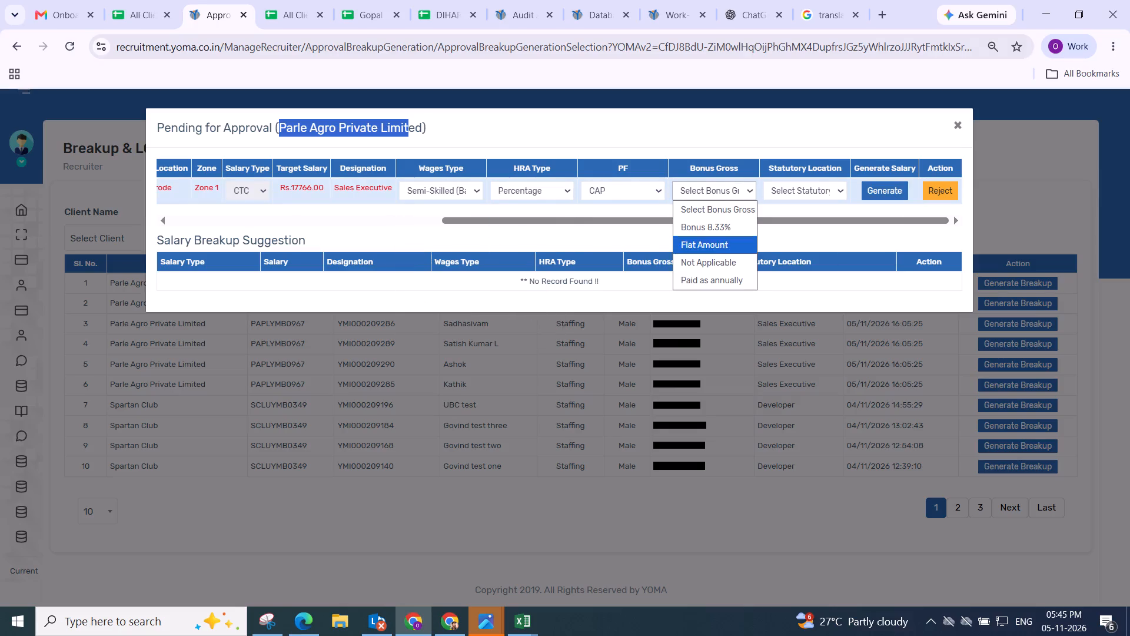
left_click_drag(708, 264, 706, 255)
left_click(796, 187)
left_click(787, 268)
left_click(865, 192)
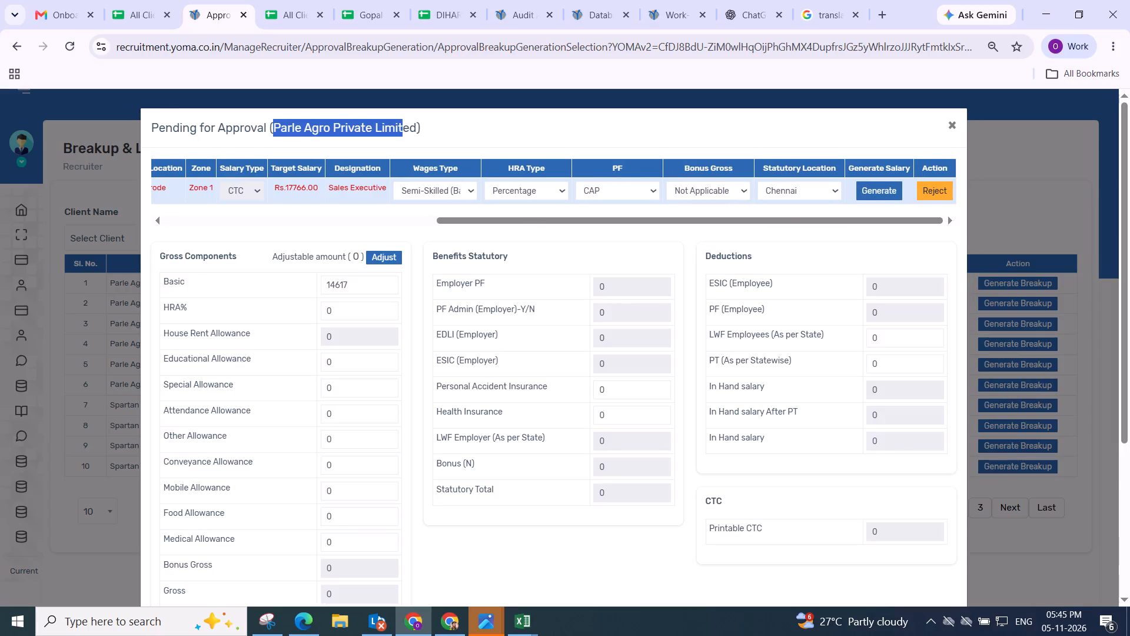
Adjust the Parle Agro candidate's gross components to the target salary and save the salary breakup.
left_click(389, 256)
scroll(394, 254, "down", 2)
left_click_drag(583, 367, 598, 368)
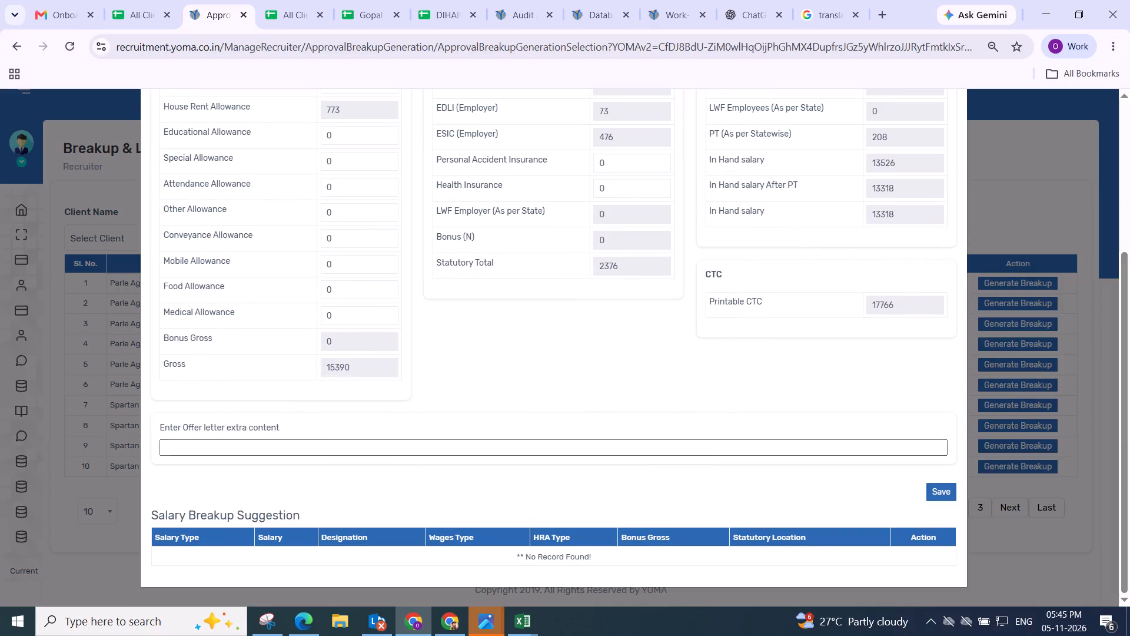
left_click(946, 496)
left_click(605, 435)
scroll(605, 435, "up", 3)
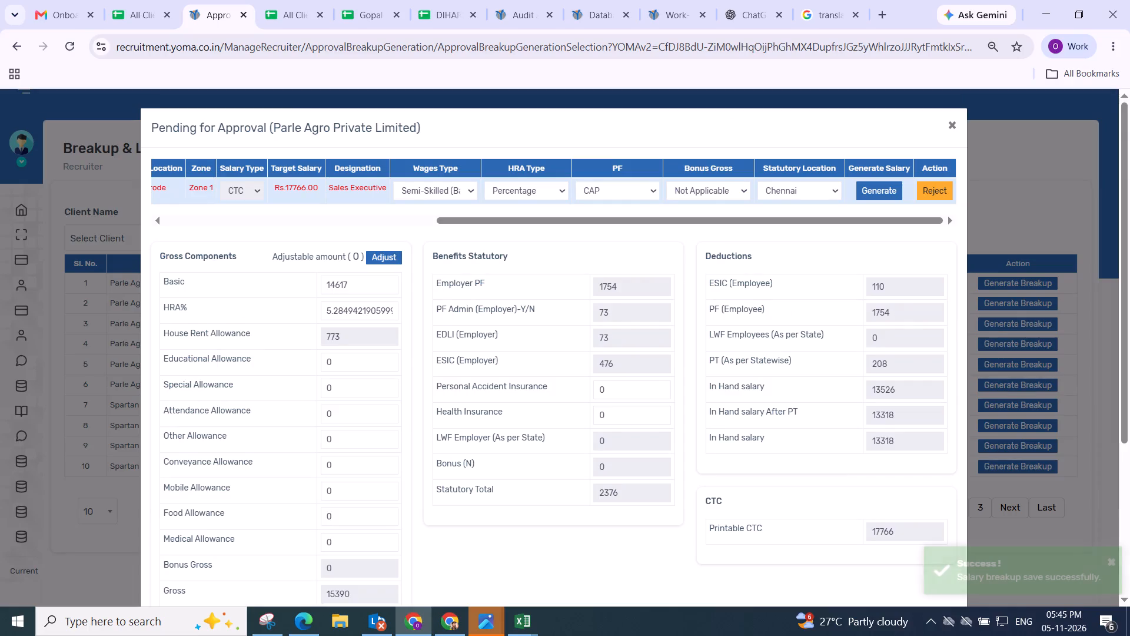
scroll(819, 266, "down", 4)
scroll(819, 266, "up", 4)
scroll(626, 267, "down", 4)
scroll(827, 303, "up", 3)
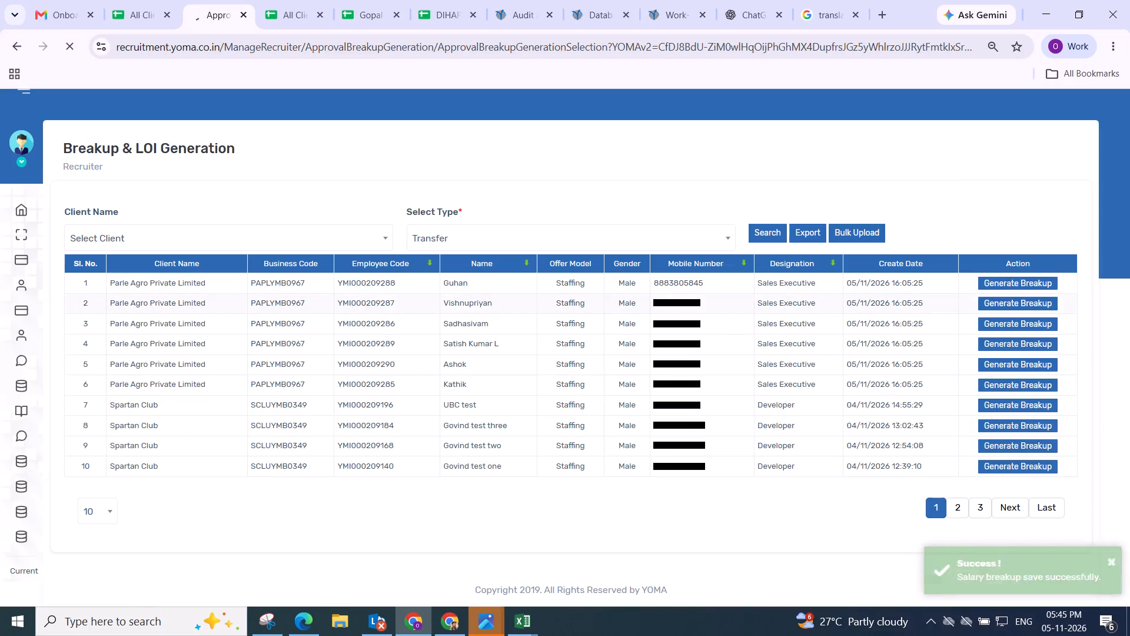
Generate the Coimbatore Parle Agro candidate's salary with Semi-Skilled (Basic as Minimum Wages), Percentage HRA, Bonus Gross Not Applicable and statutory location Chennai.
left_click(996, 280)
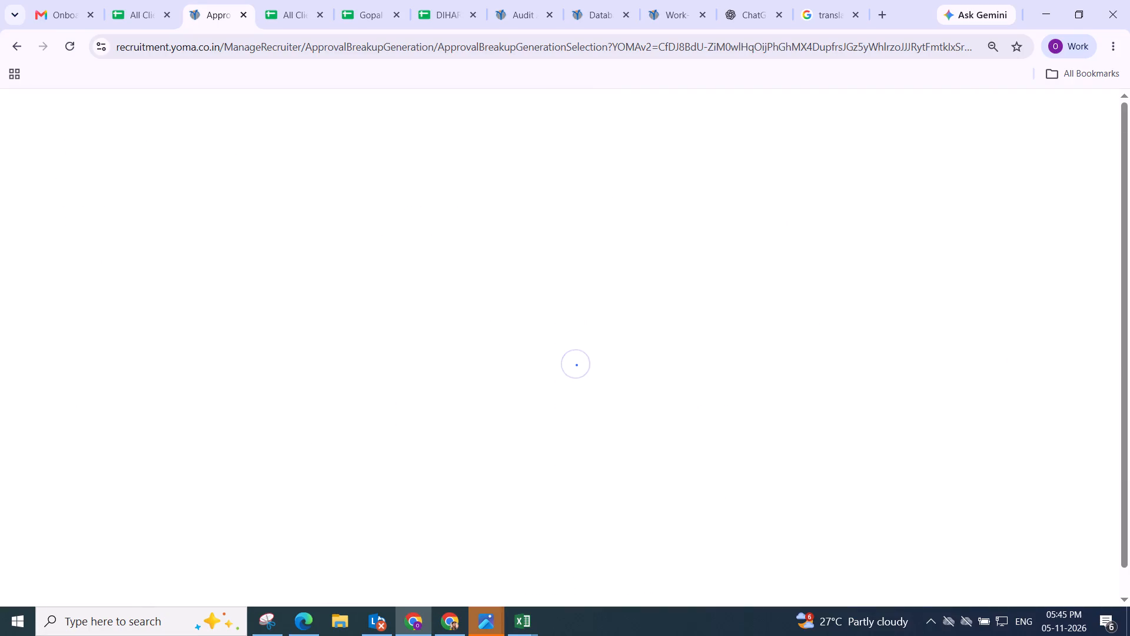
scroll(955, 307, "up", 3)
left_click(1023, 314)
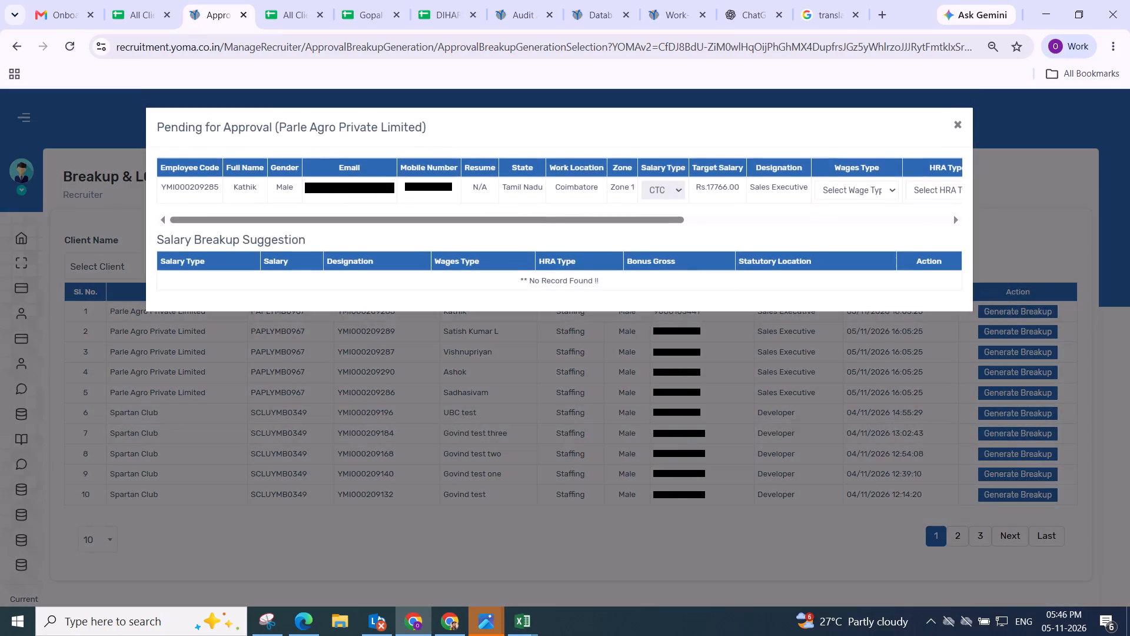
left_click_drag(306, 218, 1026, 216)
left_click(440, 193)
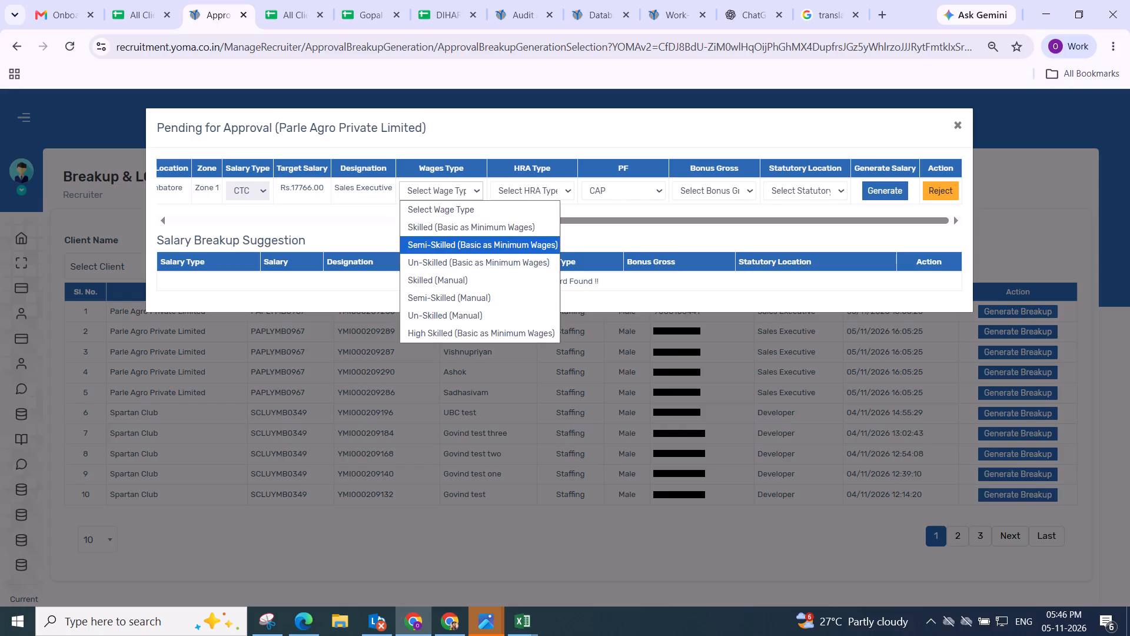
left_click_drag(438, 246, 446, 238)
left_click(548, 190)
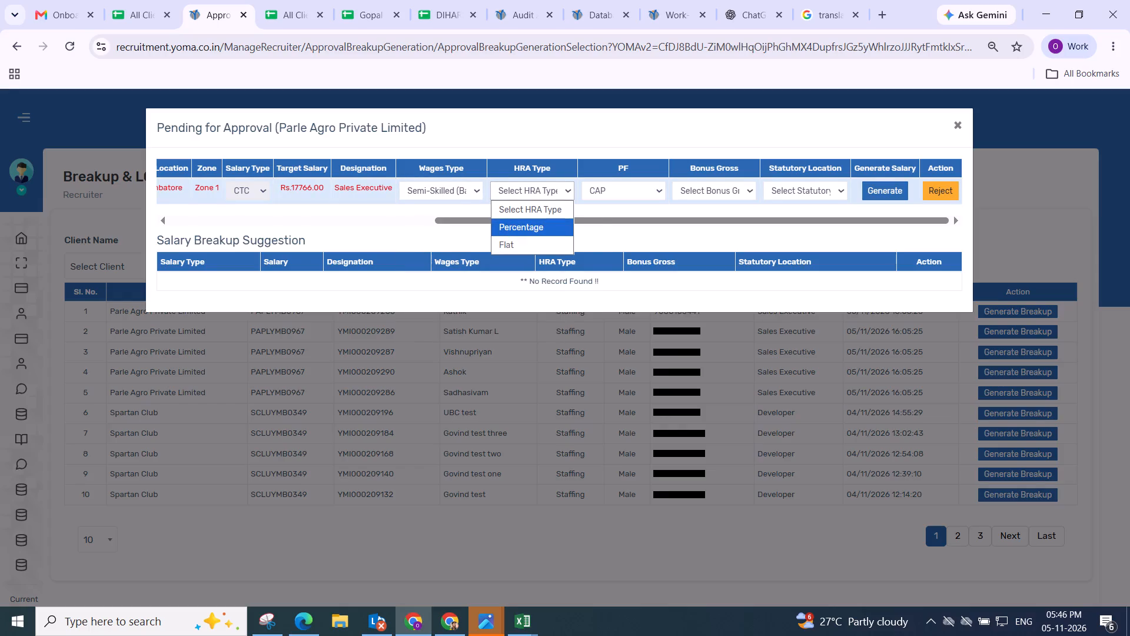
left_click(539, 231)
left_click(718, 186)
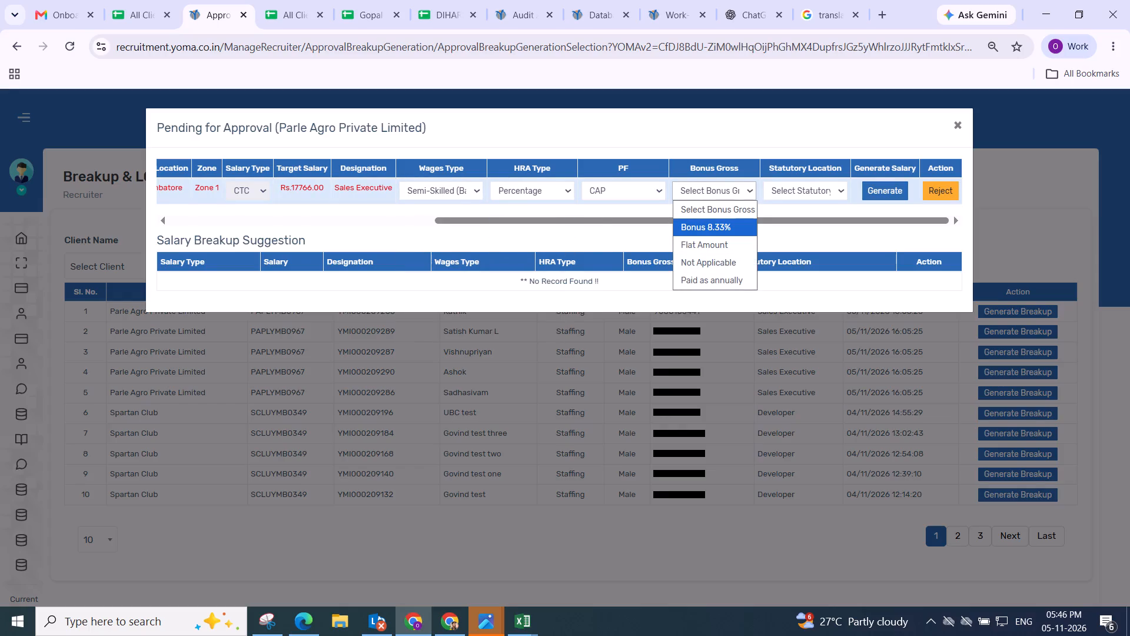
left_click(714, 260)
left_click(789, 190)
left_click(782, 264)
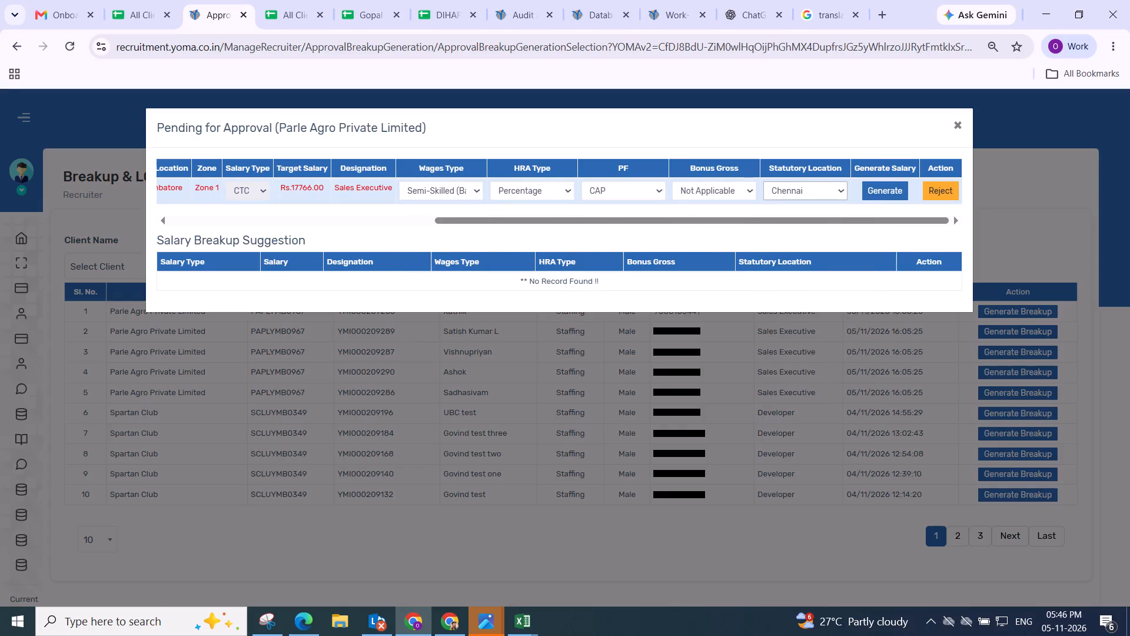
left_click(885, 188)
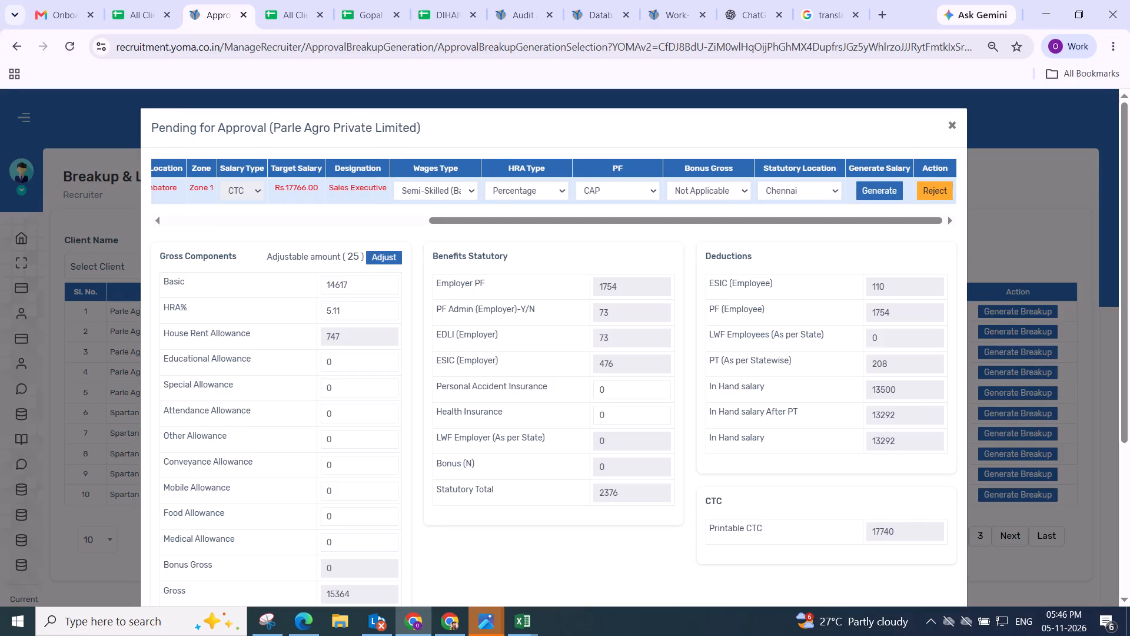
Adjust the Coimbatore candidate's gross components to the Rs.17766 target salary and save the salary breakup.
left_click(385, 257)
scroll(405, 253, "down", 3)
left_click(417, 179)
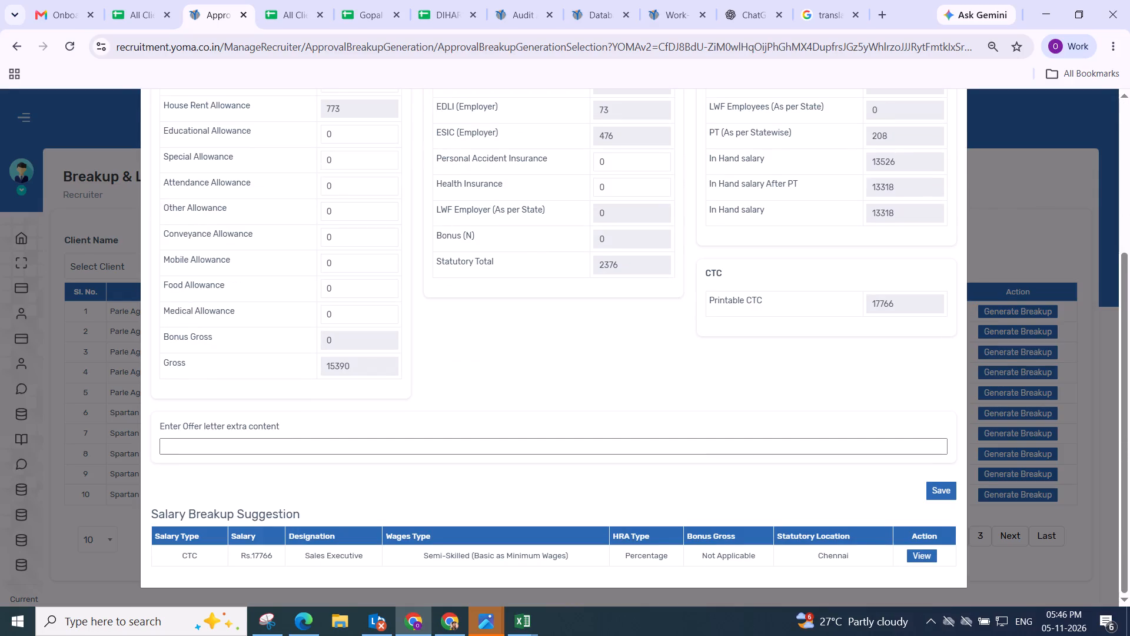
scroll(506, 277, "down", 3)
left_click(600, 332)
left_click(942, 489)
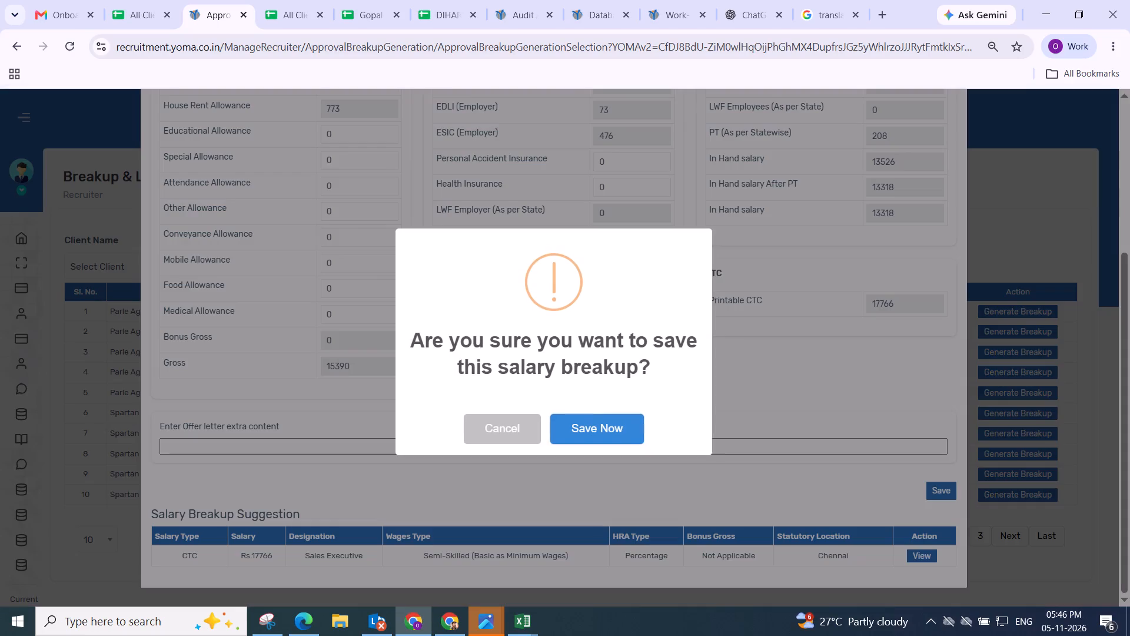
scroll(572, 397, "up", 1)
left_click(569, 413)
scroll(579, 412, "up", 3)
left_click(586, 435)
scroll(536, 359, "up", 4)
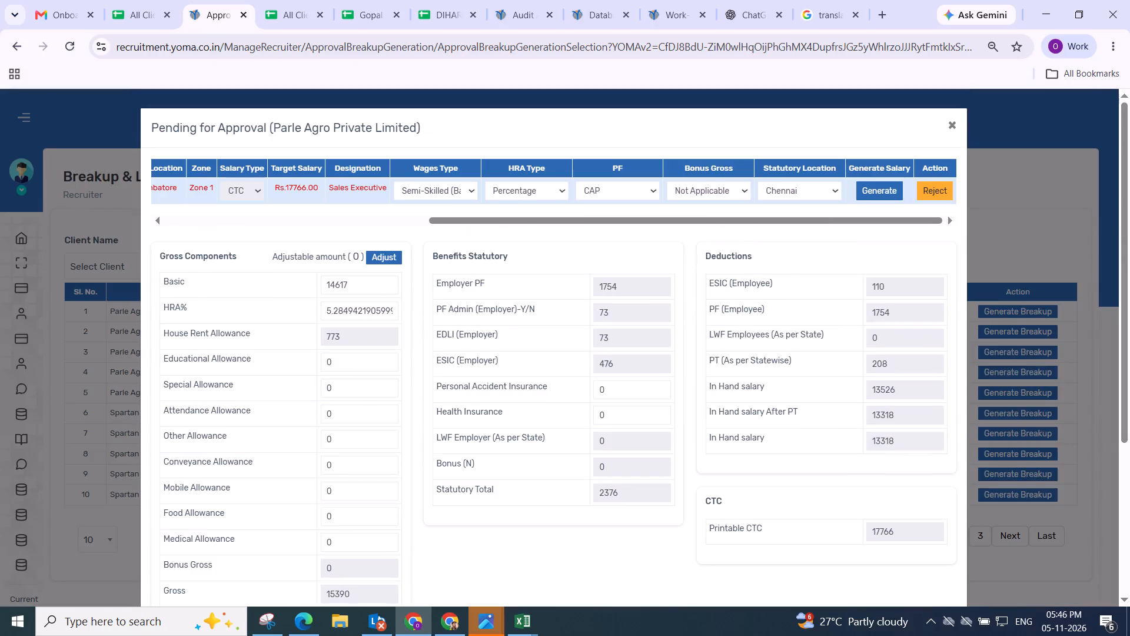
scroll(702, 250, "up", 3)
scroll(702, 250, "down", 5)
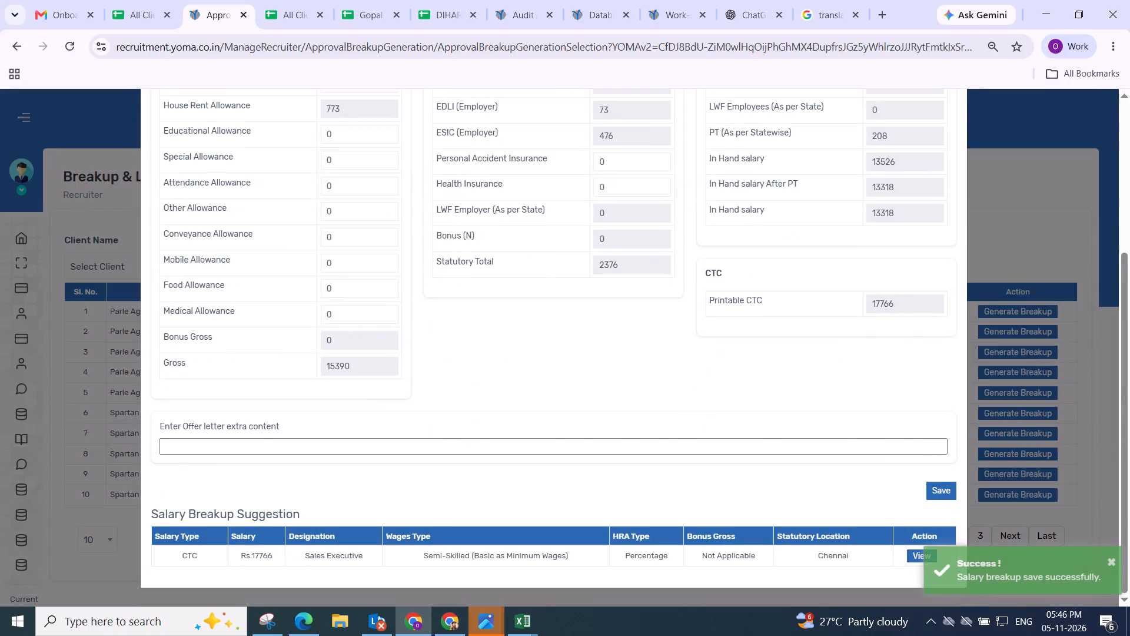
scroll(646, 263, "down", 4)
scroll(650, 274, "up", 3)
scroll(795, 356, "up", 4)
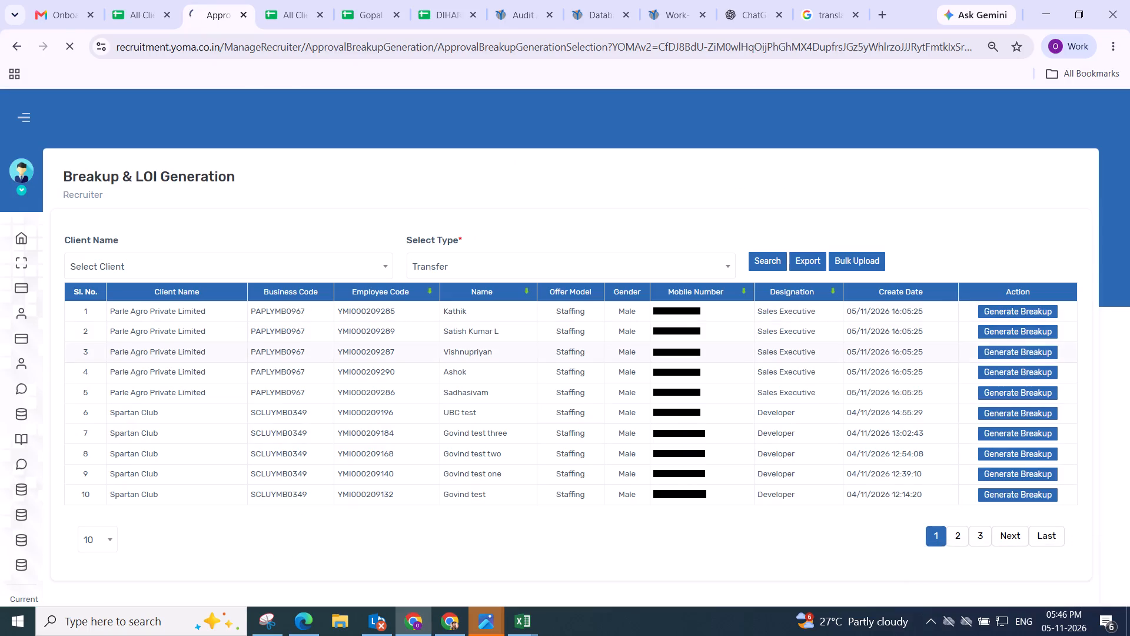
Generate the next first-listed Parle Agro candidate's salary with Skilled (Basic as Minimum Wages), Percentage HRA, Bonus Gross Not Applicable and statutory location Chennai.
left_click(1003, 306)
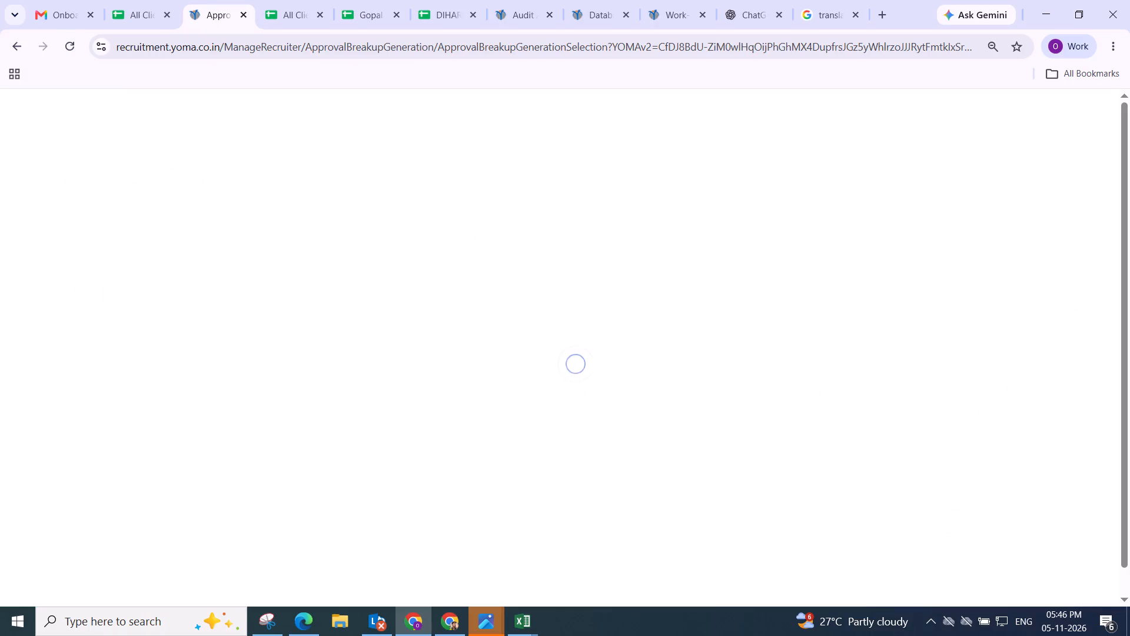
left_click(998, 313)
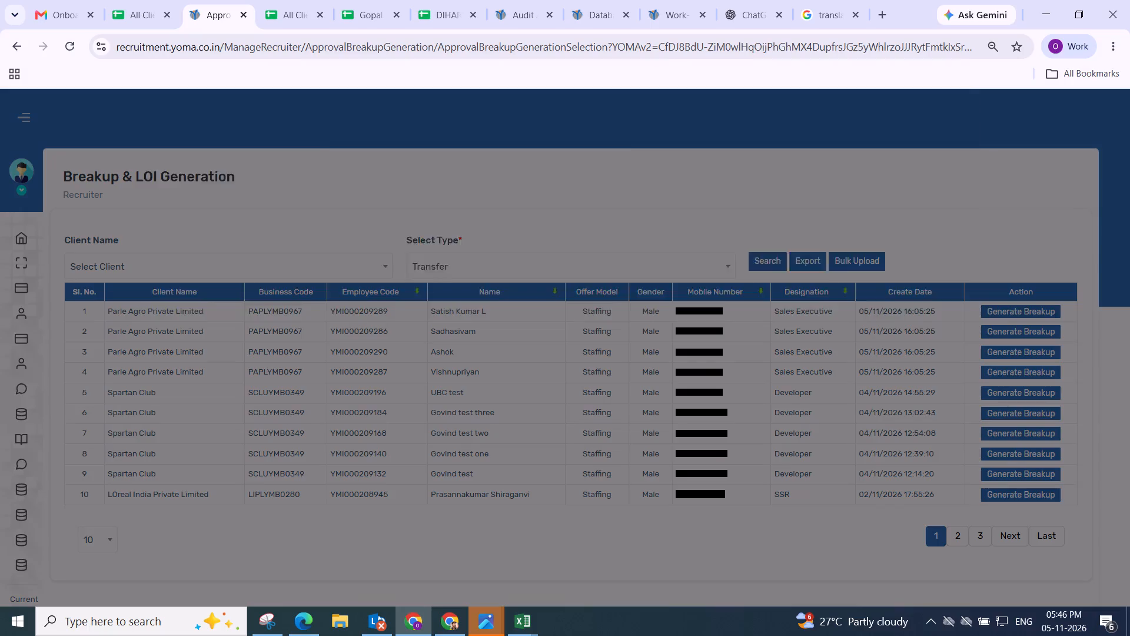
left_click_drag(381, 218, 1068, 228)
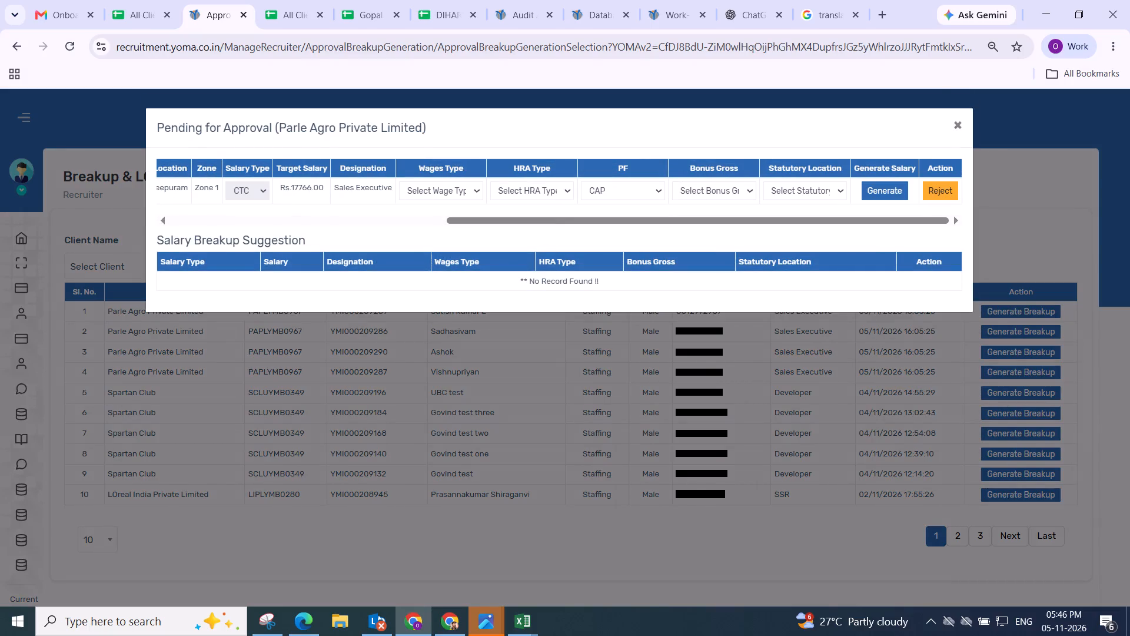
left_click(443, 191)
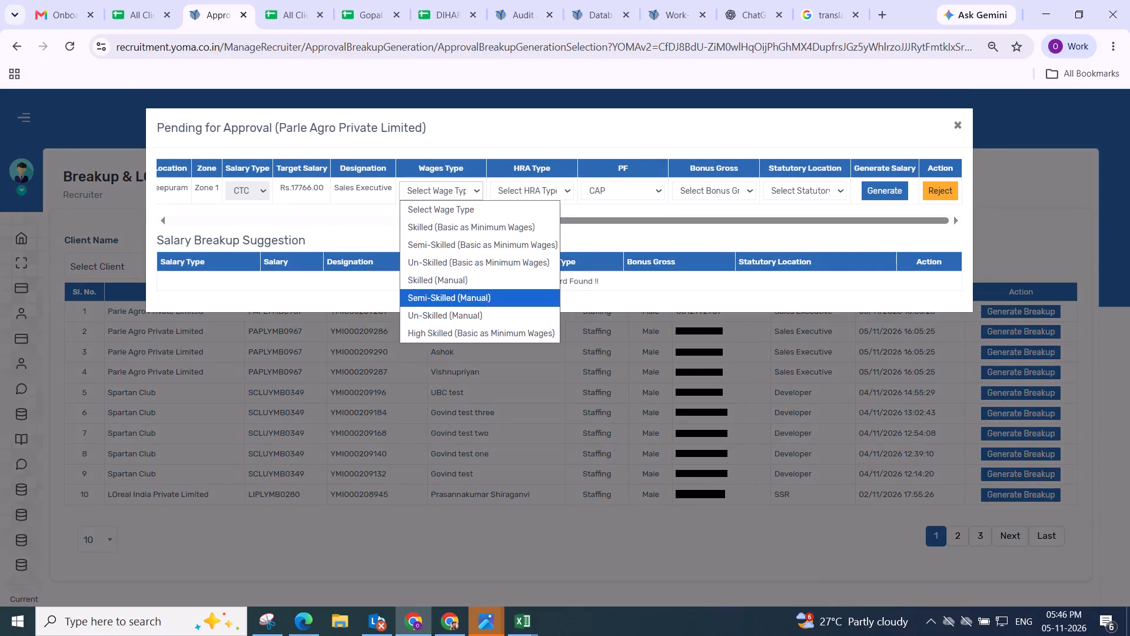
left_click(468, 293)
left_click(513, 195)
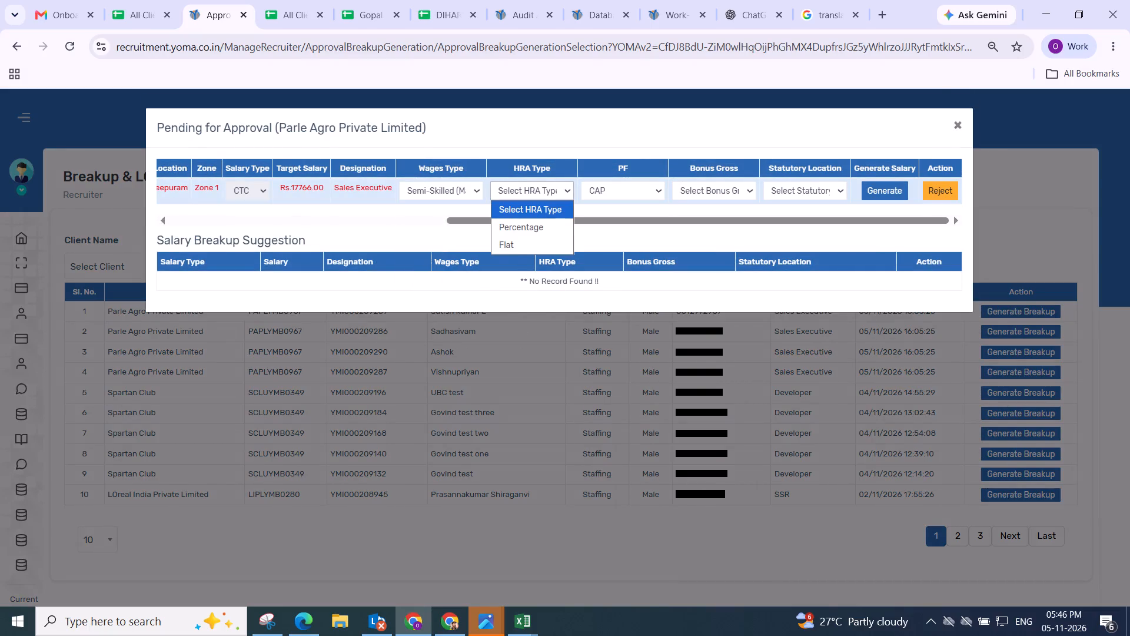
left_click(451, 193)
left_click_drag(458, 241, 464, 231)
left_click(538, 189)
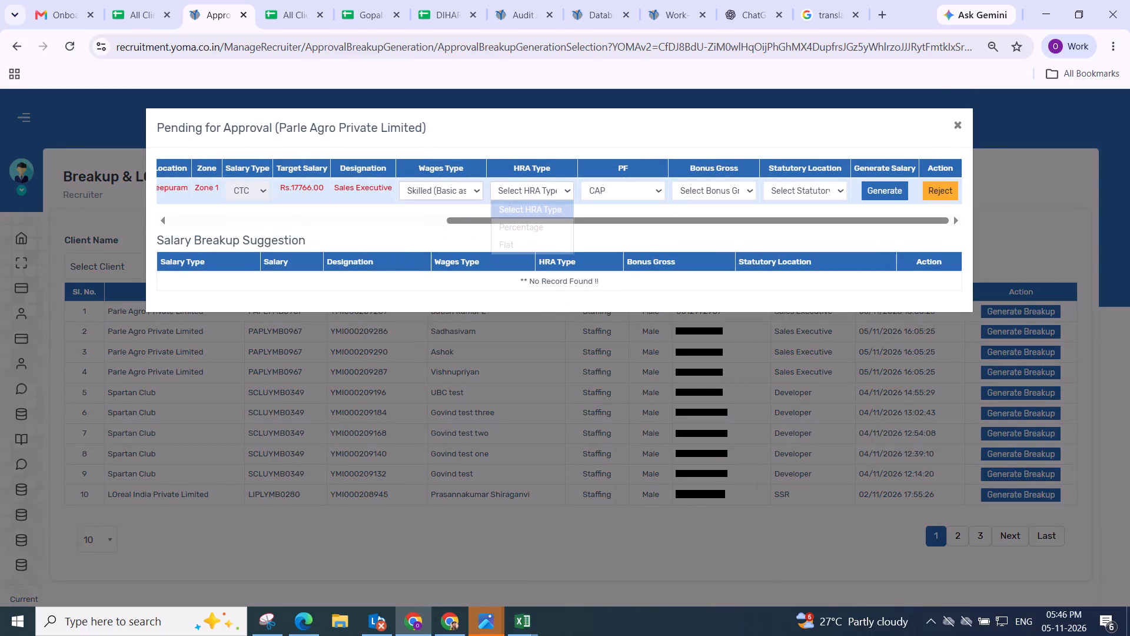
left_click(536, 223)
left_click(709, 185)
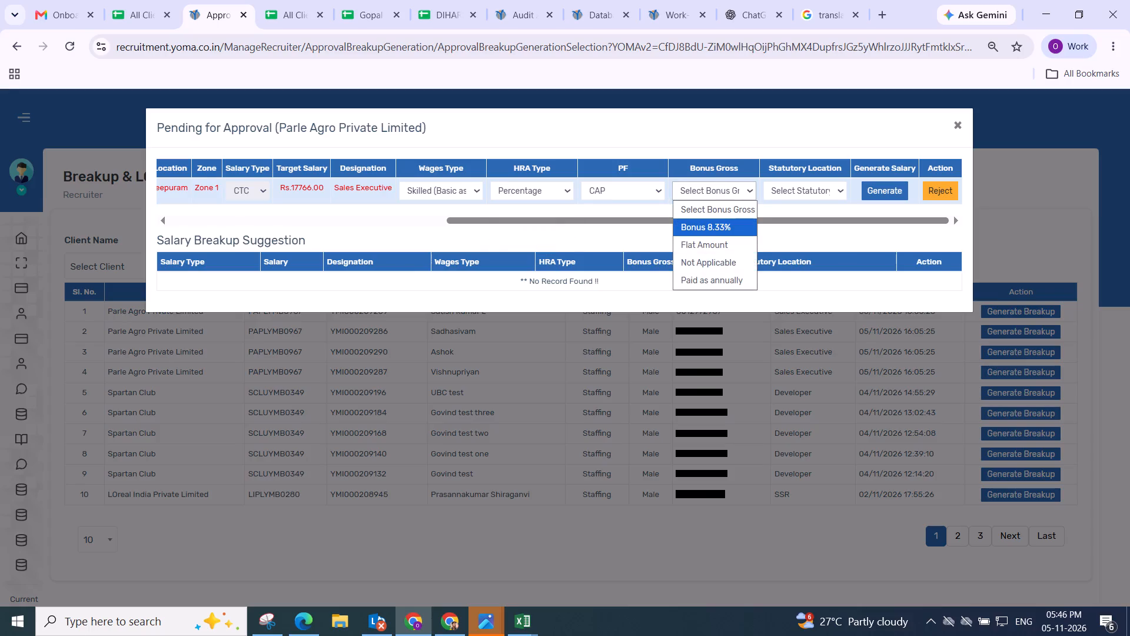
left_click(712, 258)
left_click(763, 188)
left_click(783, 289)
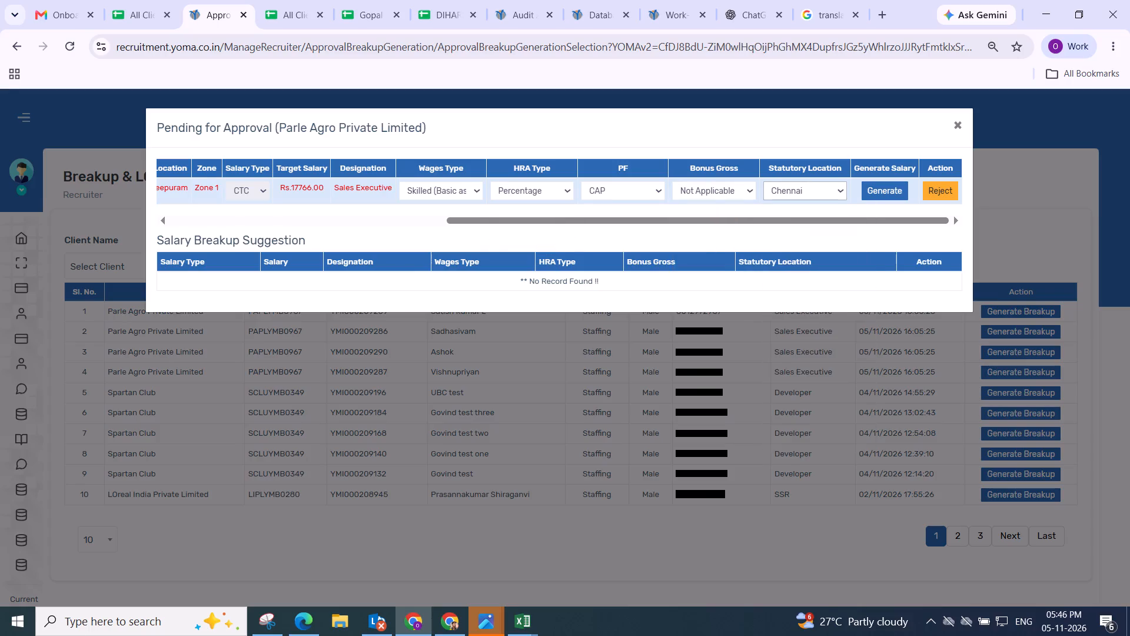
left_click(879, 195)
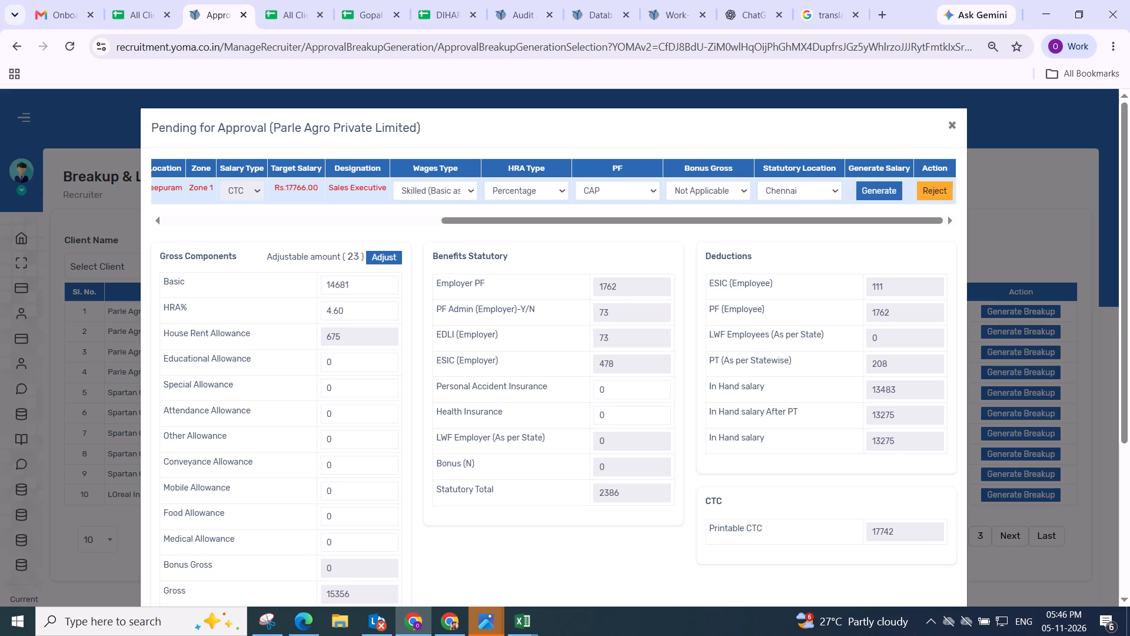
Adjust this Parle Agro candidate's gross components to the Rs.17766 target salary and save the salary breakup.
left_click(386, 257)
scroll(386, 257, "down", 2)
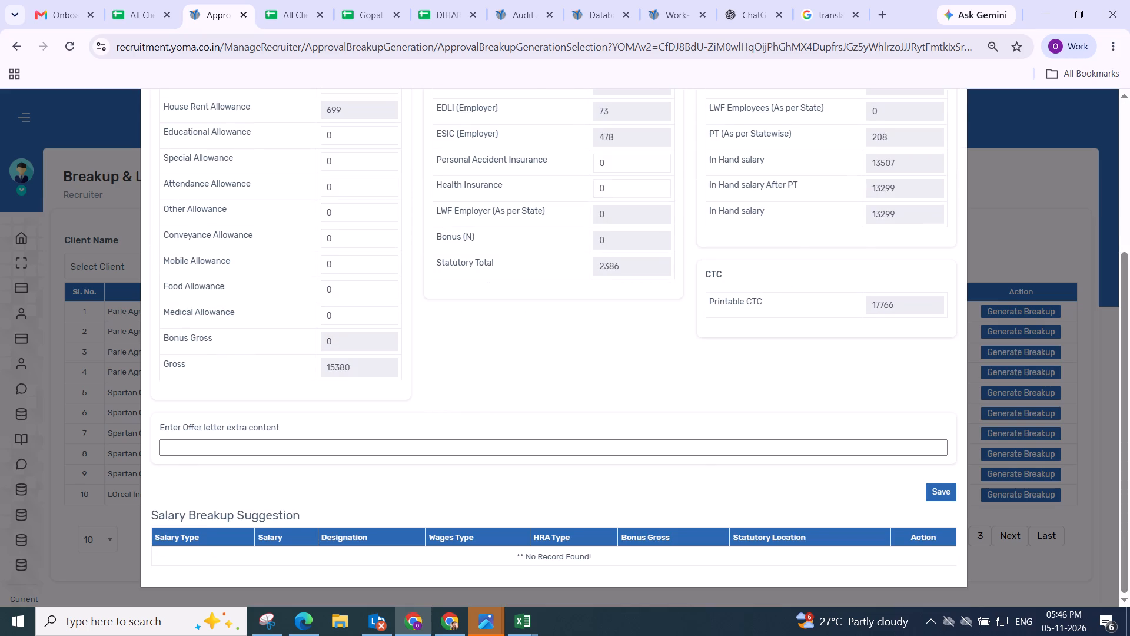
scroll(474, 337, "up", 2)
scroll(474, 337, "down", 5)
left_click_drag(562, 363, 588, 372)
left_click(931, 496)
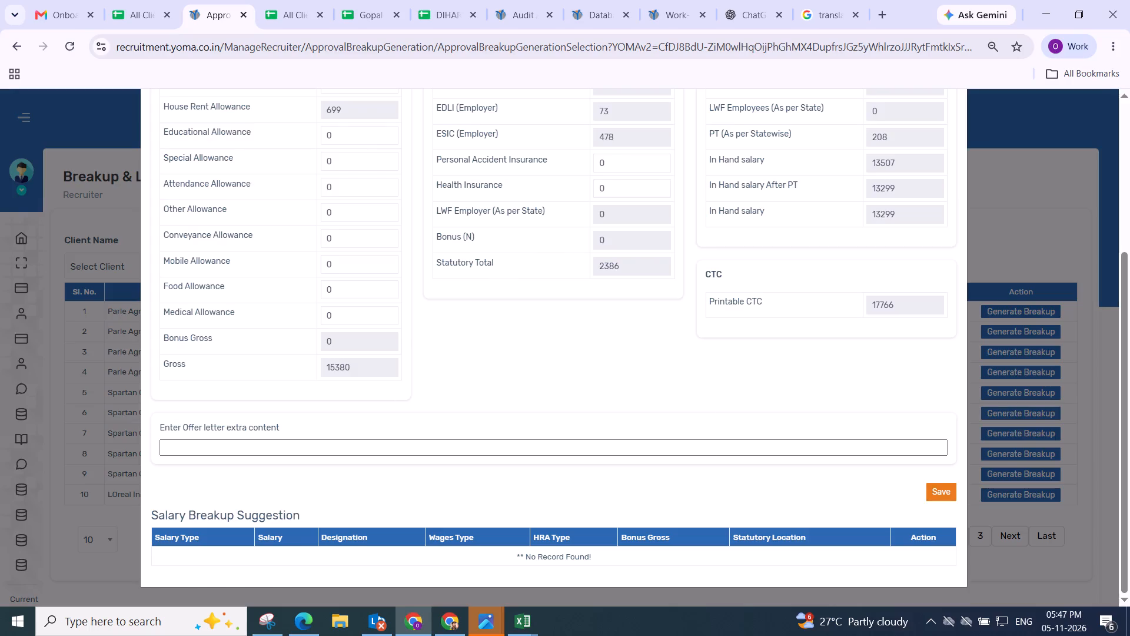
left_click(583, 430)
scroll(583, 430, "up", 3)
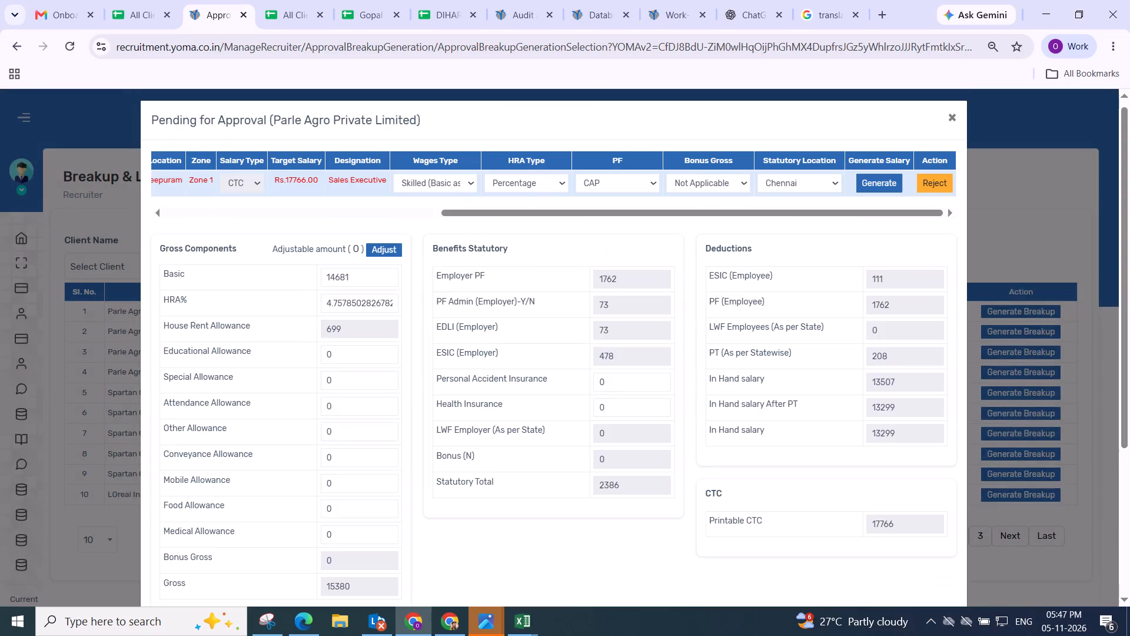
scroll(566, 422, "down", 1)
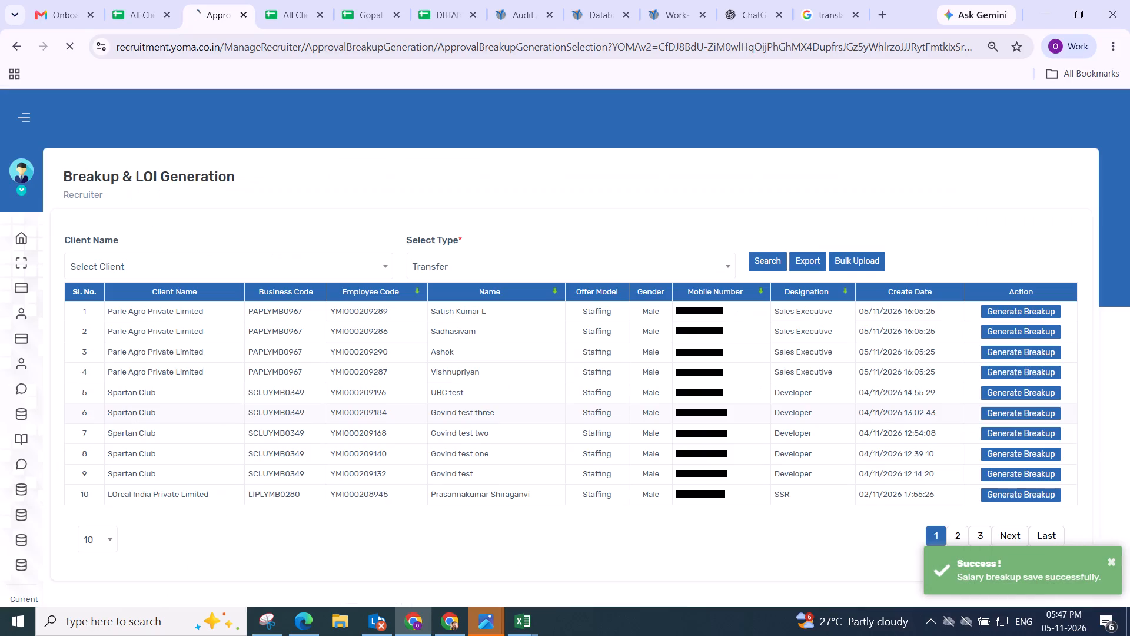
scroll(566, 422, "down", 1)
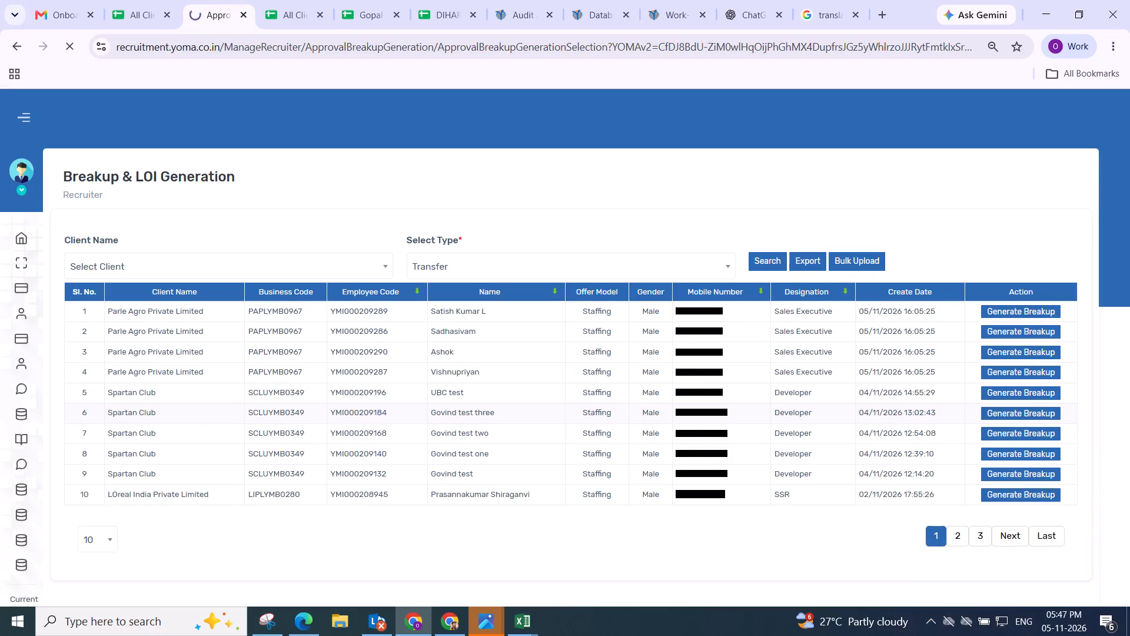
Generate the Tirunelveli Parle Agro candidate's salary with Semi-Skilled (Basic as Minimum Wages), Percentage HRA, Bonus Gross Not Applicable and statutory location Chennai.
left_click(1005, 312)
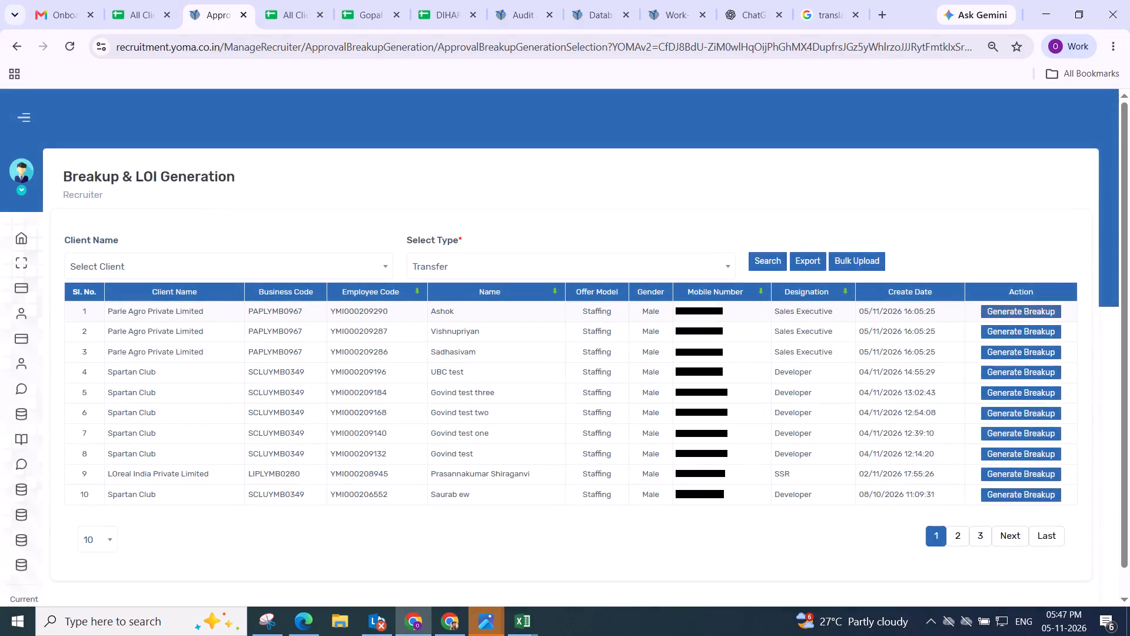
left_click(995, 311)
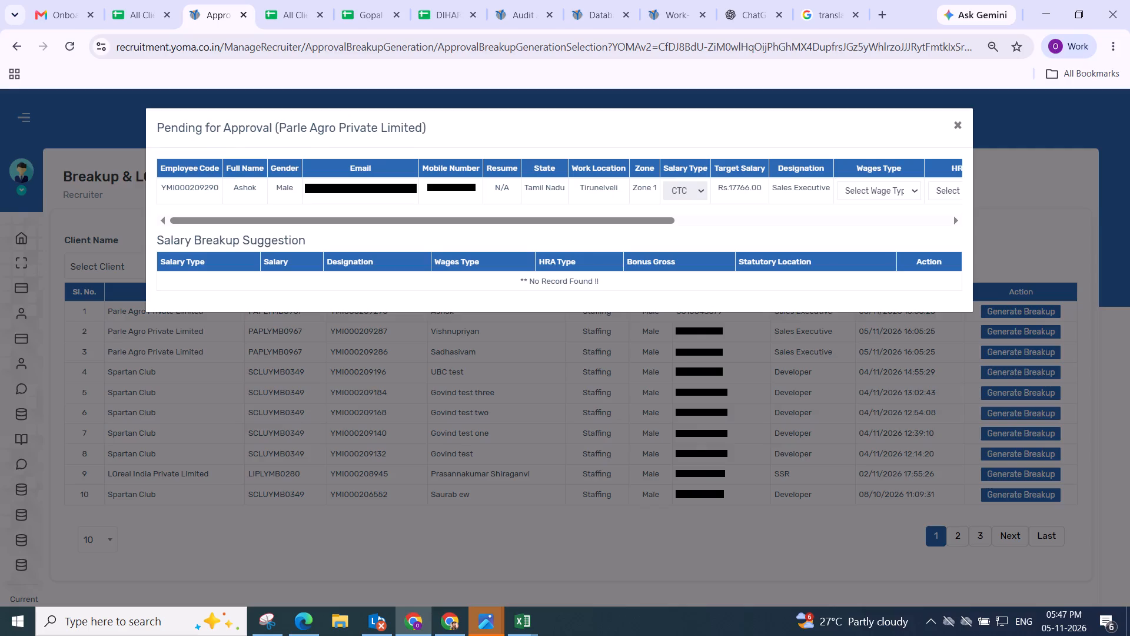
left_click_drag(353, 225, 827, 219)
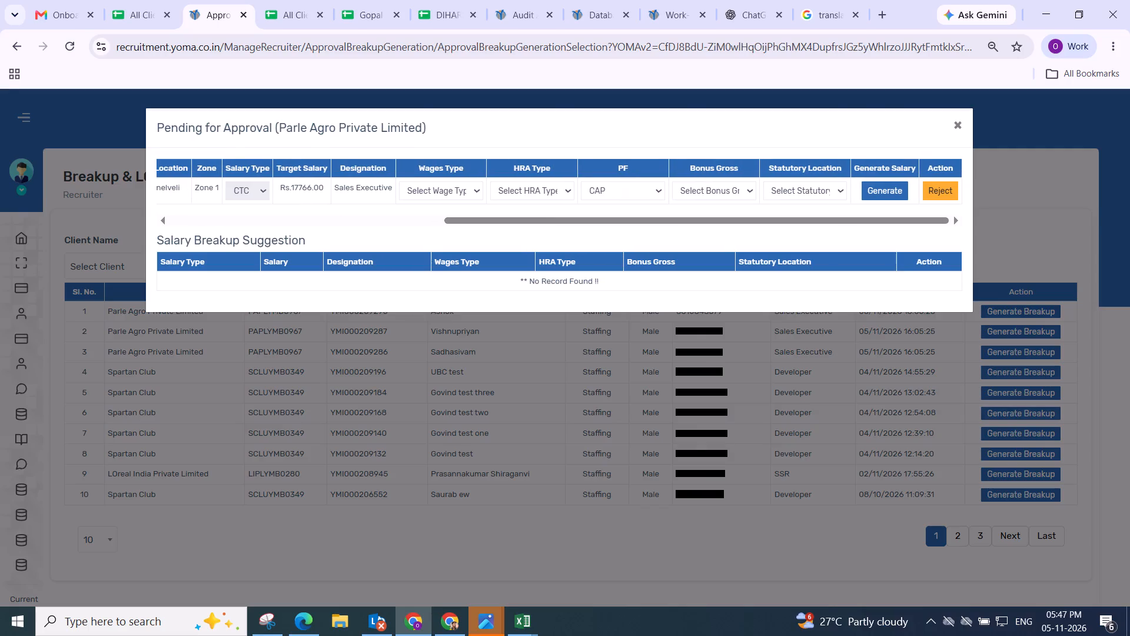
left_click(435, 196)
left_click(443, 244)
left_click(526, 195)
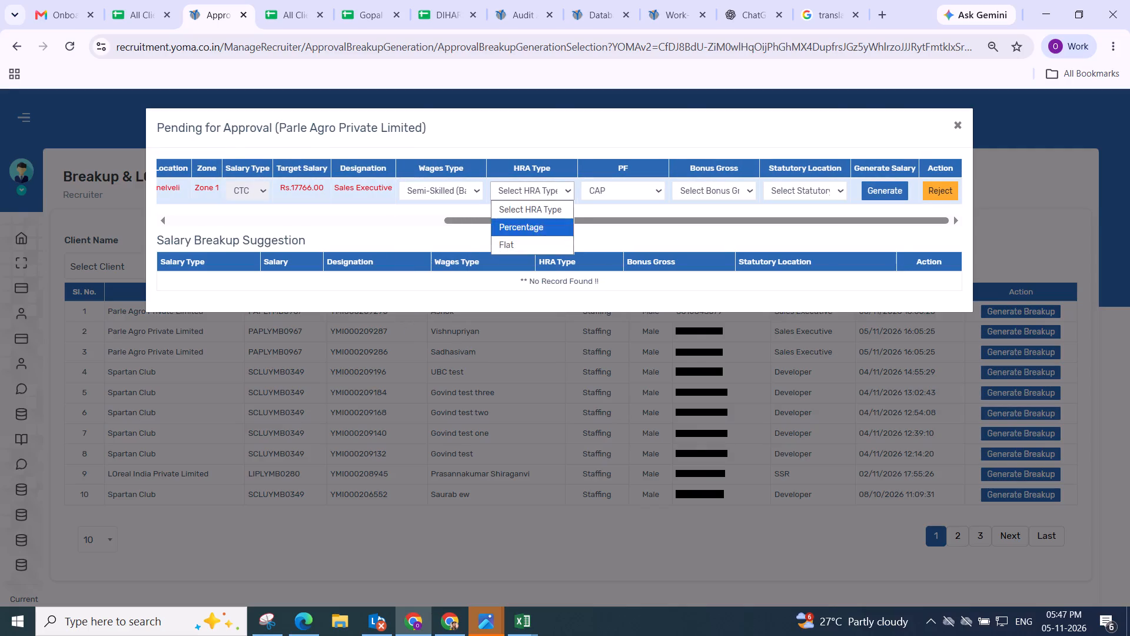
left_click(524, 228)
left_click(722, 190)
left_click(713, 226)
left_click(784, 196)
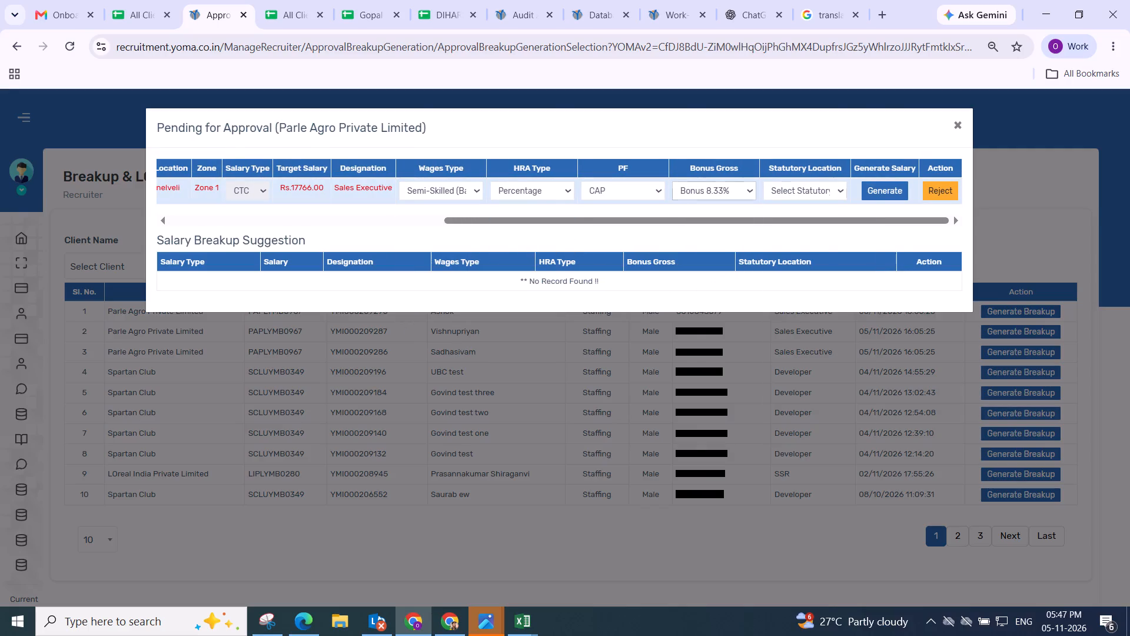
left_click(717, 181)
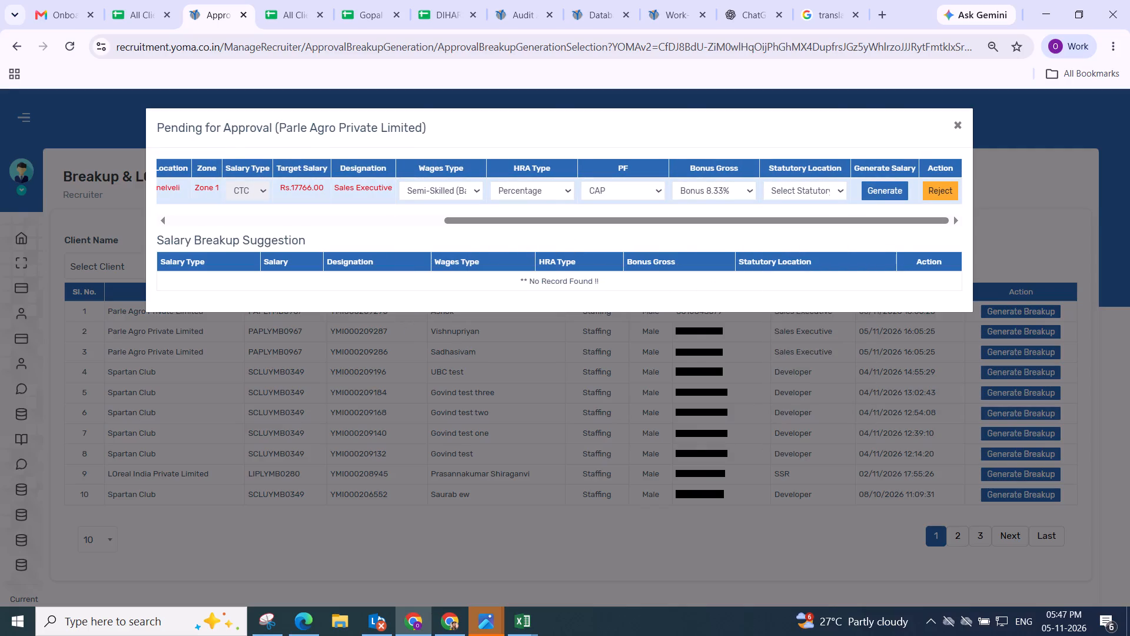
left_click(708, 193)
left_click(709, 256)
left_click(805, 189)
left_click_drag(789, 268, 782, 263)
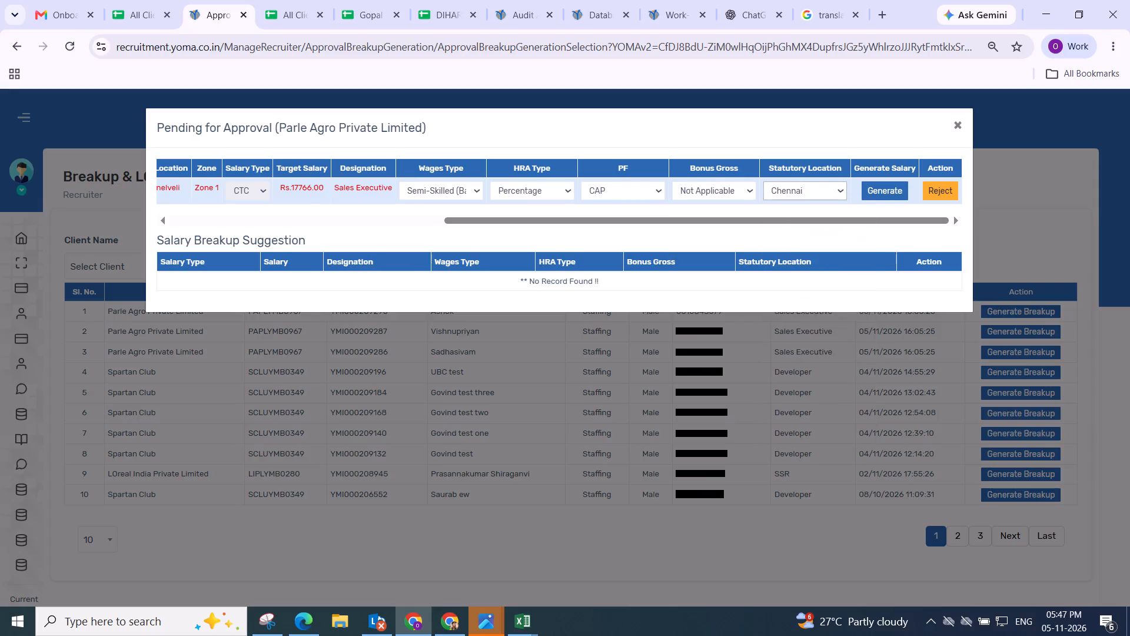
left_click(875, 194)
Adjust the Tirunelveli candidate's gross components to the Rs.17766 target salary and save the salary breakup.
left_click(372, 258)
scroll(413, 256, "down", 2)
scroll(441, 280, "up", 3)
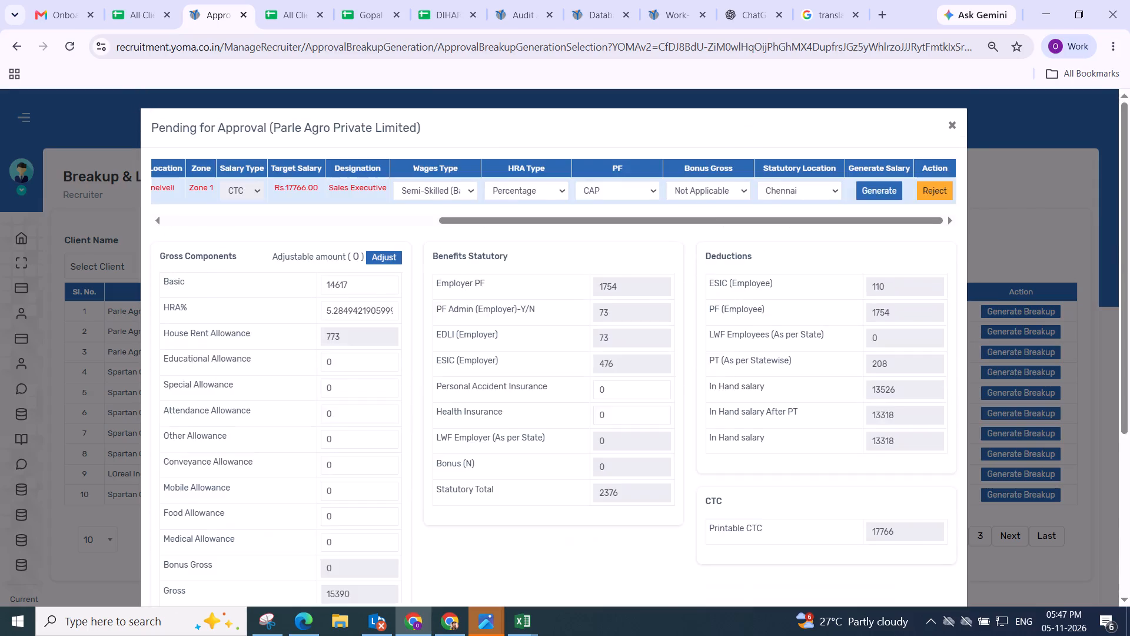
scroll(442, 290, "down", 3)
left_click(937, 468)
left_click(586, 428)
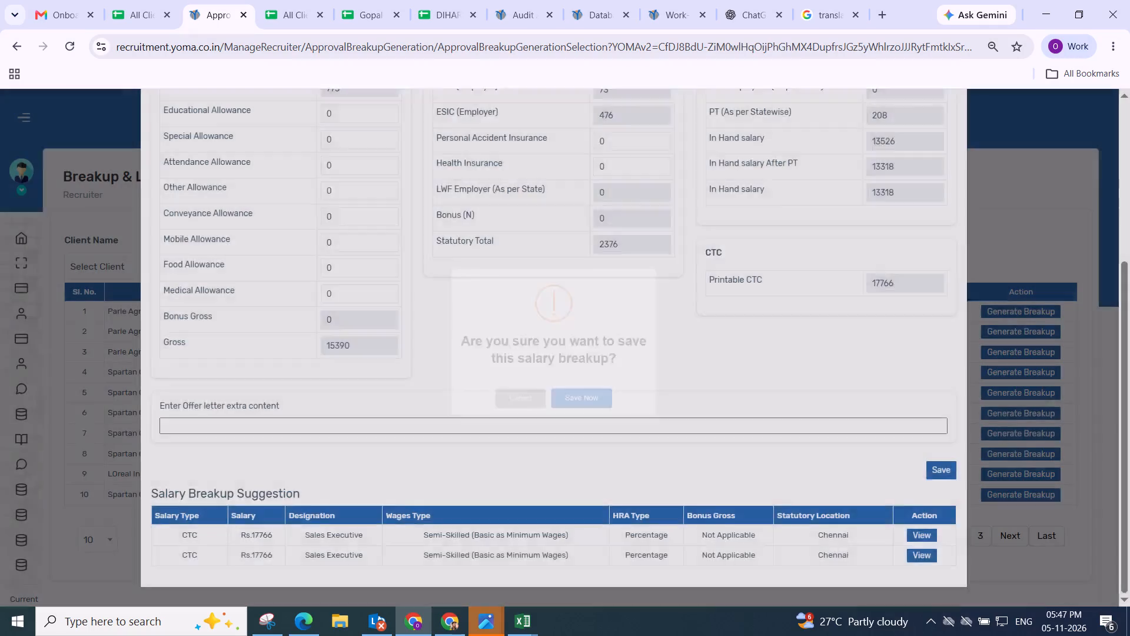
scroll(593, 421, "up", 4)
left_click(1012, 143)
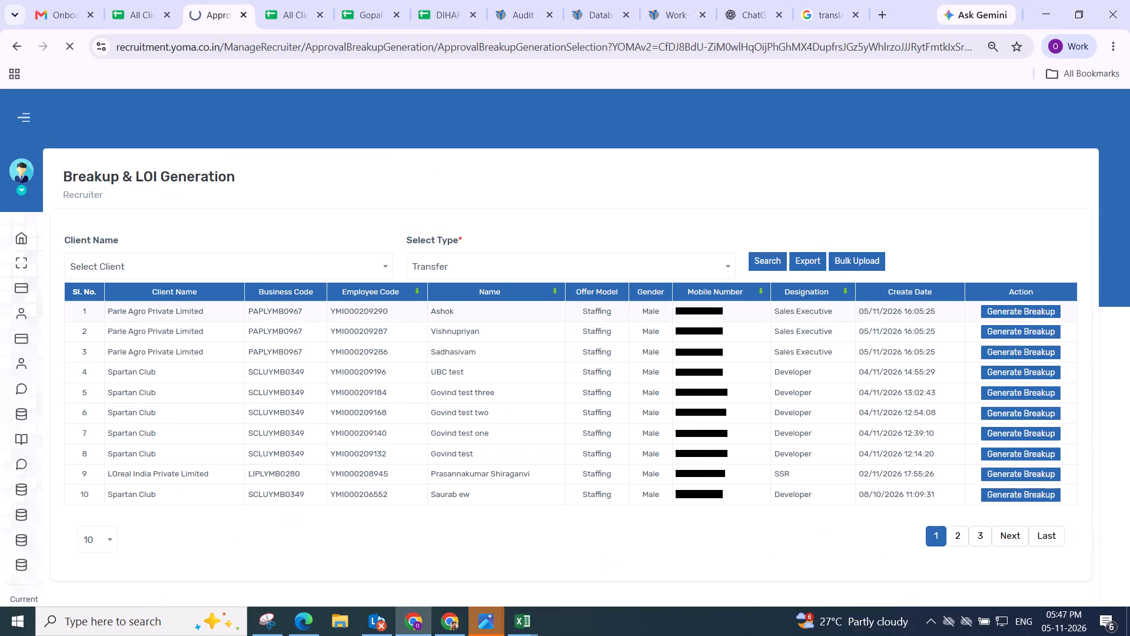
scroll(982, 310, "up", 2)
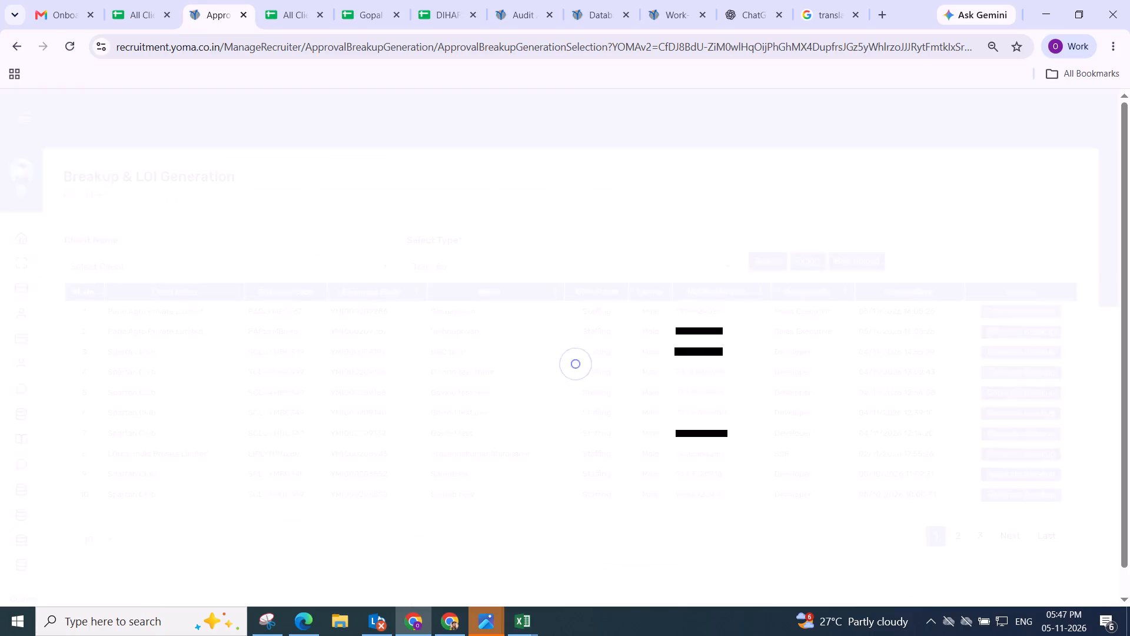
Generate the first-listed Parle Agro candidate's salary with Semi-Skilled (Basic as Minimum Wages), Percentage HRA, Bonus Gross Not Applicable and statutory location Chennai.
left_click(1009, 310)
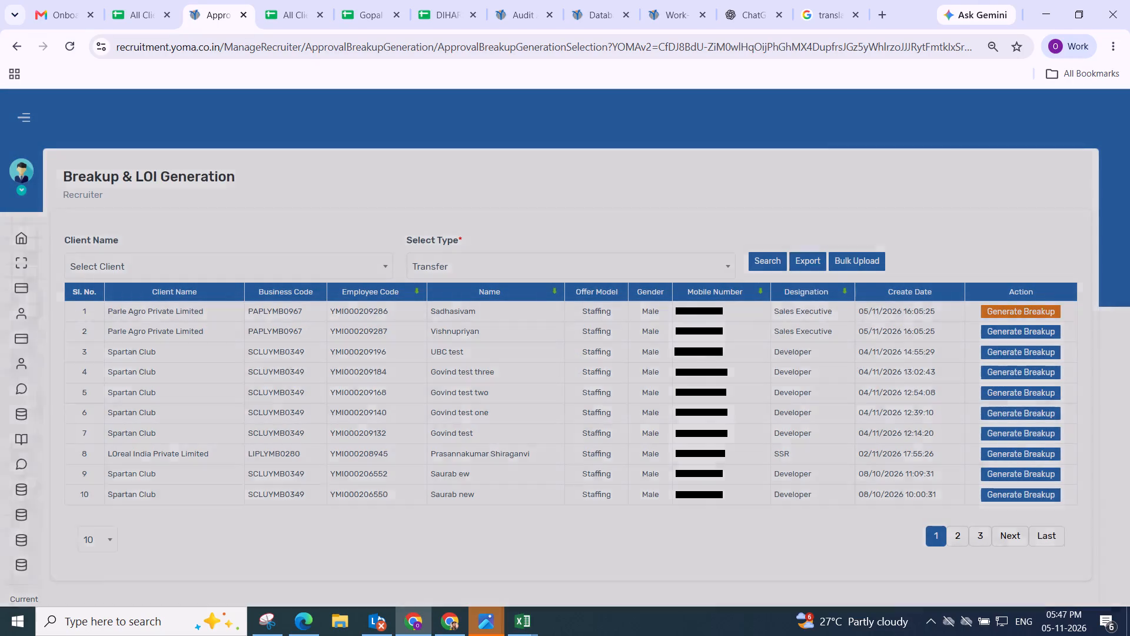
left_click_drag(394, 216, 1009, 224)
left_click(434, 190)
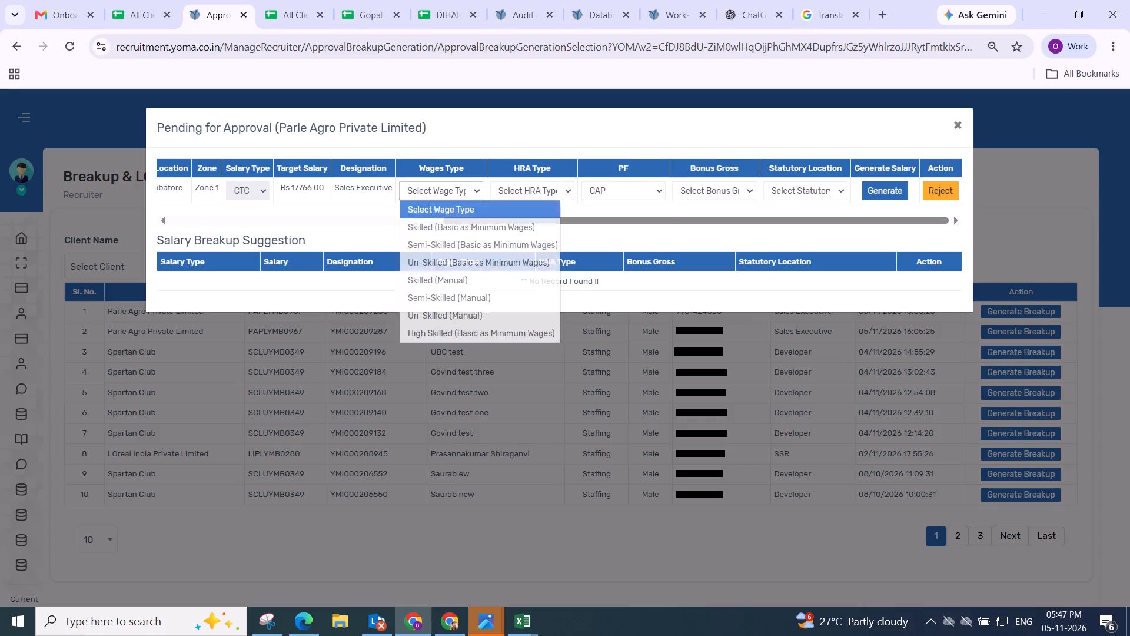
left_click(443, 244)
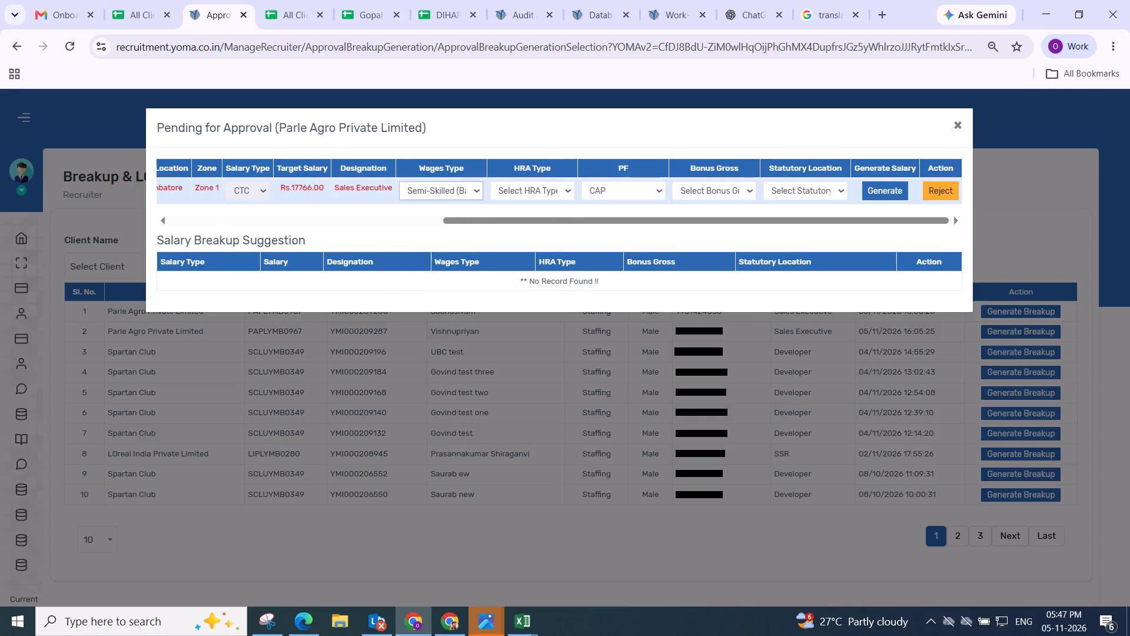
left_click(546, 191)
left_click(547, 229)
left_click(720, 188)
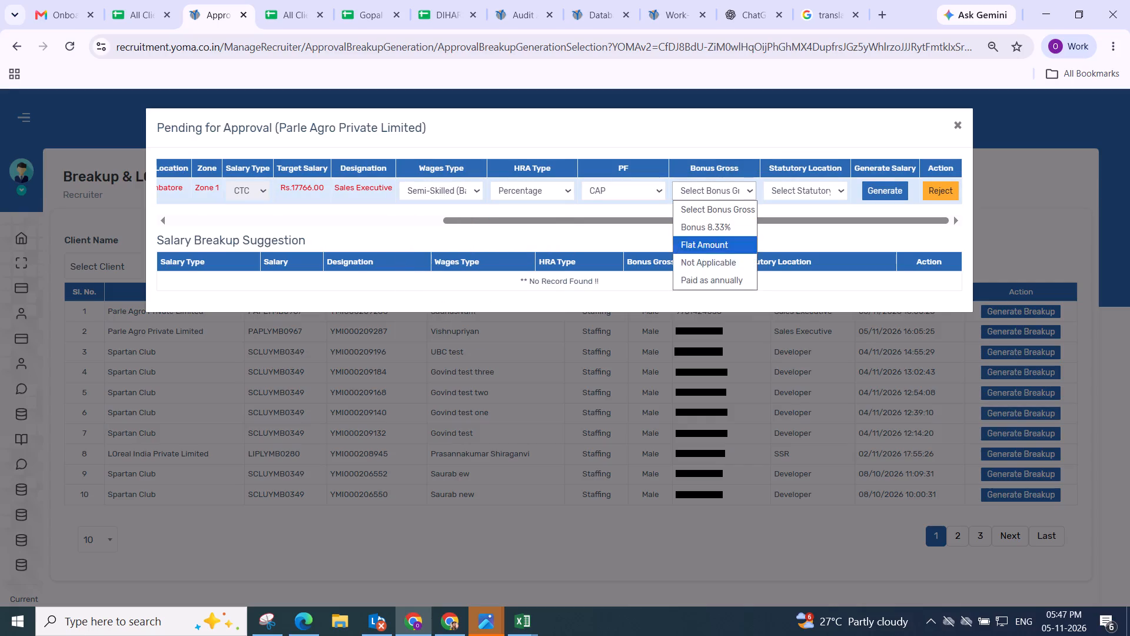
left_click(713, 260)
left_click(801, 203)
left_click(801, 185)
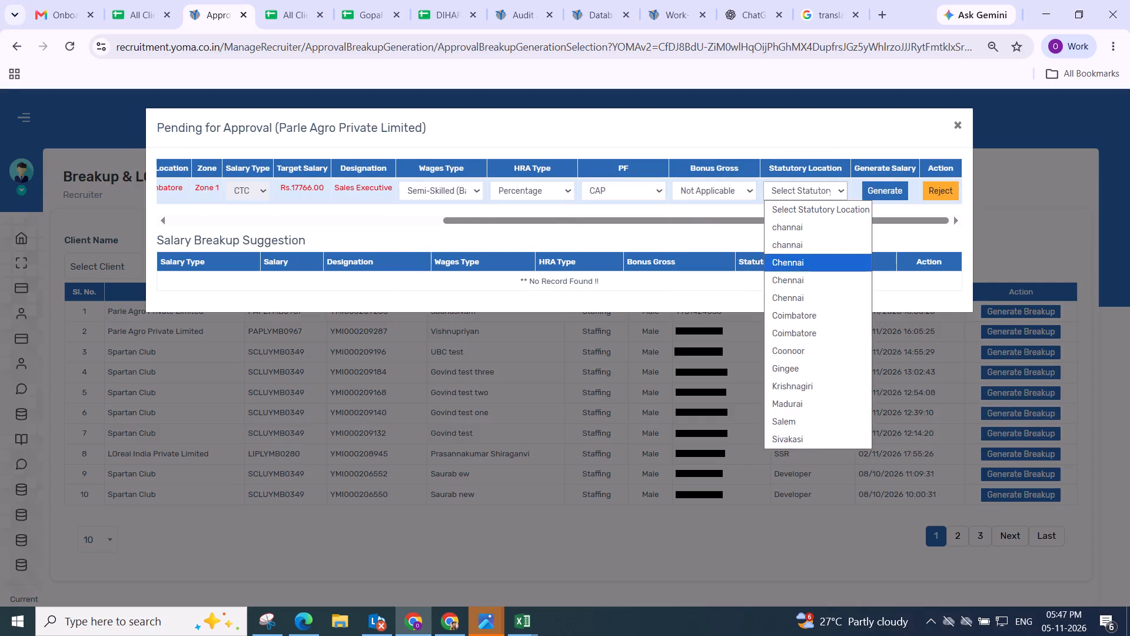
left_click(776, 270)
left_click(910, 188)
left_click(899, 189)
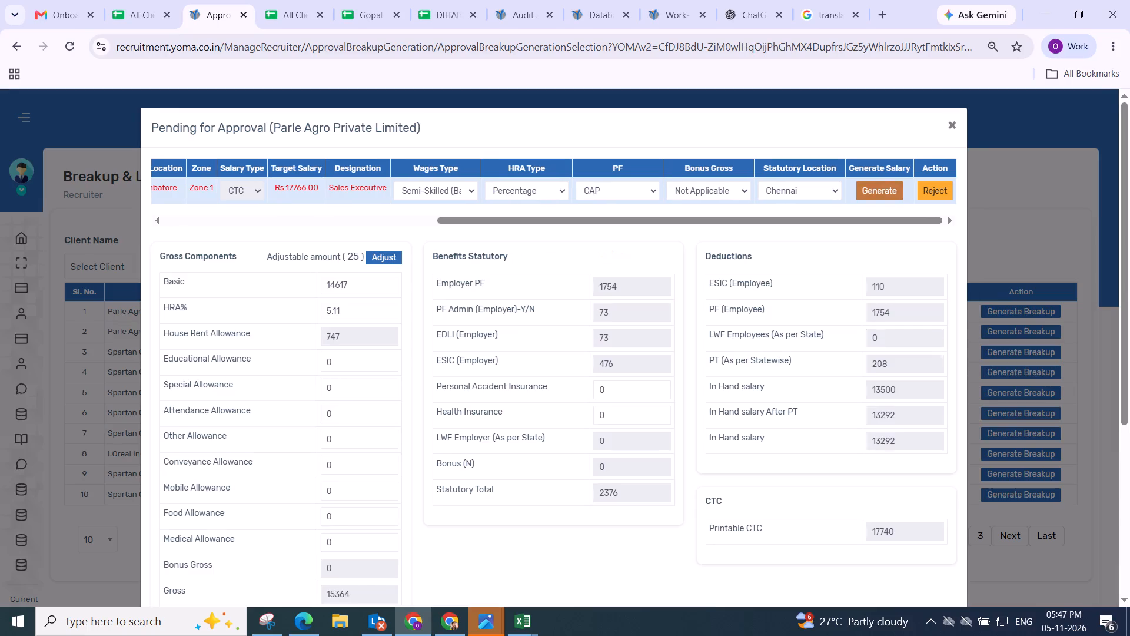
Adjust this Coimbatore candidate's gross components to the Rs.17766 target salary and save the salary breakup.
left_click(388, 259)
scroll(393, 258, "down", 1)
left_click(416, 178)
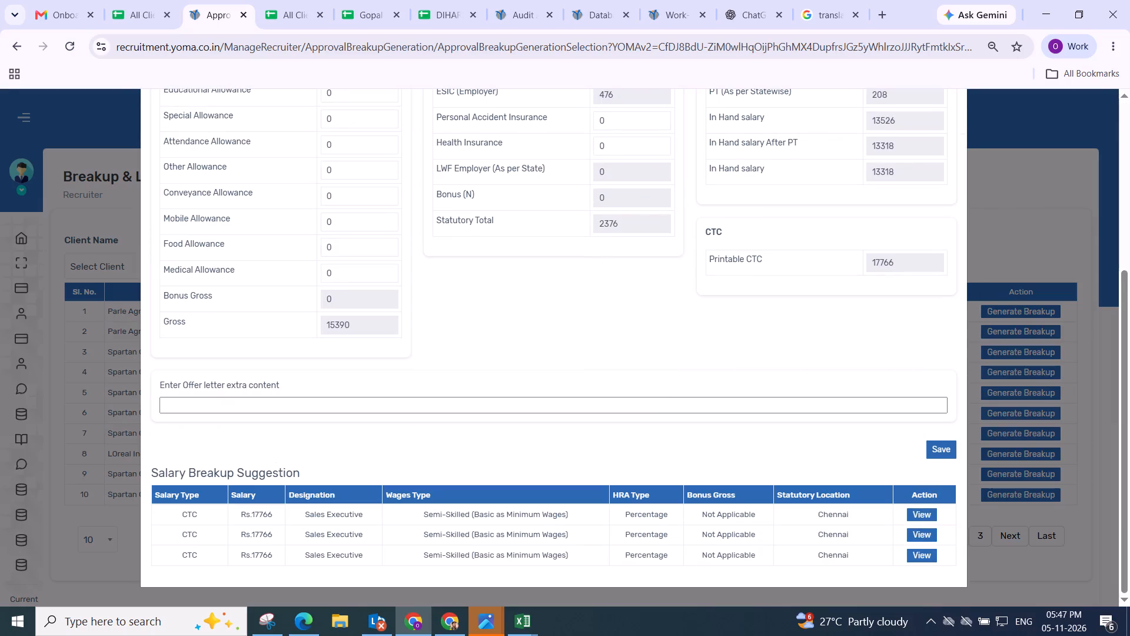
scroll(416, 177, "down", 3)
left_click_drag(642, 291, 654, 297)
left_click(942, 450)
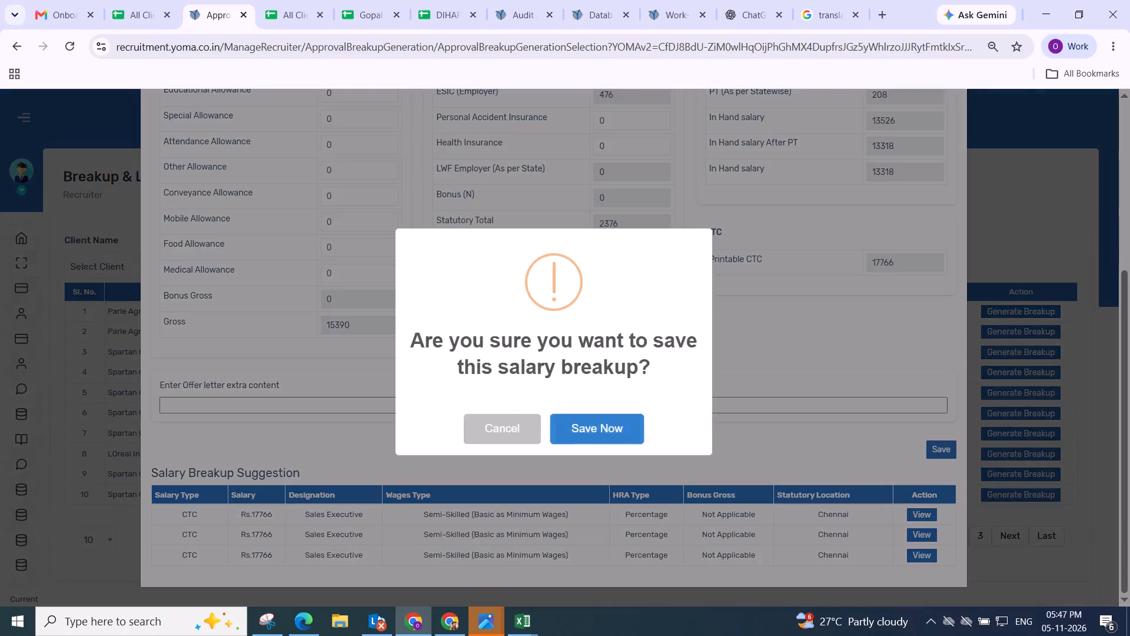
left_click(617, 423)
scroll(632, 411, "up", 3)
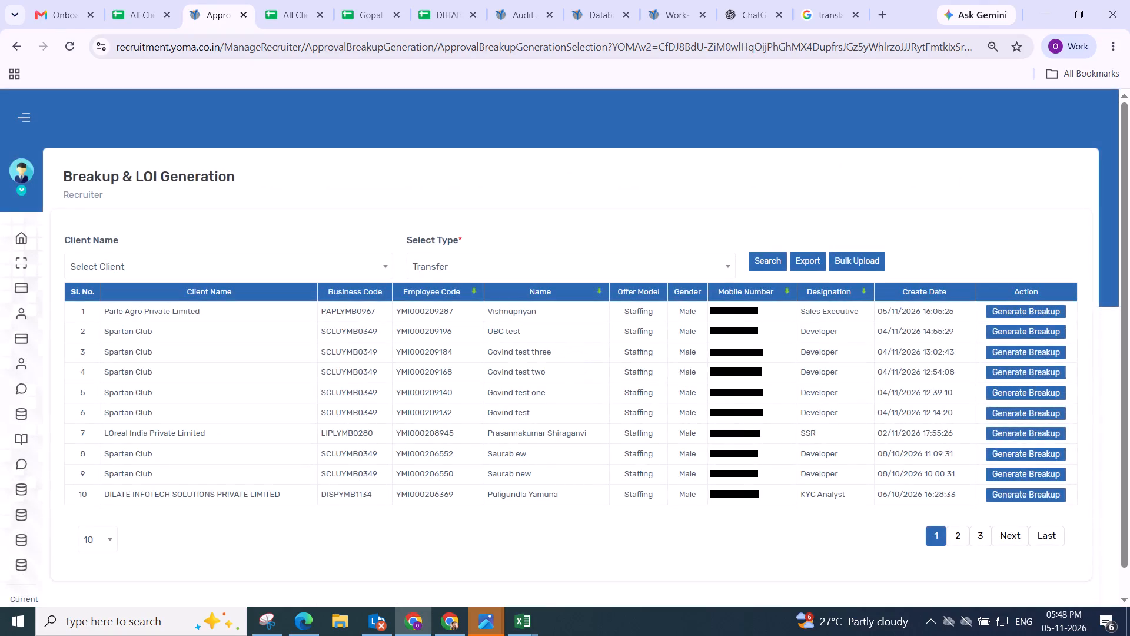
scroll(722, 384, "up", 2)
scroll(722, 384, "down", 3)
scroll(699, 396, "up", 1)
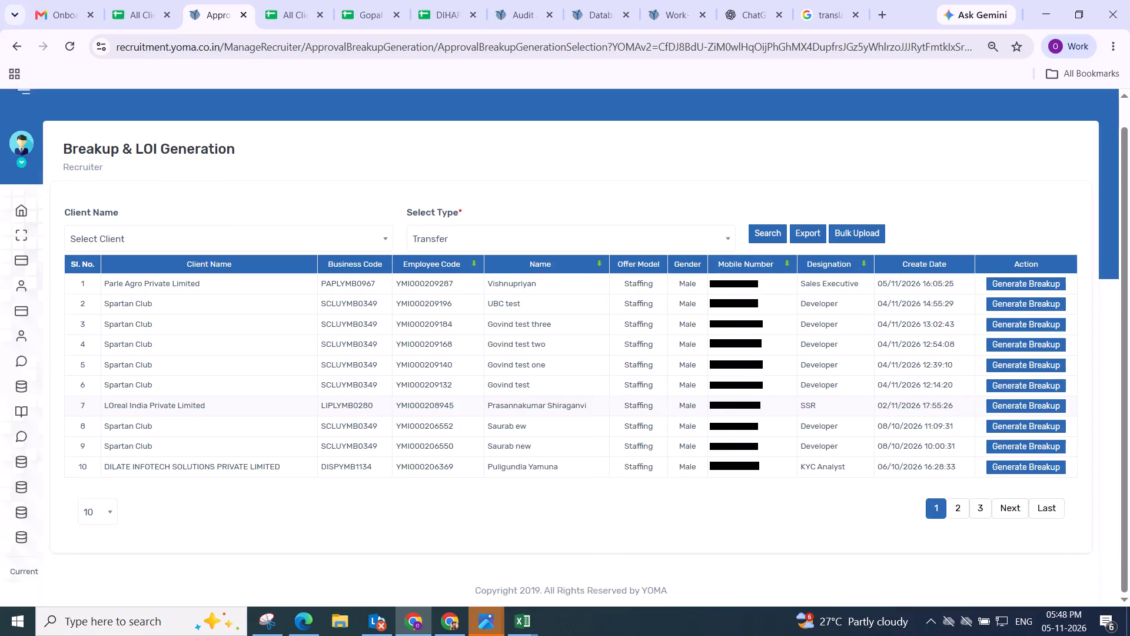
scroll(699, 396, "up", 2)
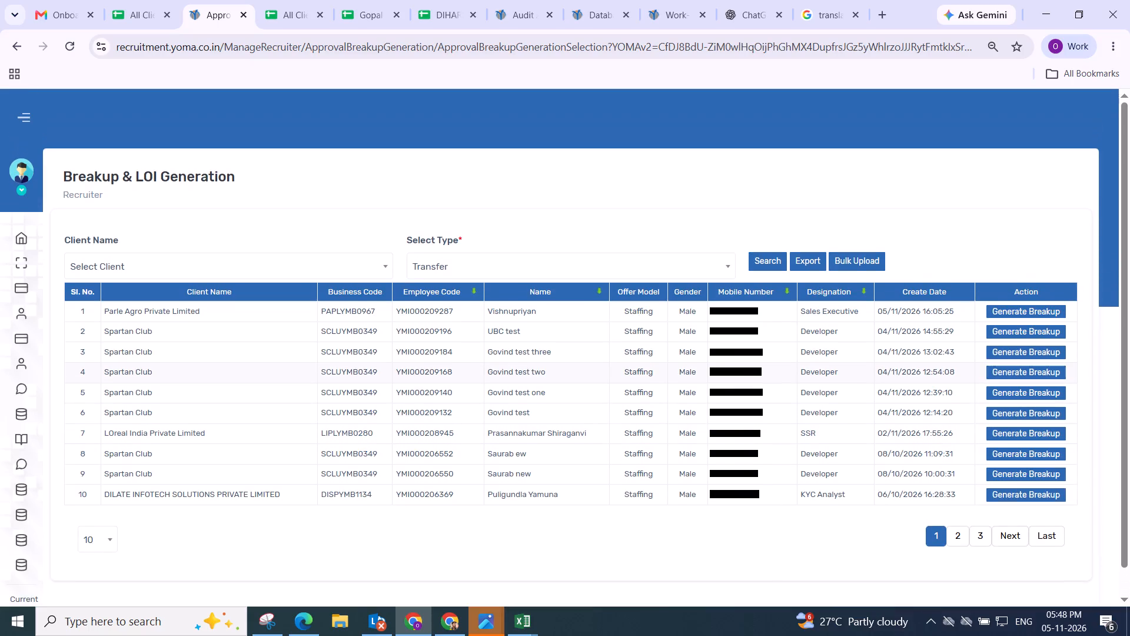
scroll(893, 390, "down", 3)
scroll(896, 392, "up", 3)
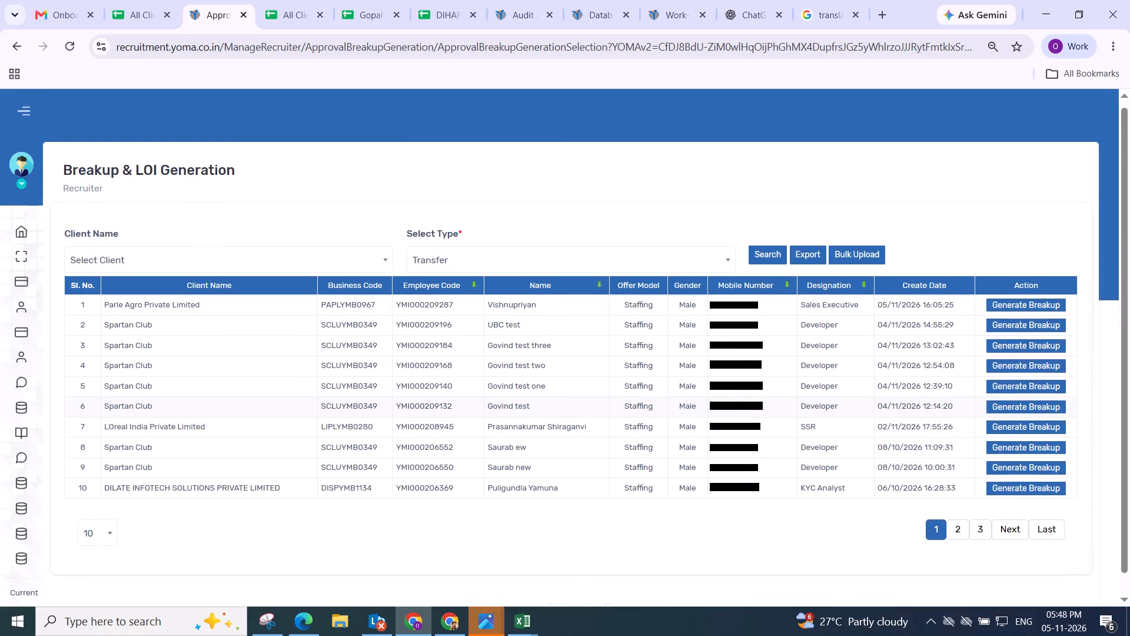
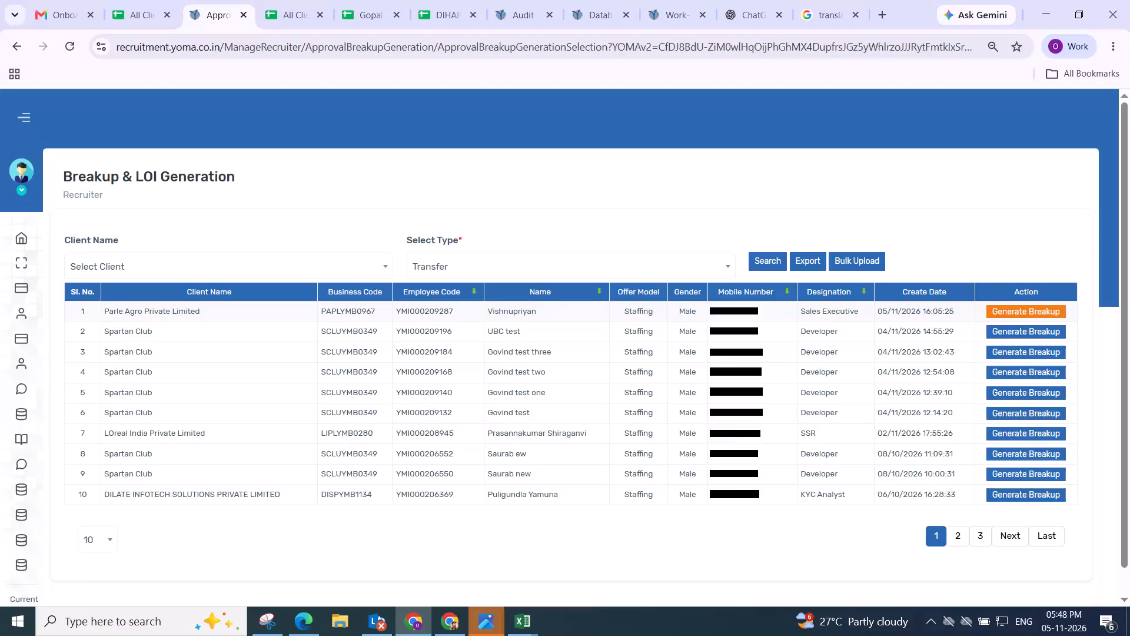
Generate the Erode Parle Agro candidate's salary with Semi-Skilled (Basic as Minimum Wages), Percentage HRA, Bonus Gross Not Applicable and statutory location Chennai.
left_click(1028, 308)
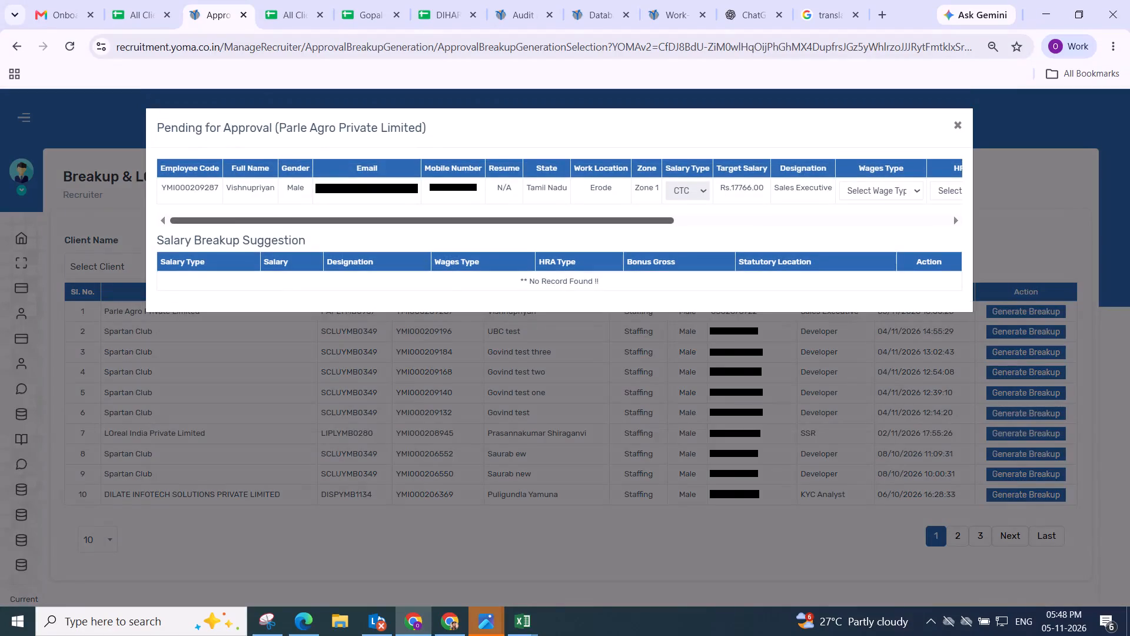
left_click_drag(431, 219, 1002, 250)
left_click(415, 188)
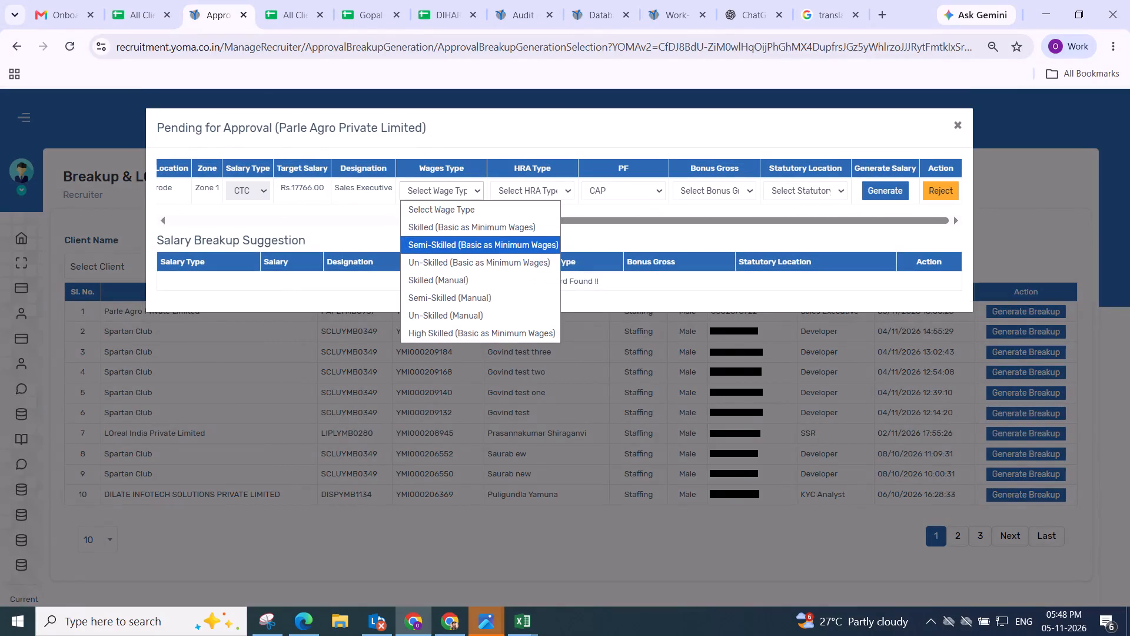
left_click(446, 244)
left_click(540, 184)
left_click(537, 227)
left_click(692, 188)
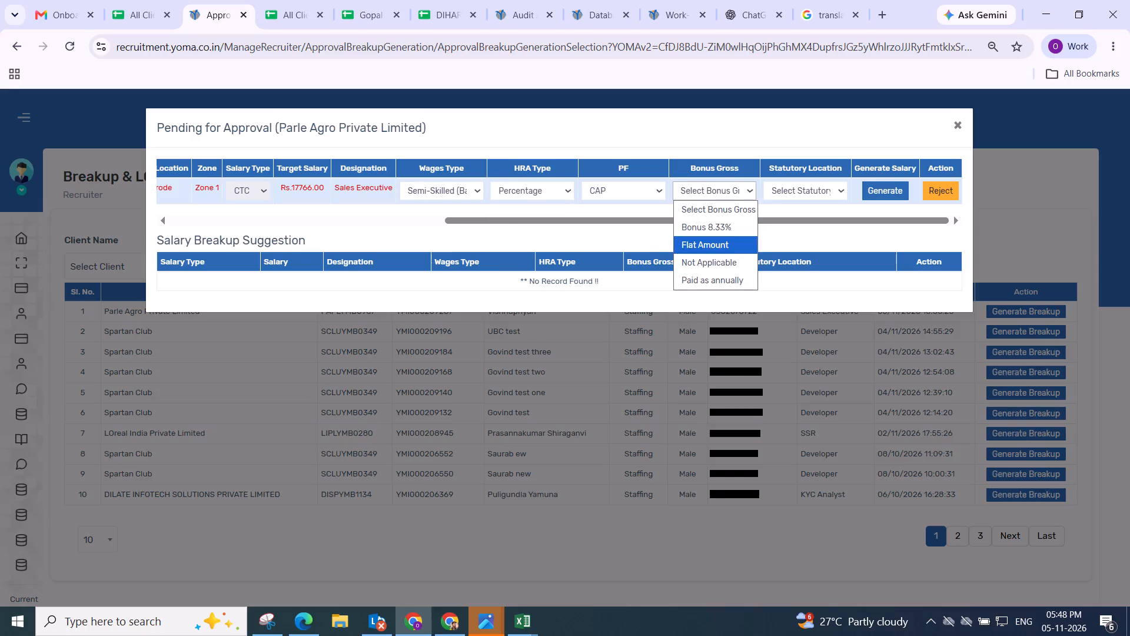
left_click(706, 259)
left_click(799, 181)
left_click(794, 293)
left_click(873, 194)
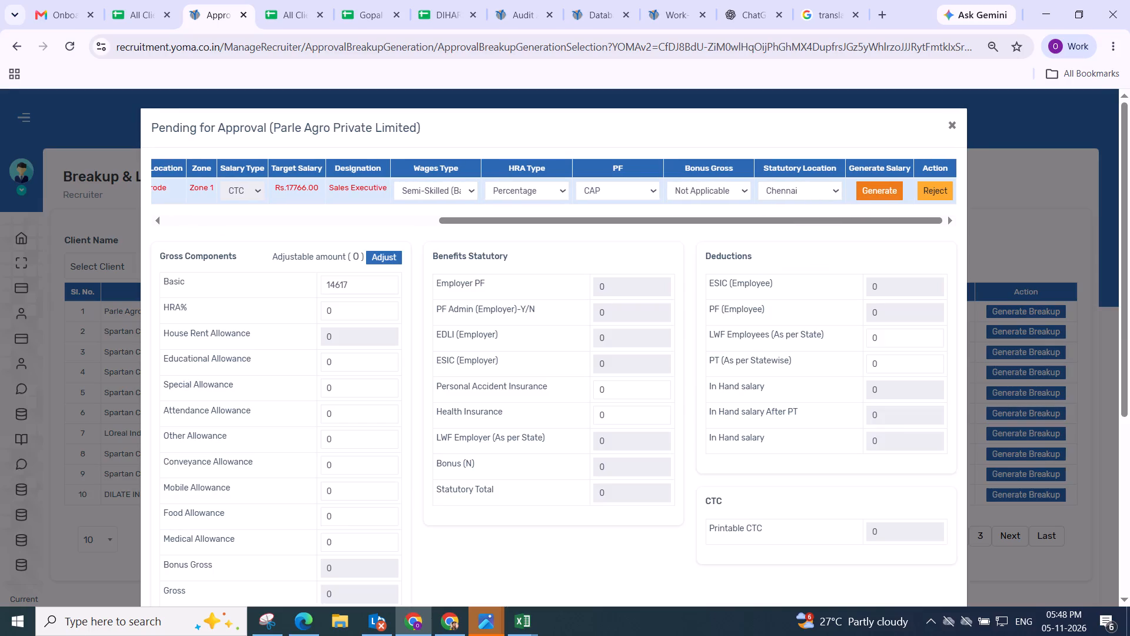
Adjust the Erode candidate's gross components to the Rs.17766 target salary and save the salary breakup.
left_click(390, 257)
scroll(395, 259, "down", 2)
left_click_drag(446, 286, 459, 289)
left_click(939, 433)
left_click(605, 430)
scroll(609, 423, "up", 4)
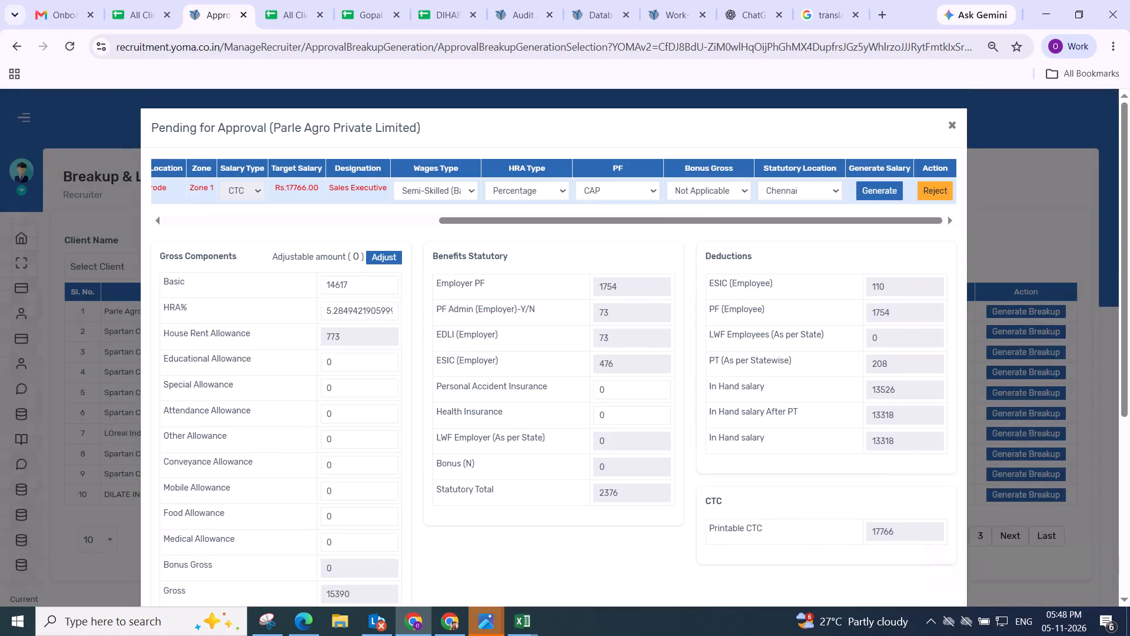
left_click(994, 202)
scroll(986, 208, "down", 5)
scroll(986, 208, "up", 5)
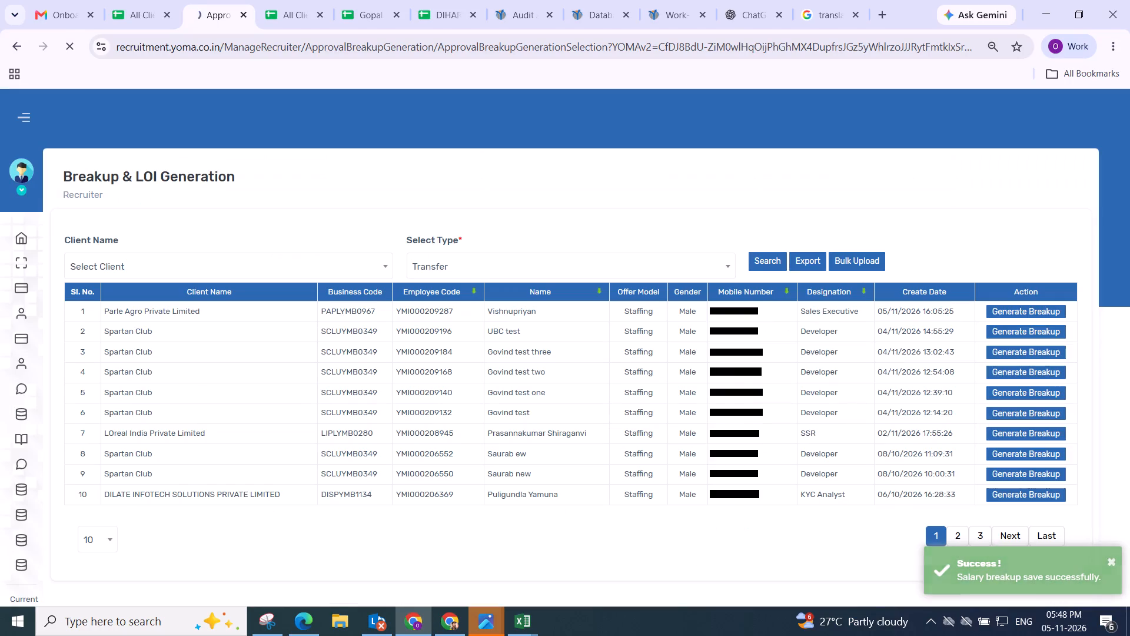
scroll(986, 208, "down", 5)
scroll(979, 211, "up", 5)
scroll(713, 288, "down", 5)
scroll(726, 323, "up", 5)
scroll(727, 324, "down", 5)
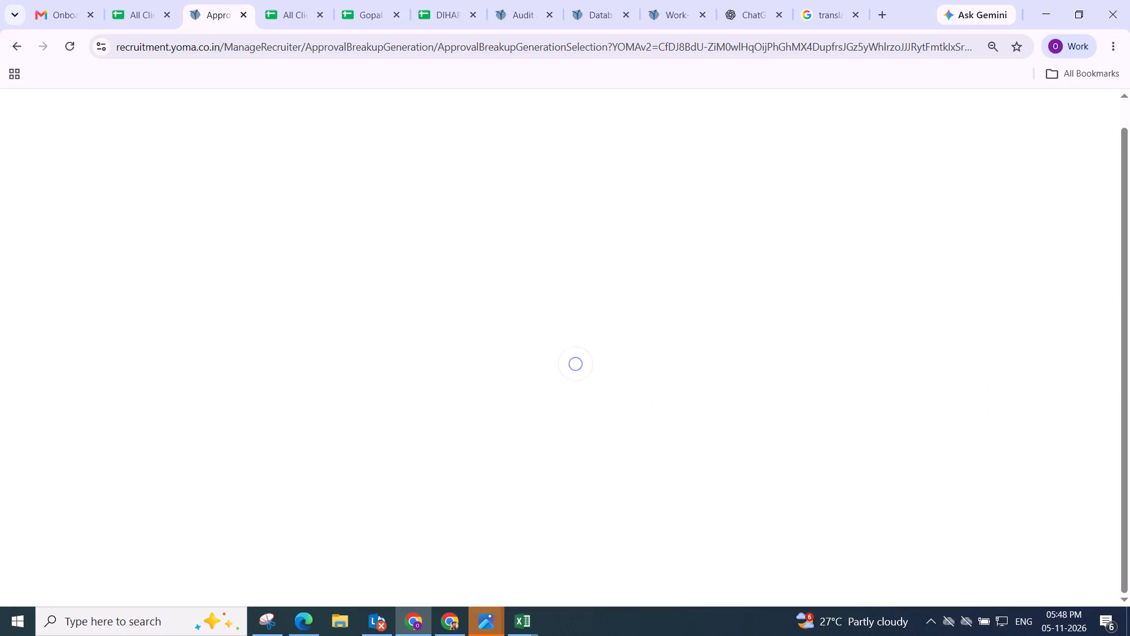
Generate the LOreal India candidate's salary with Semi-Skilled (Basic as Minimum Wages), Percentage HRA, Bonus 8.33% and statutory location Belagavi.
scroll(613, 345, "down", 14)
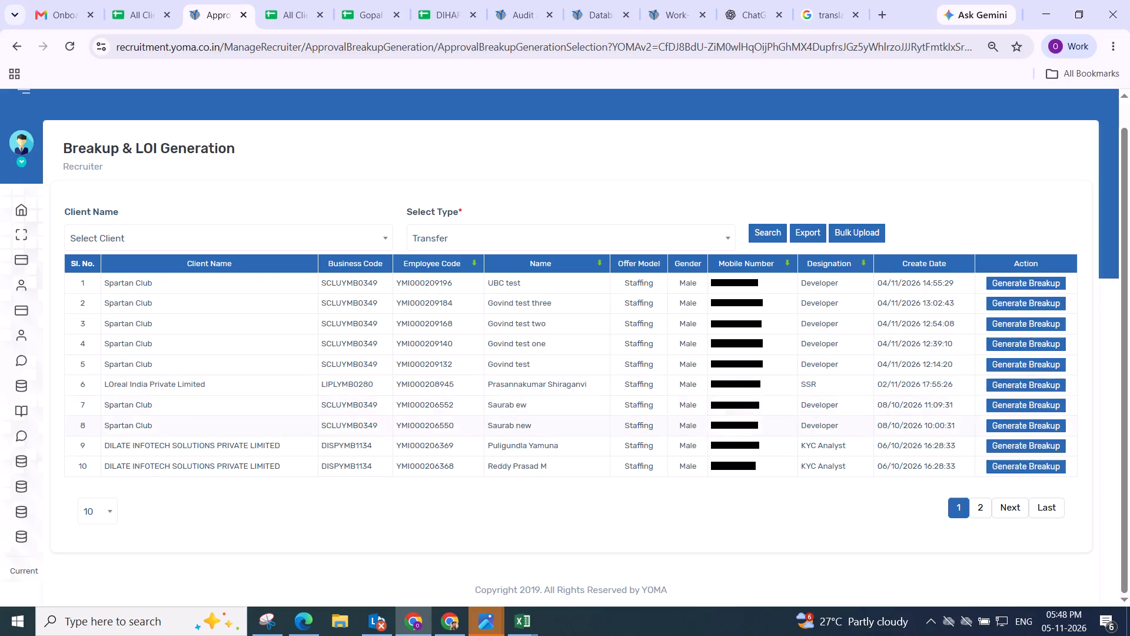
left_click(1009, 387)
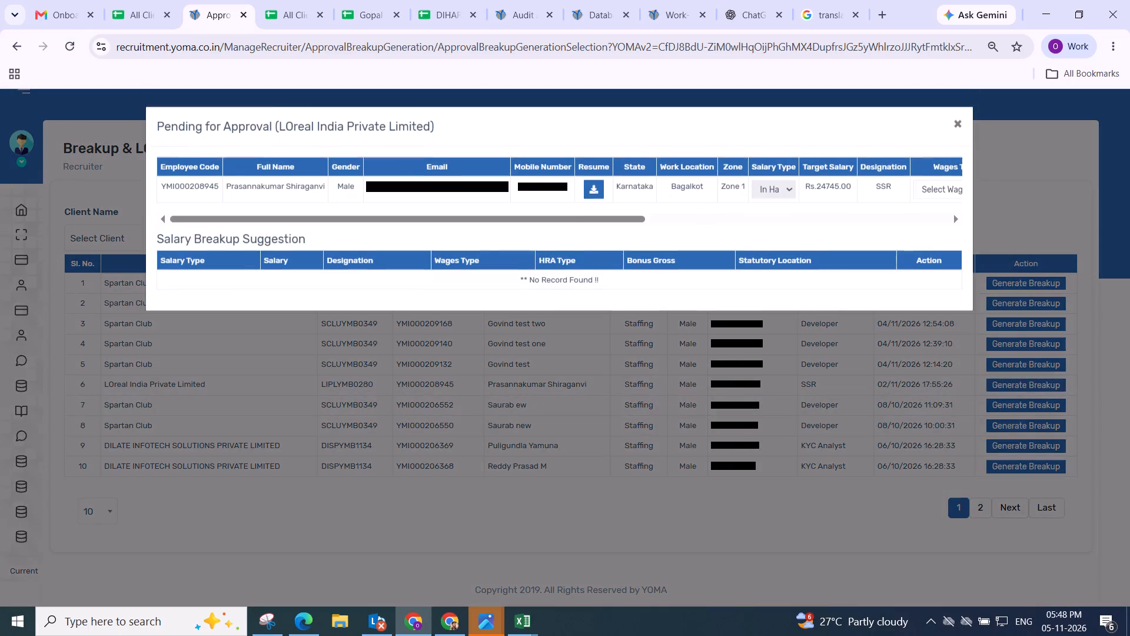
left_click_drag(311, 218, 1088, 201)
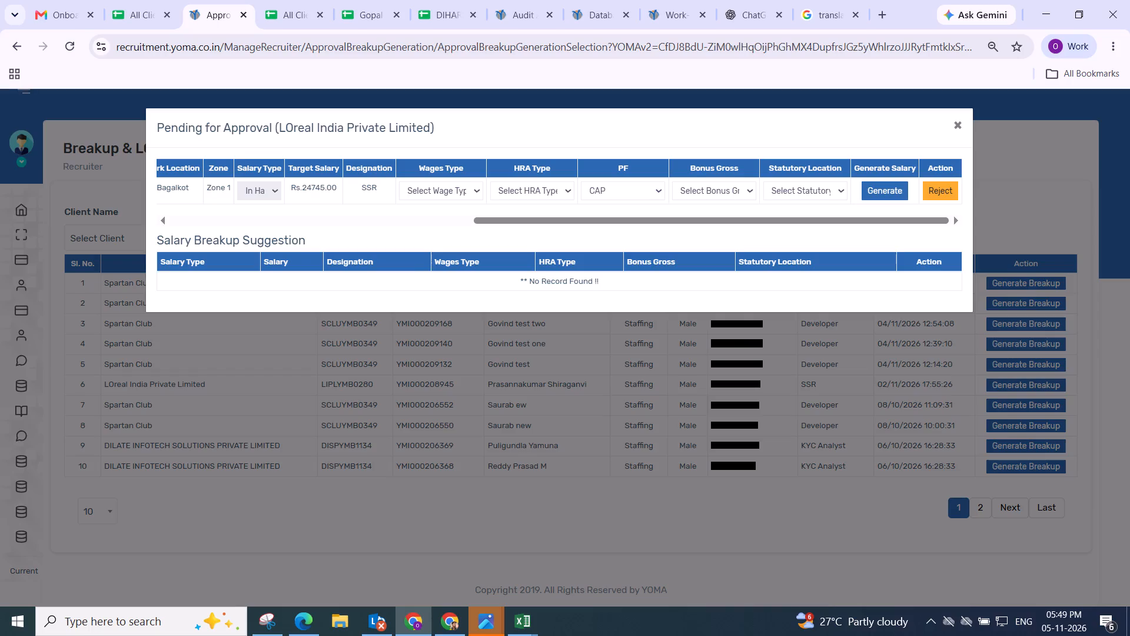
left_click(438, 193)
left_click(424, 244)
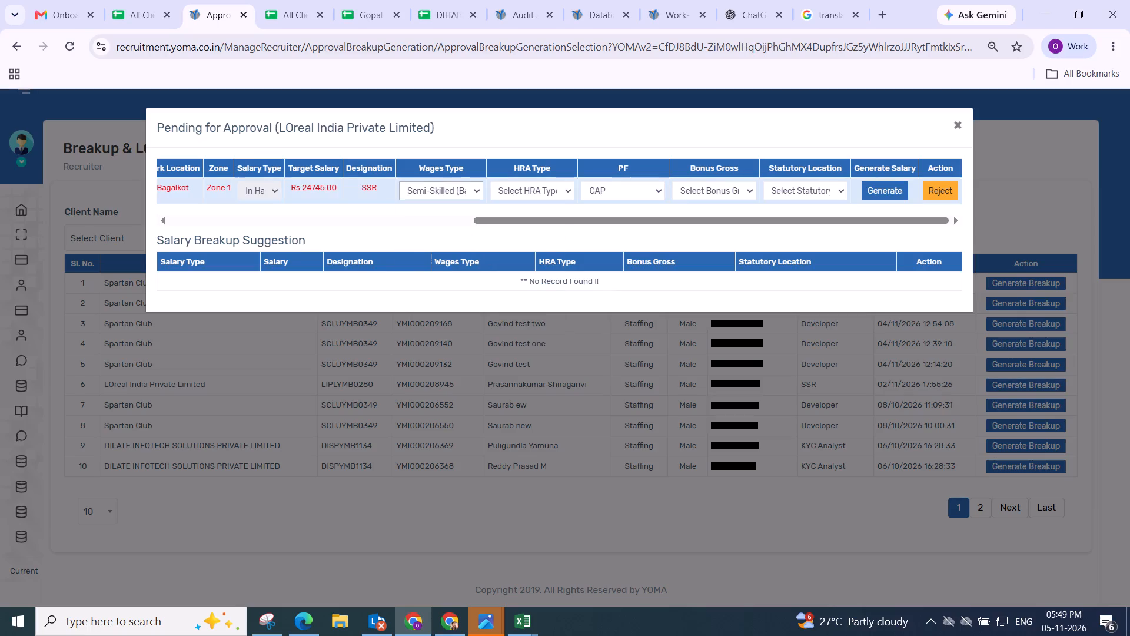
left_click(532, 194)
left_click(521, 226)
left_click(690, 183)
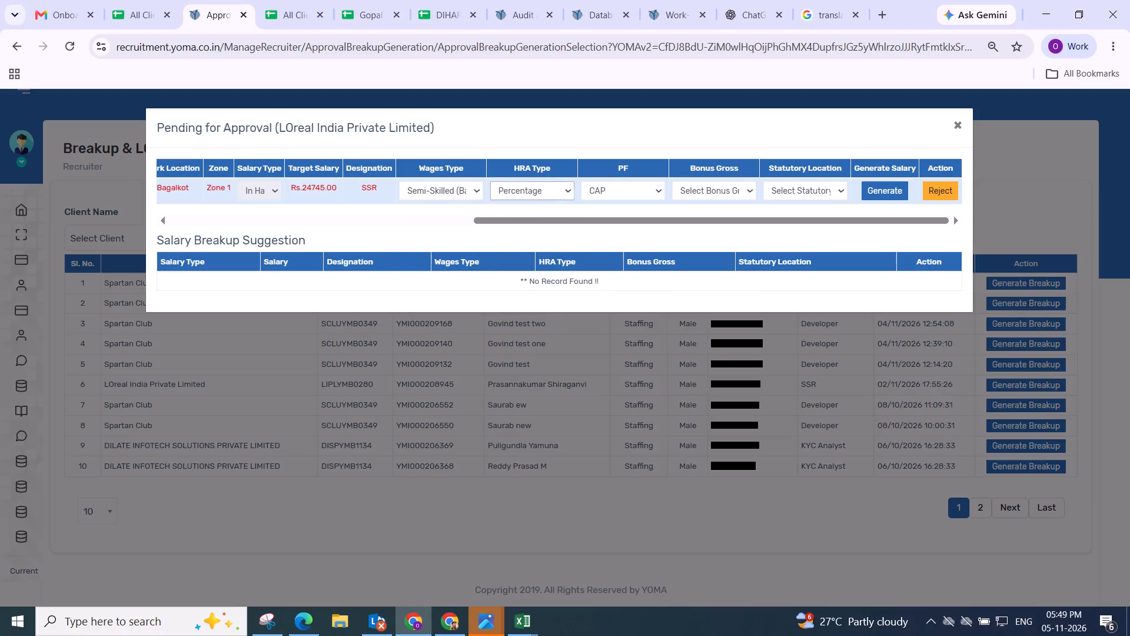
left_click(712, 227)
left_click(797, 186)
left_click(791, 276)
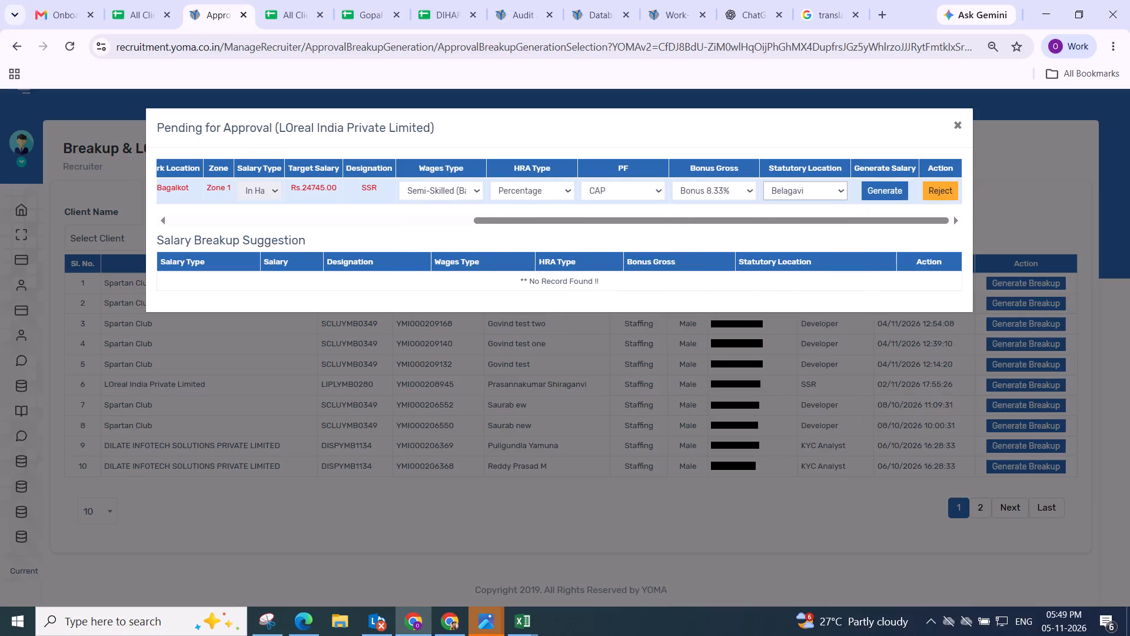
left_click(859, 188)
left_click(868, 190)
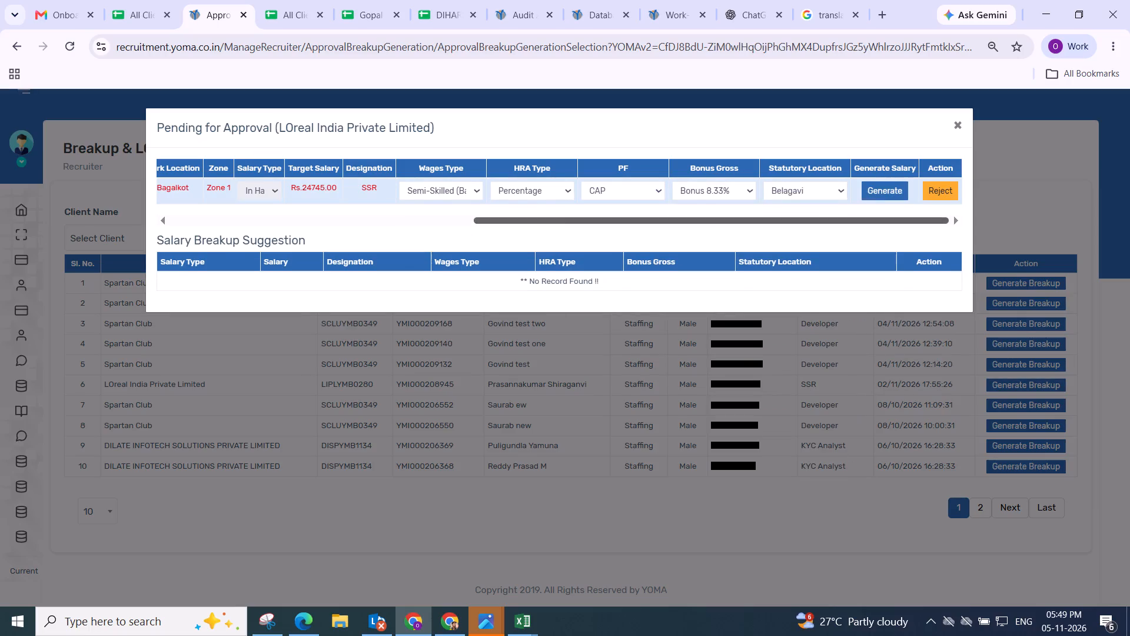
Look up LOreal India Private Limited's salary rules in the All Clients Salary Breakup spreadsheet.
left_click_drag(275, 127, 348, 127)
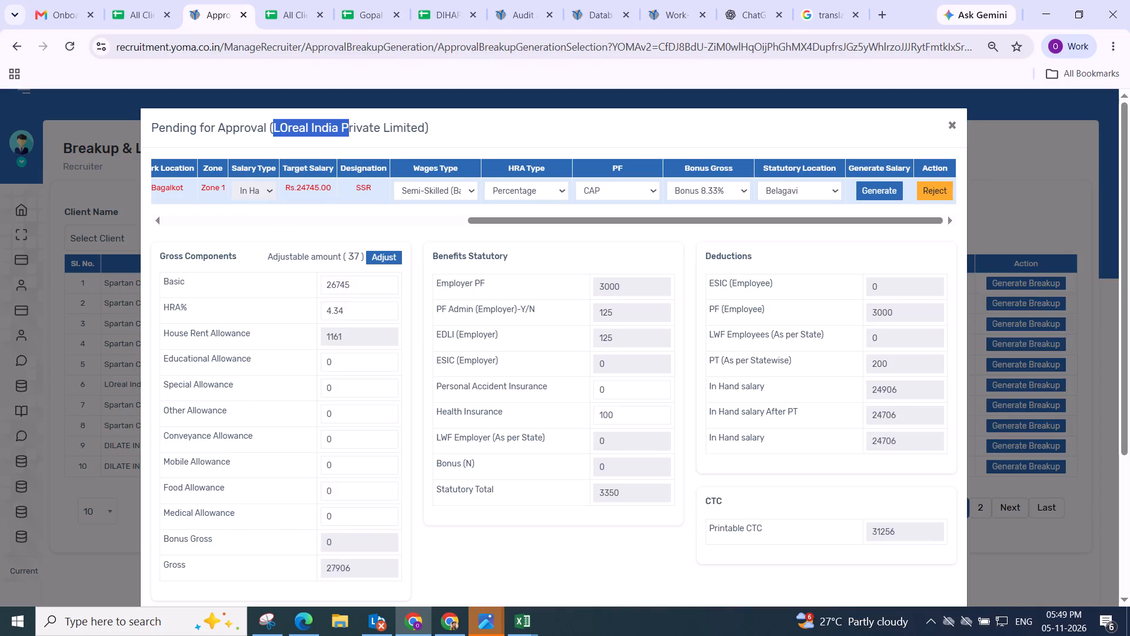
left_click_drag(348, 127, 388, 127)
key("ctrl+c")
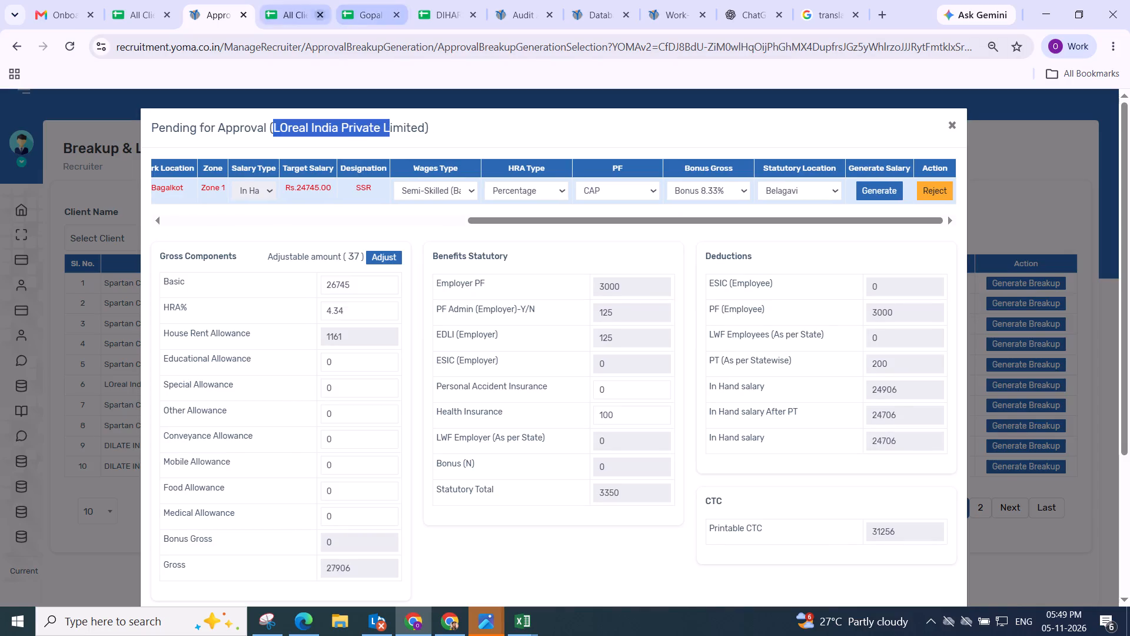
left_click(304, 18)
key("ctrl+f")
key("ctrl+v")
key("Return")
key("Return")
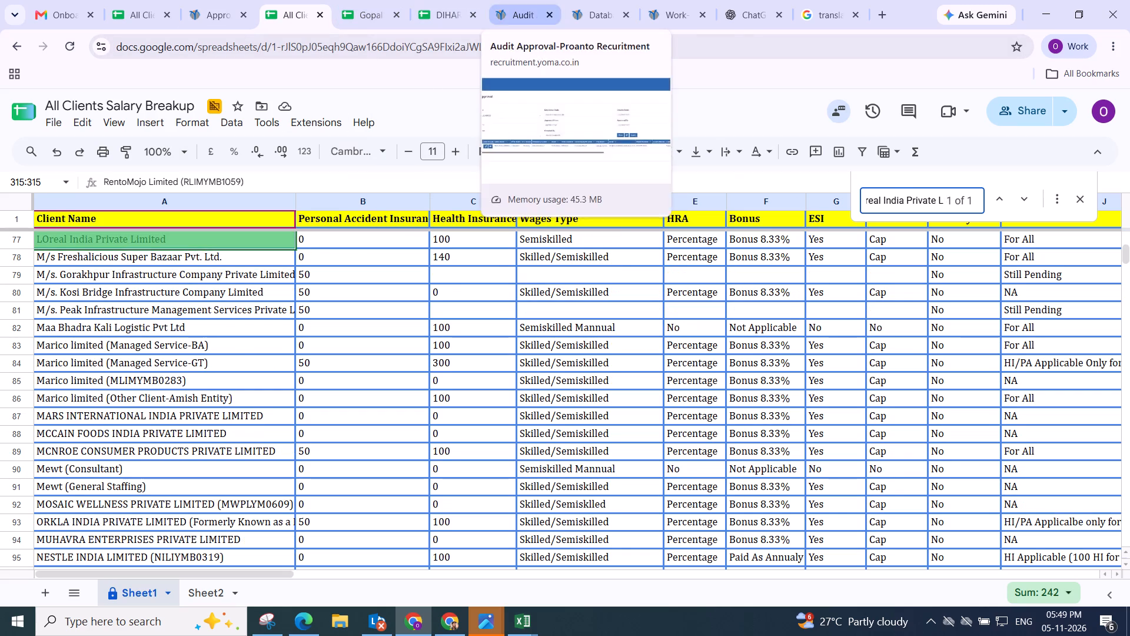
Back in the recruitment portal, adjust the LOreal candidate's gross components to the Rs.24745 in-hand target and save the salary breakup.
left_click(212, 18)
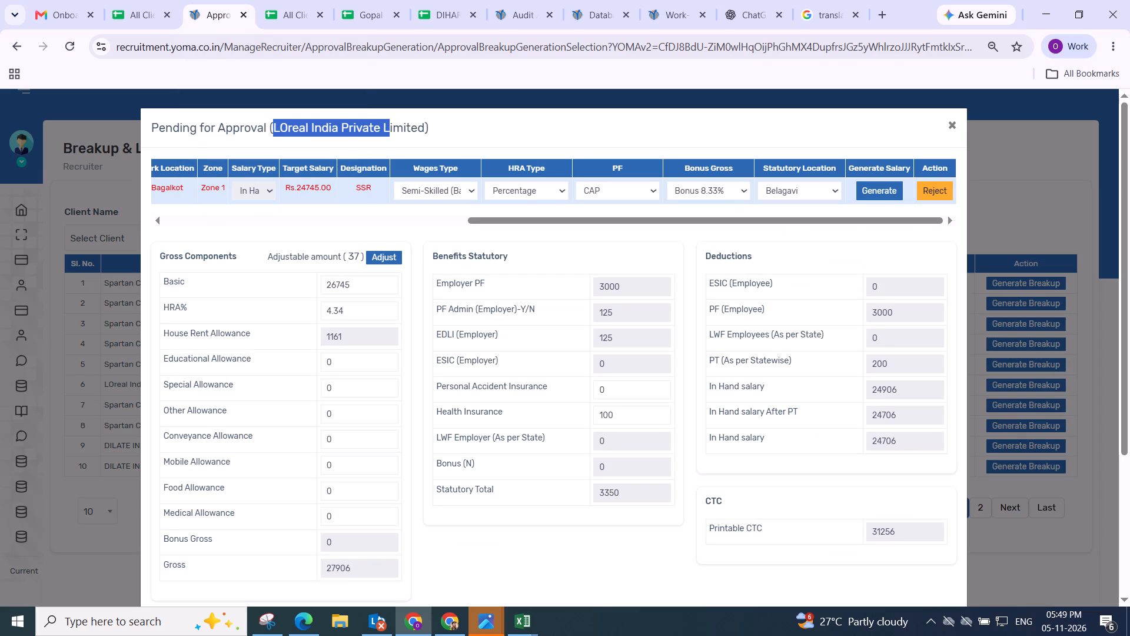
left_click(375, 259)
scroll(418, 254, "down", 2)
scroll(539, 352, "up", 2)
scroll(536, 343, "down", 3)
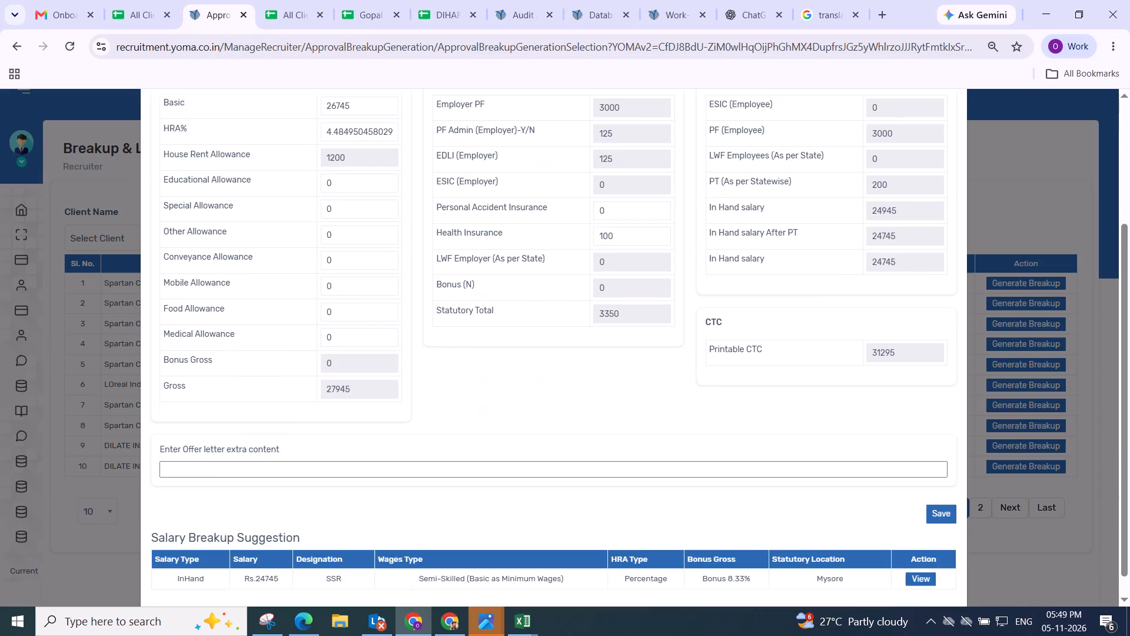
scroll(536, 343, "down", 1)
left_click_drag(573, 361, 616, 374)
left_click(936, 491)
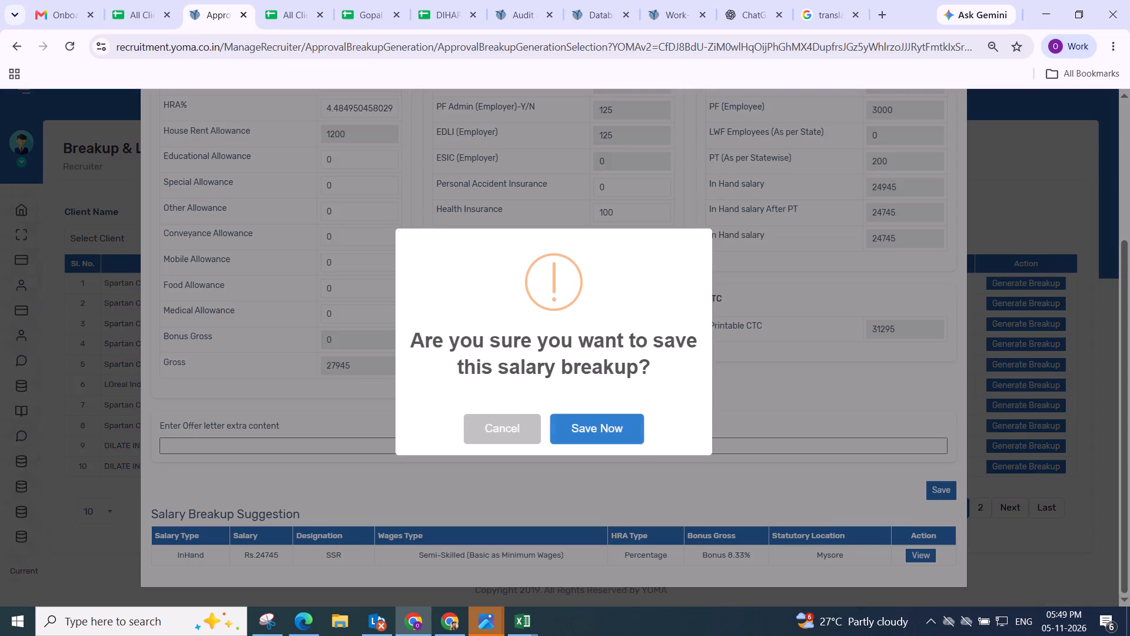
left_click(564, 426)
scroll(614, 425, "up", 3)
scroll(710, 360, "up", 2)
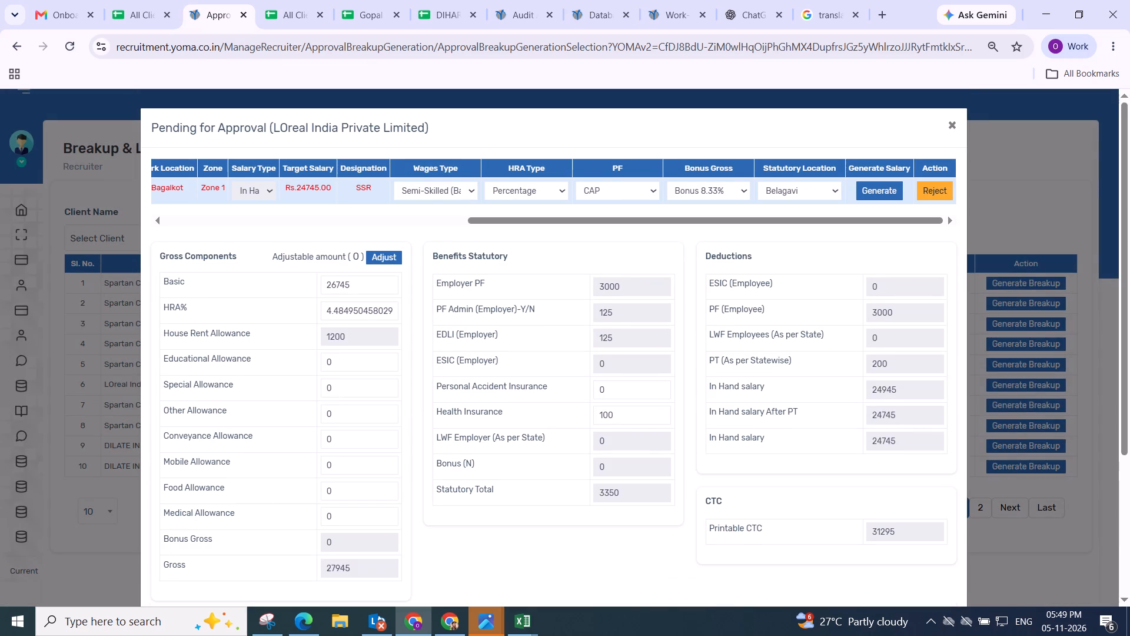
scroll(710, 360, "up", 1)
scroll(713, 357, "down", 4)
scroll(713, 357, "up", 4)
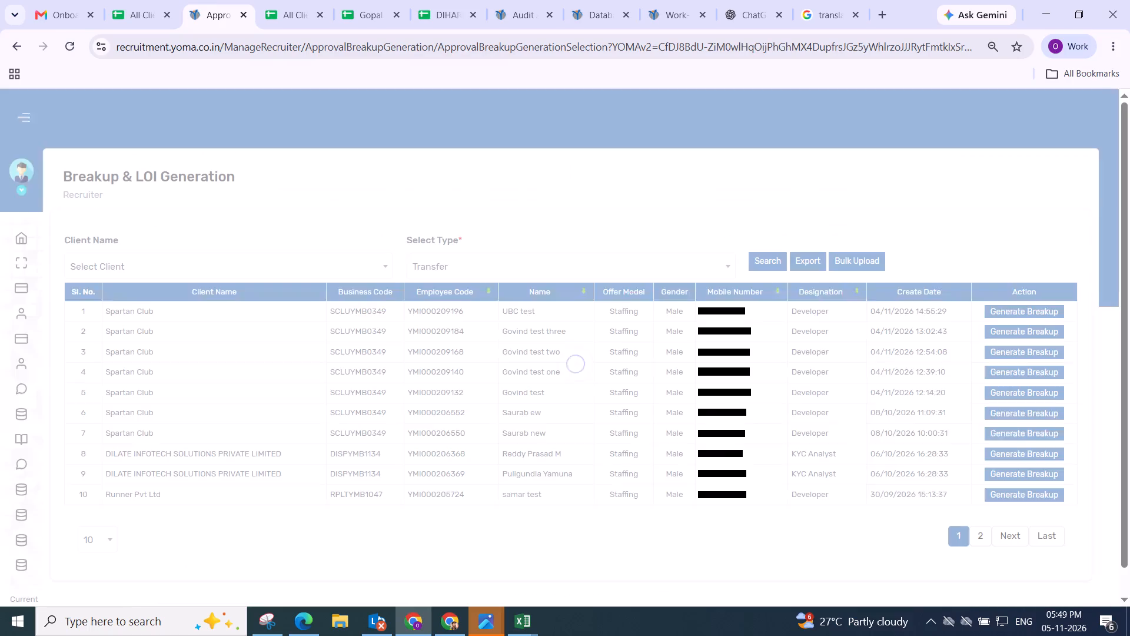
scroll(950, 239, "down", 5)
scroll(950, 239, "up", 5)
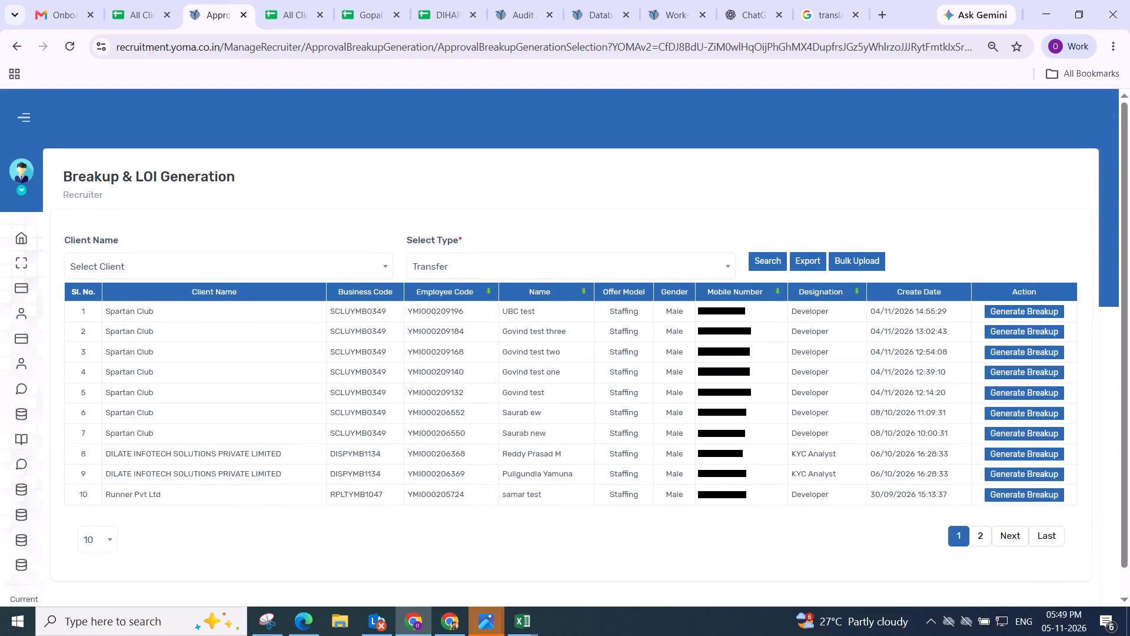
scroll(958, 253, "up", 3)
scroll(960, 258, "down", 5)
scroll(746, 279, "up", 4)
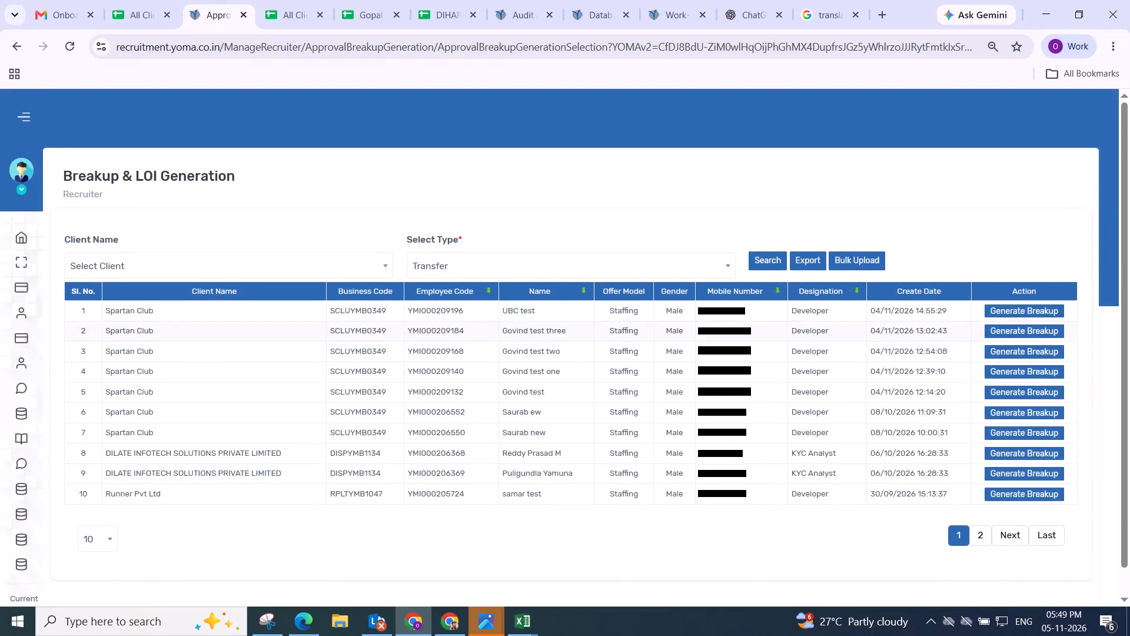
Set the Transfer candidate list to show ALL records on one page.
scroll(403, 365, "down", 3)
left_click(101, 515)
left_click(95, 400)
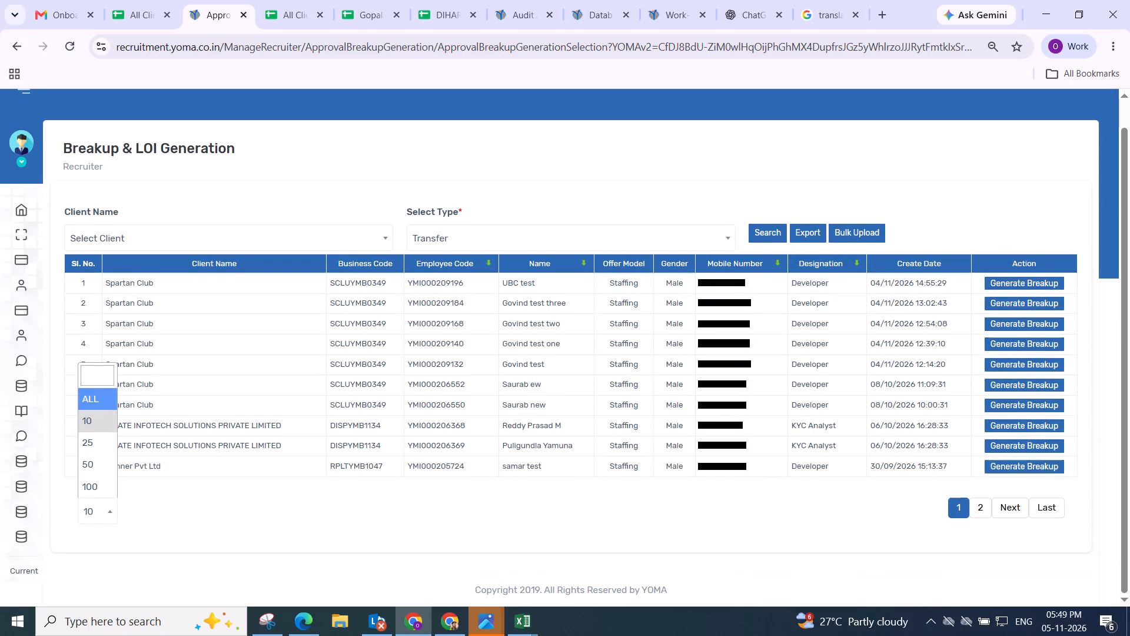
scroll(275, 369, "down", 5)
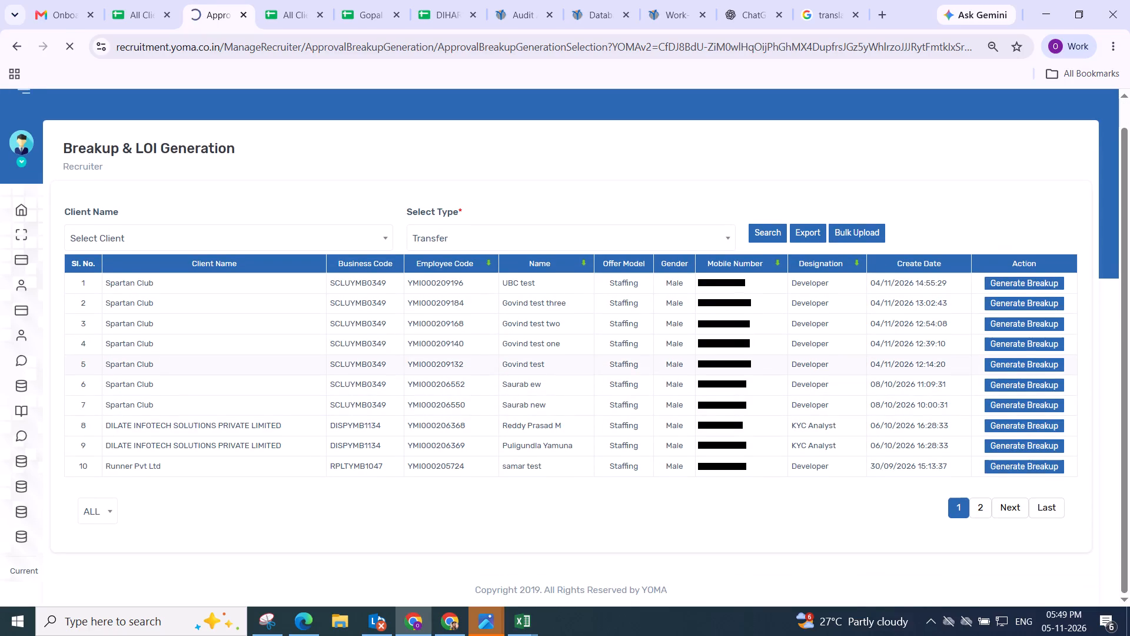
scroll(278, 372, "up", 4)
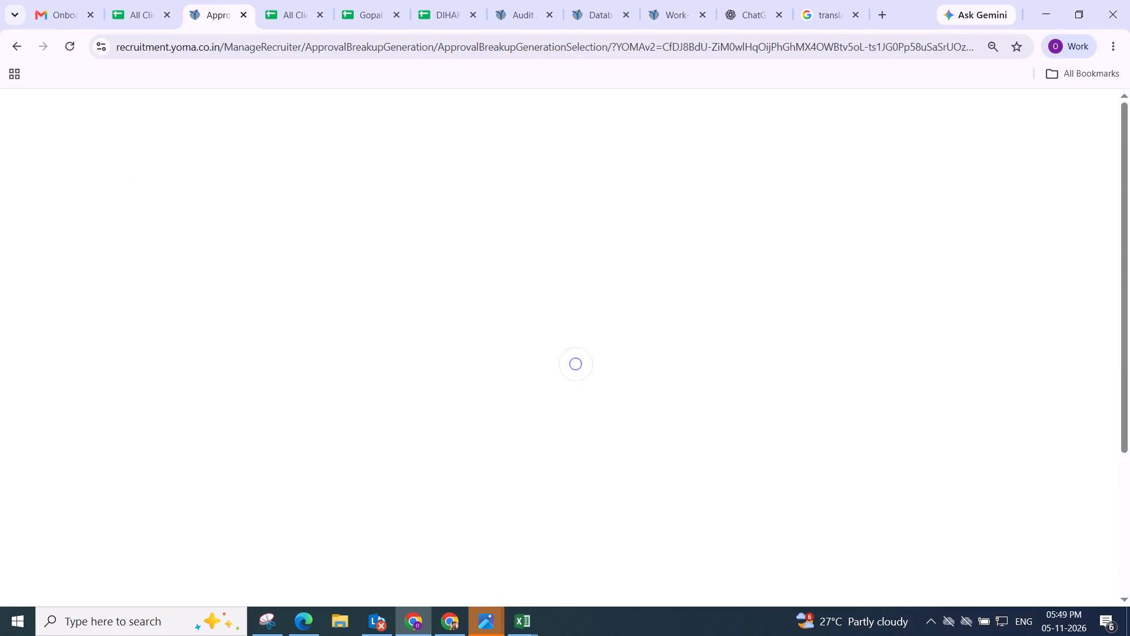
scroll(365, 389, "down", 5)
scroll(362, 383, "up", 1)
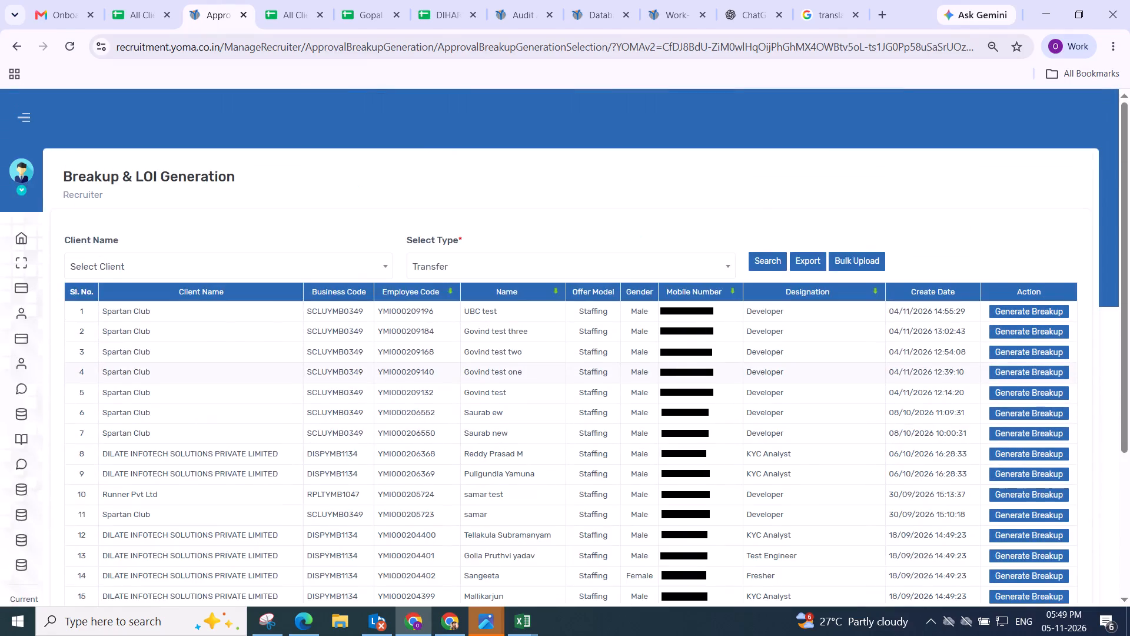
Generate the NIVEA India candidate's salary with Semi-Skilled (Basic as Minimum Wages), Percentage HRA, Bonus 8.33% and statutory location Hathua.
scroll(344, 372, "up", 1)
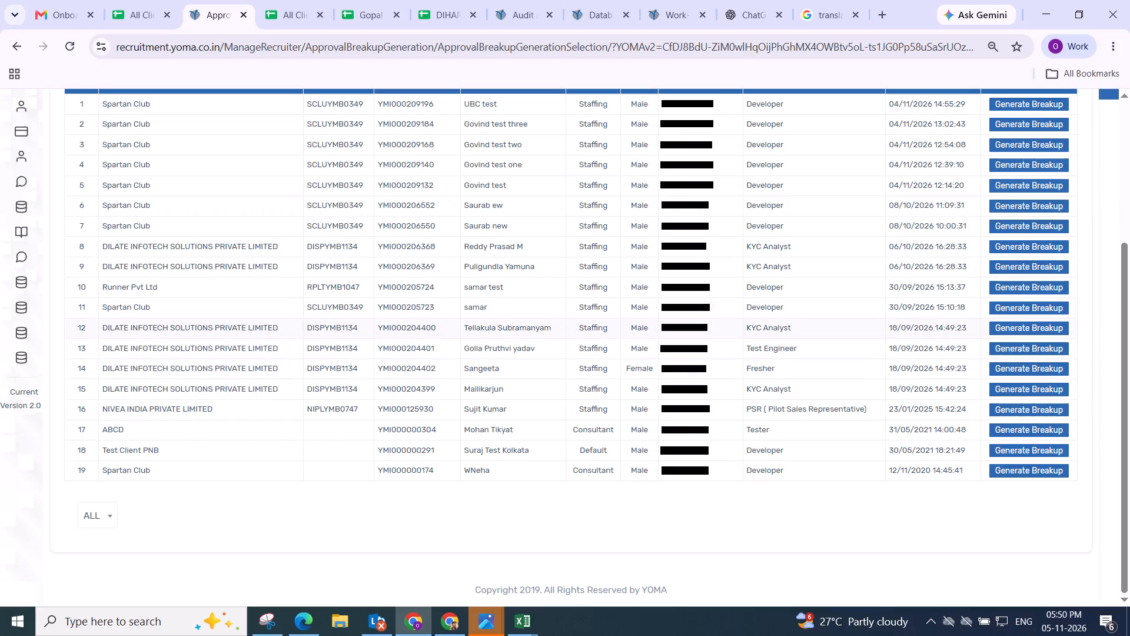
scroll(125, 466, "up", 1)
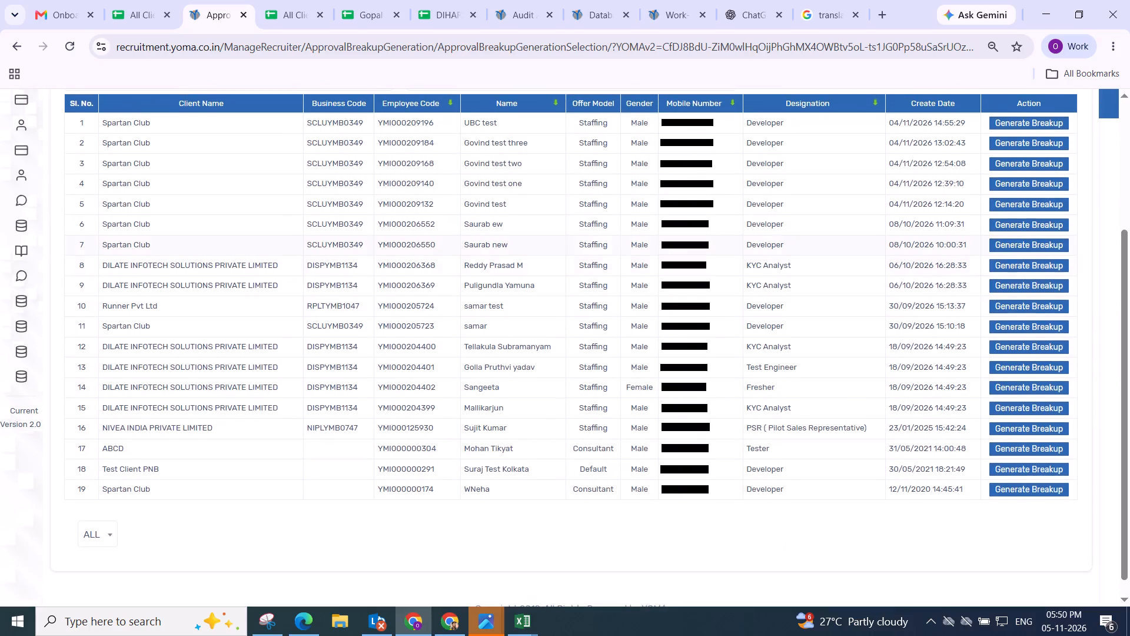
scroll(118, 249, "up", 1)
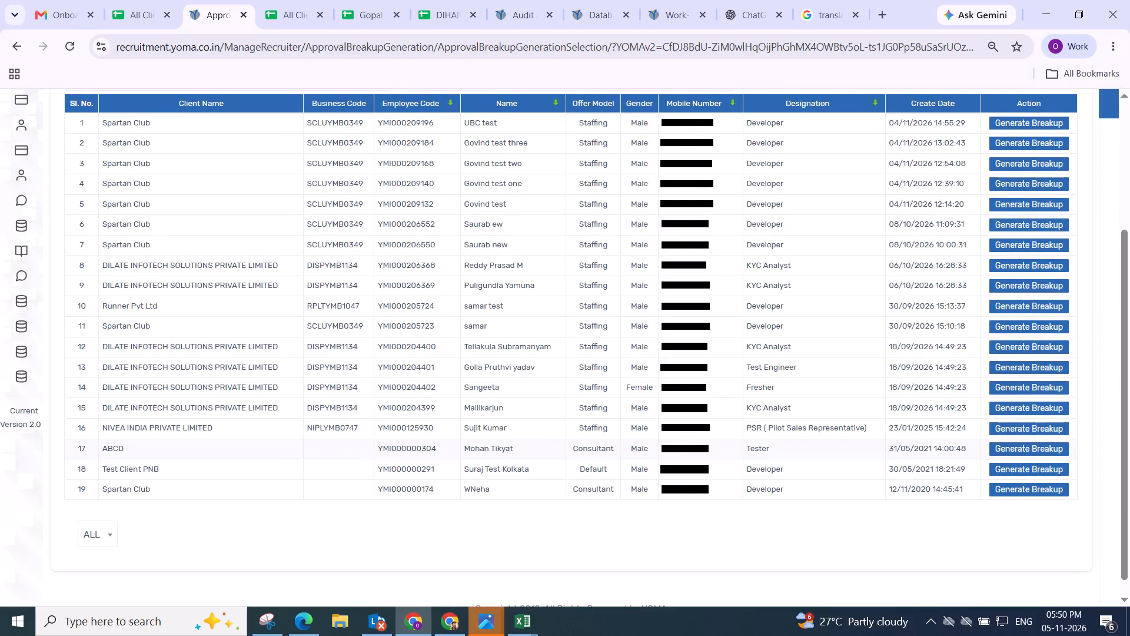
left_click(1013, 429)
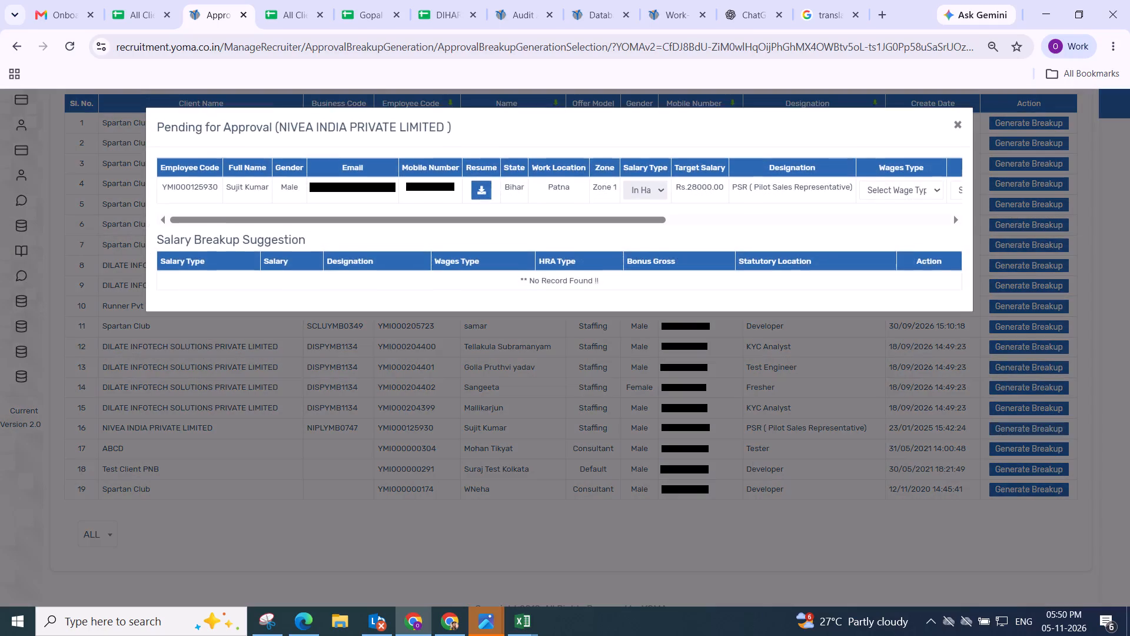
left_click_drag(329, 223, 1044, 224)
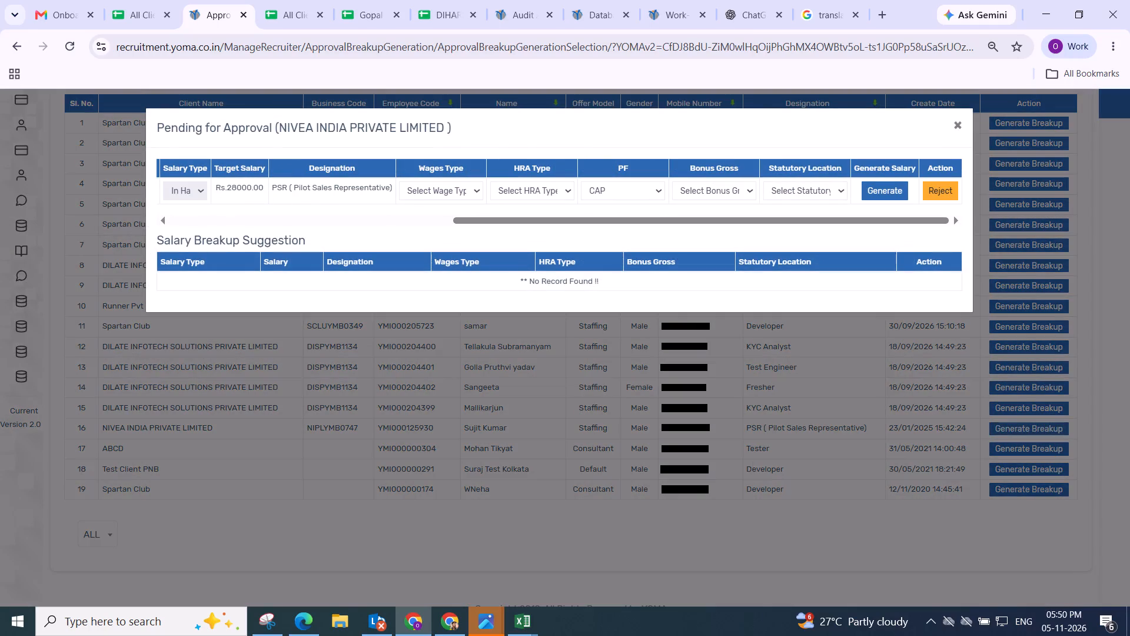
left_click(454, 189)
left_click_drag(456, 249, 459, 243)
left_click(534, 189)
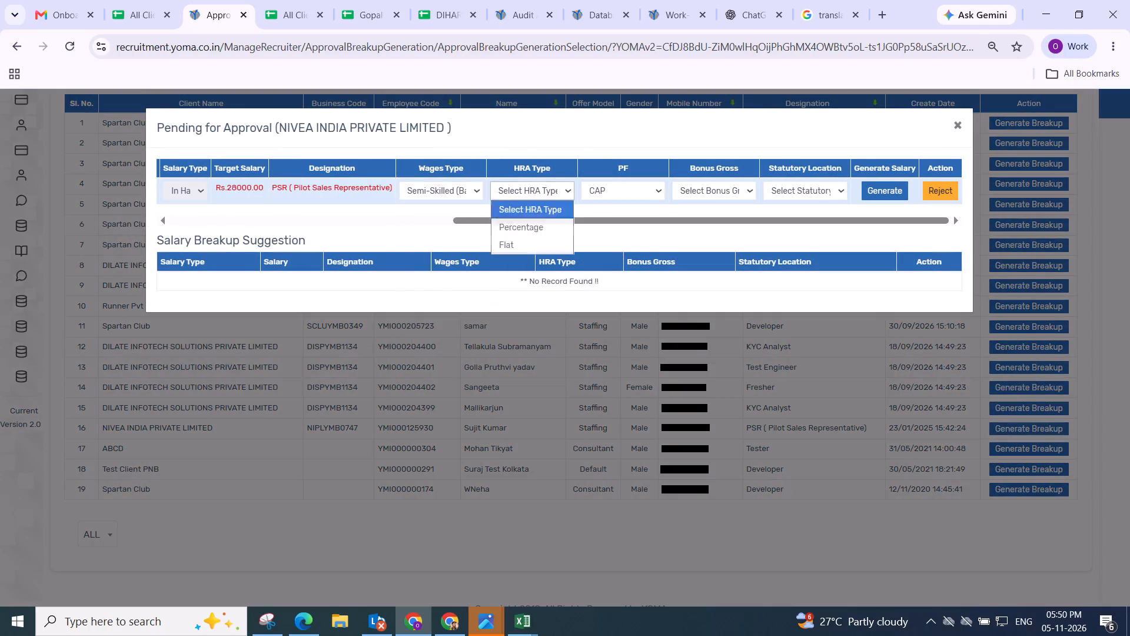
left_click(529, 220)
left_click(723, 187)
left_click(721, 221)
left_click(810, 193)
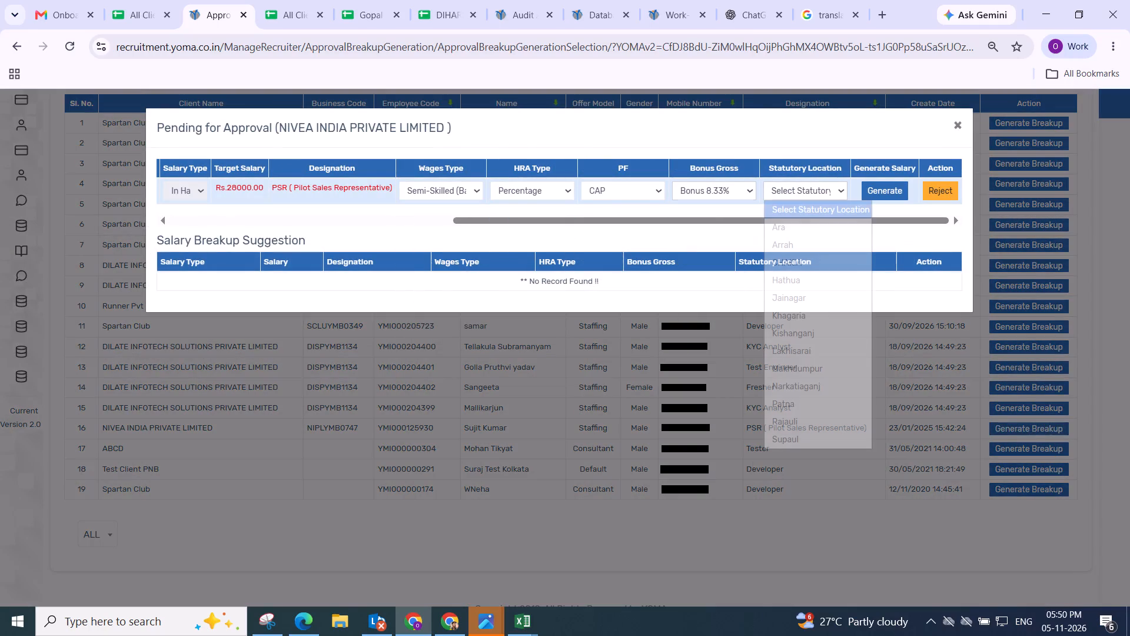
left_click(796, 283)
left_click(881, 194)
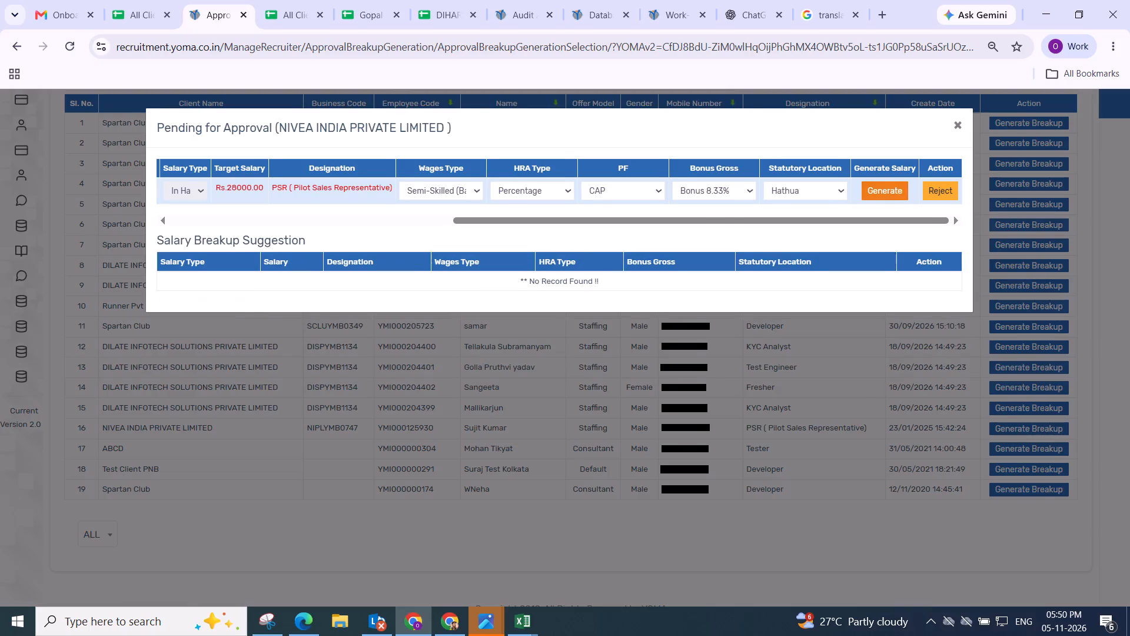
Adjust the NIVEA candidate's gross components to the Rs.28000 in-hand target and save the salary breakup.
left_click(376, 262)
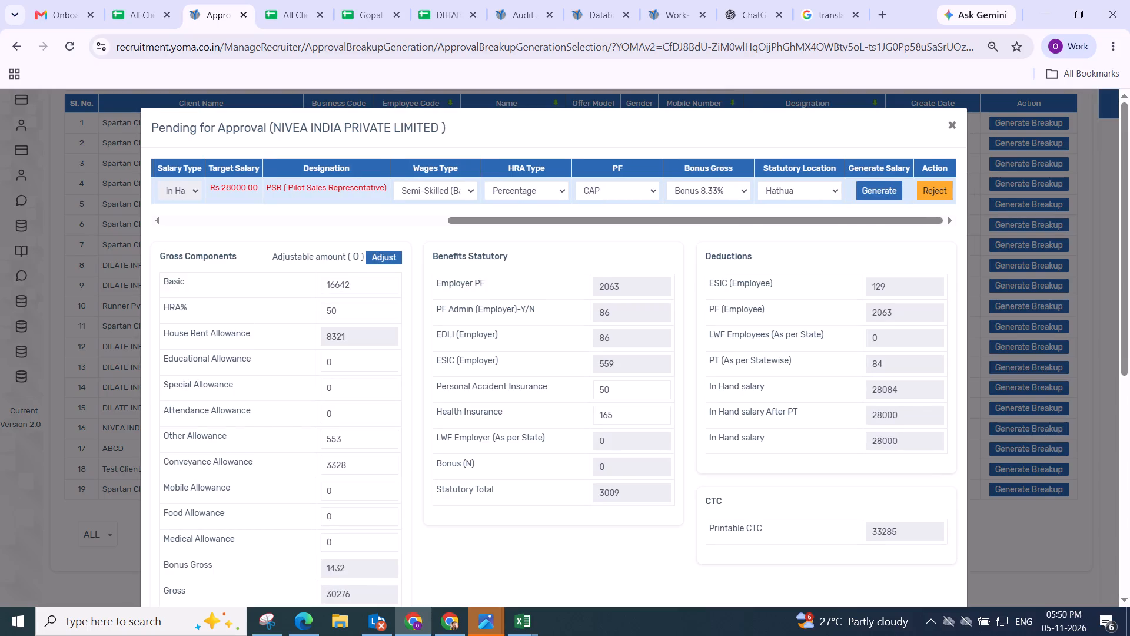
scroll(410, 260, "down", 2)
scroll(423, 261, "up", 2)
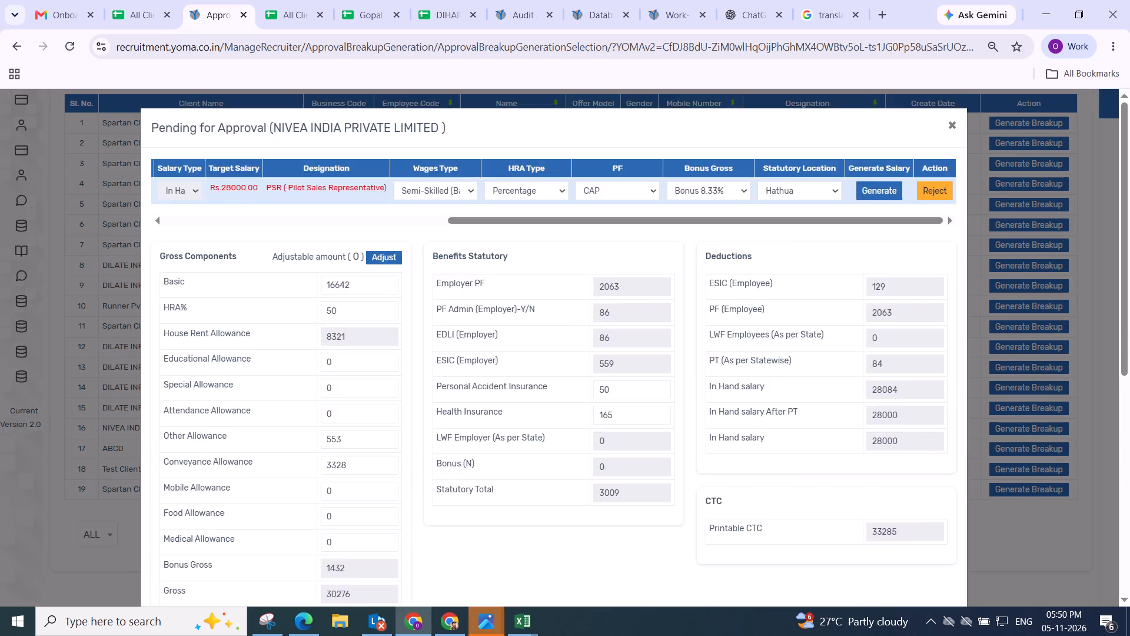
scroll(491, 263, "down", 3)
left_click(939, 304)
left_click(600, 429)
Switch the Breakup & LOI Generation list to the Source type and search across all clients.
scroll(503, 268, "up", 1)
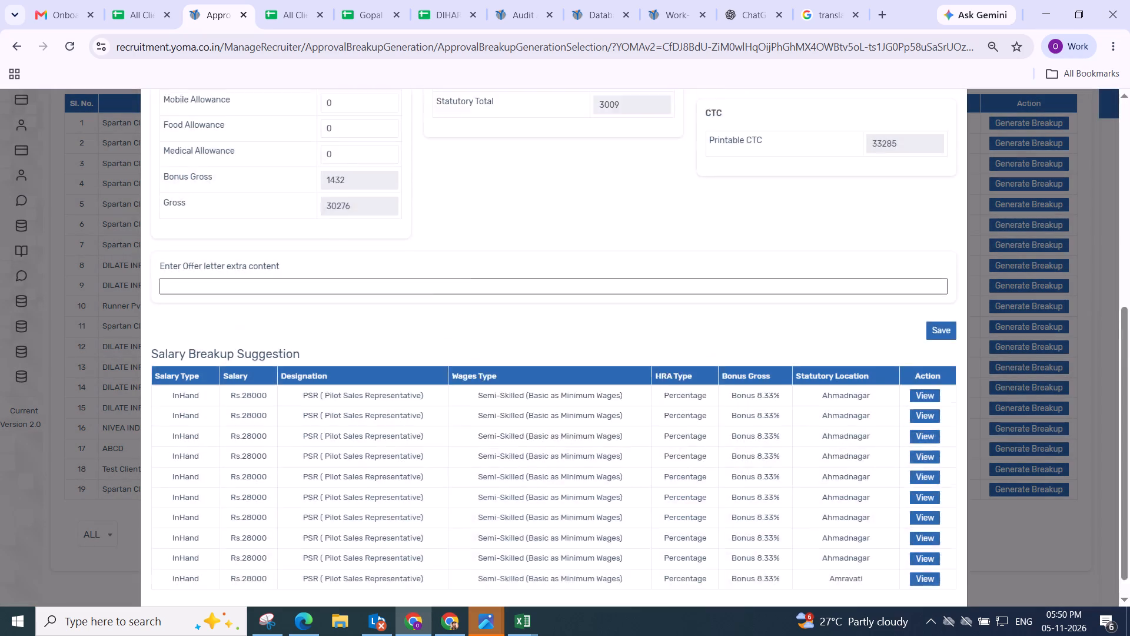
scroll(503, 262, "up", 1)
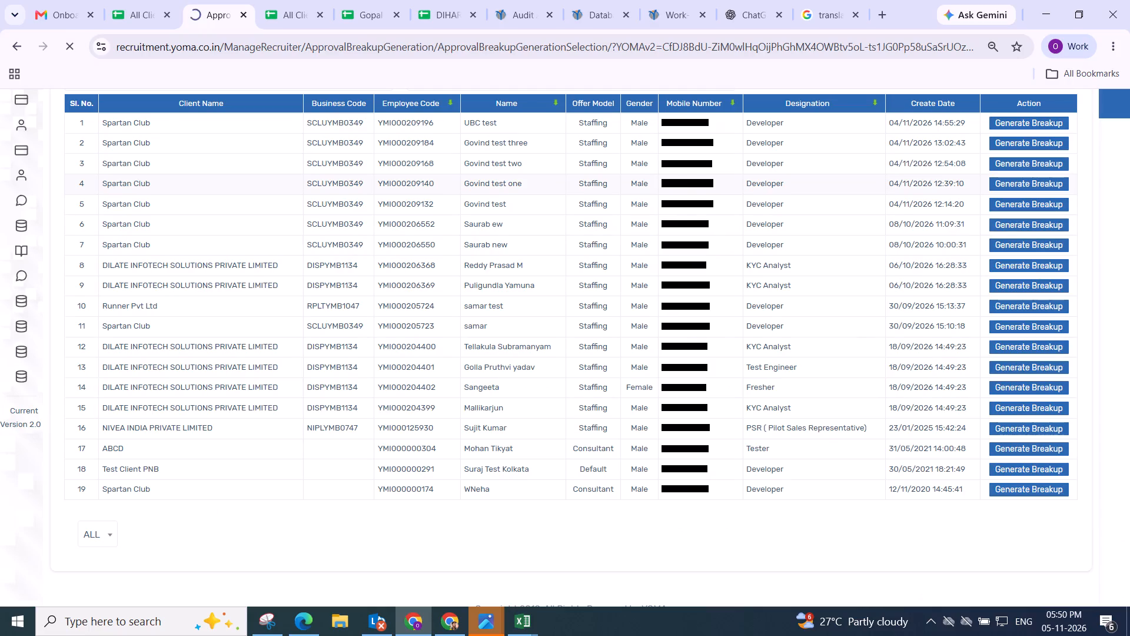
scroll(678, 223, "down", 3)
scroll(678, 226, "up", 2)
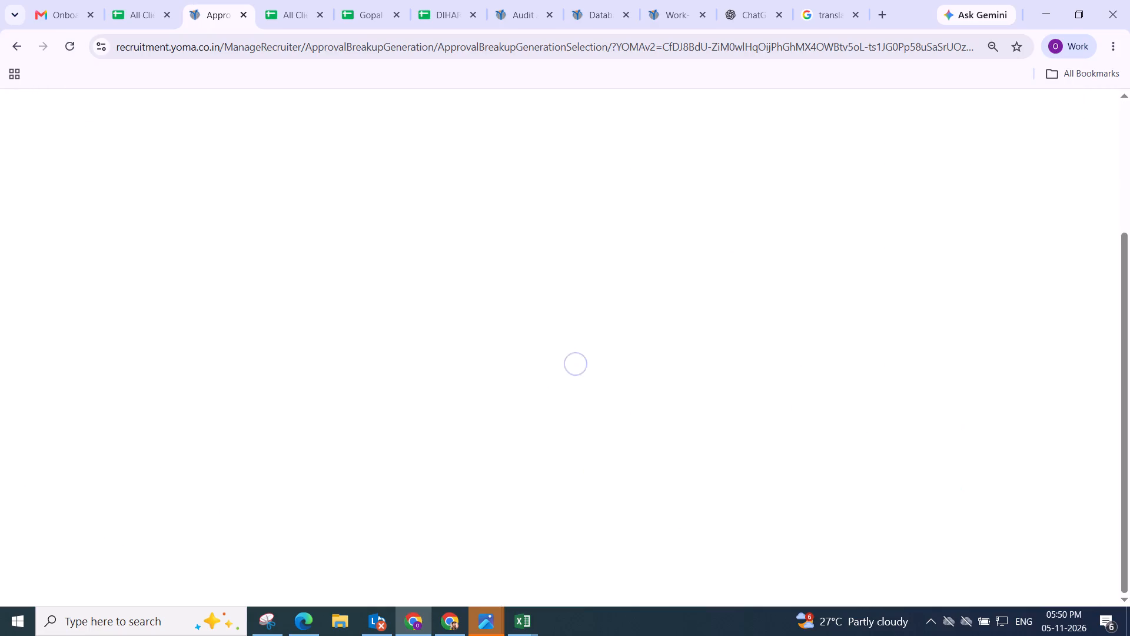
scroll(678, 226, "up", 2)
left_click(495, 267)
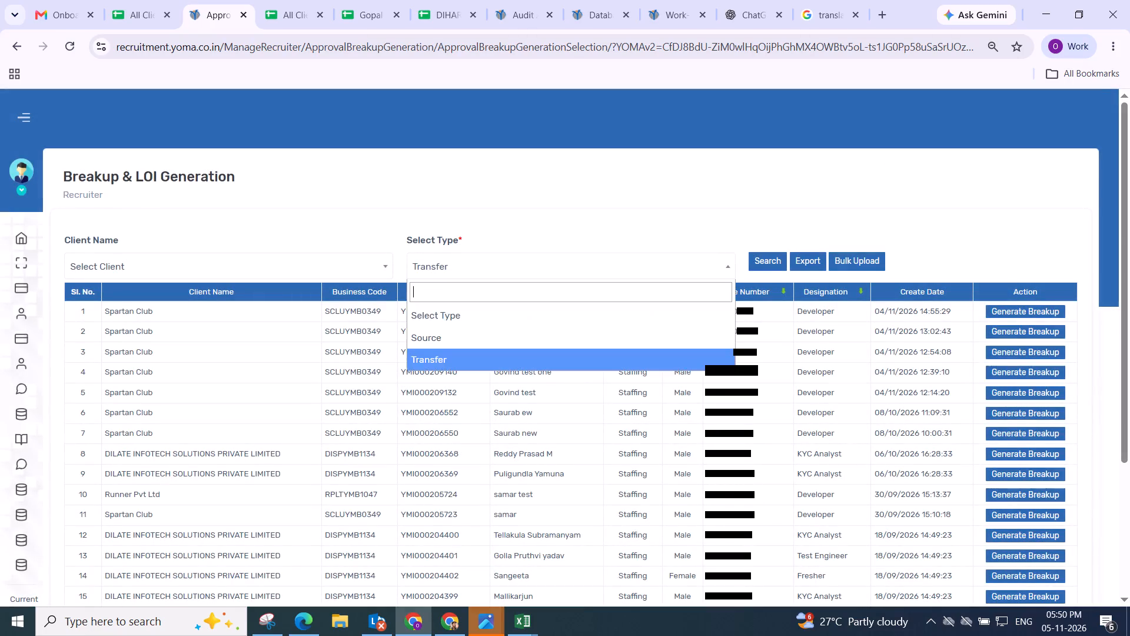
left_click(477, 337)
left_click(781, 263)
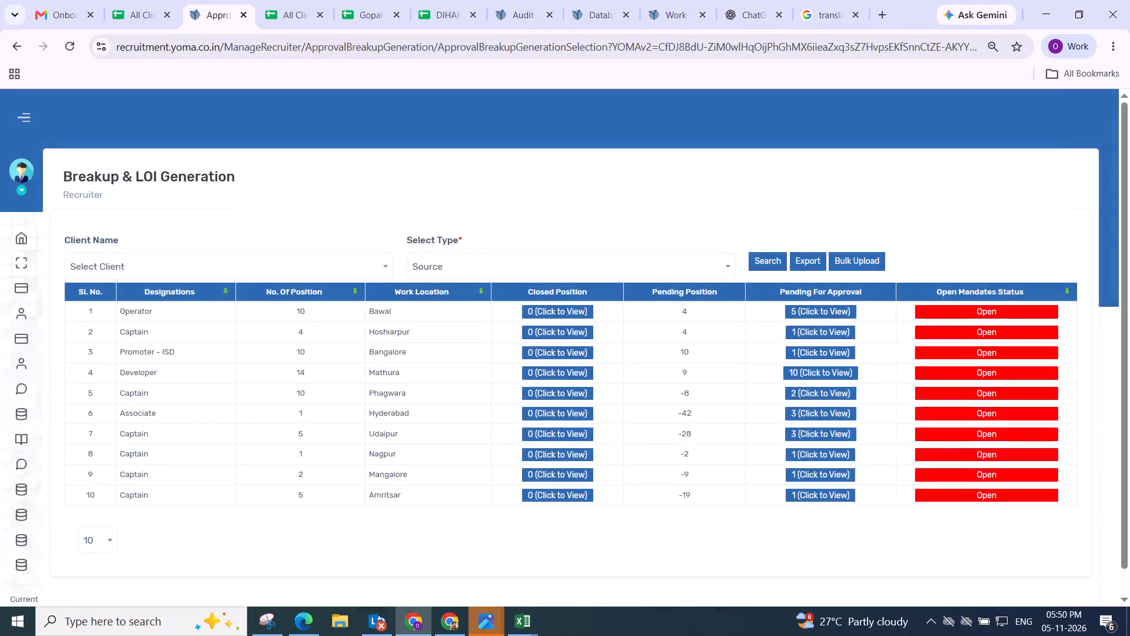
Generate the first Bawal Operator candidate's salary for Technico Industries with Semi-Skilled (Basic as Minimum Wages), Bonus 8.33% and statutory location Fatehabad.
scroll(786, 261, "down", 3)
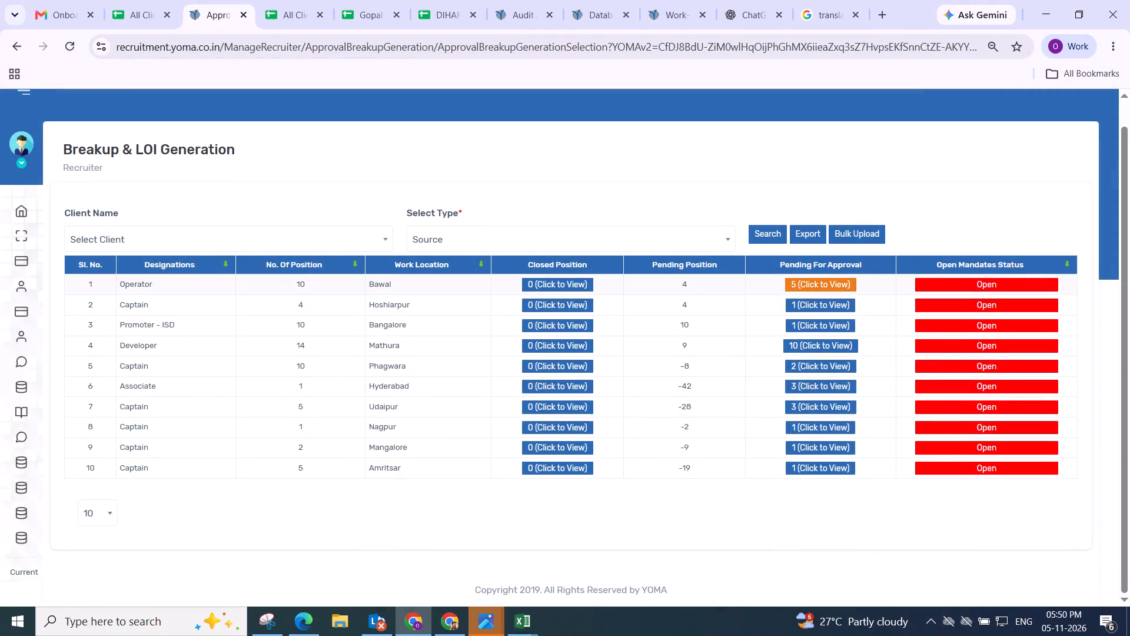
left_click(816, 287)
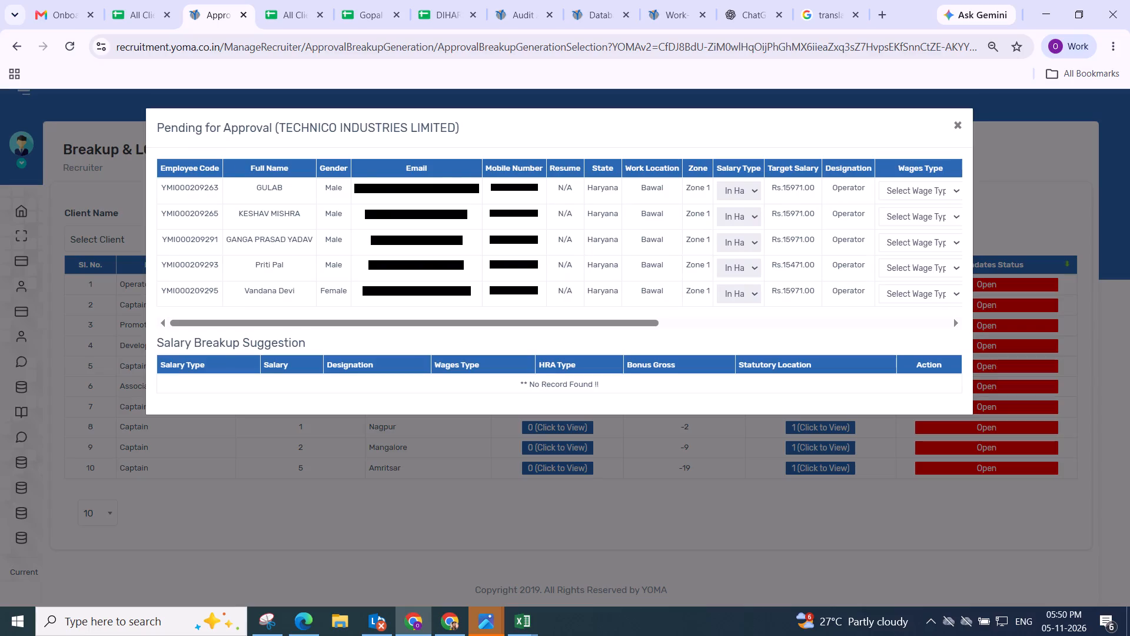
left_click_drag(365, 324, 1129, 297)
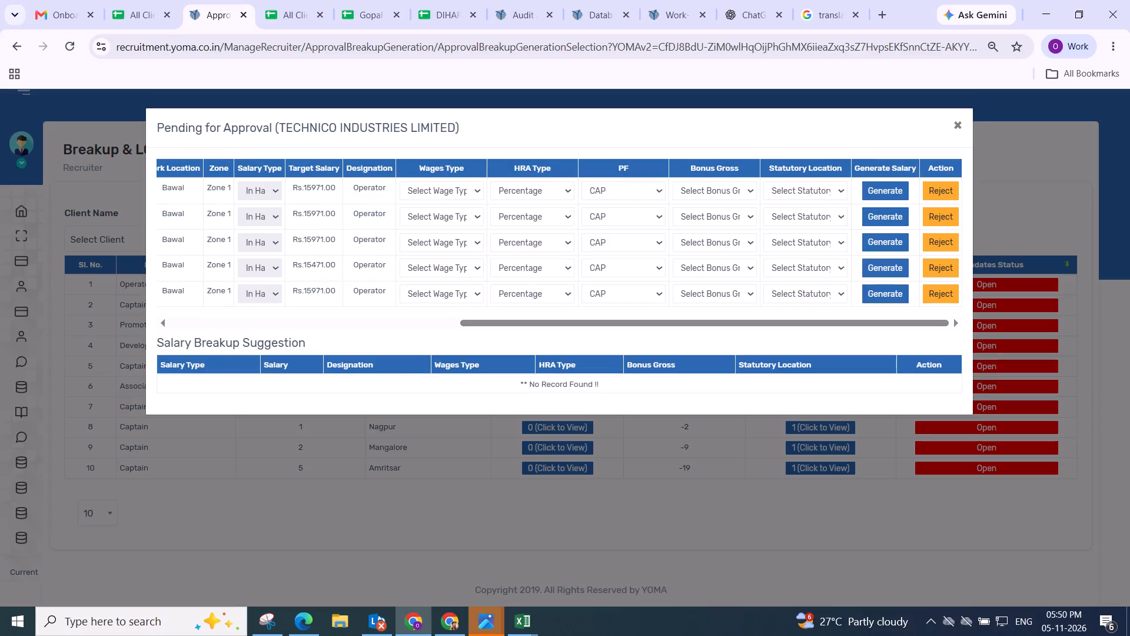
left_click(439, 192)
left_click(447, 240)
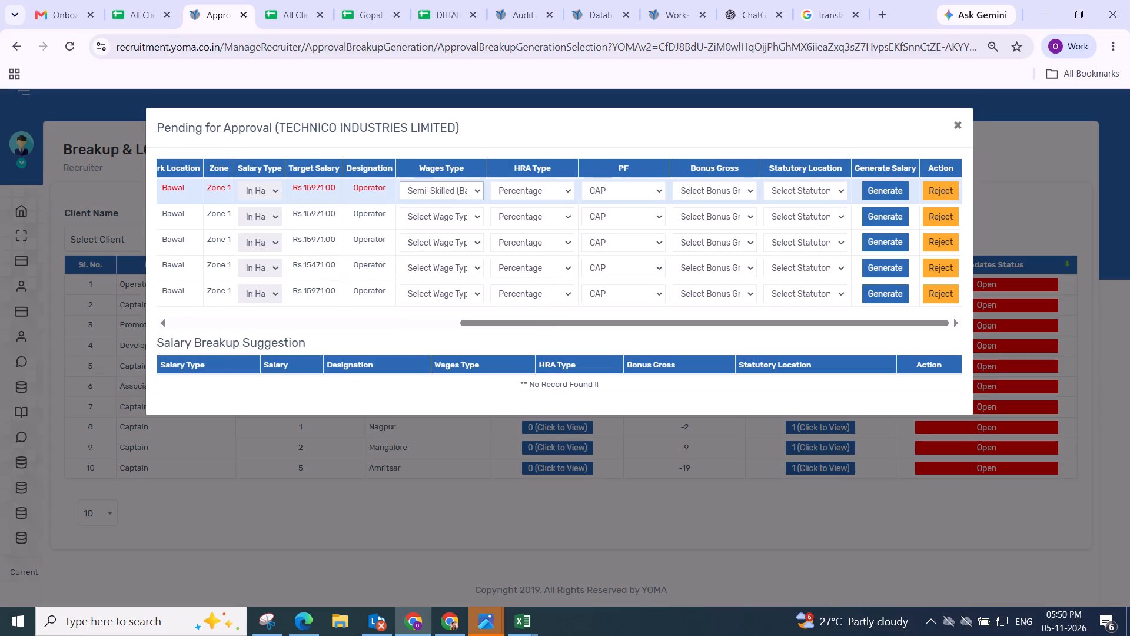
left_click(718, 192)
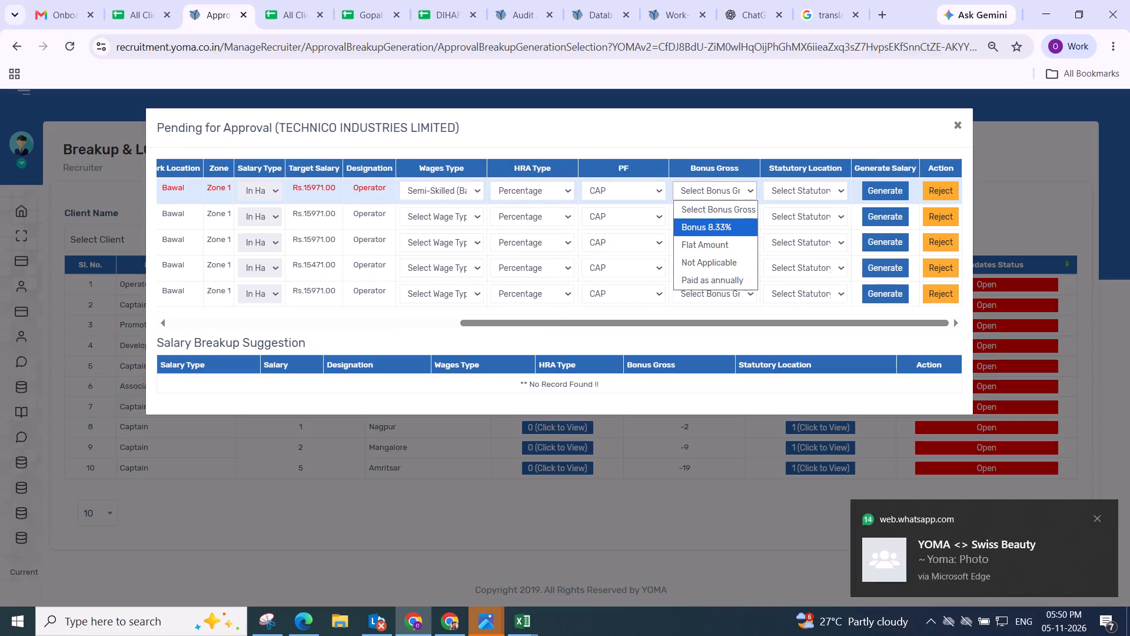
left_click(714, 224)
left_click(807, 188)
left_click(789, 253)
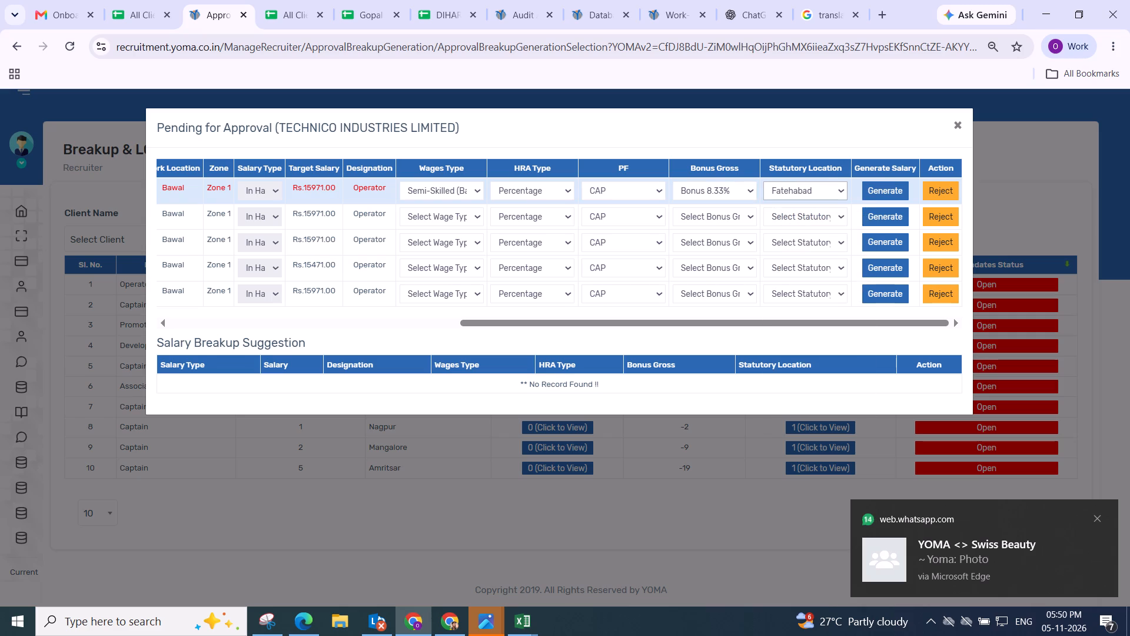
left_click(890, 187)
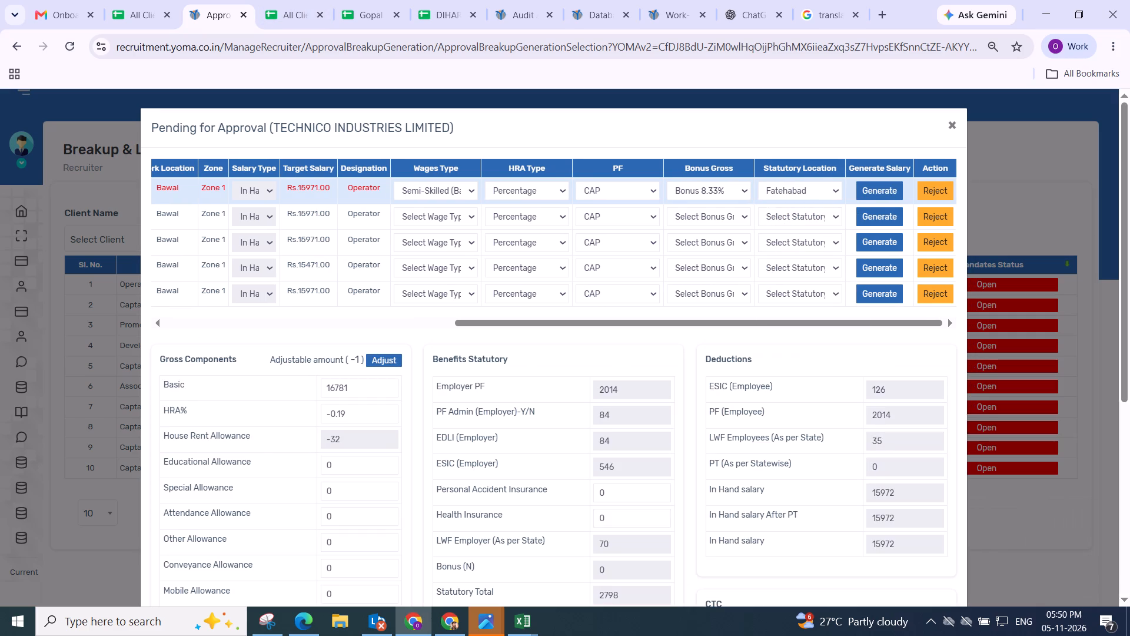
Look up Technico Industries' salary rules in the All Clients Salary Breakup spreadsheet.
left_click_drag(271, 125, 406, 123)
left_click(384, 125)
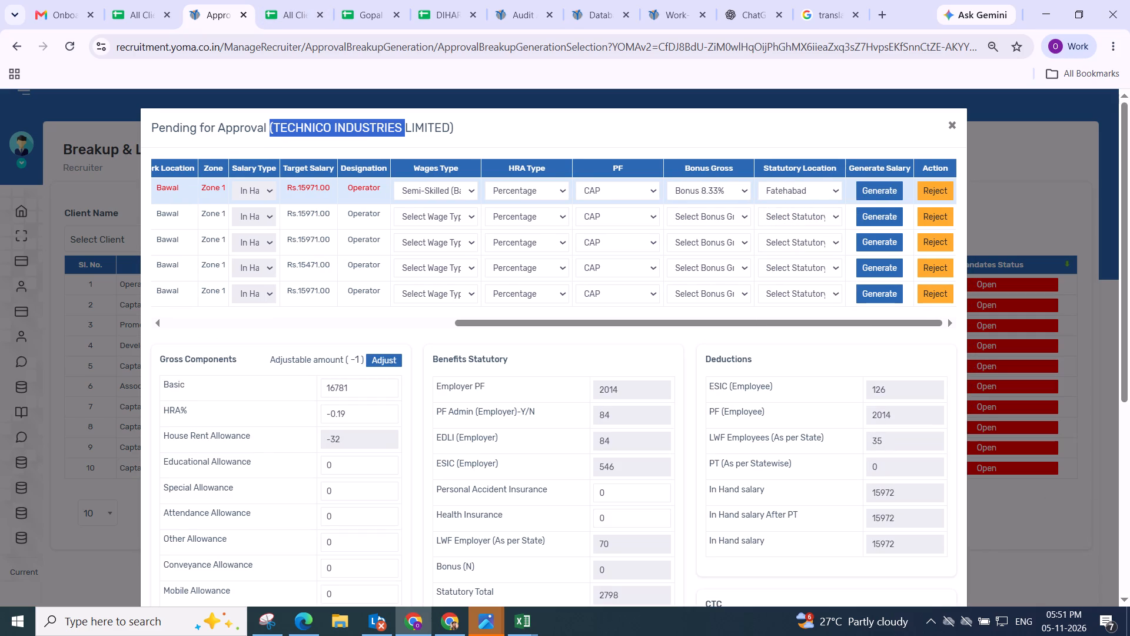
left_click(303, 129)
left_click_drag(274, 127, 393, 124)
key("ctrl+c")
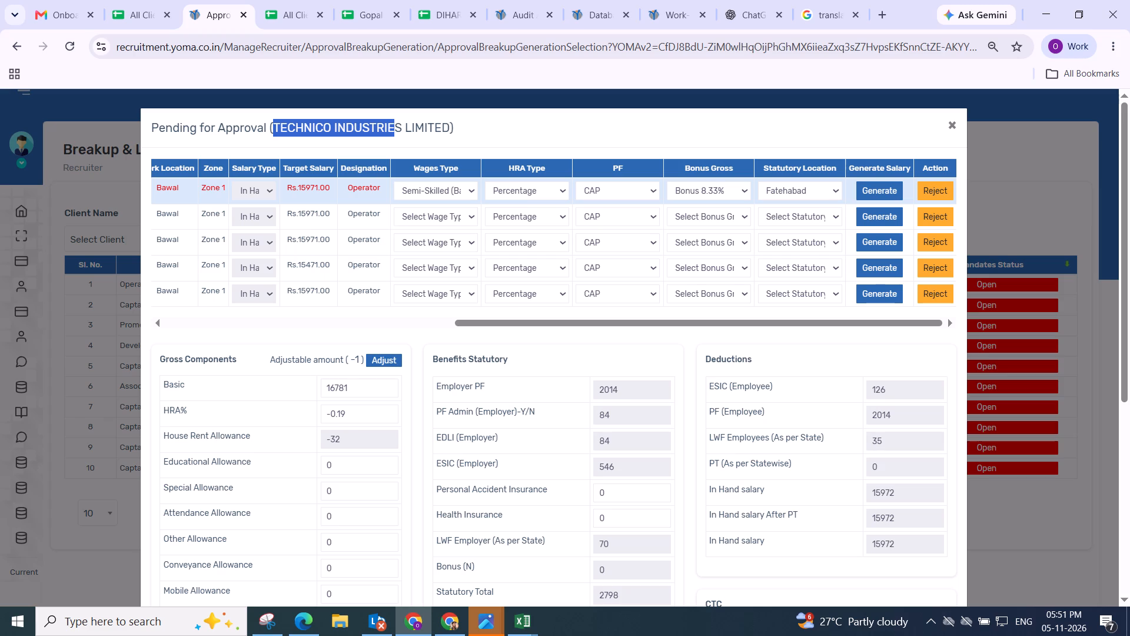
left_click(298, 18)
key("ctrl+f")
key("ctrl+v")
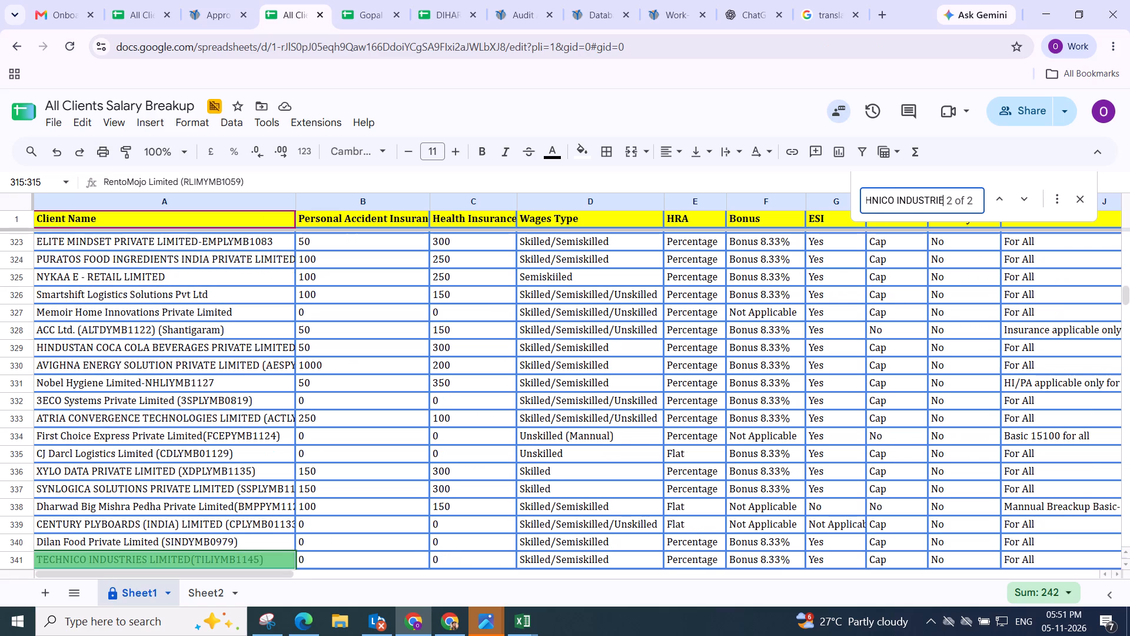
key("Return")
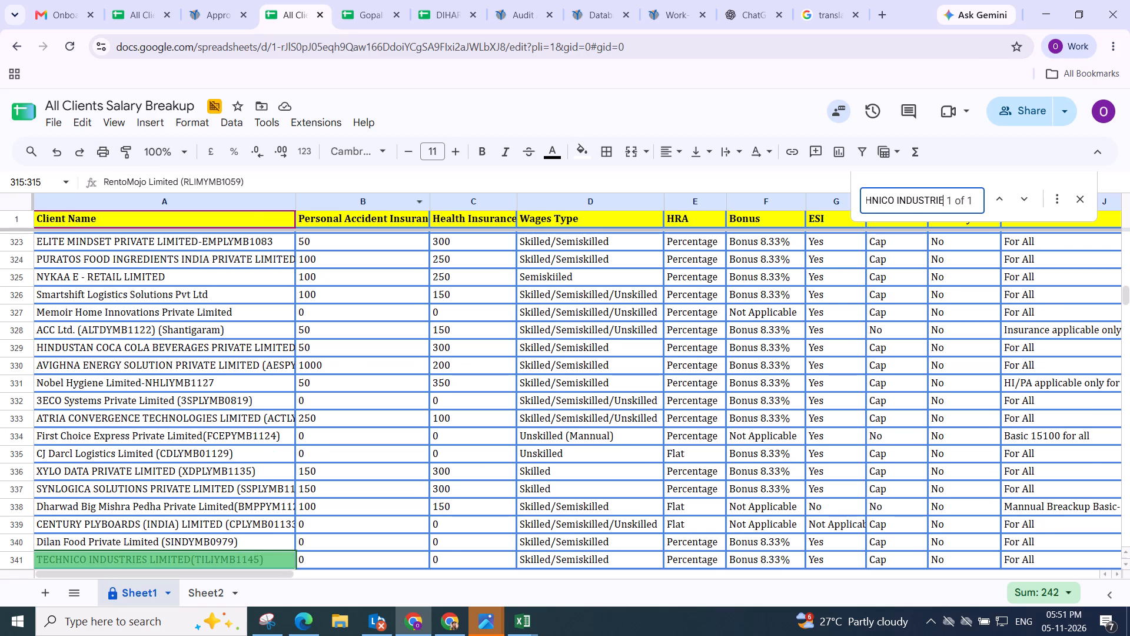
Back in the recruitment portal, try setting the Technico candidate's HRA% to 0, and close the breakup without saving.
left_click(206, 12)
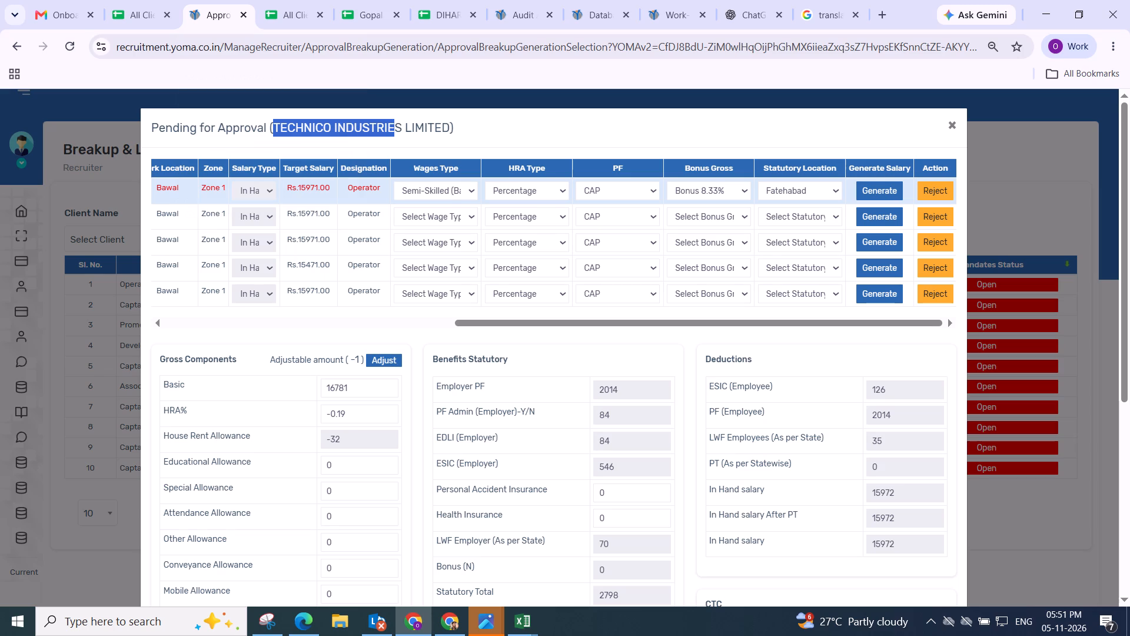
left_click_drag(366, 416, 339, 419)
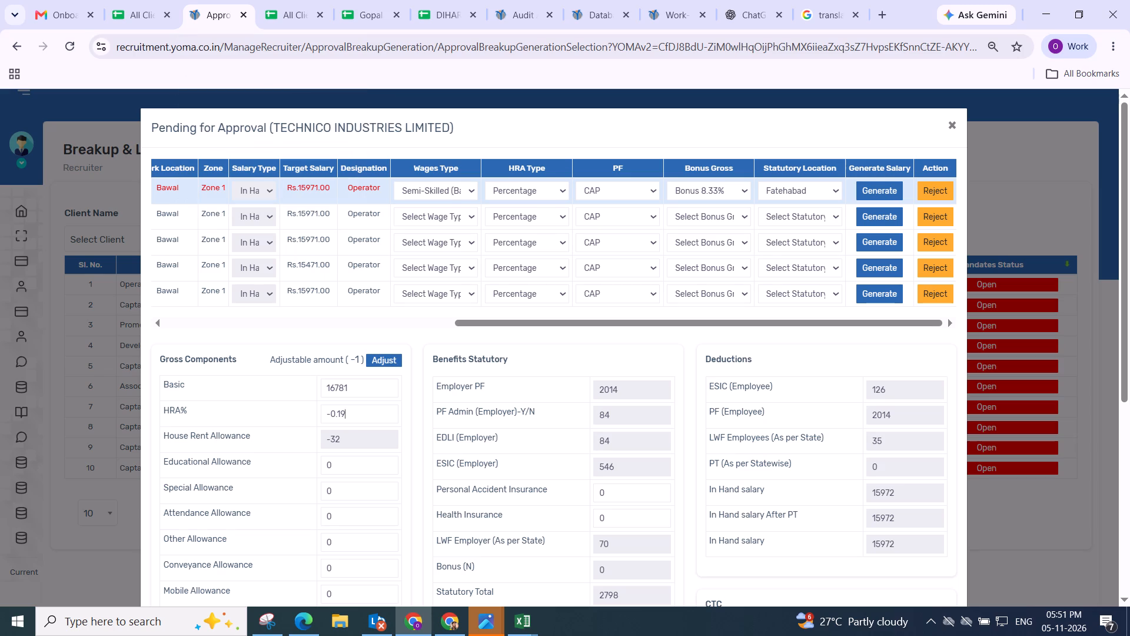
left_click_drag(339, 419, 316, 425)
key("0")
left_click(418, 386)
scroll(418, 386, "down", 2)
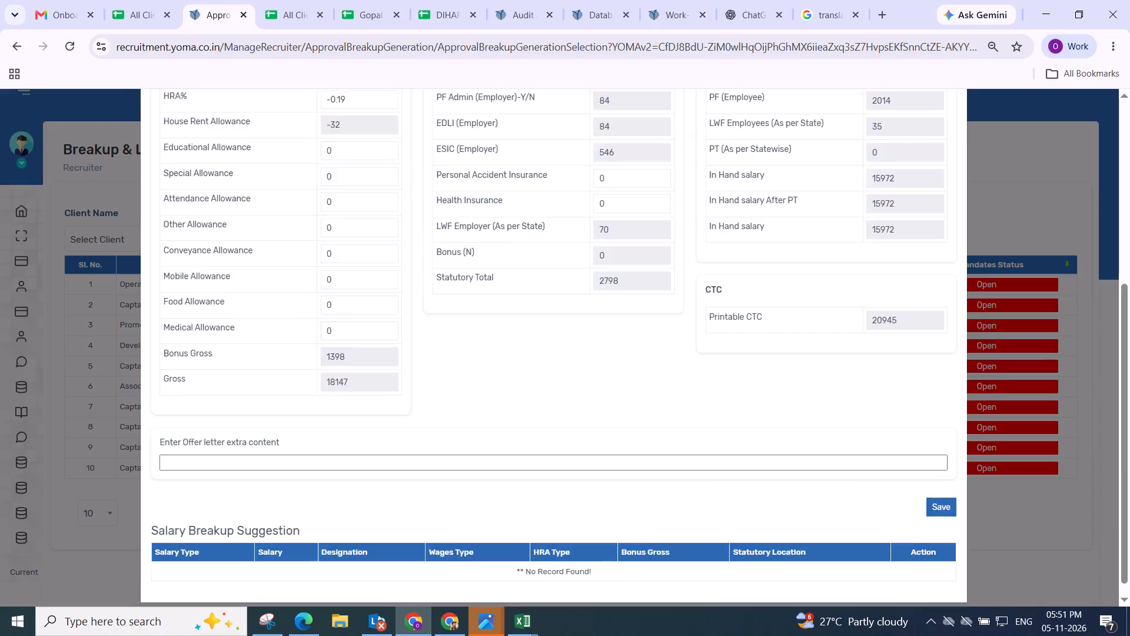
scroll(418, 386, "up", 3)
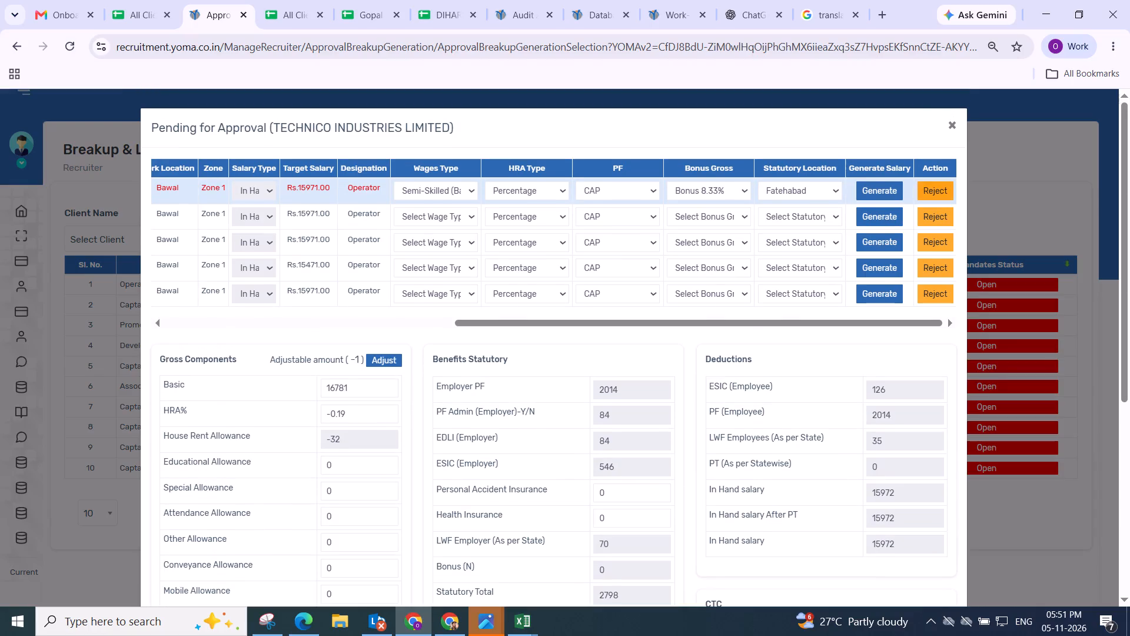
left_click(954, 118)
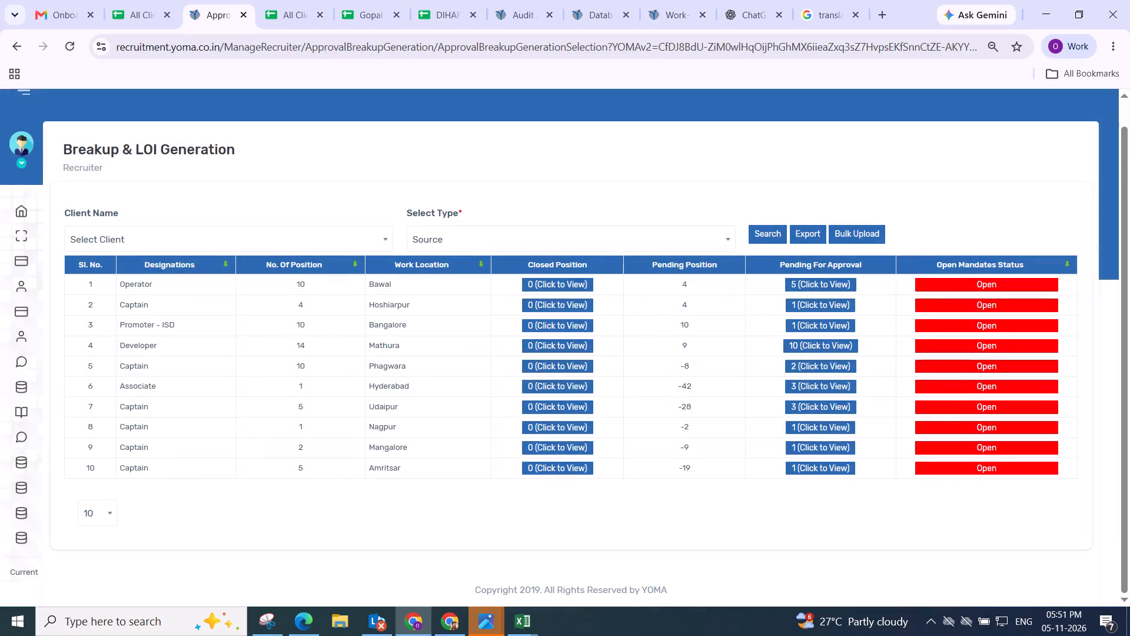
Reopen the Bawal Operator candidates and set the first one to Semi-Skilled (Basic as Minimum Wages) with bonus gross Not Applicable.
left_click(812, 287)
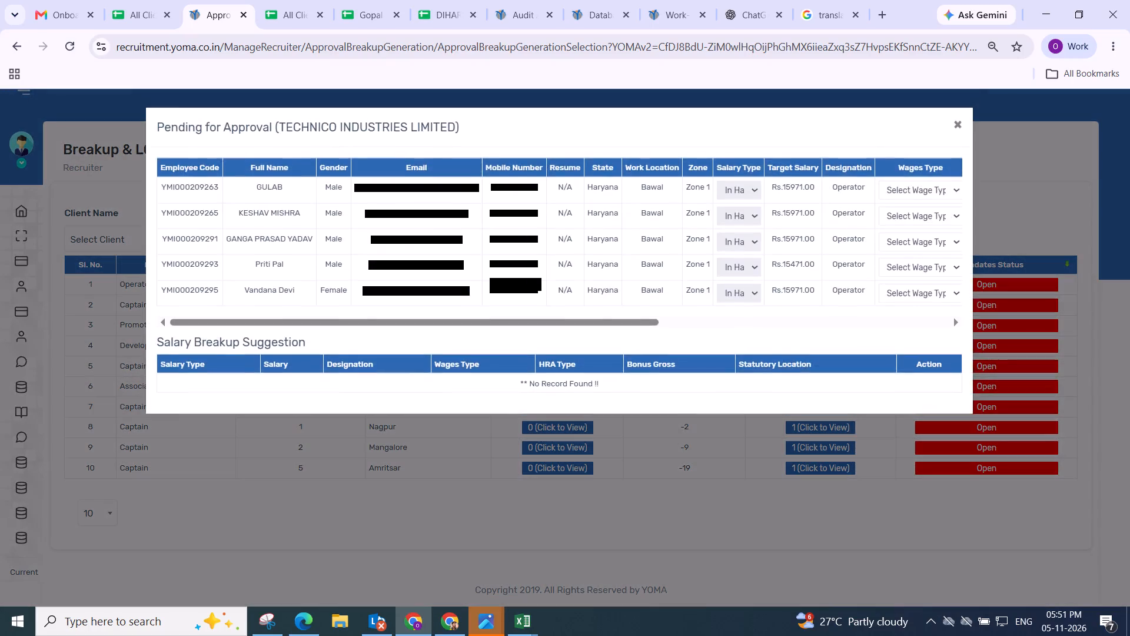
left_click_drag(374, 322, 844, 314)
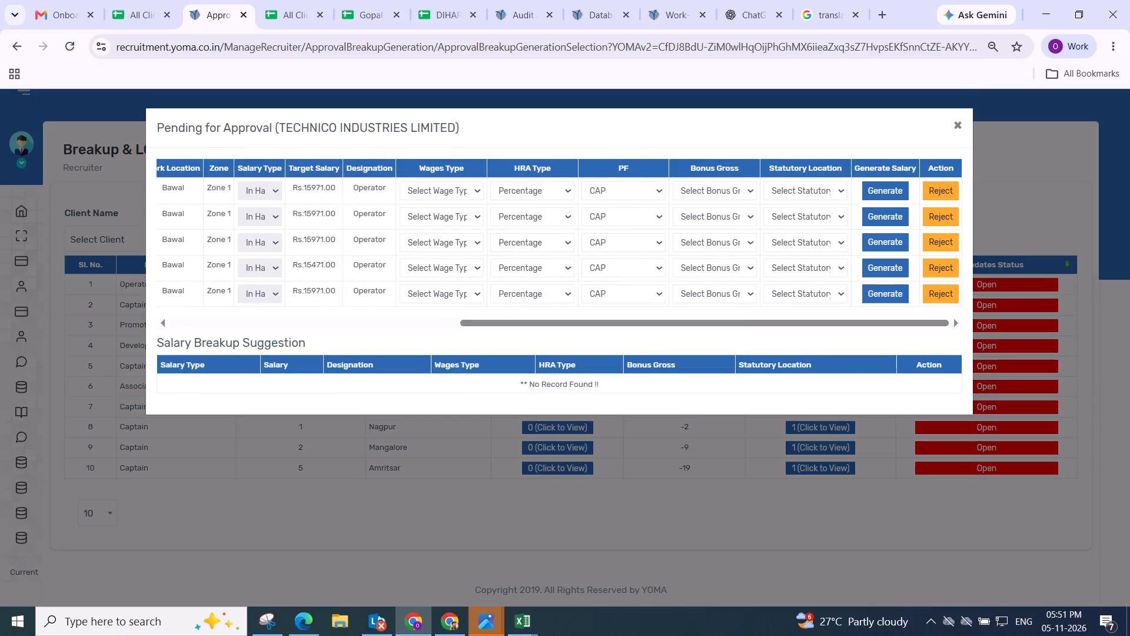
left_click(439, 188)
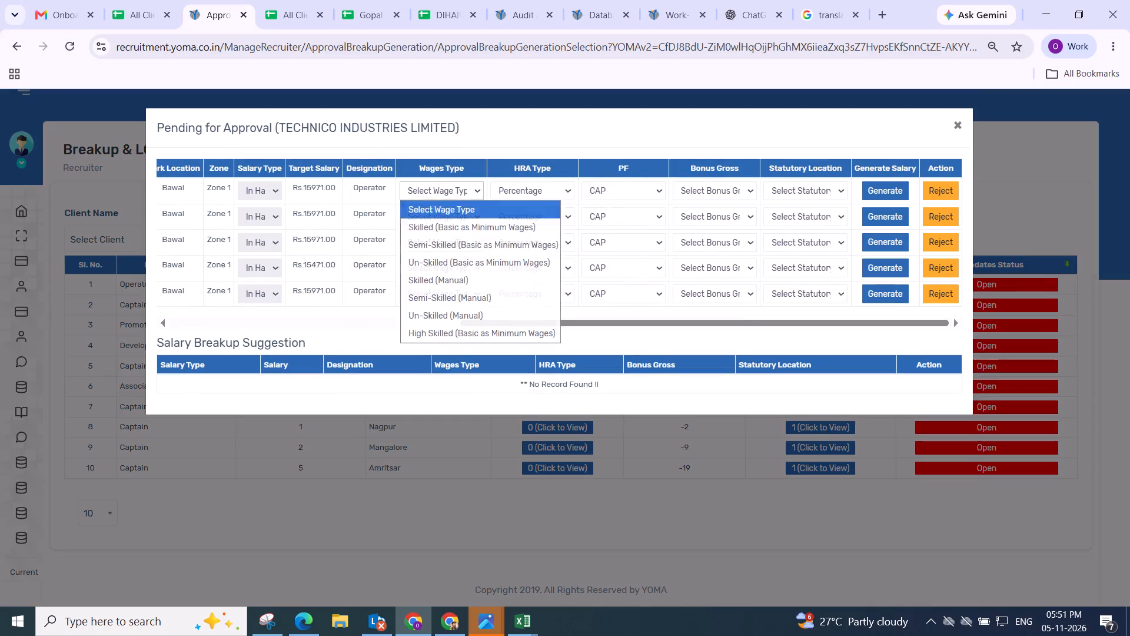
left_click(440, 241)
left_click(696, 189)
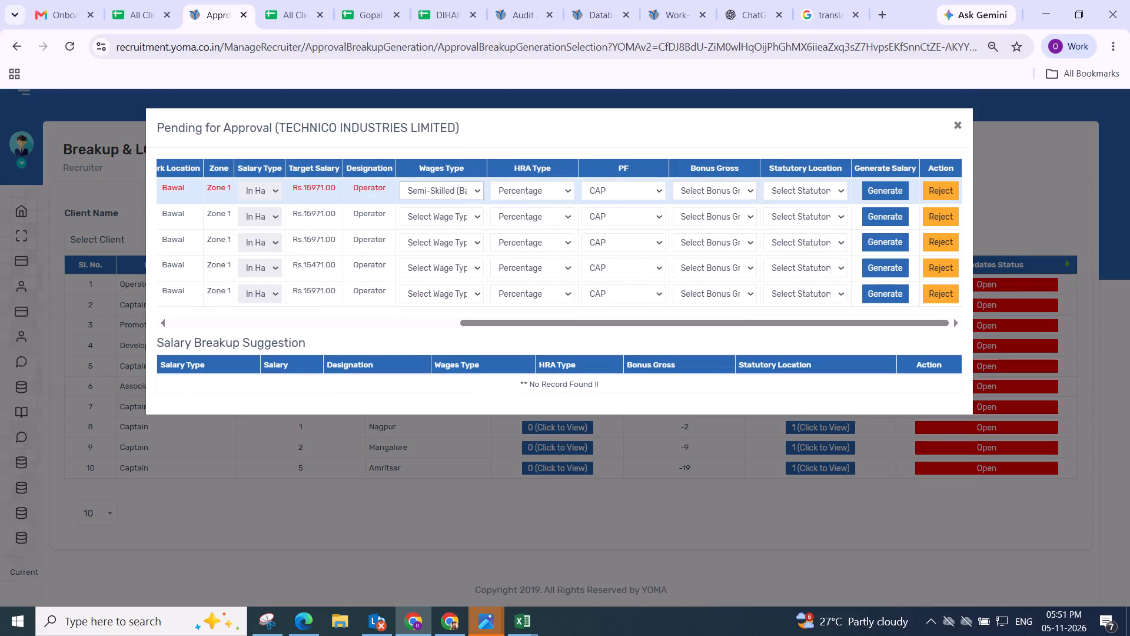
left_click(702, 250)
left_click(707, 192)
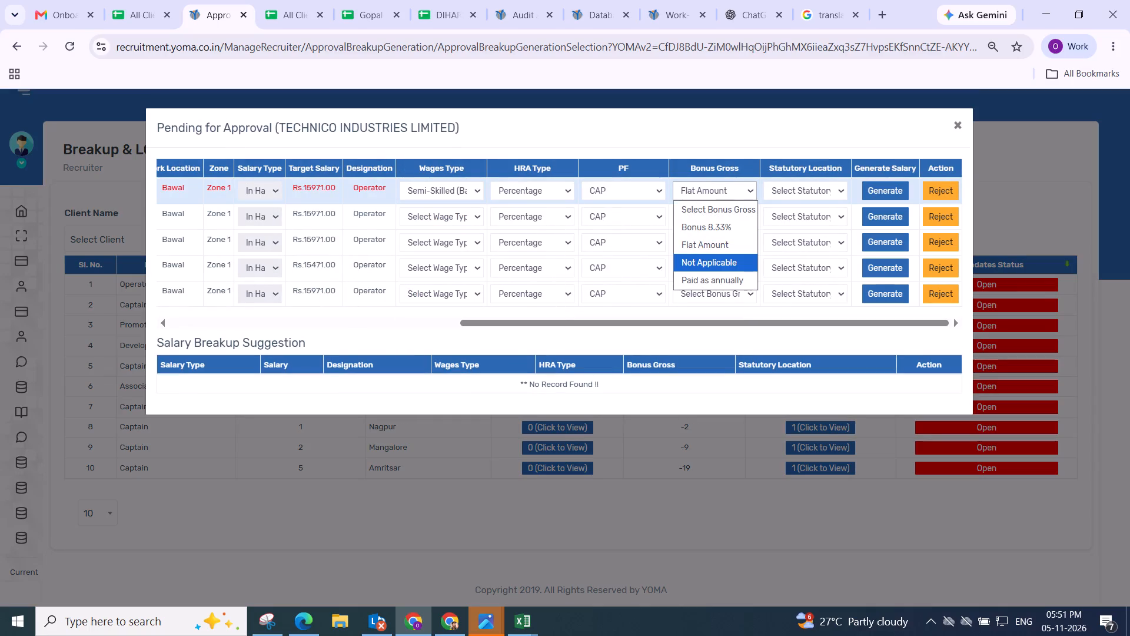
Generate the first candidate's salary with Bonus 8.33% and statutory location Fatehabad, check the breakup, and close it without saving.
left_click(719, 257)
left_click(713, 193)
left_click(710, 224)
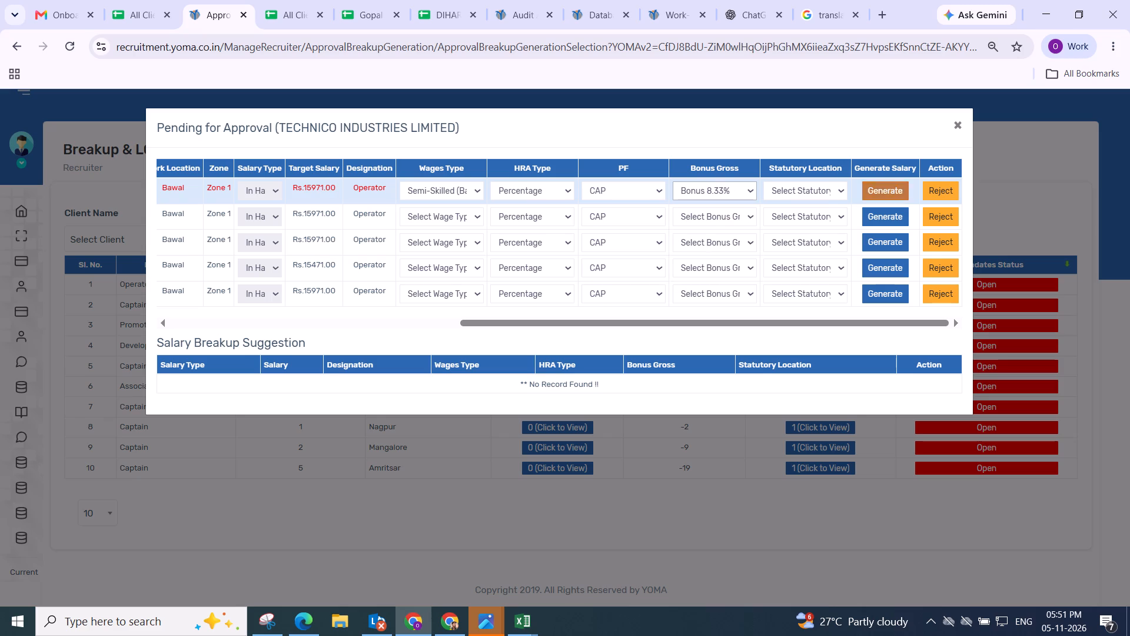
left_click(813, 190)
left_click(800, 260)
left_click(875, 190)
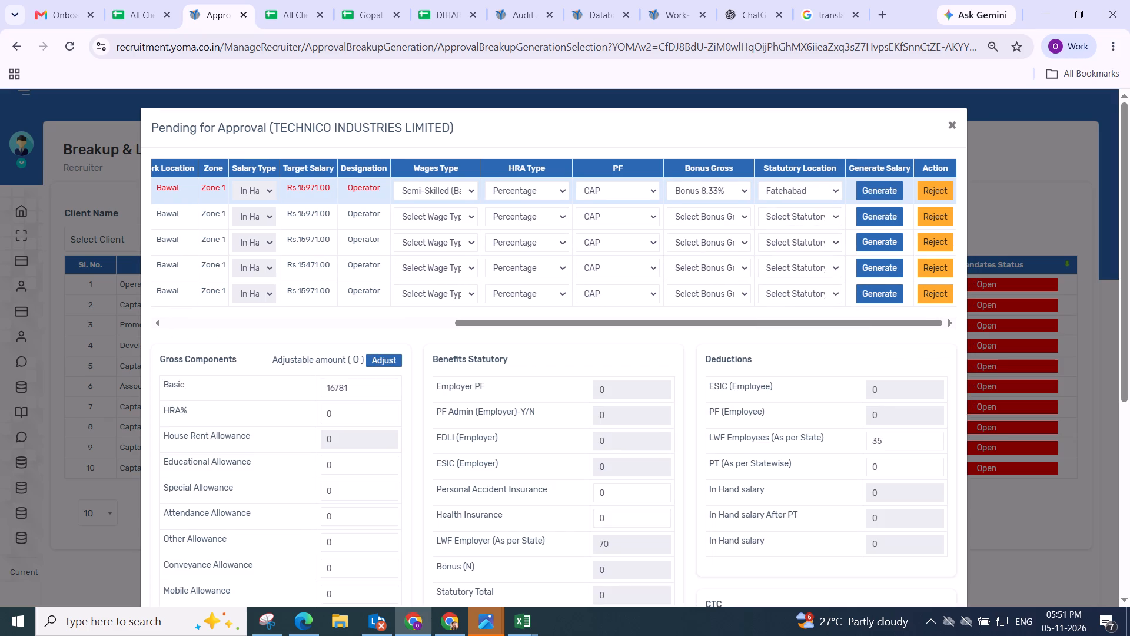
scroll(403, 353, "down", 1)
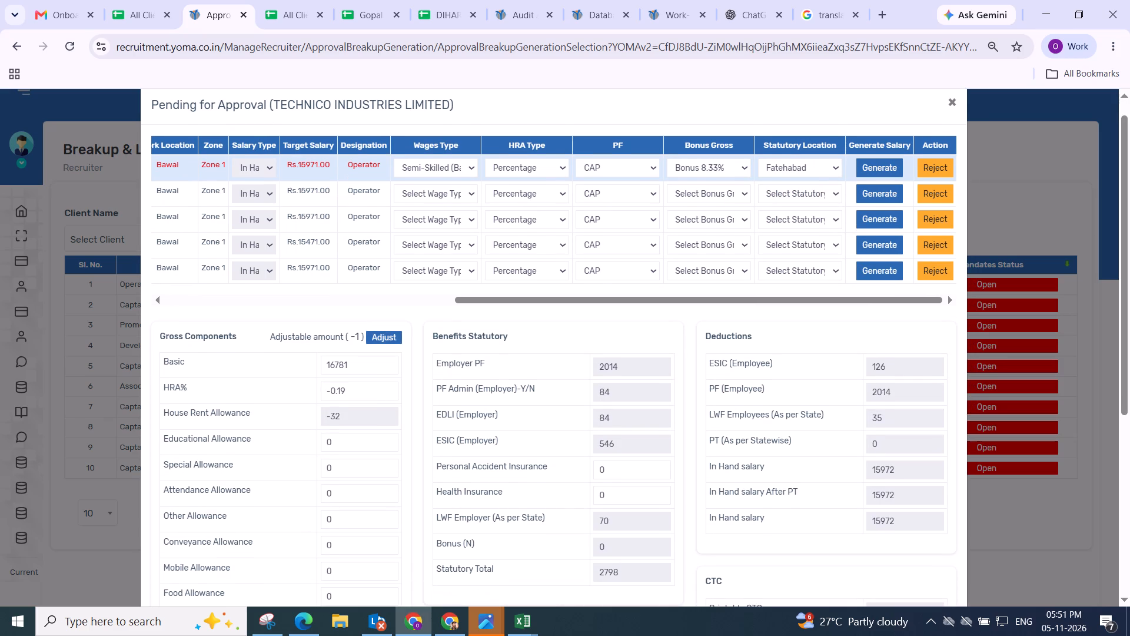
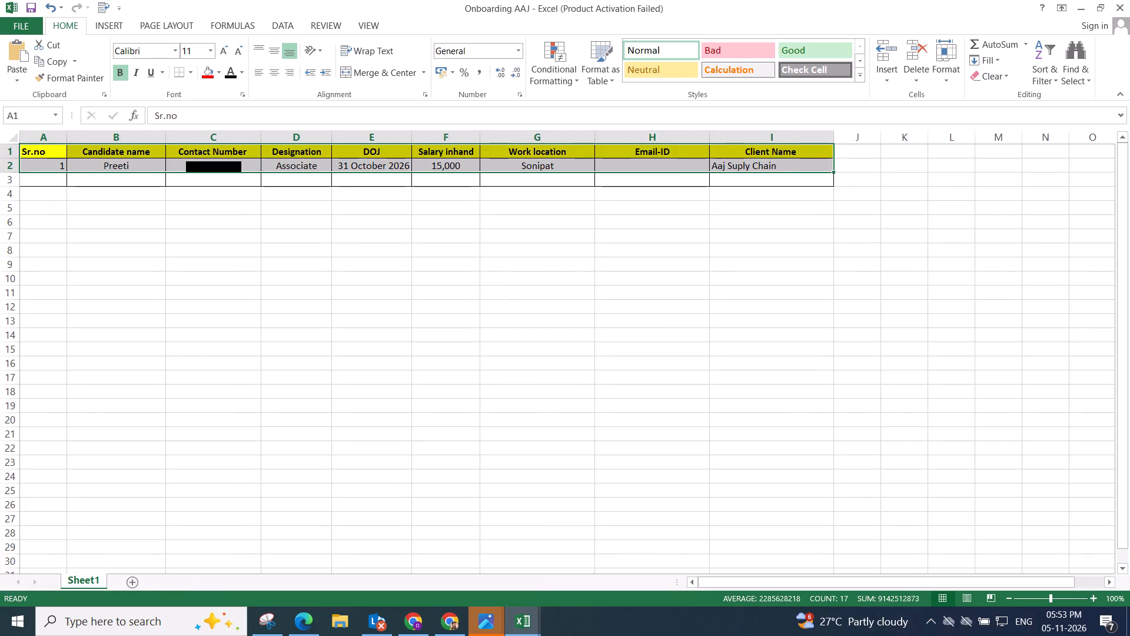
Paste the copied Plant Quality Head candidate table, with its header row, below the existing table in the Onboarding AAJ workbook, starting at A5.
left_click(104, 231)
left_click(51, 180)
left_click(52, 207)
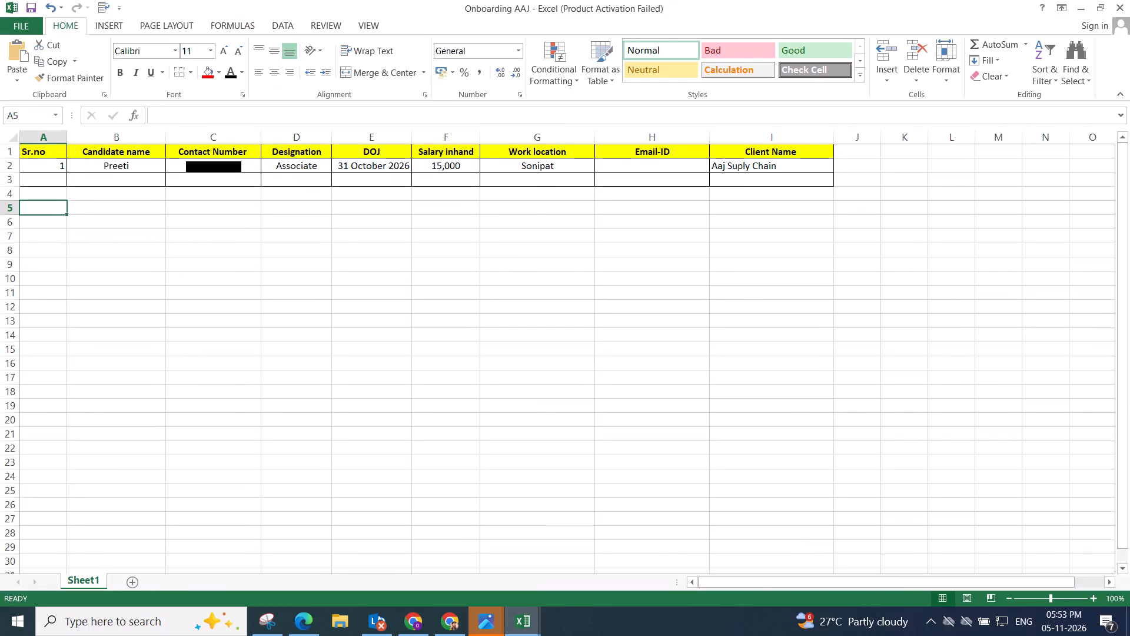
key("ctrl+v")
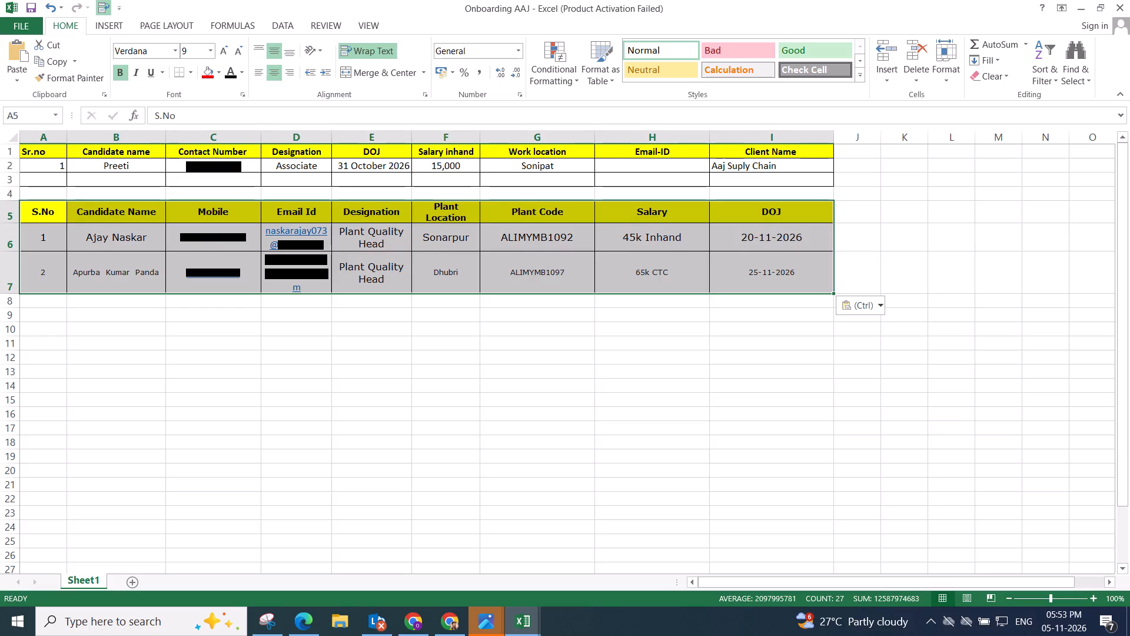
left_click(180, 400)
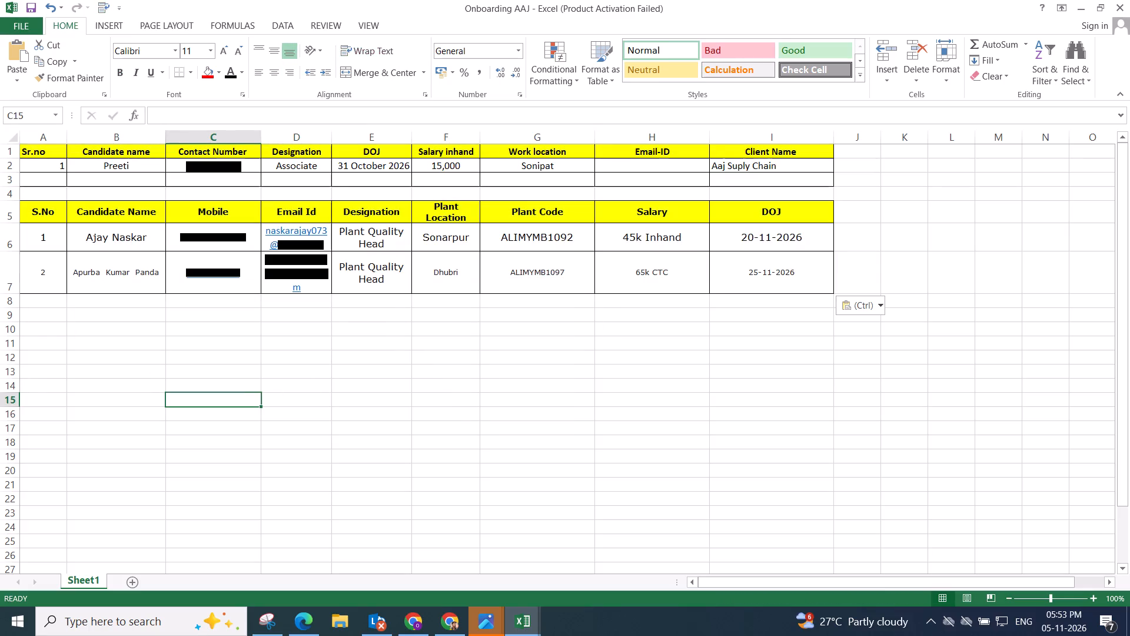
Copy the plant code ALIMYMB1092 of the first candidate in the Plant Quality Head table.
key("ctrl+Up")
key("Up")
key("Left")
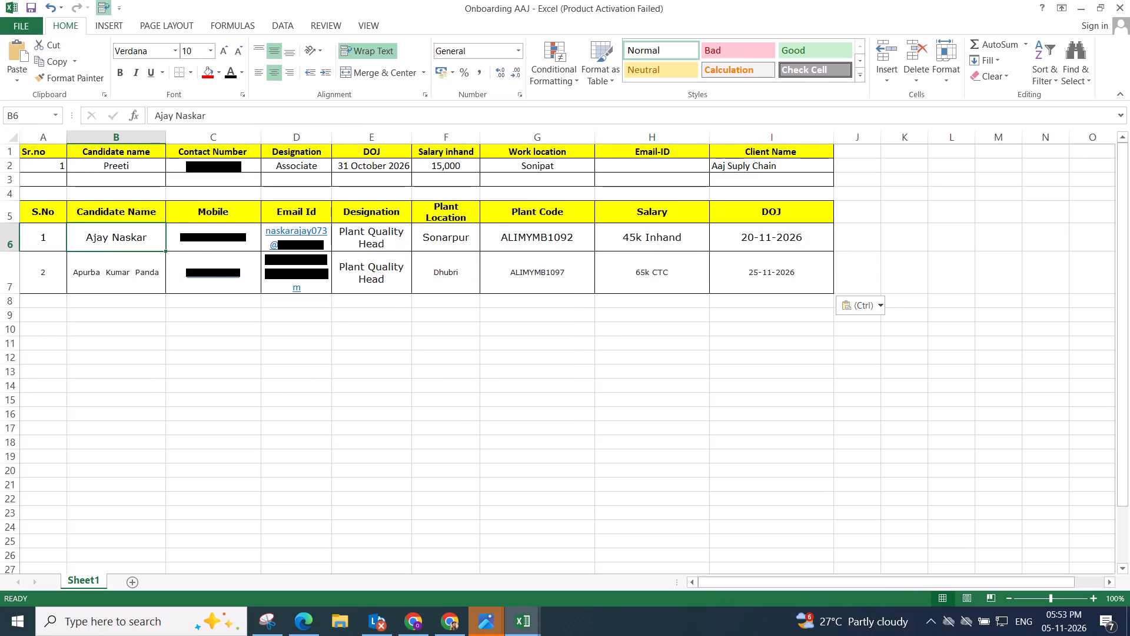
key("Right")
key("Right")
key("Right")
key("Right")
key("Right")
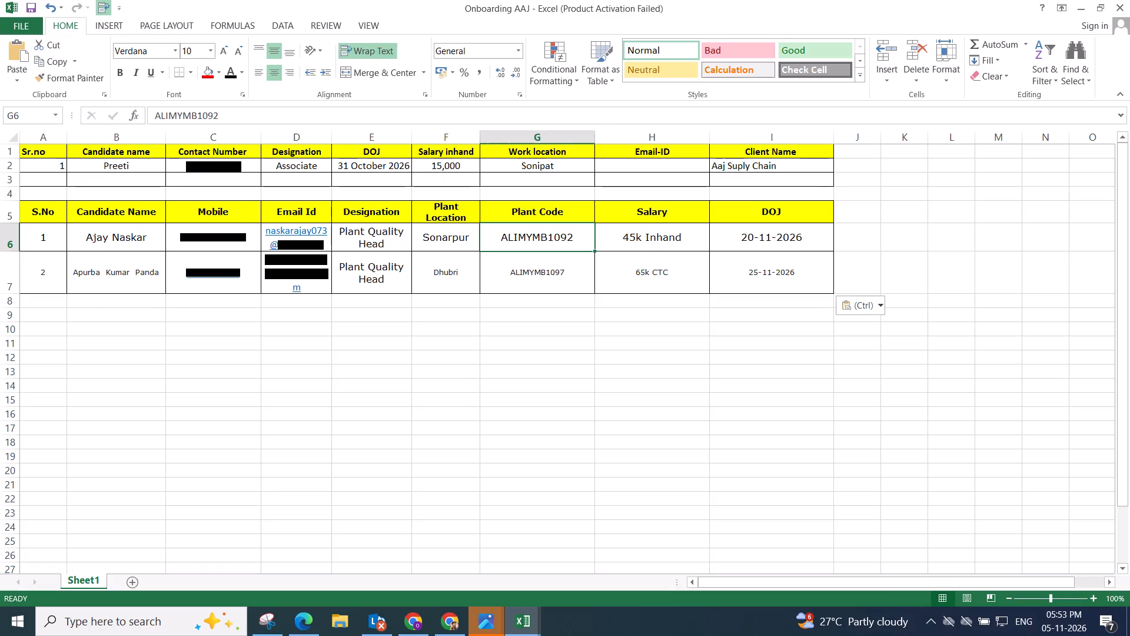
key("Left")
key("Right")
key("ctrl+c")
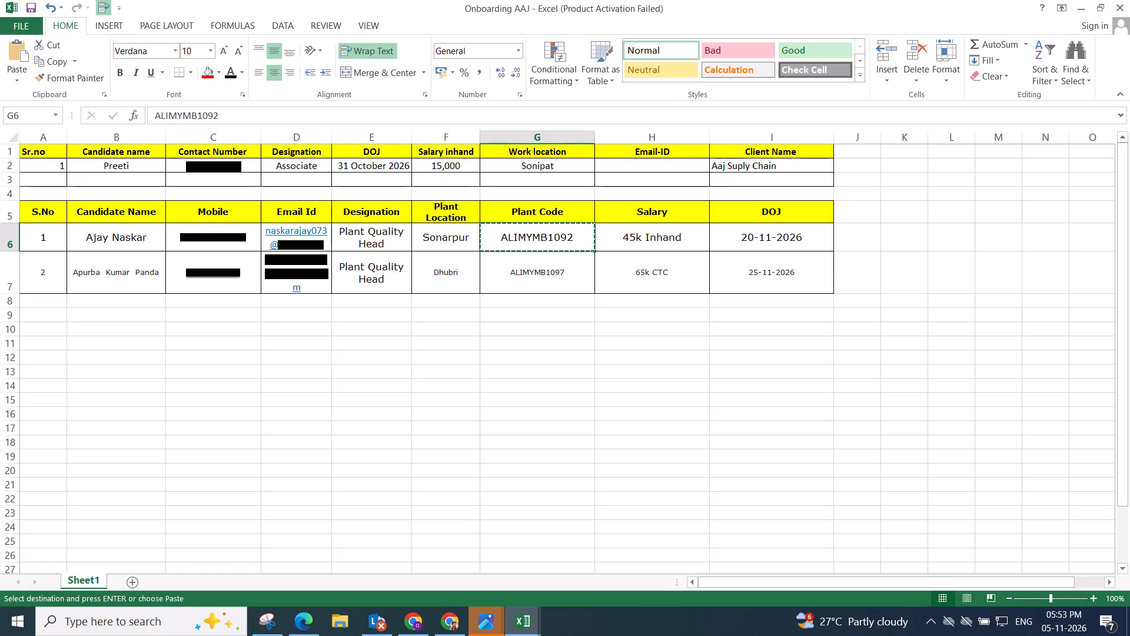
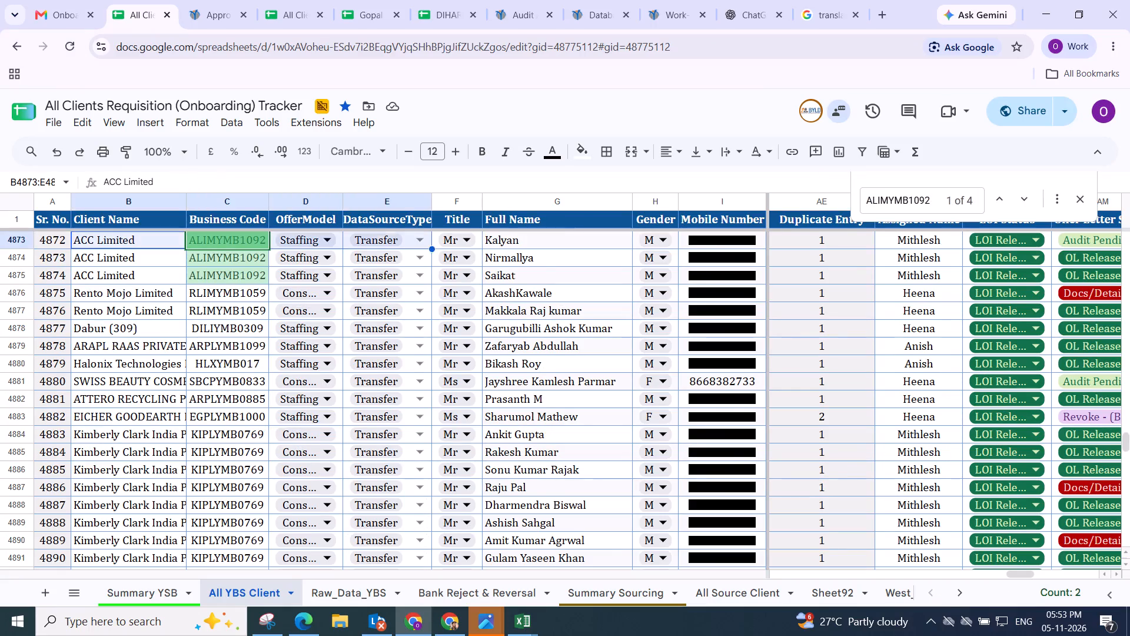
Copy ACC Limited's client name, business code ALIMYMB1092, Staffing, Transfer and Mr entries into the tracker's first empty row.
key("shift+Right")
key("ctrl+c")
key("ctrl+Down")
key("ctrl+Down")
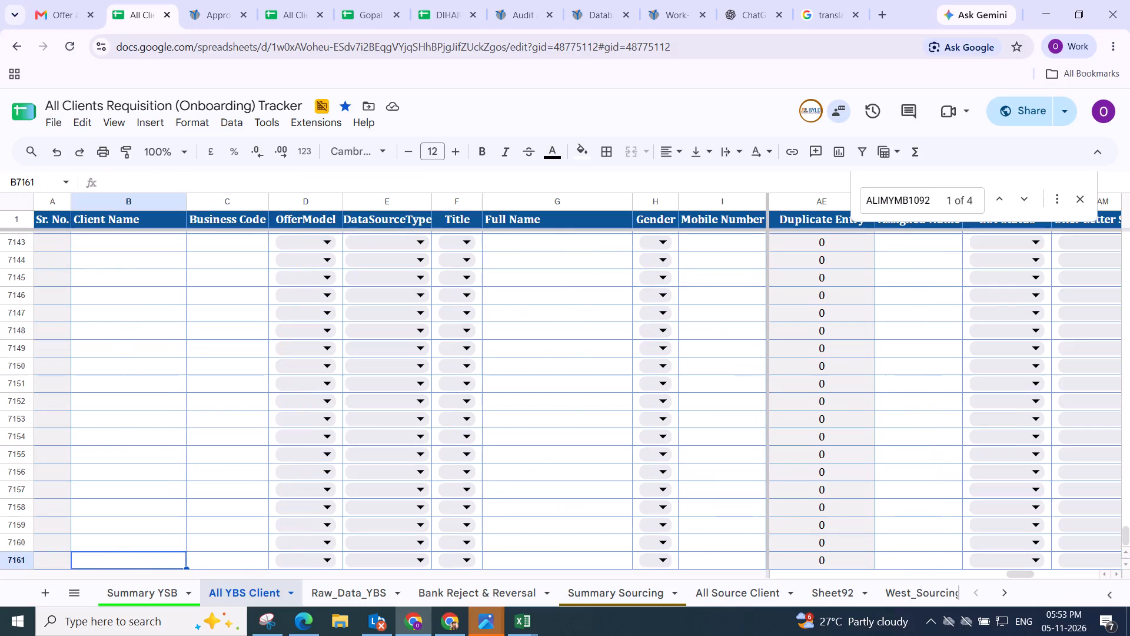
key("ctrl+Up")
key("Down")
key("ctrl+v")
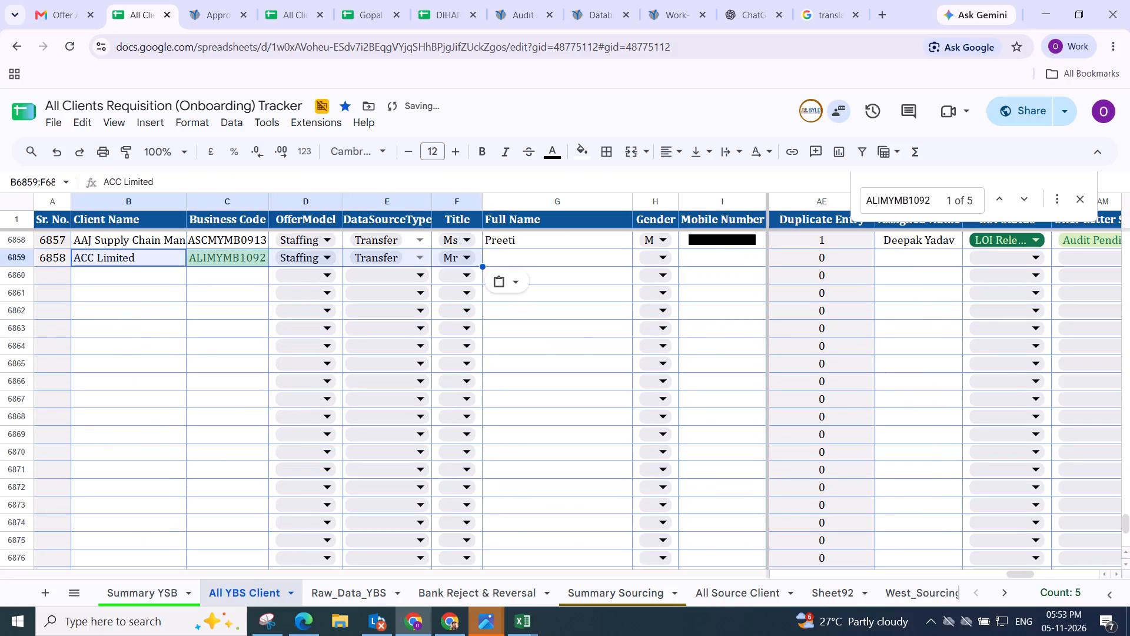
Copy the second Plant Quality Head's plant code ALIMYMB1097 from the Onboarding AAJ workbook and search the onboarding tracker for it.
key("Down")
key("Right")
key("alt+Tab")
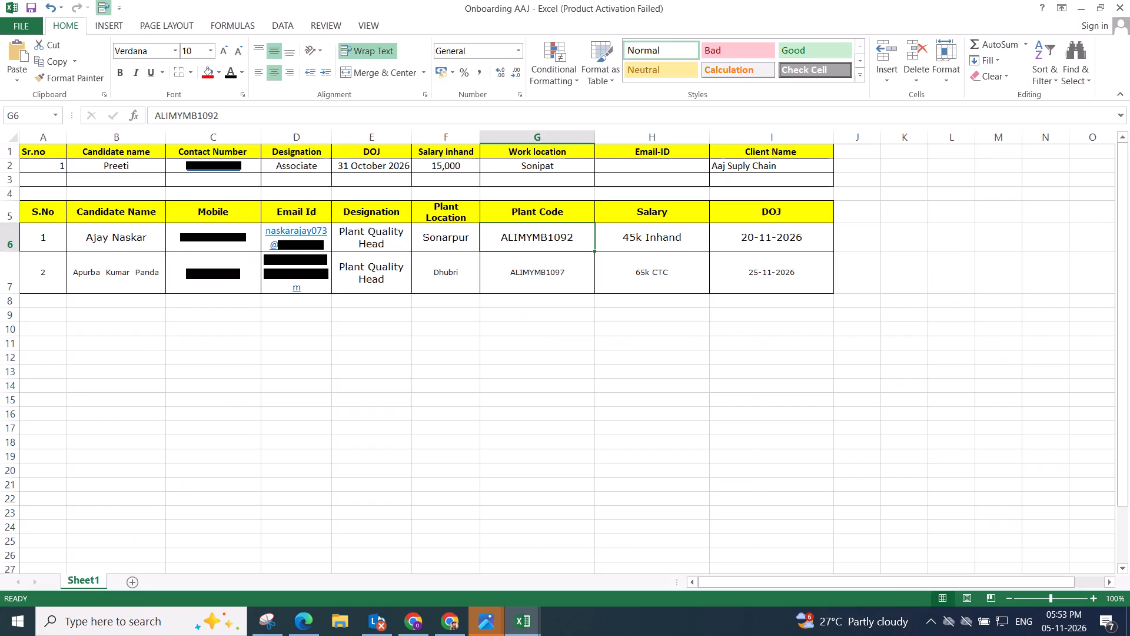
key("Down")
key("ctrl+c")
key("alt+Tab")
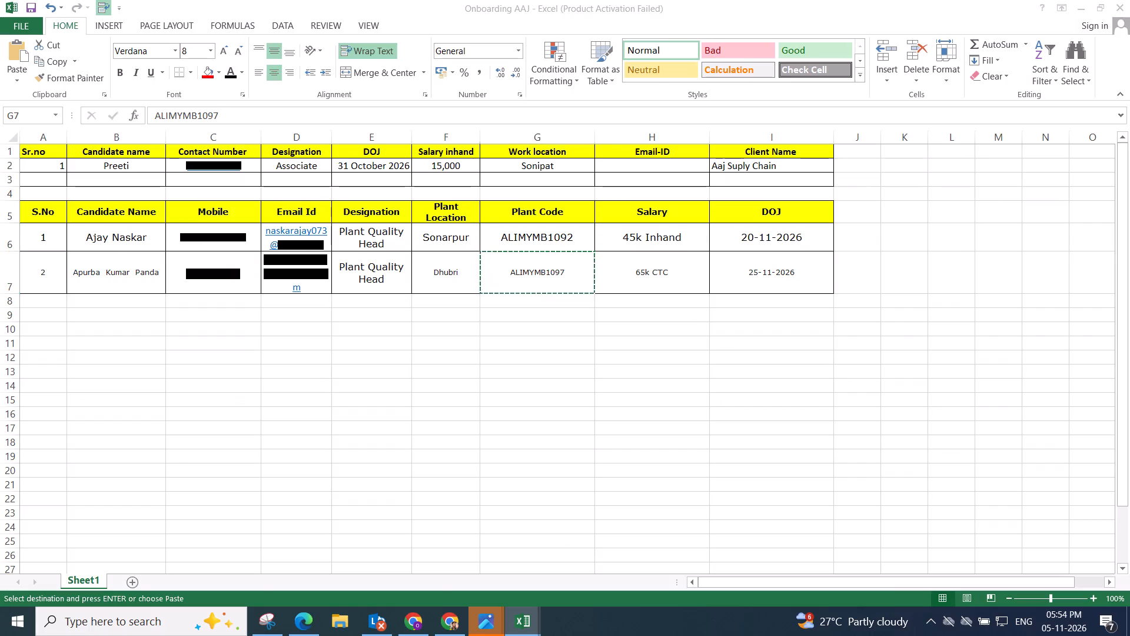
key("ctrl+f")
key("ctrl+v")
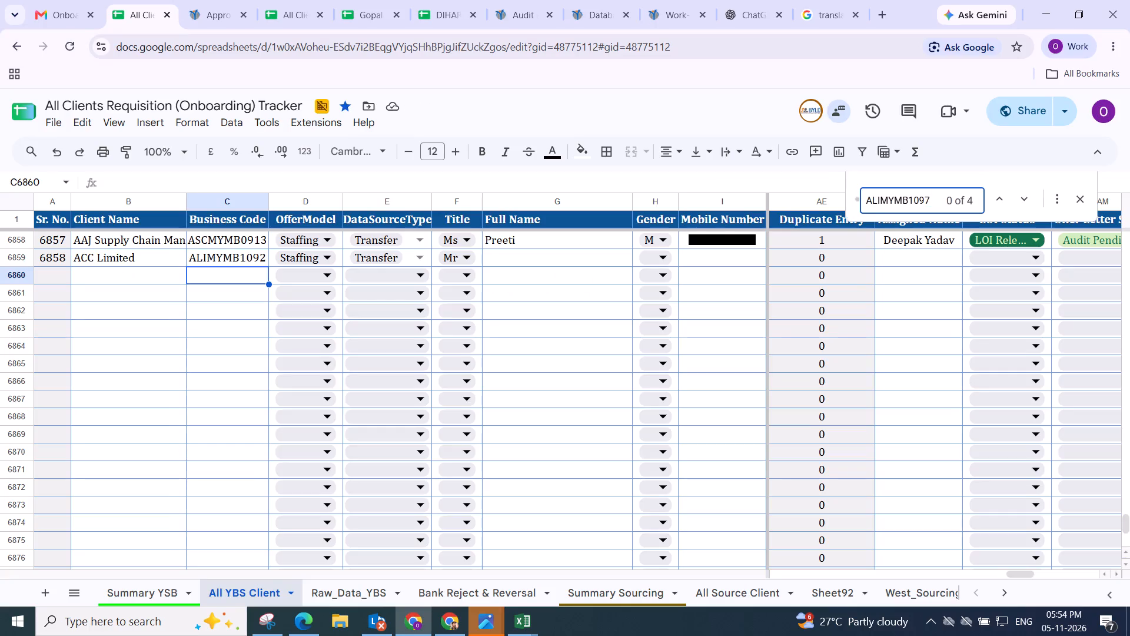
key("Return")
key("Return")
key("Return")
key("Return")
key("Return")
key("Return")
key("Return")
Return to the Onboarding AAJ workbook in Excel and select the second Plant Quality Head's plant location, Dhubri.
key("alt+Tab")
key("Left")
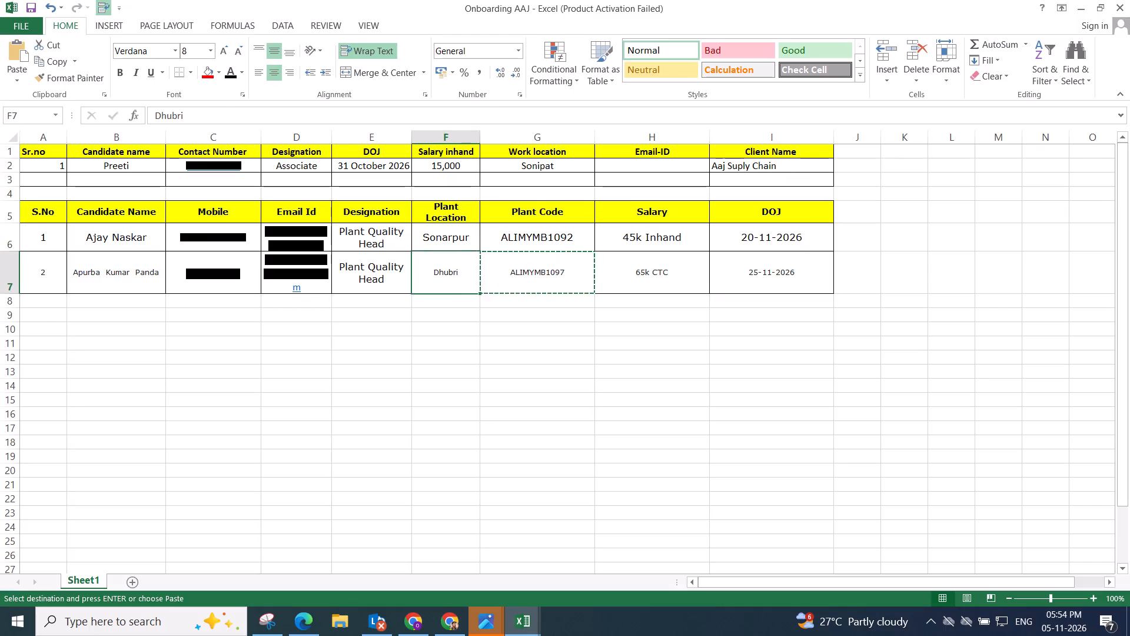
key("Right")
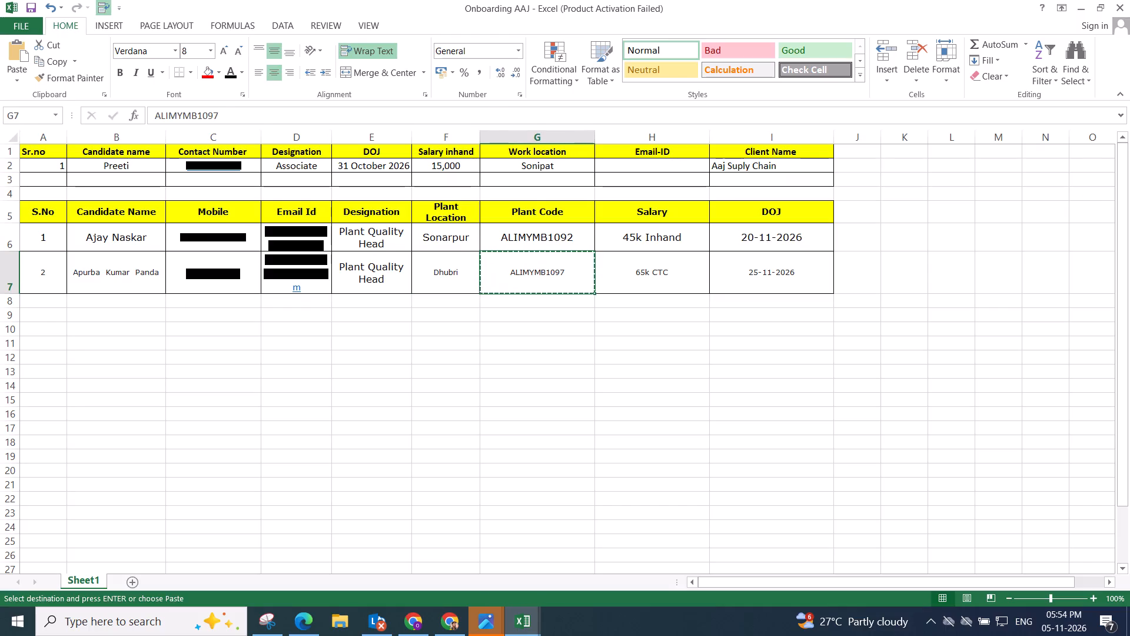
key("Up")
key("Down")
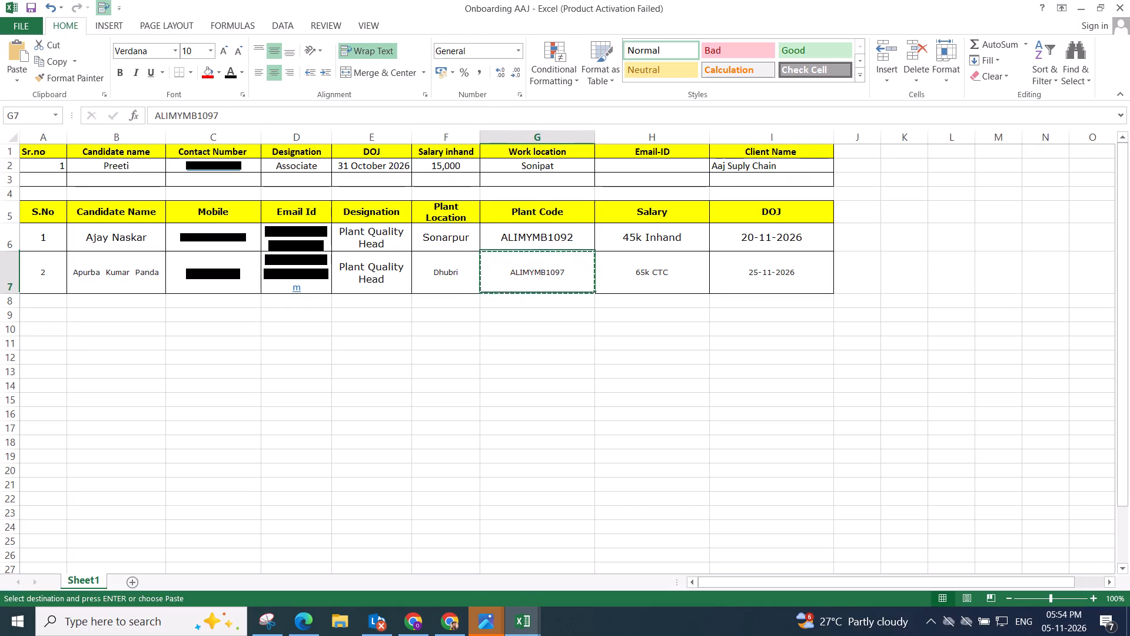
Copy the second candidate's plant code ALIMYMB1097 from the Excel onboarding sheet and search for it in the All Clients Requisition (Onboarding) Tracker.
key("ctrl+c")
key("alt+Tab")
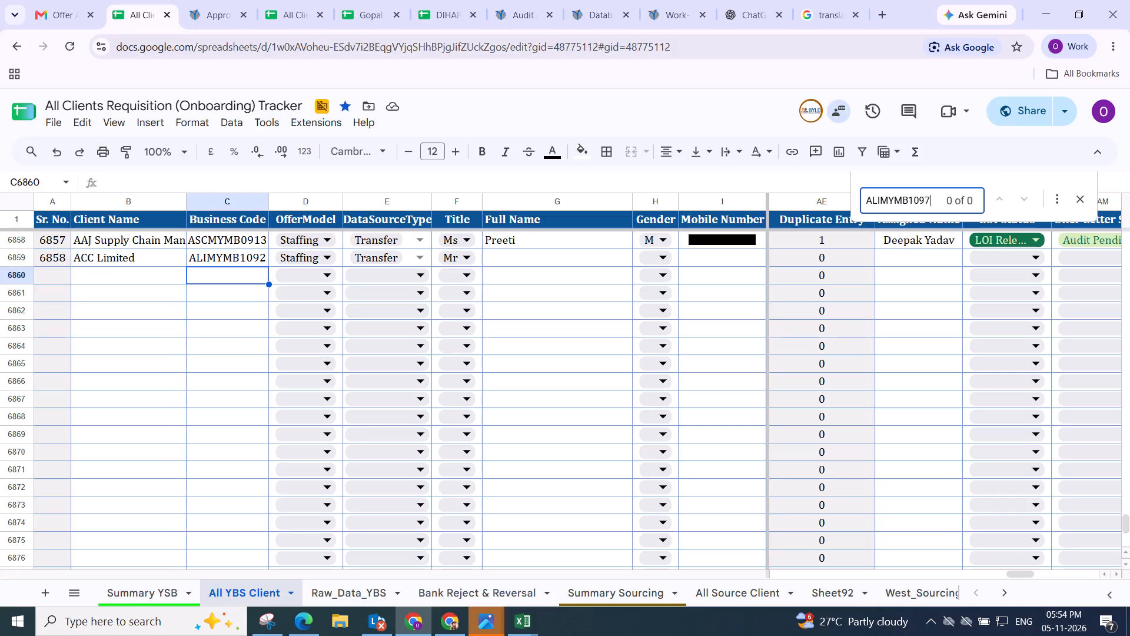
key("Up")
key("Up")
key("Up")
key("Up")
key("Down")
key("ctrl+f")
key("ctrl+v")
key("ctrl+Left")
key("ctrl+Left")
key("ctrl+Left")
key("ctrl+Left")
key("BackSpace")
key("equal")
key("BackSpace")
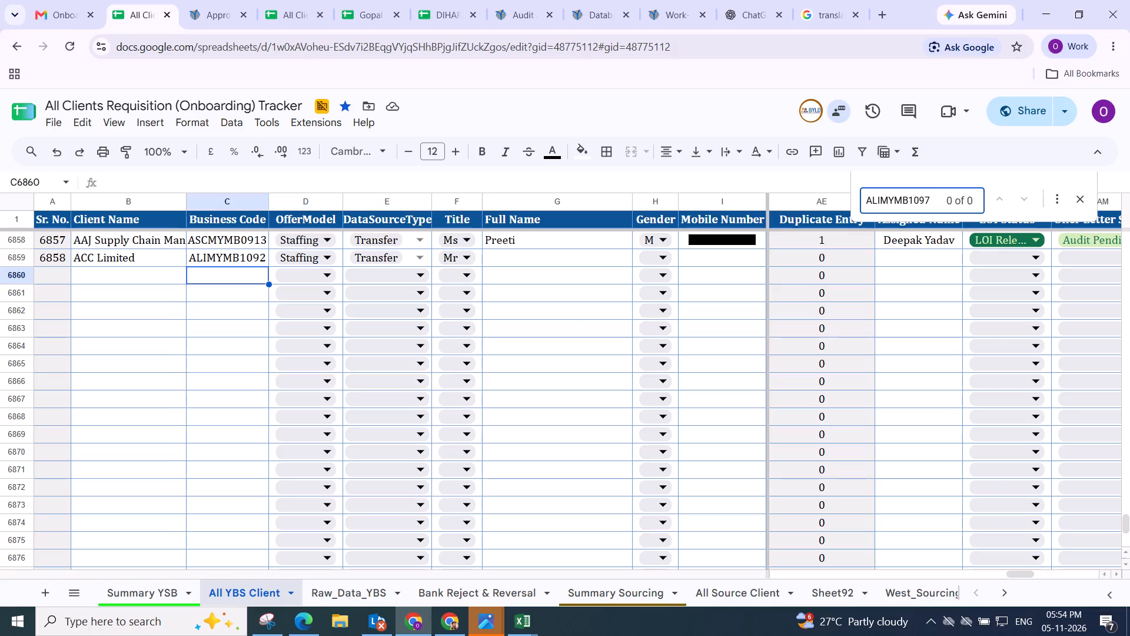
key("BackSpace")
key("BackSpace")
key("Return")
key("Return")
key("Return")
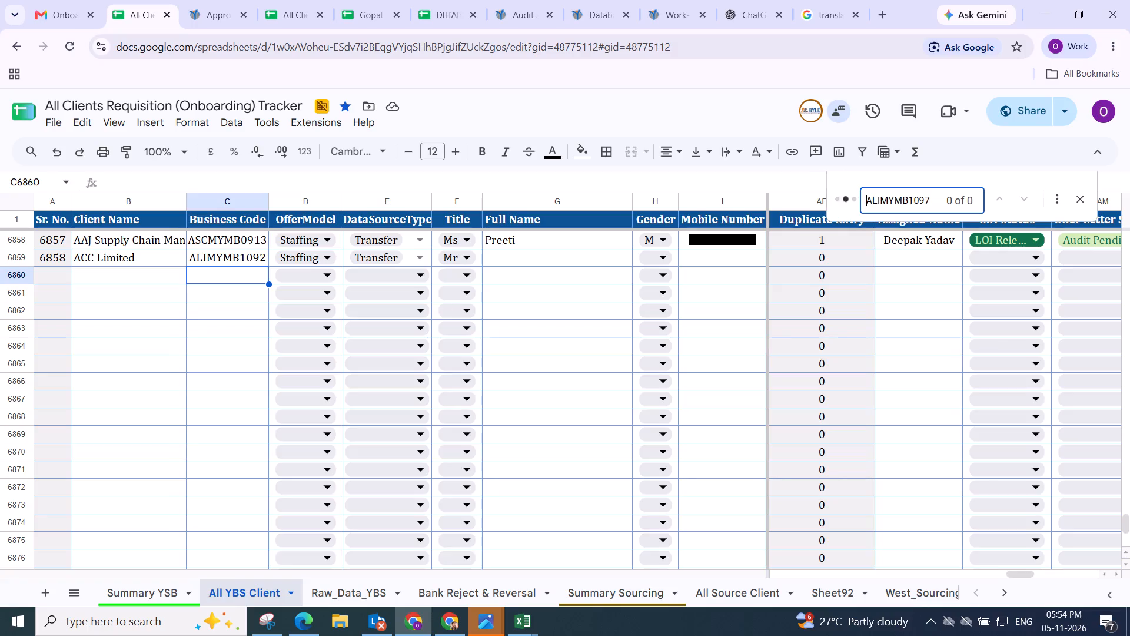
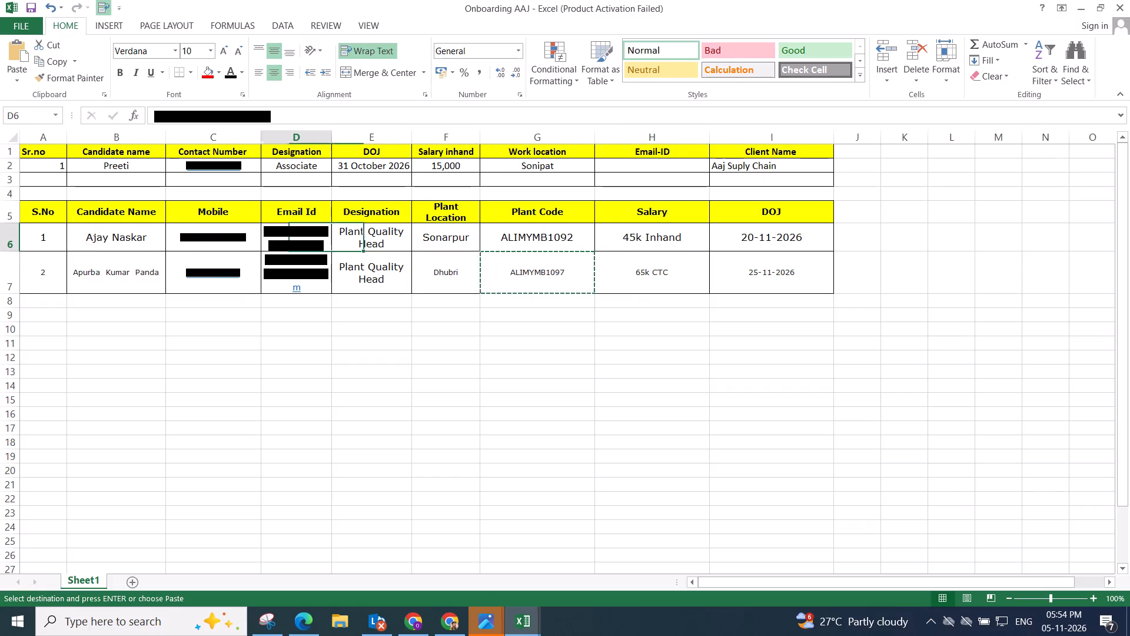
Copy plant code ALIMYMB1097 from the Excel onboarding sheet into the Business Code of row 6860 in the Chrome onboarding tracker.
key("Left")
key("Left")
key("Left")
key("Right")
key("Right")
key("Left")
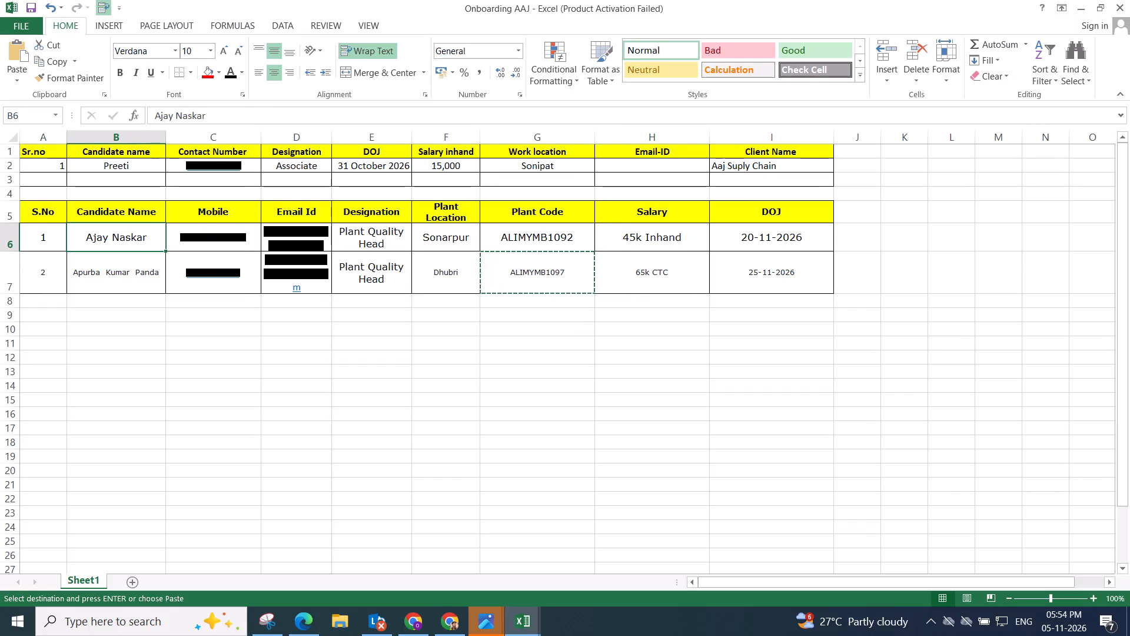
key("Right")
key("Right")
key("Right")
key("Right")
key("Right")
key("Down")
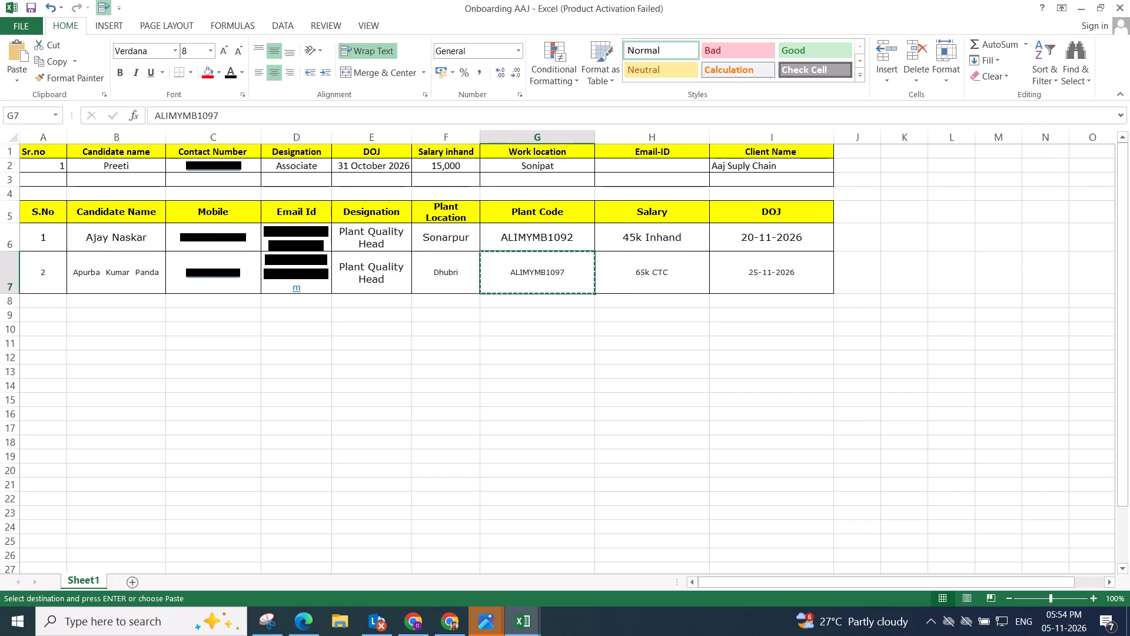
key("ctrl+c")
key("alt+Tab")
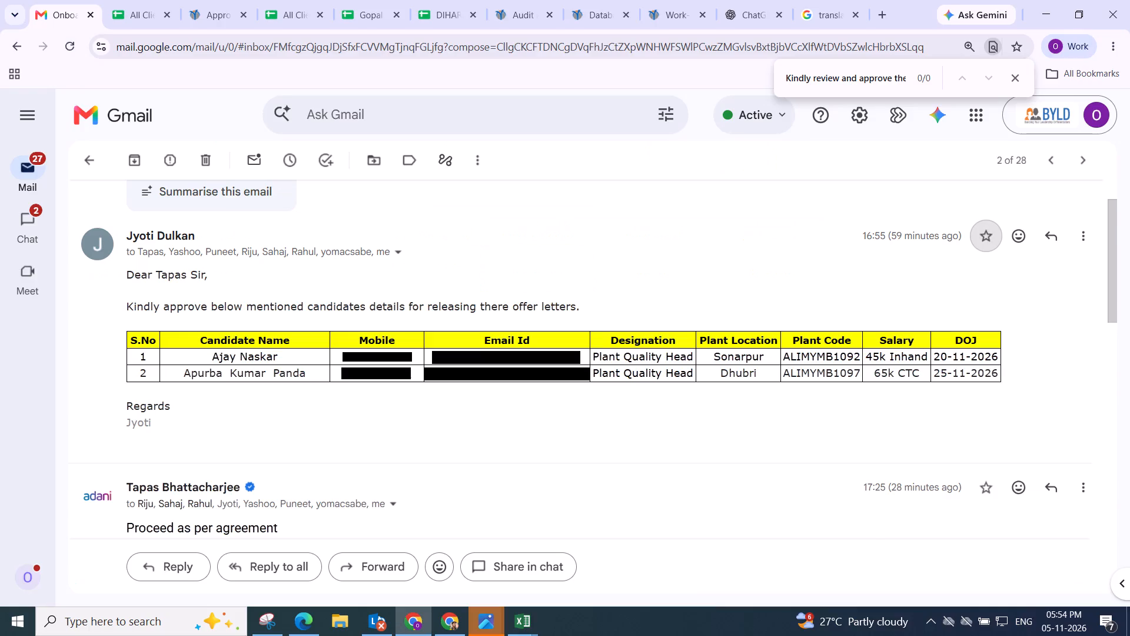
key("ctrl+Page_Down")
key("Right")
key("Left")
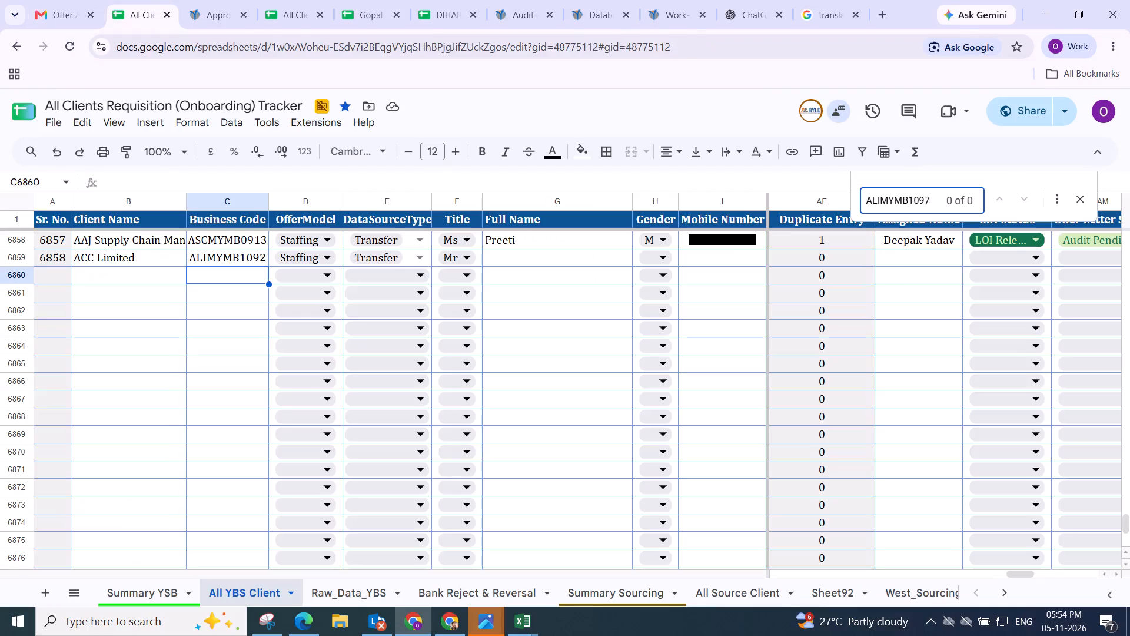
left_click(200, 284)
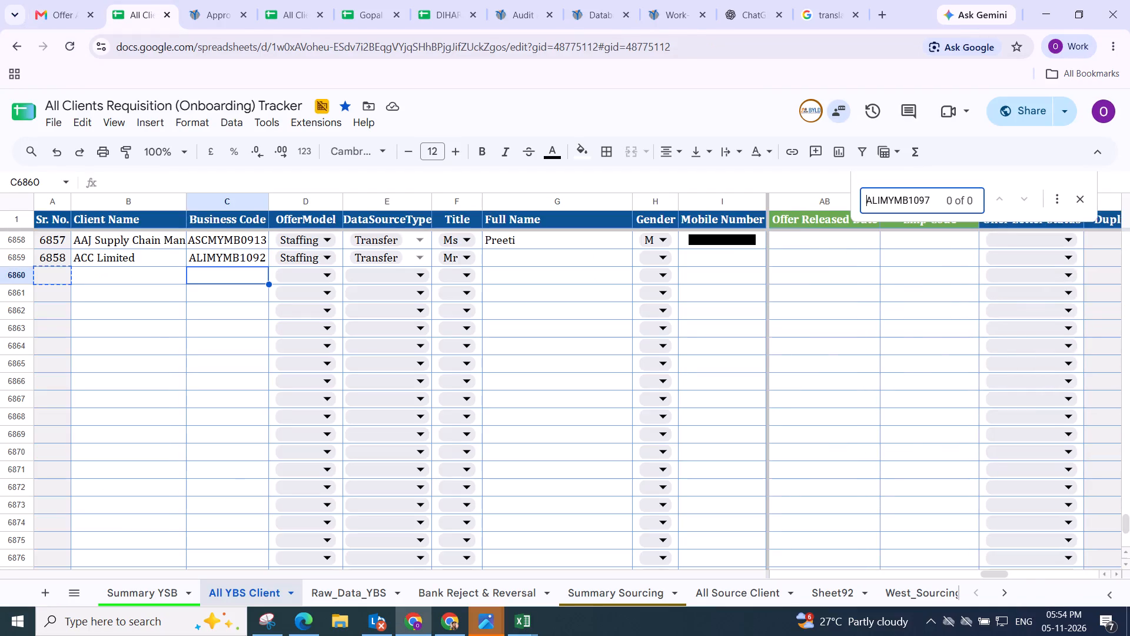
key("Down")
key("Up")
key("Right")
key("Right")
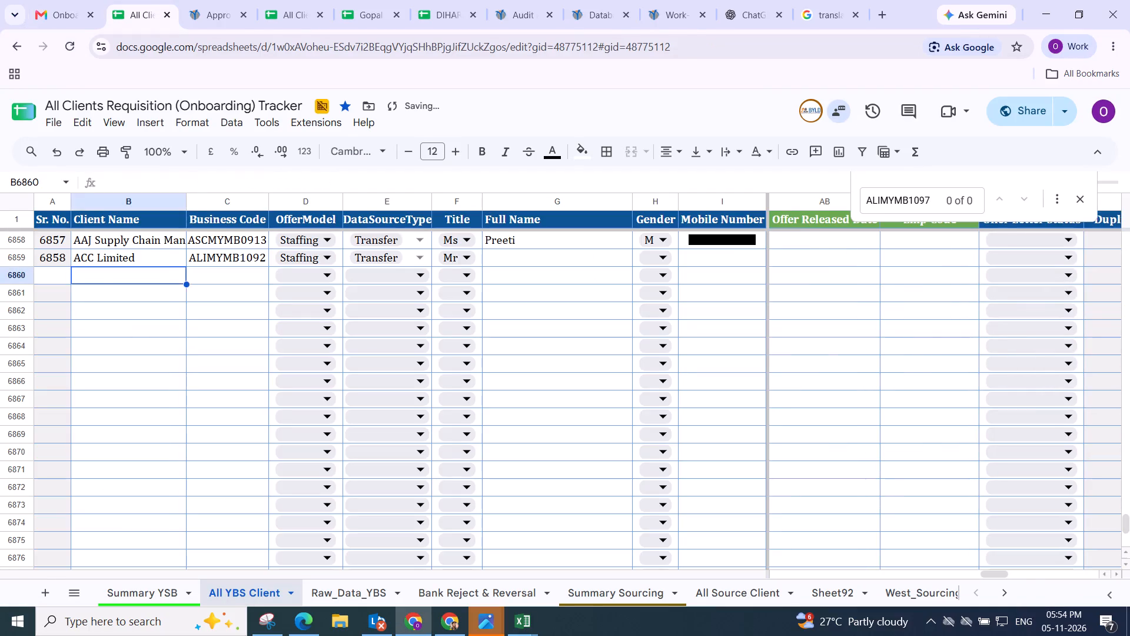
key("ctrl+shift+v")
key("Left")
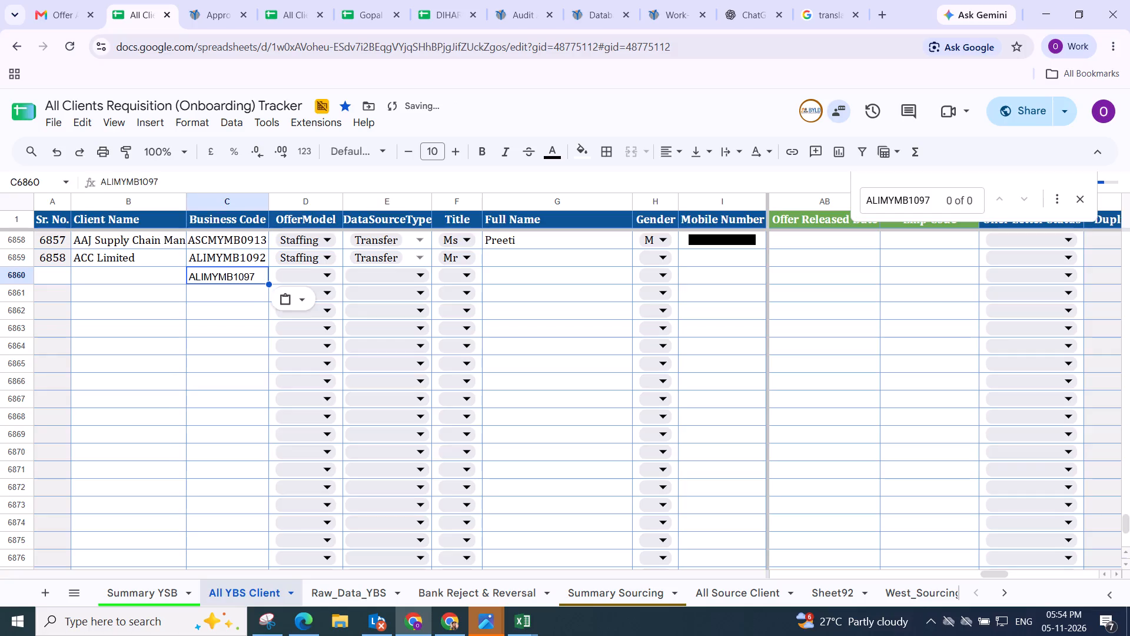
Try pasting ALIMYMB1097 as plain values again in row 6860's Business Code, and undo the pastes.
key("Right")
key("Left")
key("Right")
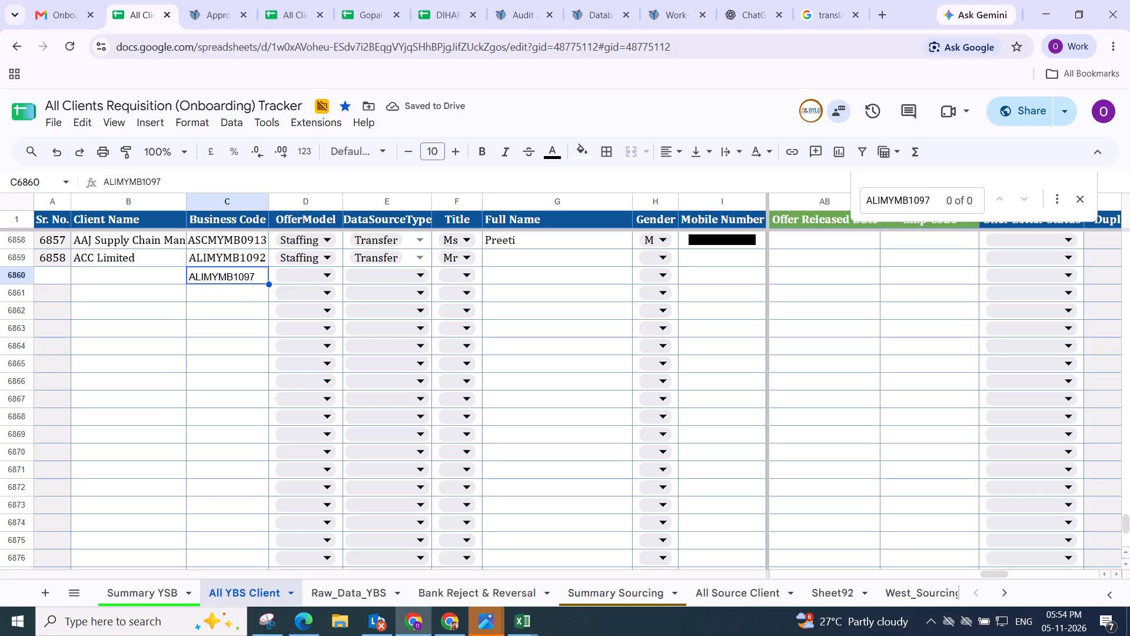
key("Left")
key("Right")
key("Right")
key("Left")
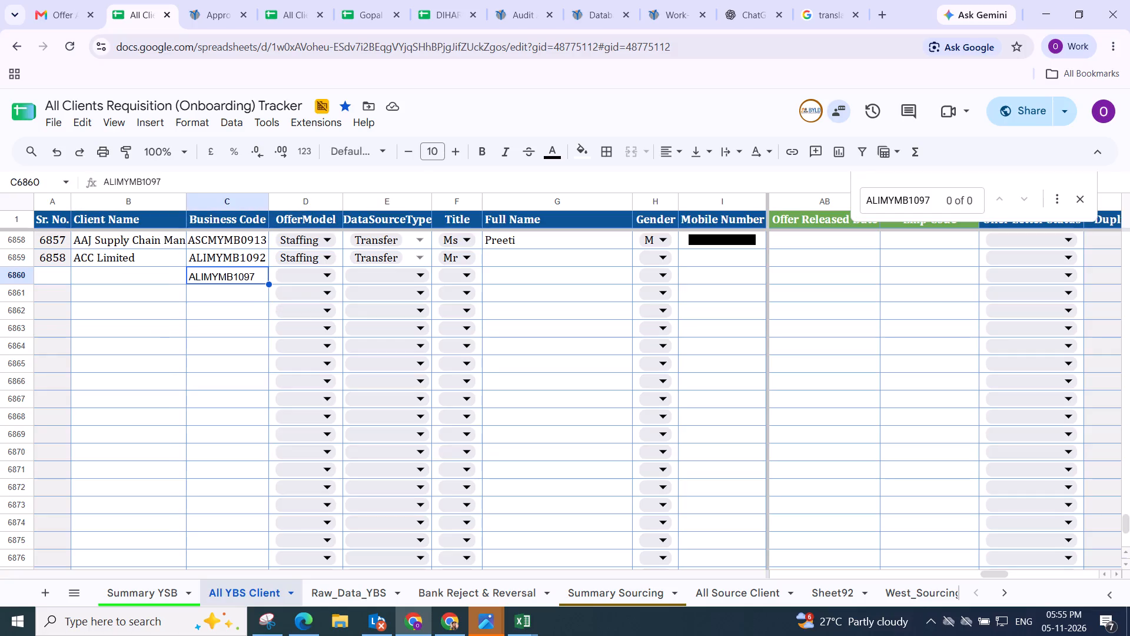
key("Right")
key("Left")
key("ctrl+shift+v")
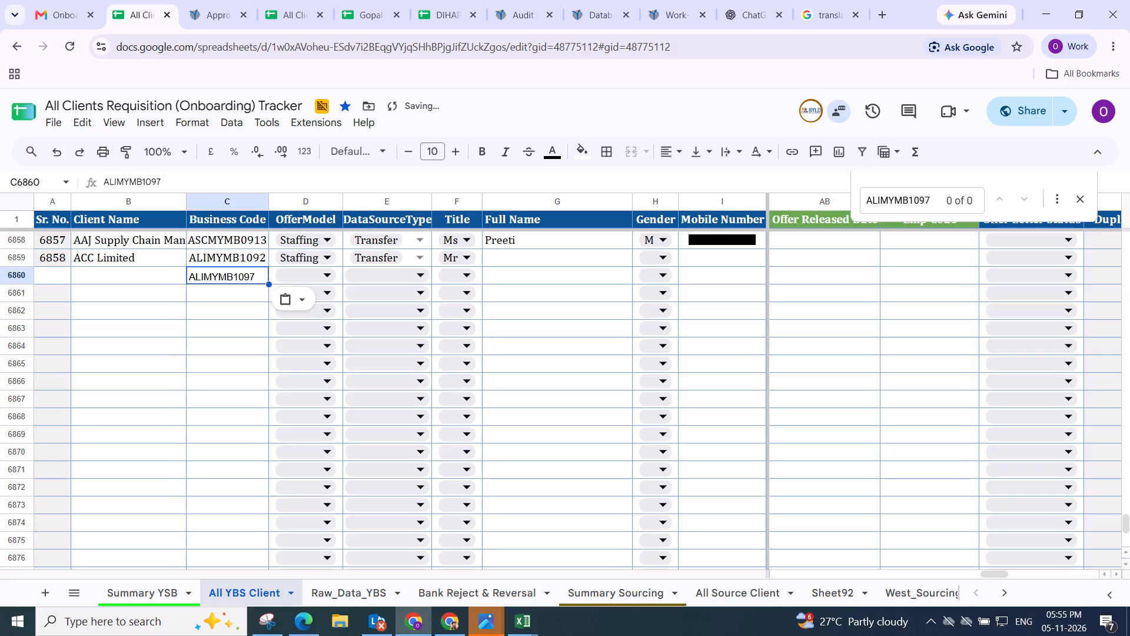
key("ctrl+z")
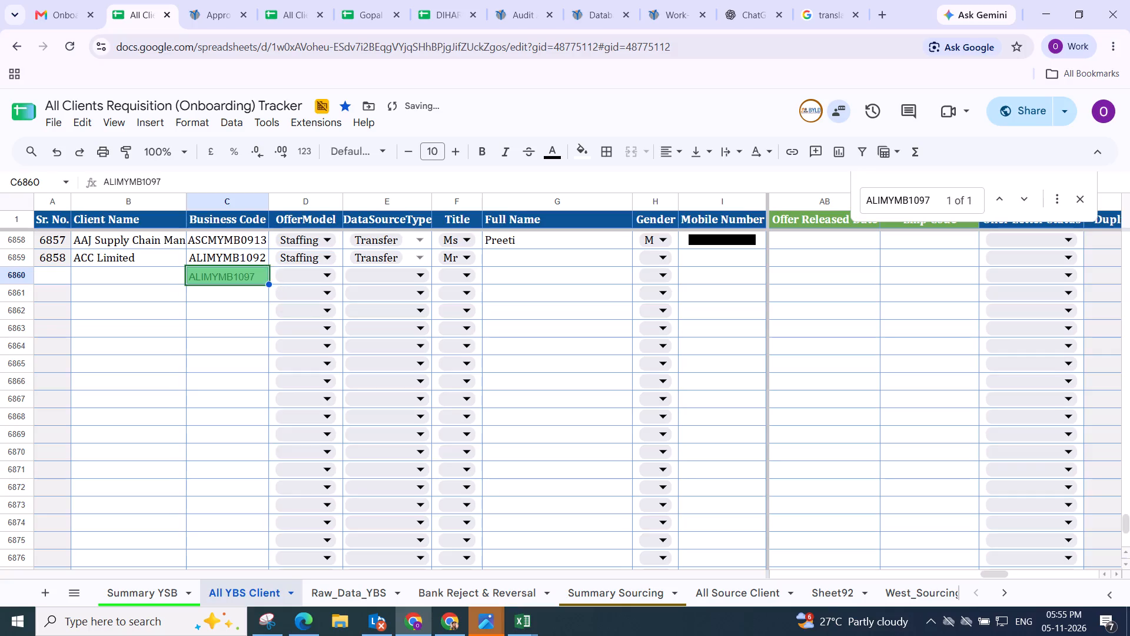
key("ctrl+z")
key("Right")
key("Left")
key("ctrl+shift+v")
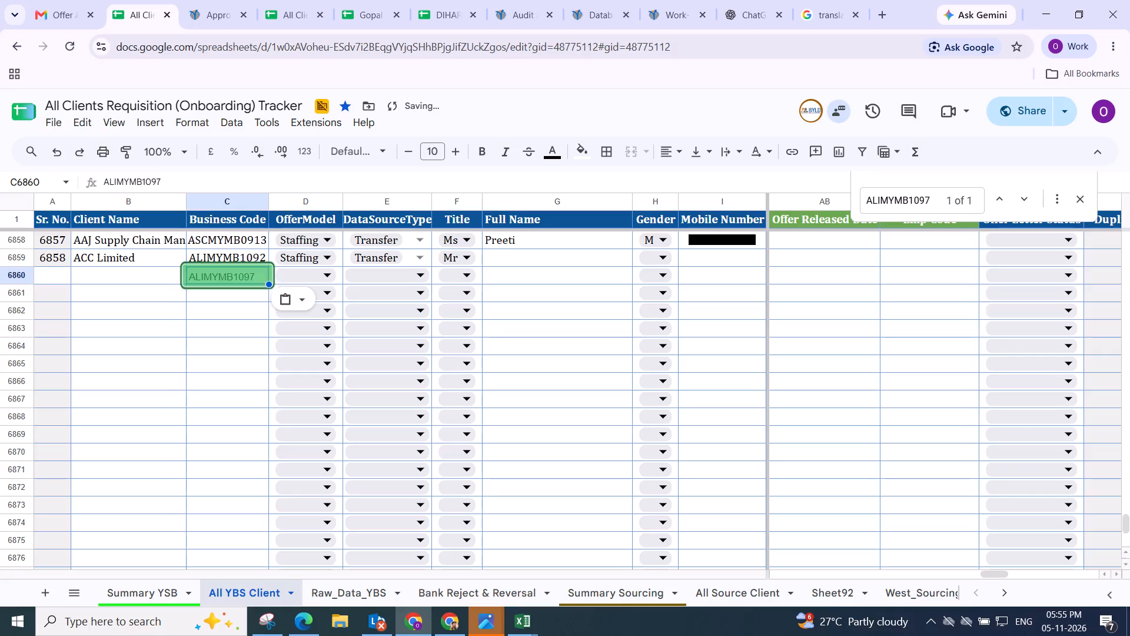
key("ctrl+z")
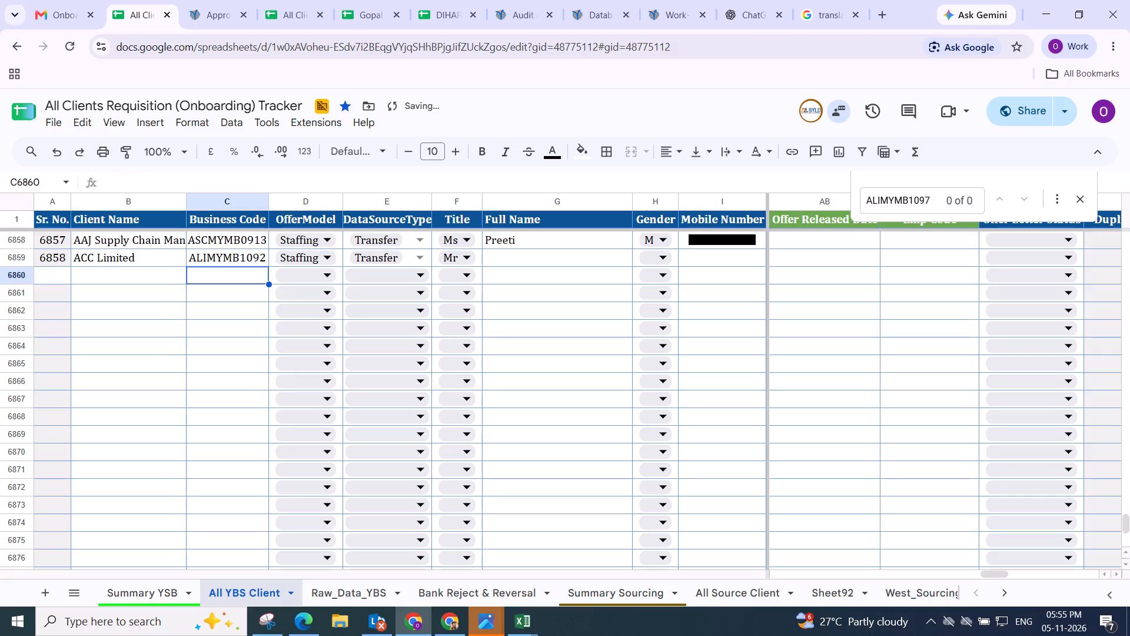
Copy the Business Code ALIMYMB1092 from row 6859 into row 6860 with its formatting.
key("Up")
key("ctrl+c")
key("Down")
key("ctrl+v")
Switch back to the Onboarding AAJ workbook in Excel and go to the second Plant Quality Head's salary.
key("alt+Tab")
key("Right")
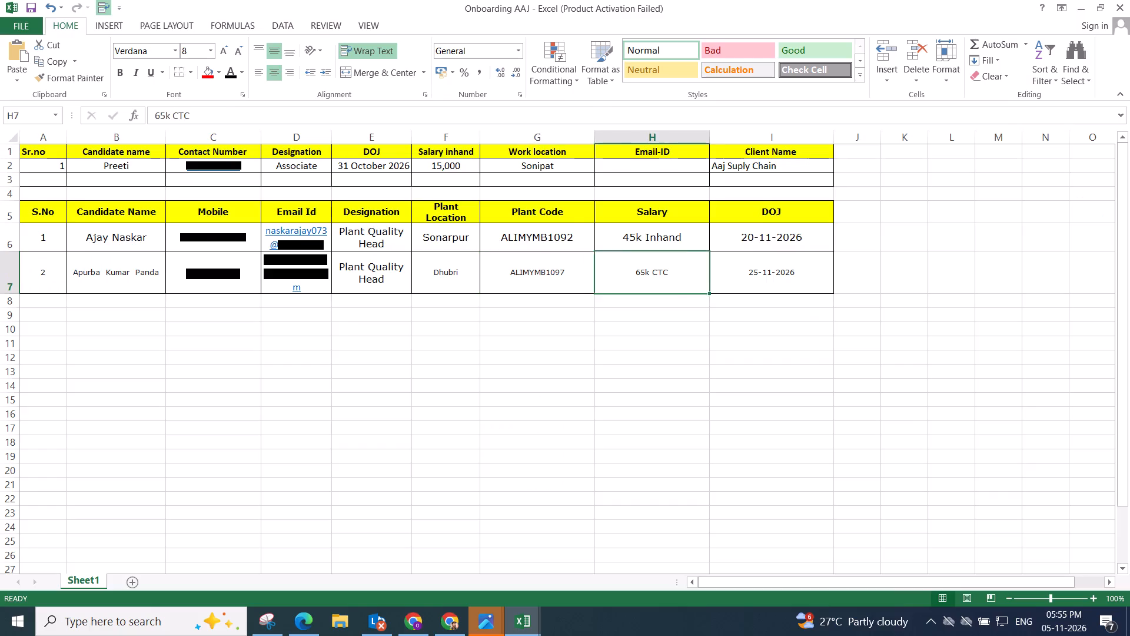
Search the onboarding tracker for plant code ALIMYMB1097 from the Onboarding AAJ sheet and enter it as the Business Code in row 6860.
key("Left")
key("ctrl+c")
key("alt+Tab")
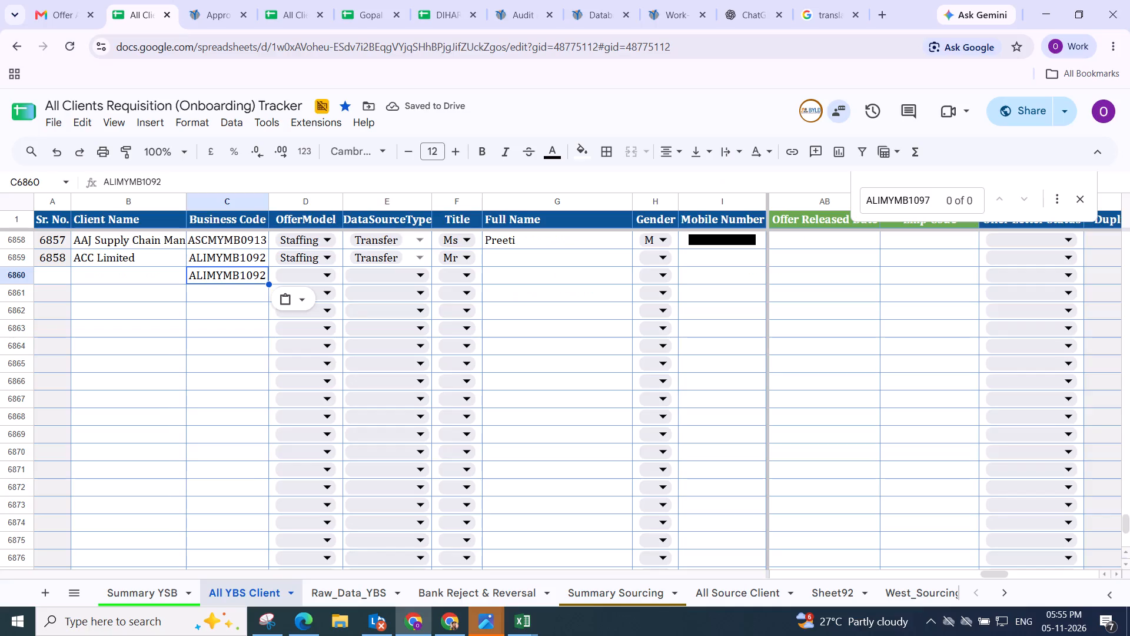
key("ctrl+f")
key("ctrl+v")
key("ctrl+f")
key("ctrl+c")
key("Left")
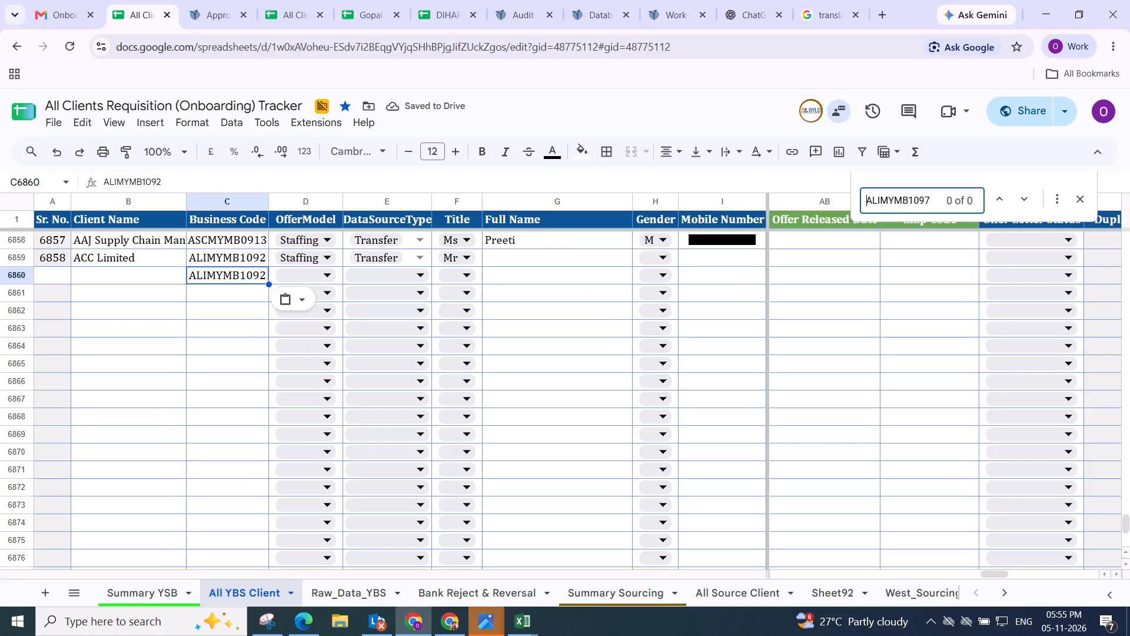
left_click(130, 283)
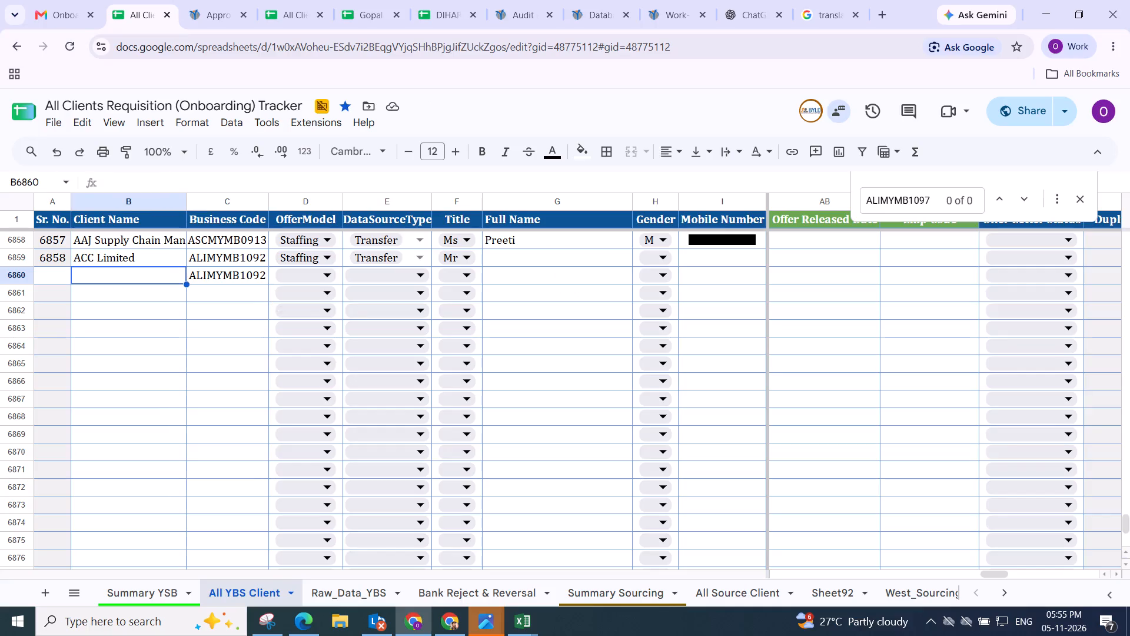
key("Right")
key("ctrl+shift+v")
key("Left")
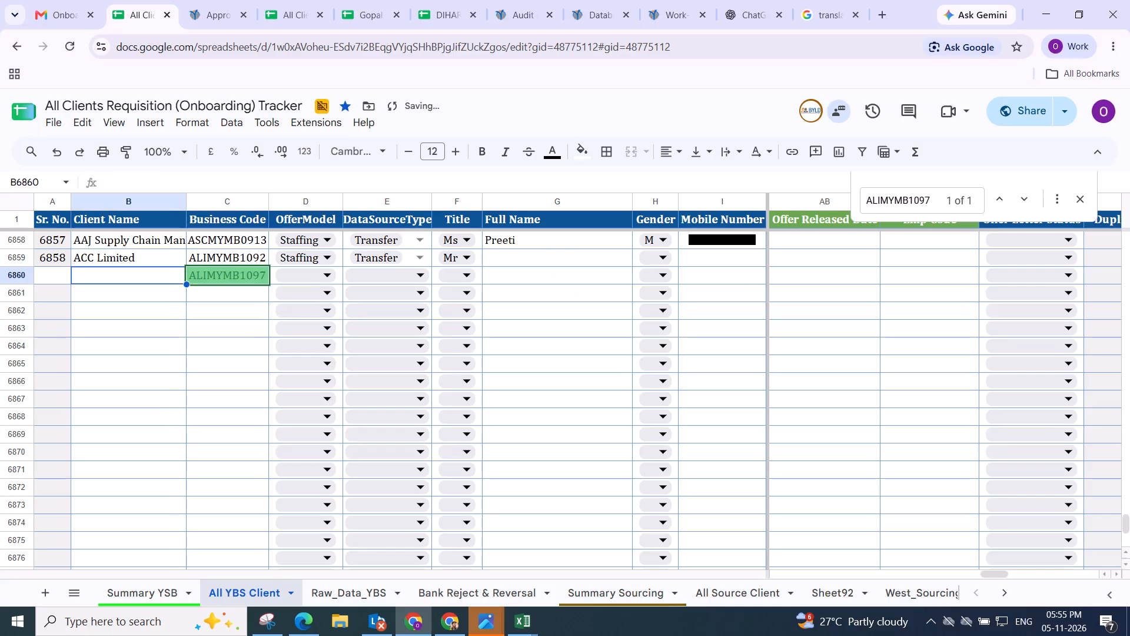
Fill the Client Name in row 6860 with ACC Limited, copied from the row above.
key("Right")
key("Left")
key("Left")
key("Up")
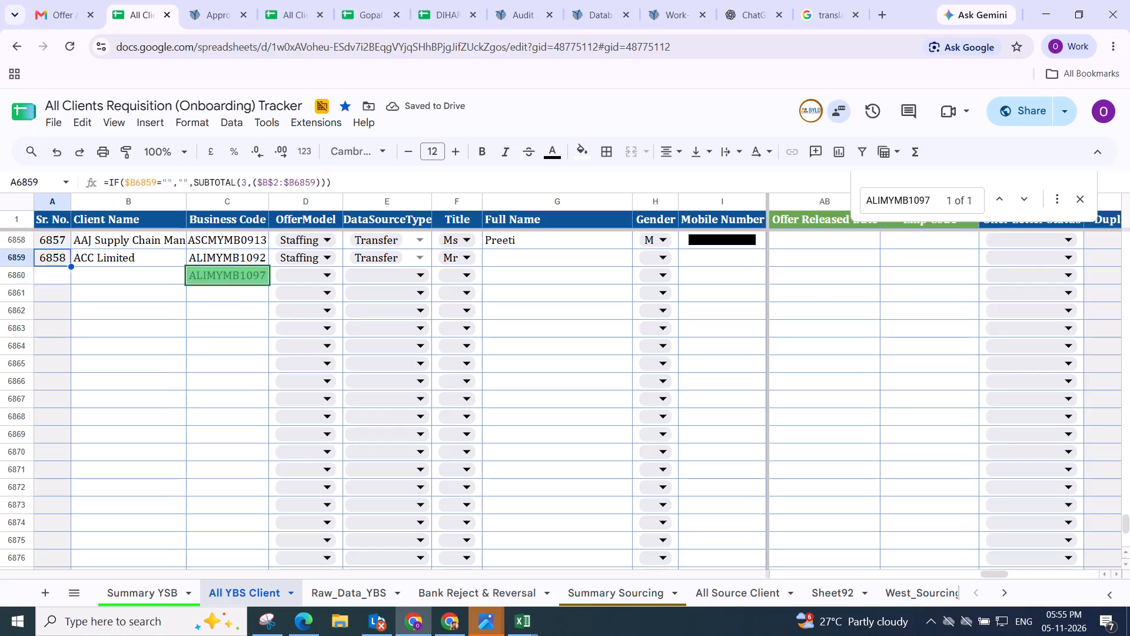
key("Right")
key("ctrl+c")
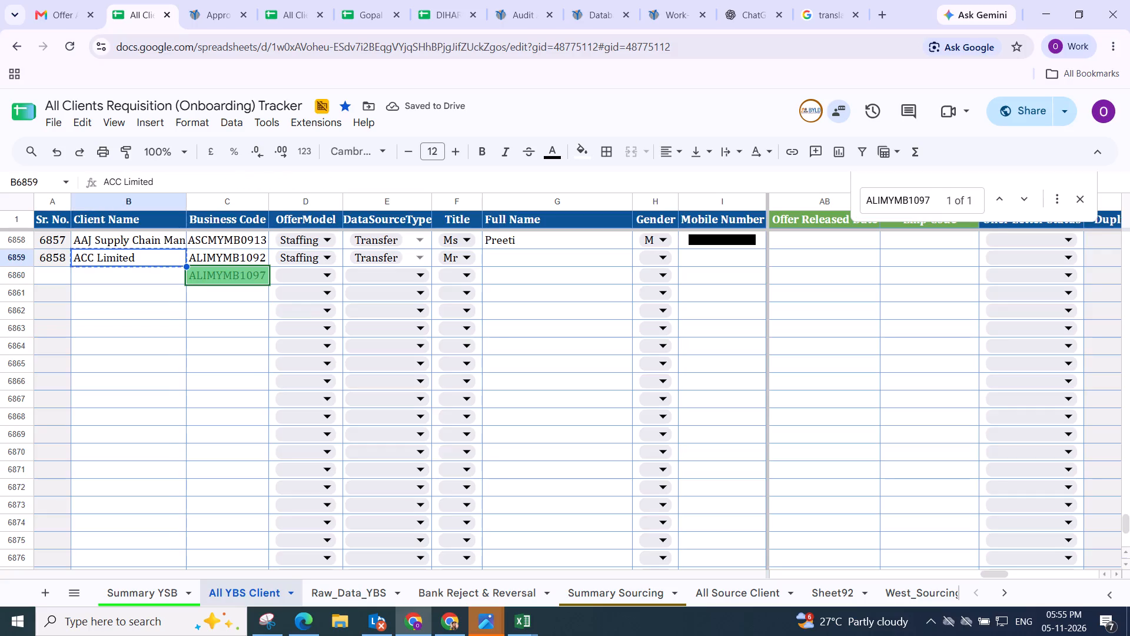
key("Down")
key("ctrl+v")
Copy OfferModel Staffing, DataSourceType Transfer and Title Mr from row 6859 into row 6860.
key("Right")
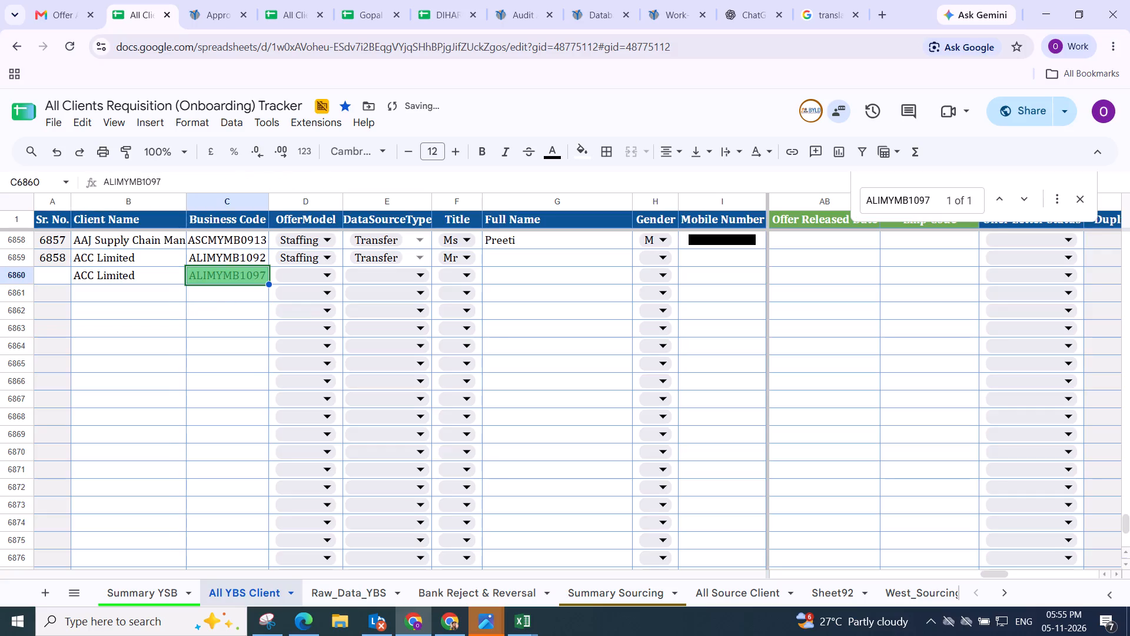
key("Up")
key("Right")
key("shift+Right")
key("shift+Right")
key("ctrl+c")
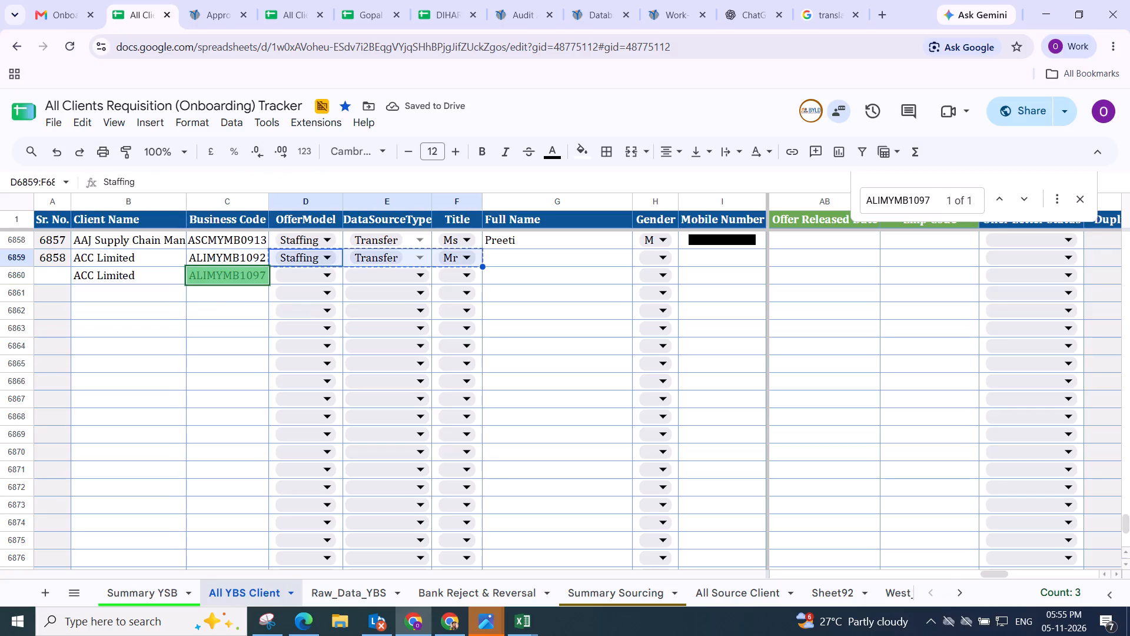
key("Down")
key("ctrl+v")
Copy the two ACC Limited candidates' names from the Onboarding AAJ sheet into Full Name in rows 6859 and 6860, values only.
key("Right")
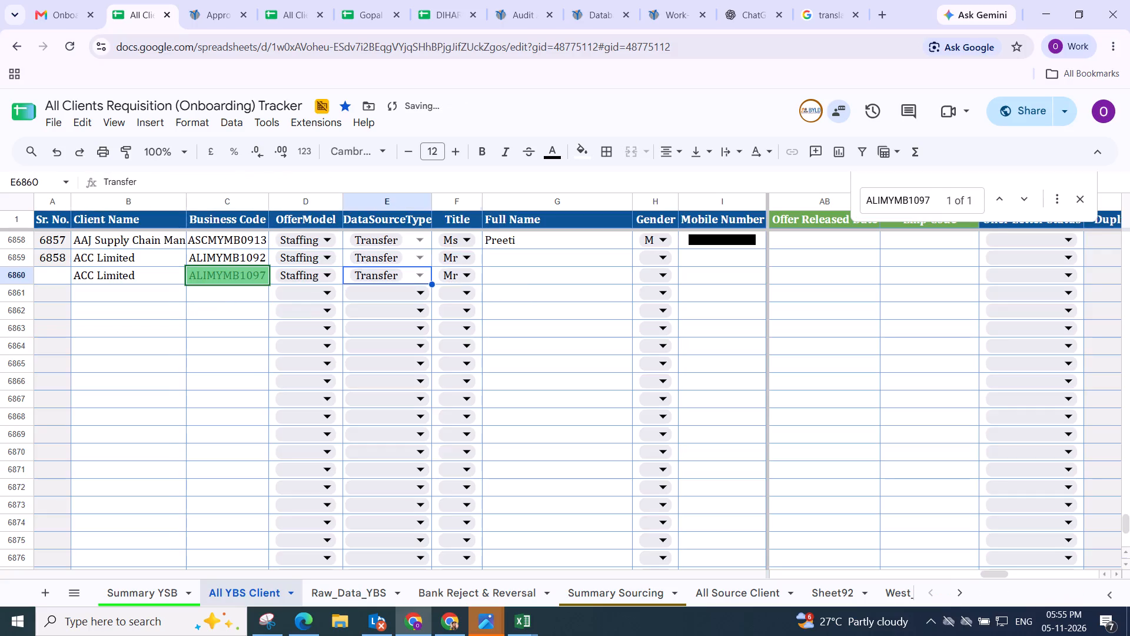
key("Right")
key("Right")
key("Left")
key("Up")
key("Right")
key("alt+Tab")
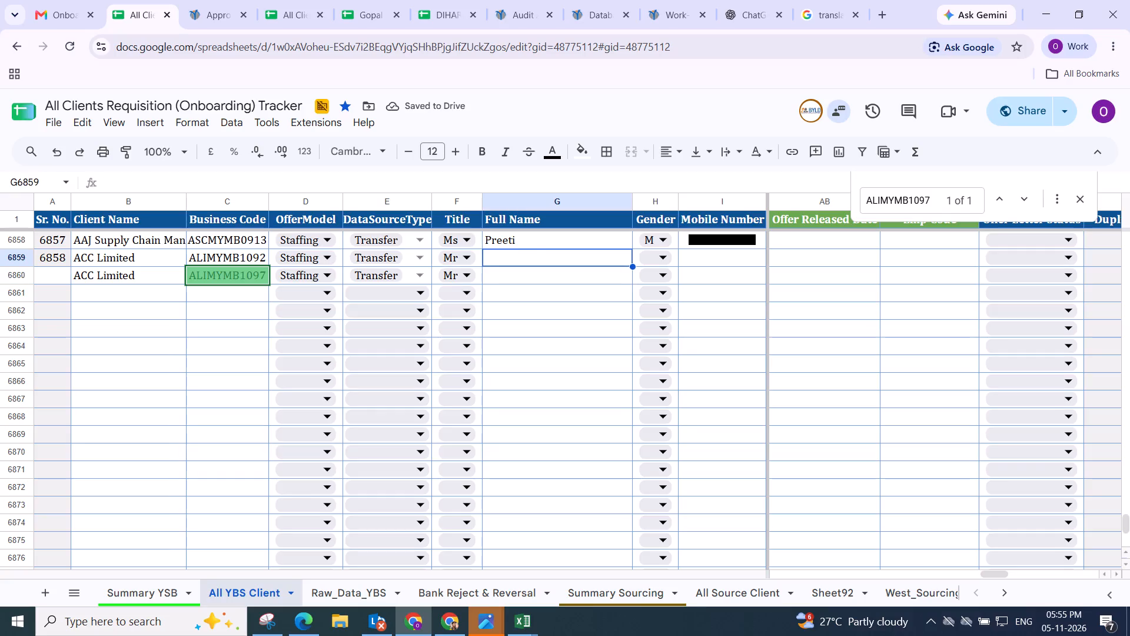
key("Right")
key("Left")
key("Left")
key("Left")
key("Left")
key("Left")
key("Left")
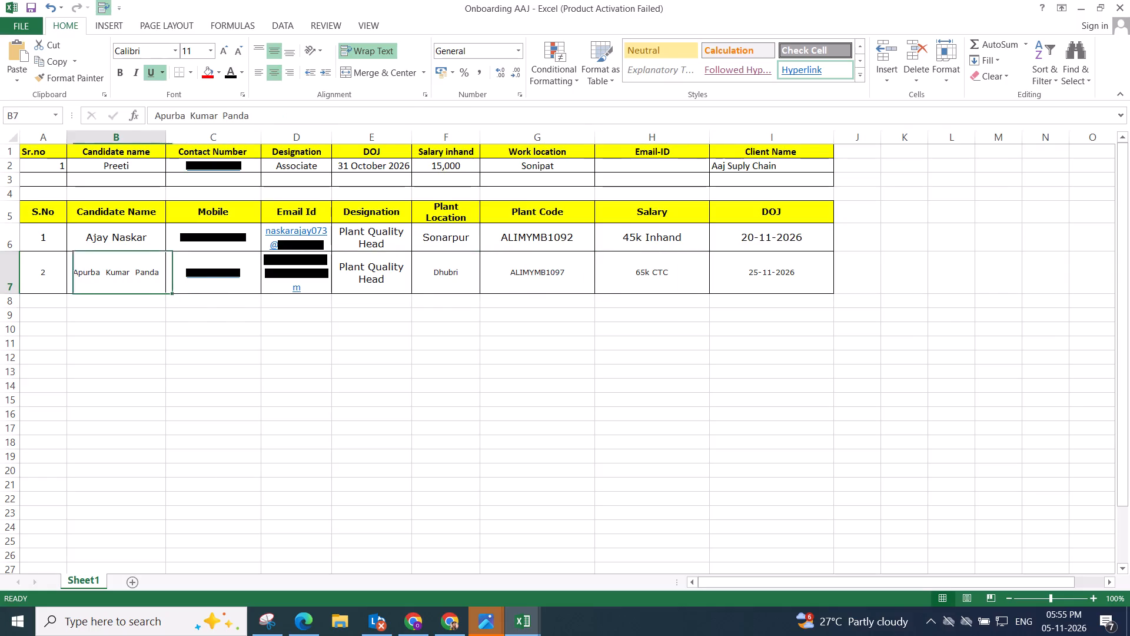
key("Up")
key("Right")
key("Left")
key("shift+Right")
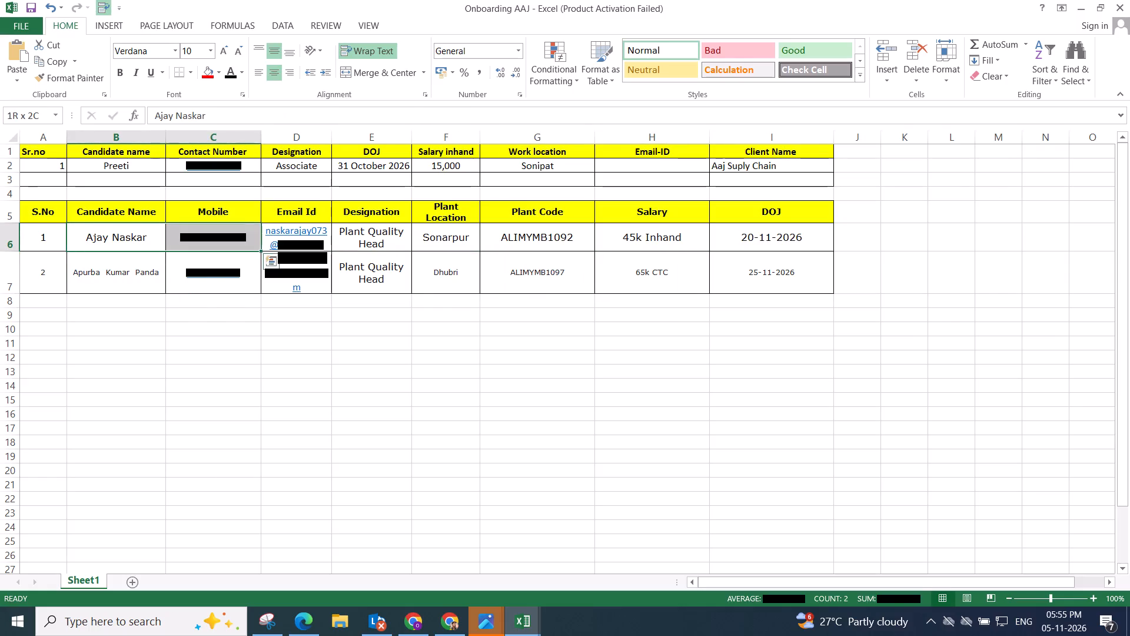
key("shift+Left")
key("shift+Down")
key("ctrl+c")
key("alt+Tab")
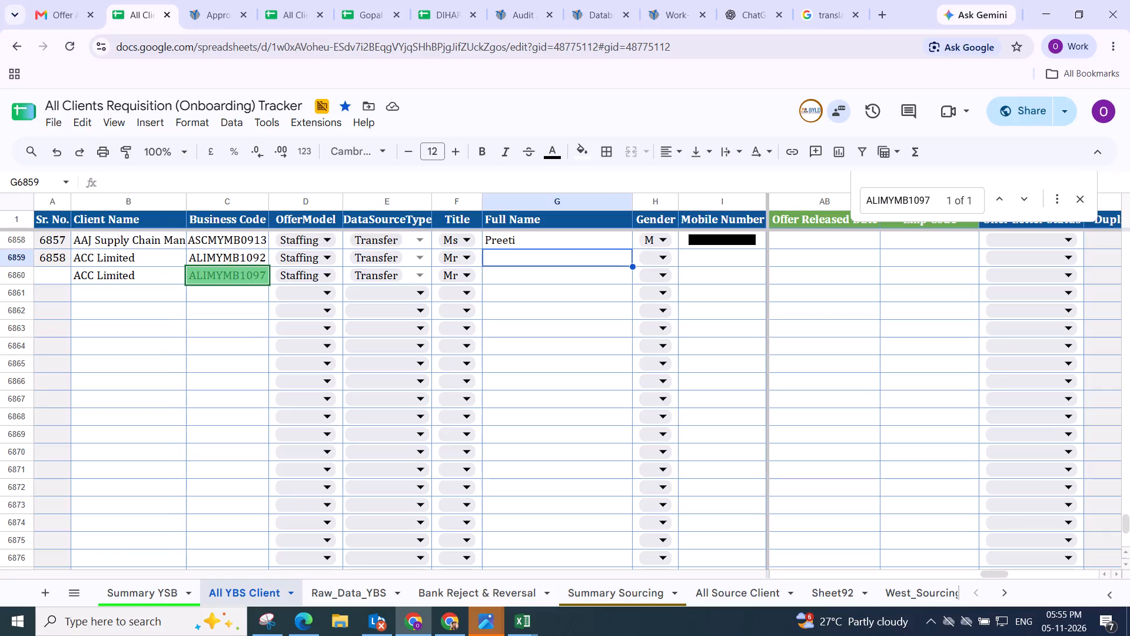
key("Right")
key("Left")
key("ctrl+shift+v")
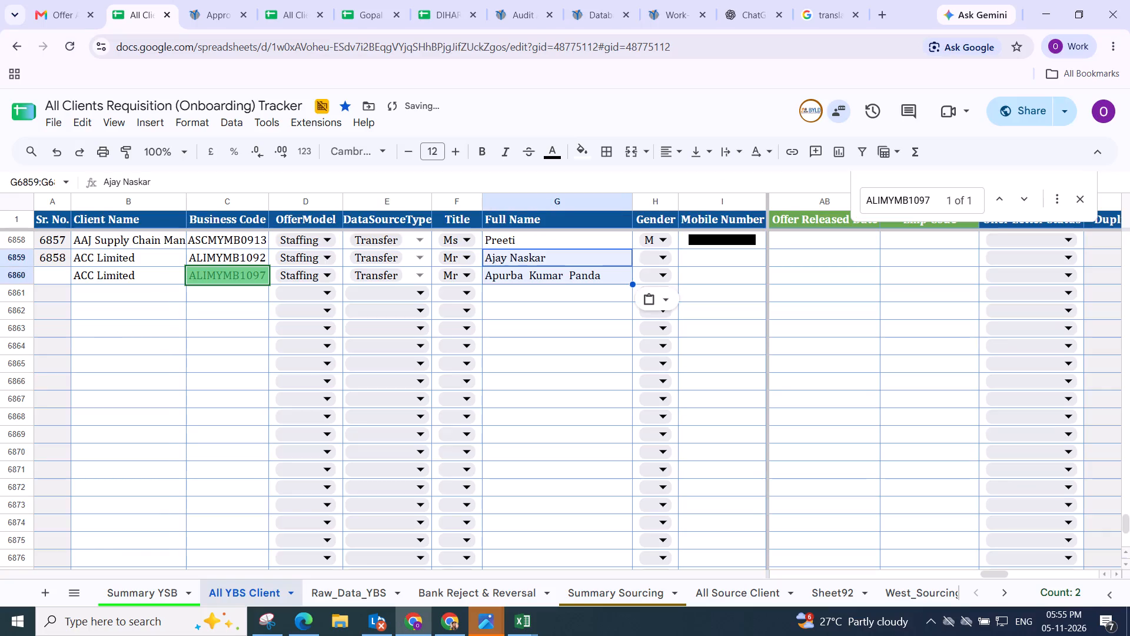
Set the Gender of rows 6859 and 6860 to M by copying it from row 6858.
key("Right")
key("Left")
key("Up")
key("Right")
key("ctrl+c")
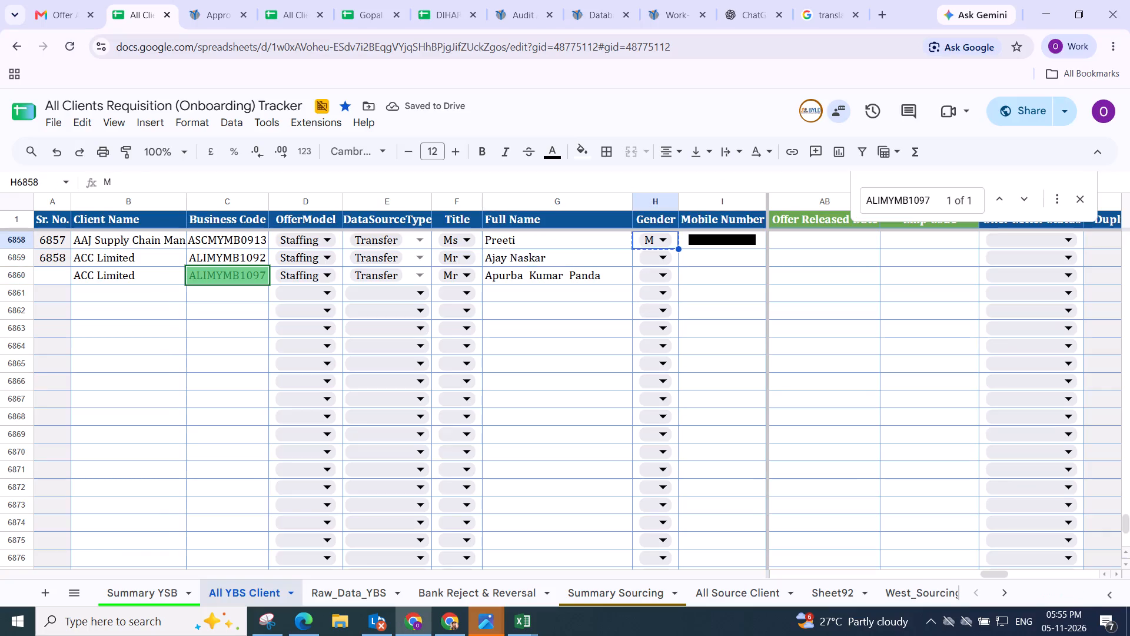
key("Down")
key("shift+Down")
key("ctrl+v")
Copy both ACC Limited candidates' mobile numbers from the Onboarding AAJ sheet into Mobile Number in rows 6859 and 6860, values only.
key("Right")
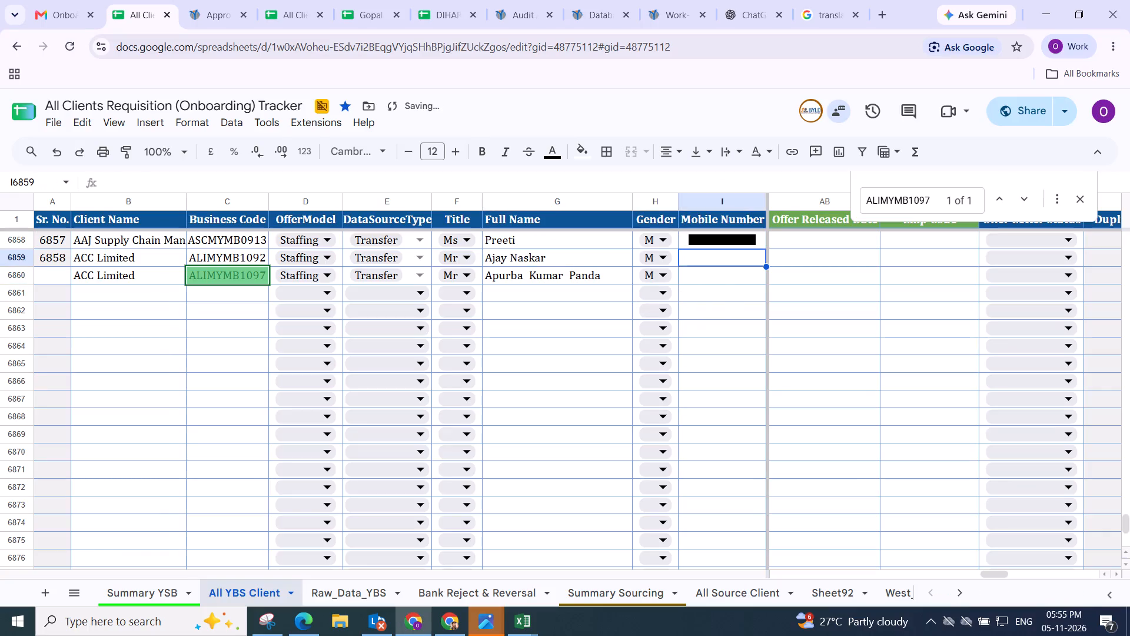
key("alt+Tab")
key("alt+space")
key("Right")
key("ctrl+shift+Down")
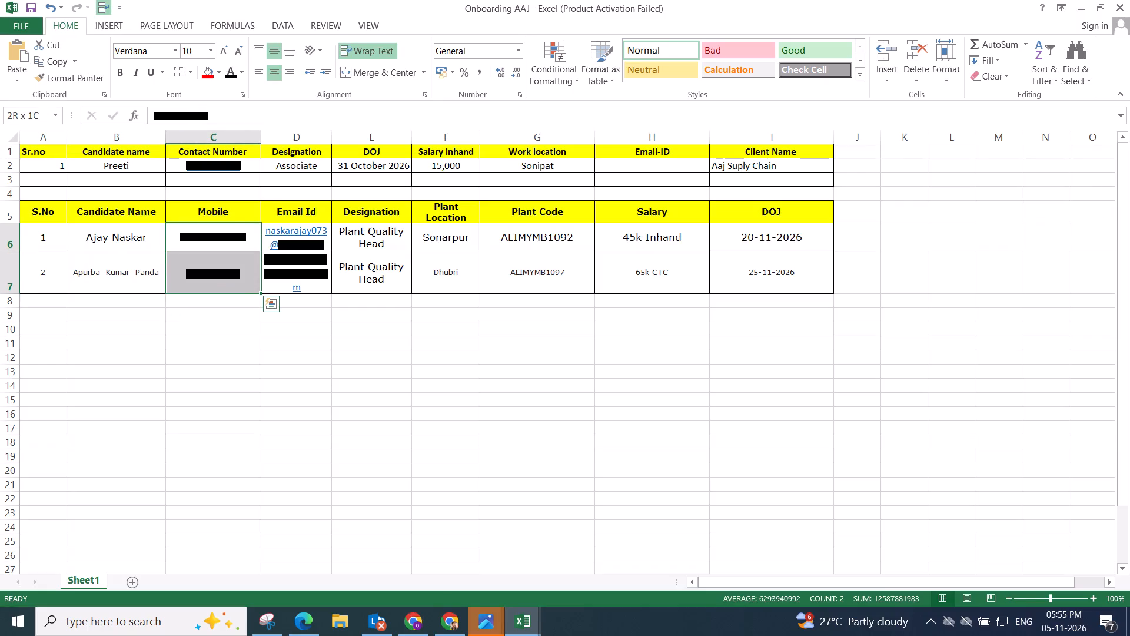
key("ctrl+c")
key("alt+Tab")
key("Right")
key("Left")
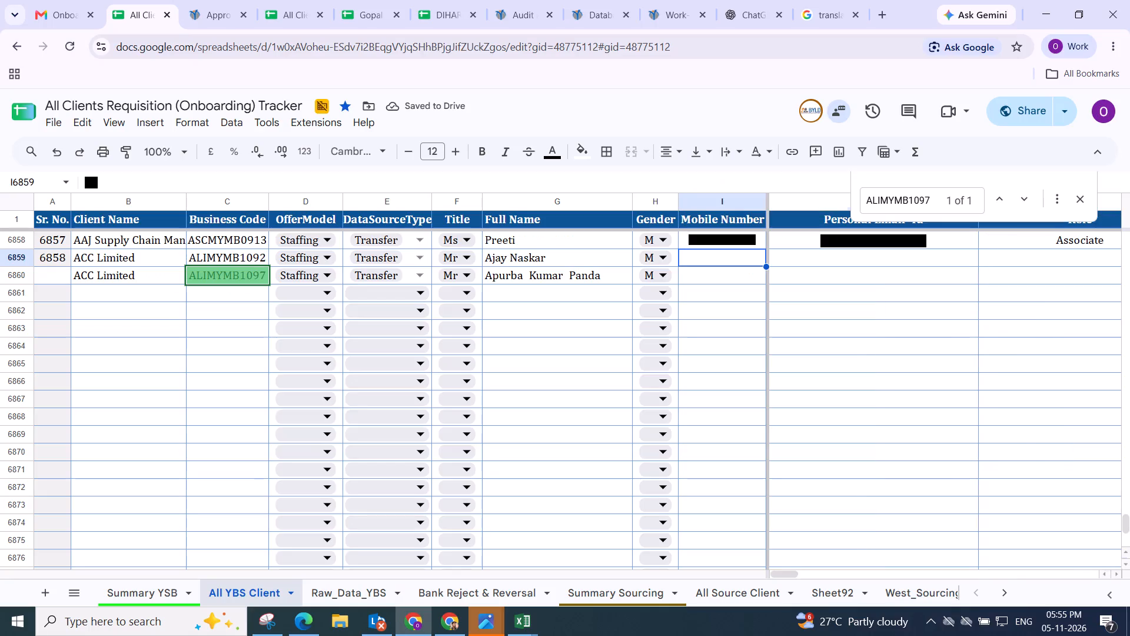
key("ctrl+shift+v")
Copy both ACC Limited candidates' email IDs from the Onboarding AAJ sheet into the tracker's personal email column in rows 6859 and 6860, values only.
key("alt+Tab")
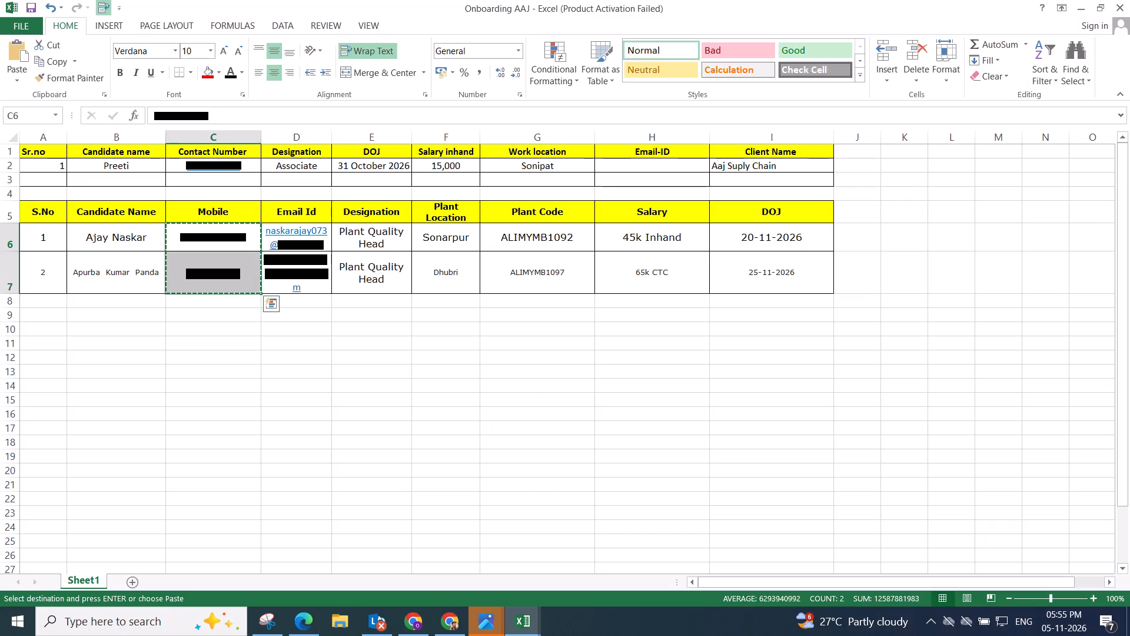
key("Right")
key("Right")
key("Left")
key("ctrl+shift+Down")
key("ctrl+c")
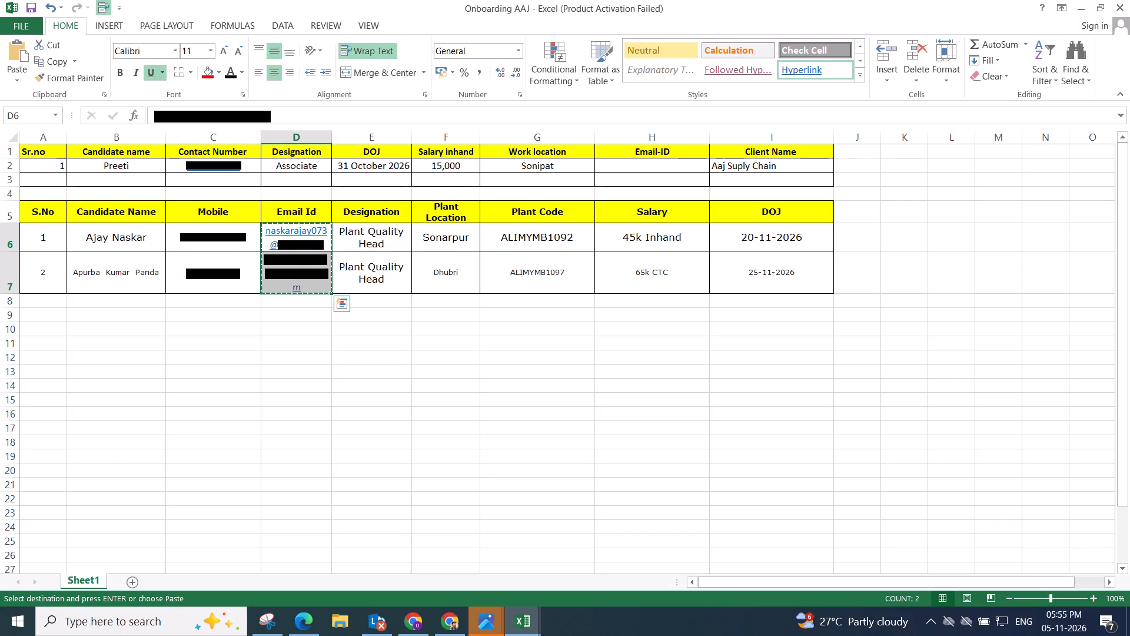
key("alt+Tab")
key("Right")
key("Left")
key("Right")
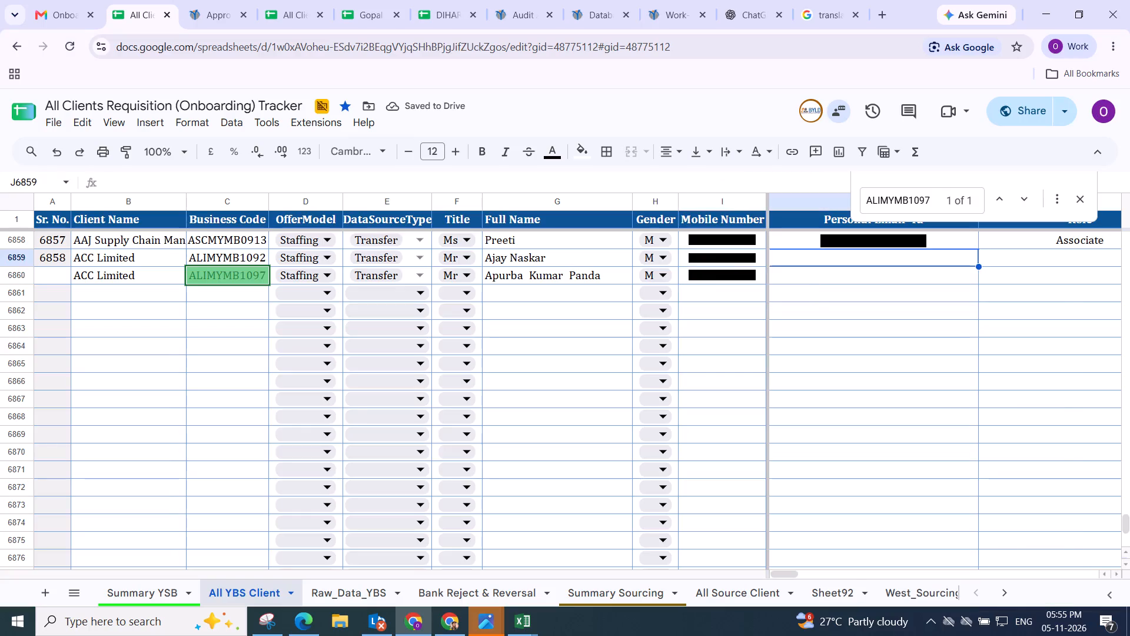
key("ctrl+shift+v")
Search the tracker for the designation Plant Quality Head, copied from the Onboarding AAJ sheet.
key("Right")
key("Left")
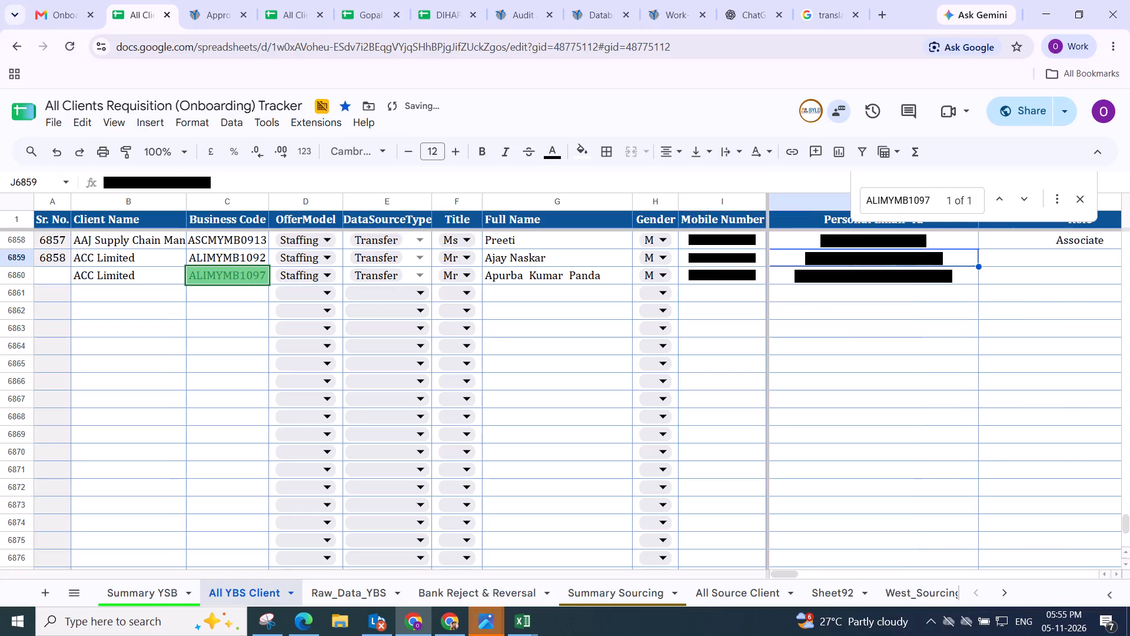
key("Right")
key("alt+Tab")
key("Right")
key("Right")
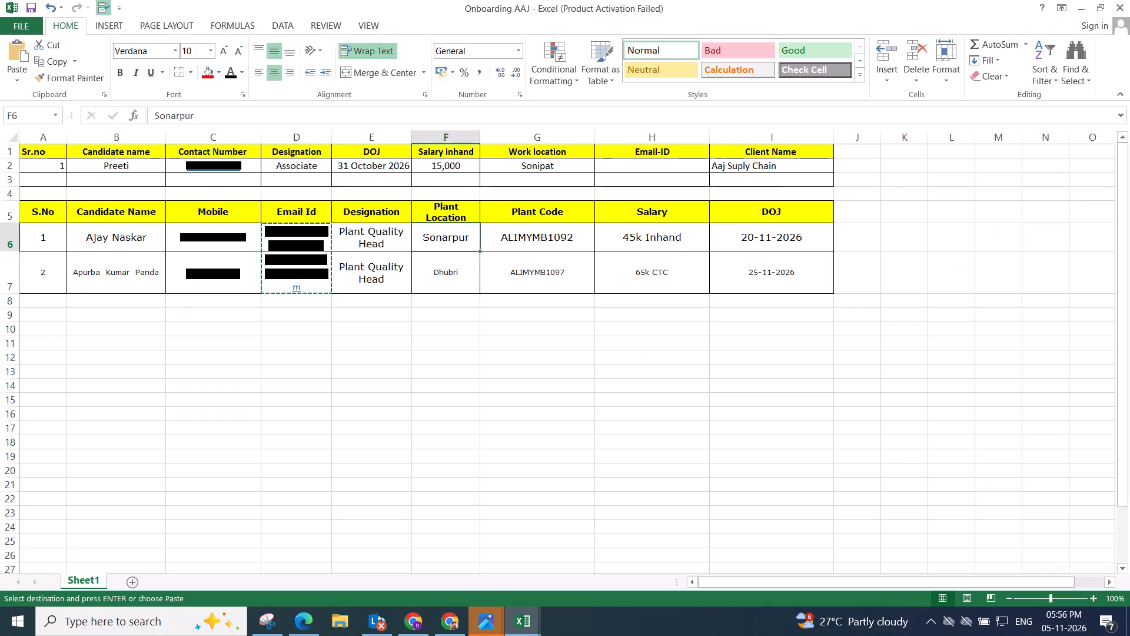
key("Left")
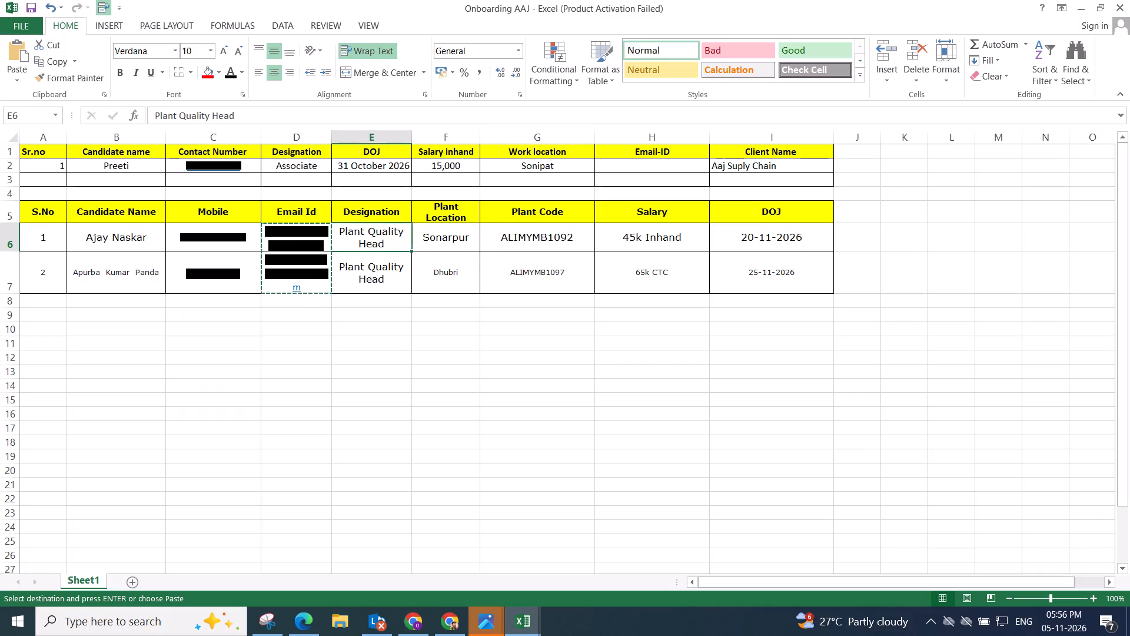
key("ctrl+c")
key("alt+Tab")
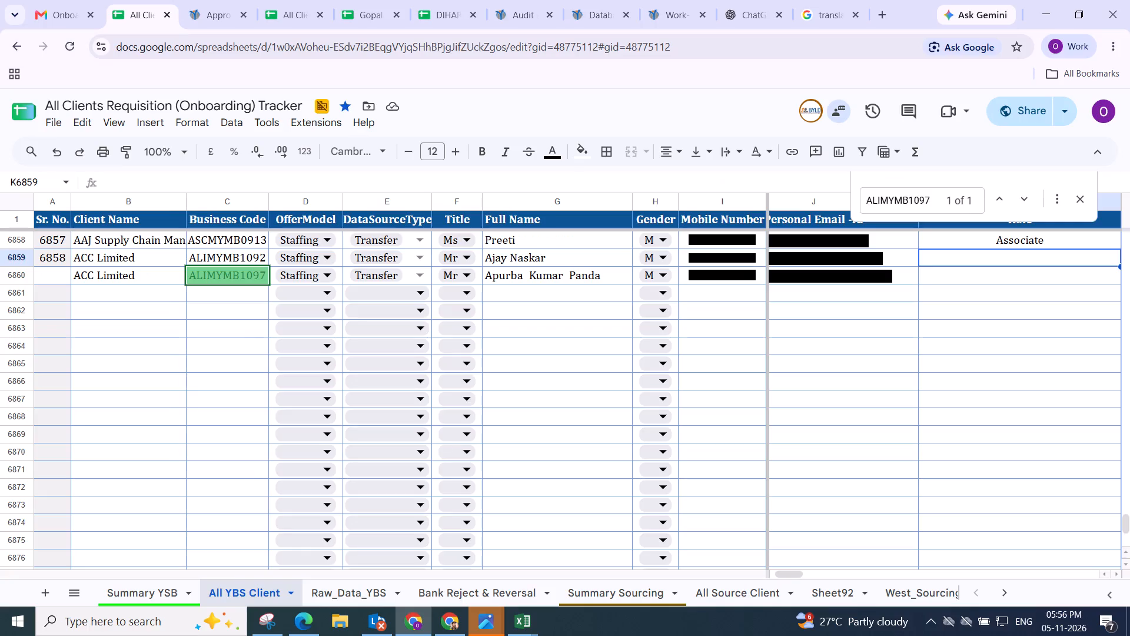
key("ctrl+f")
key("ctrl+v")
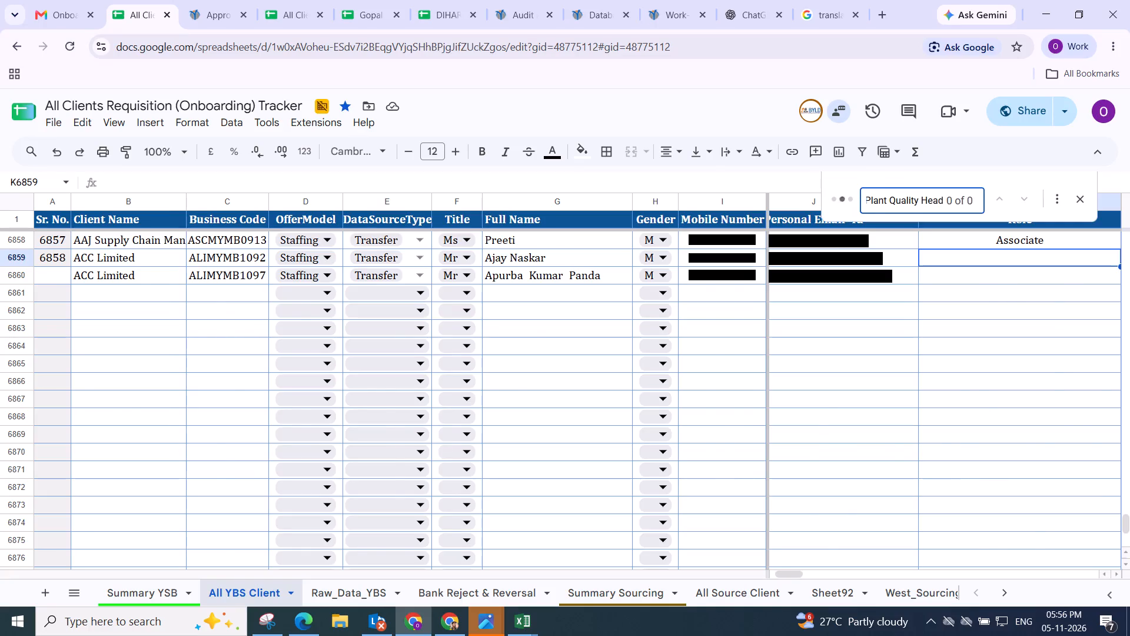
key("Return")
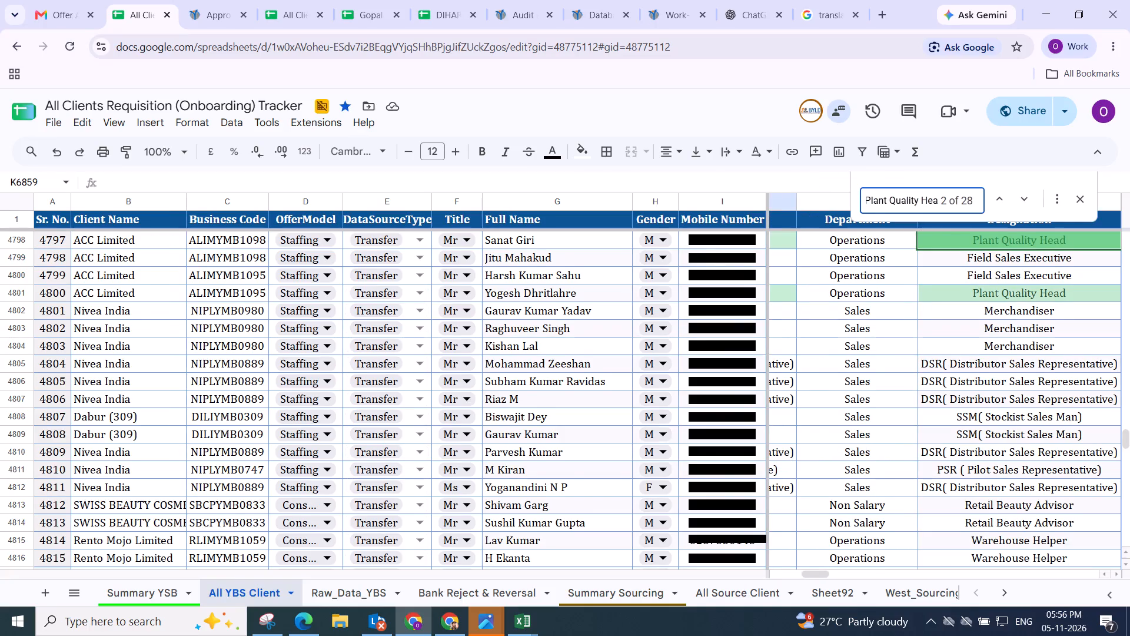
Copy role Plant Quality Head, department Operations and designation Plant Quality Head from ACC Limited row 4798 into rows 6859 and 6860.
scroll(898, 316, "up", 1)
scroll(827, 266, "right", 1)
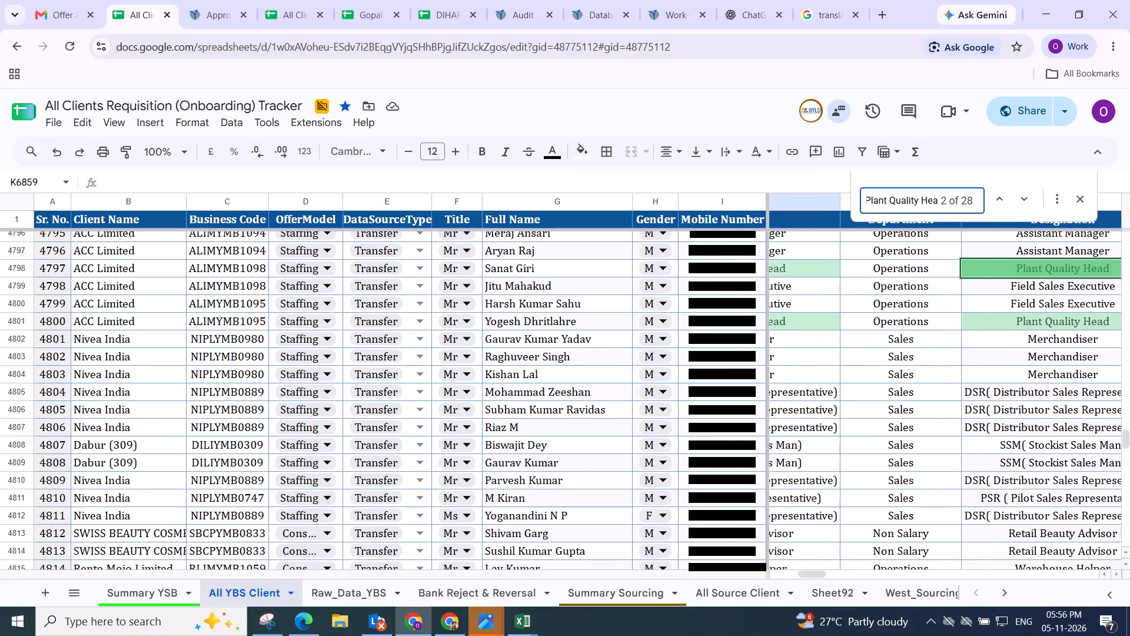
scroll(827, 266, "right", 1)
left_click(811, 266)
key("shift+Right")
key("shift+Right")
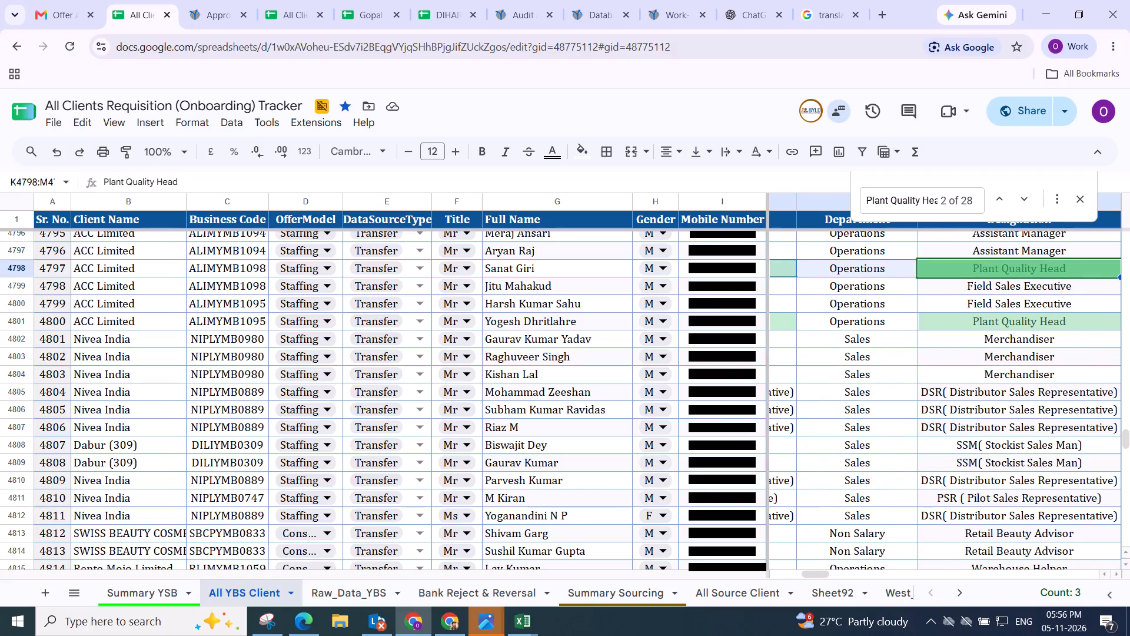
key("ctrl+c")
key("ctrl+Down")
key("ctrl+Down")
key("ctrl+Down")
key("ctrl+Down")
key("ctrl+Down")
key("ctrl+Down")
key("ctrl+Down")
key("ctrl+Down")
key("ctrl+Up")
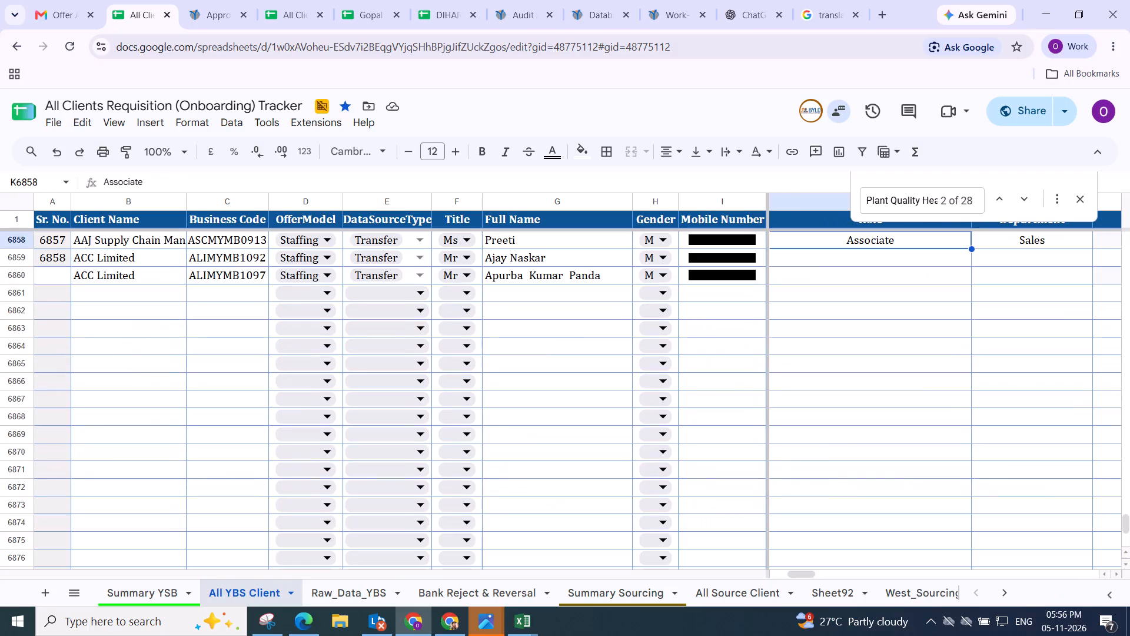
key("Down")
key("shift+Down")
key("ctrl+v")
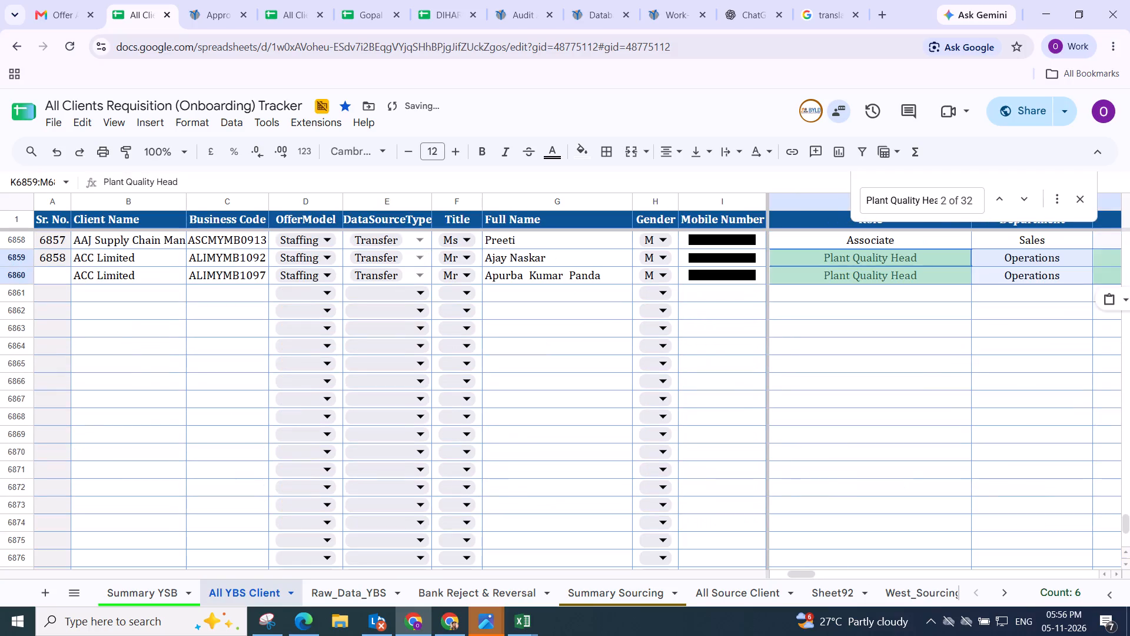
Search the tracker for the plant location Sonarpur, copied from the first ACC Limited candidate in the Onboarding AAJ sheet.
key("Right")
key("Right")
key("Right")
key("Left")
key("Right")
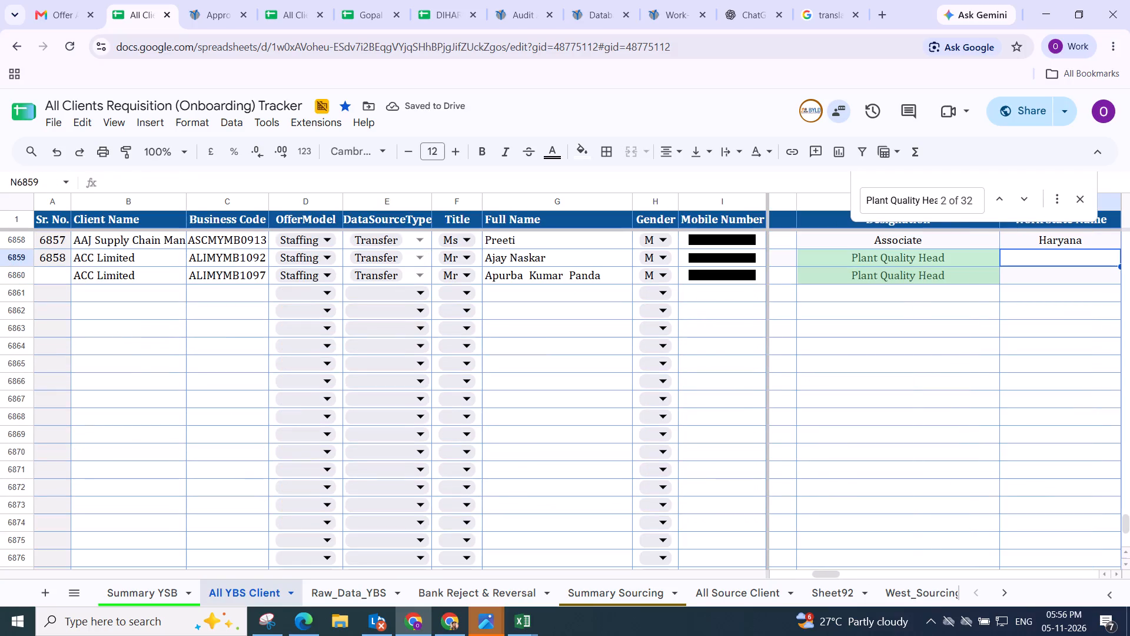
key("Right")
key("Left")
key("Right")
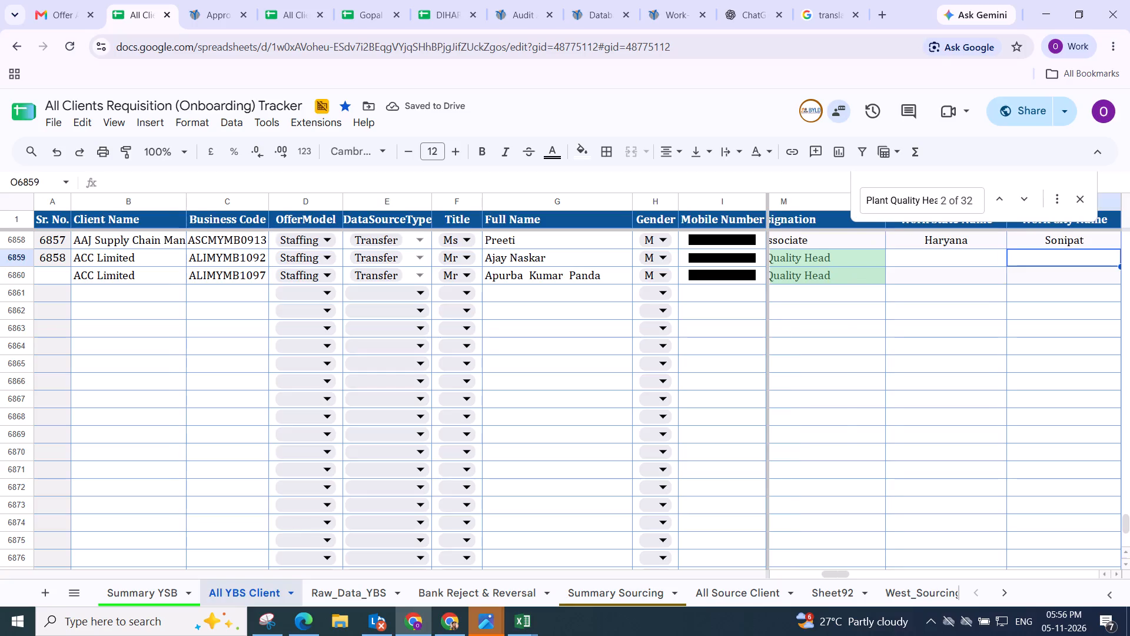
key("Left")
key("alt+Tab")
key("Right")
key("Right")
key("Right")
key("Left")
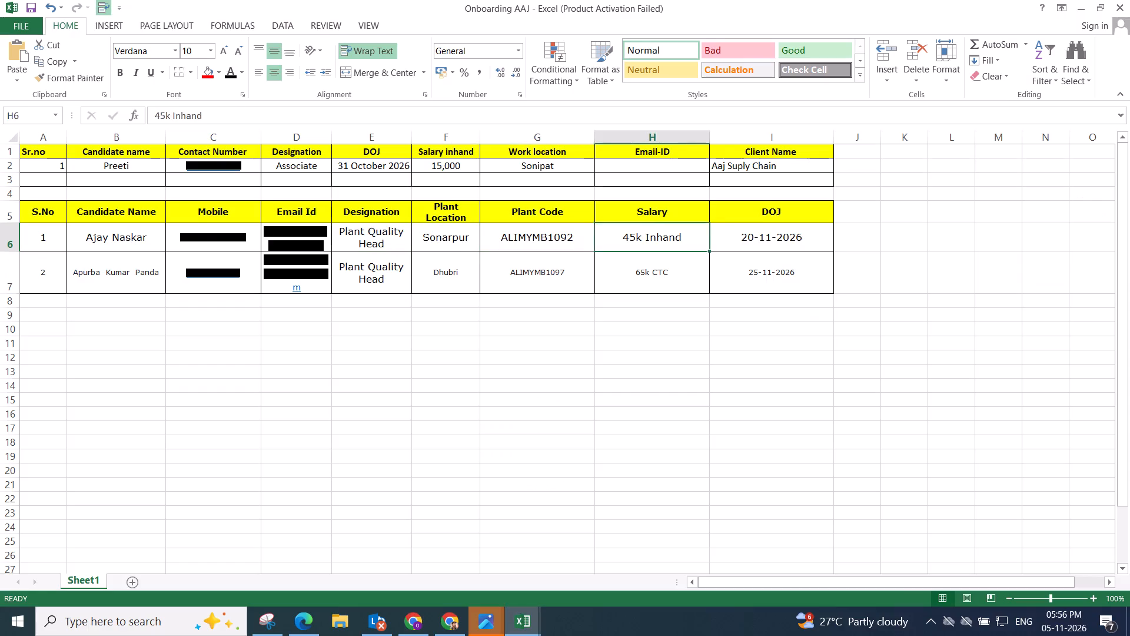
key("Left")
key("Right")
key("Left")
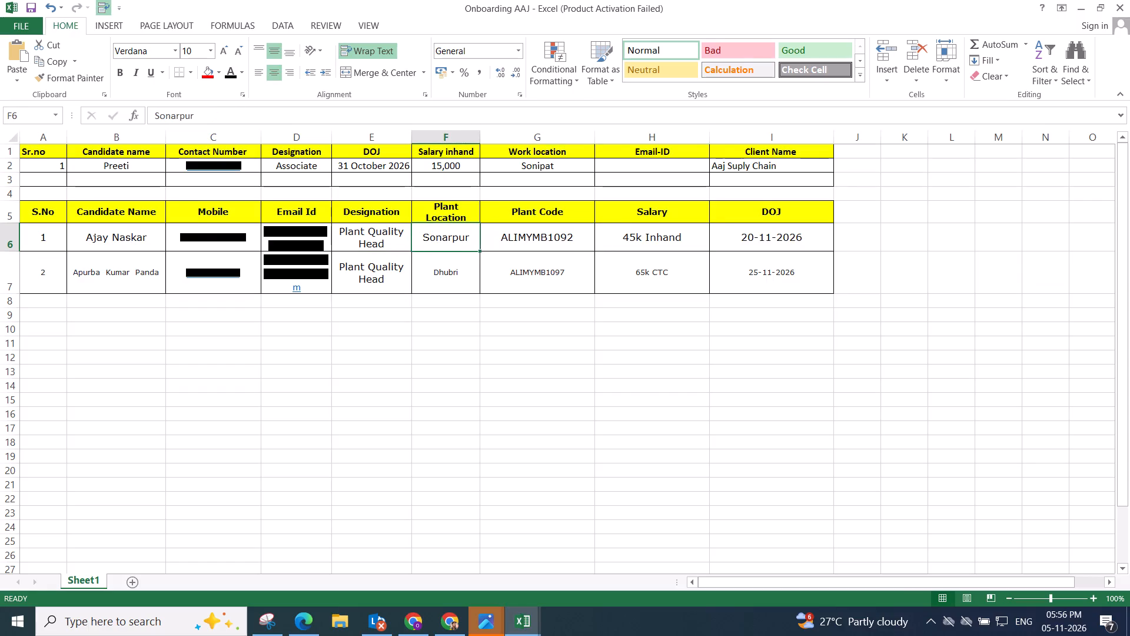
key("ctrl+c")
key("alt+Tab")
key("ctrl+f")
key("ctrl+v")
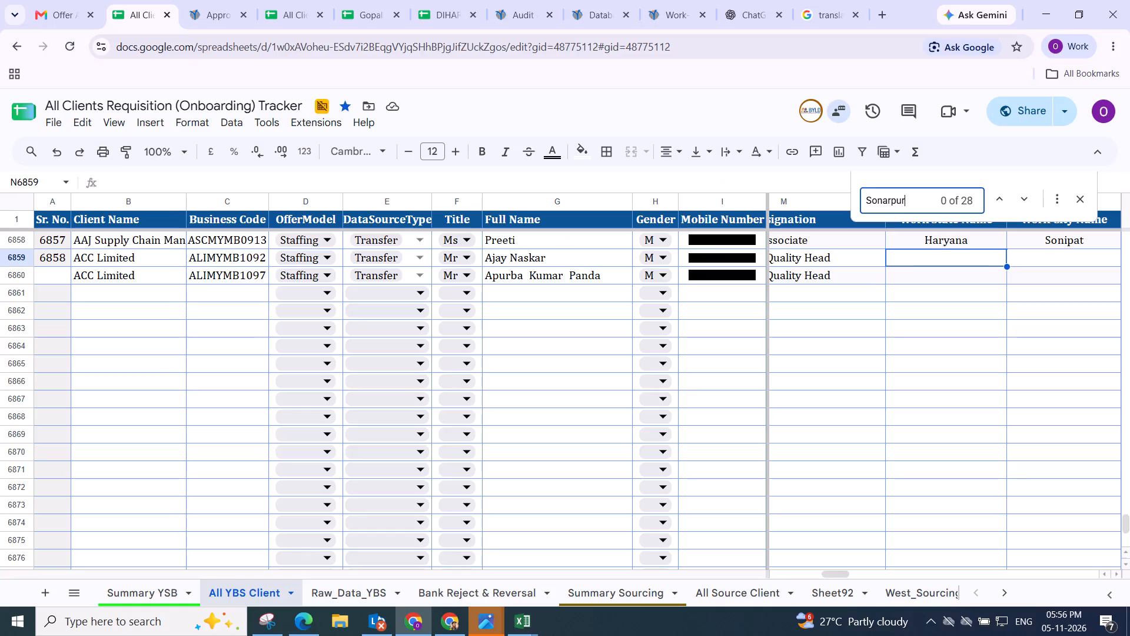
key("Return")
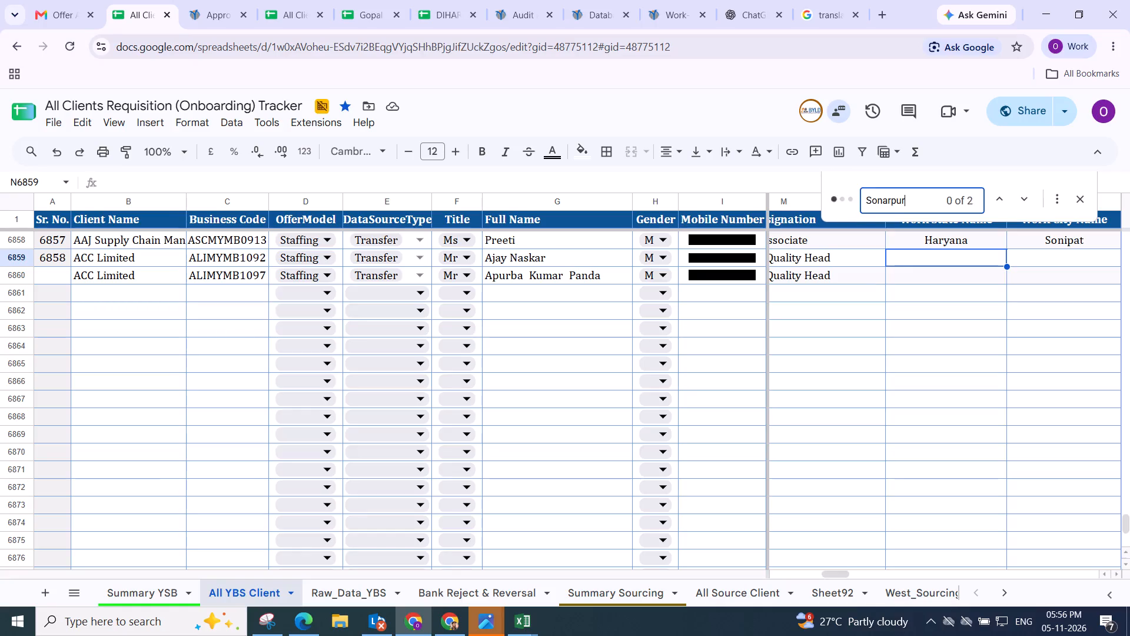
key("Return")
key("Return")
key("Return")
key("Return")
key("Return")
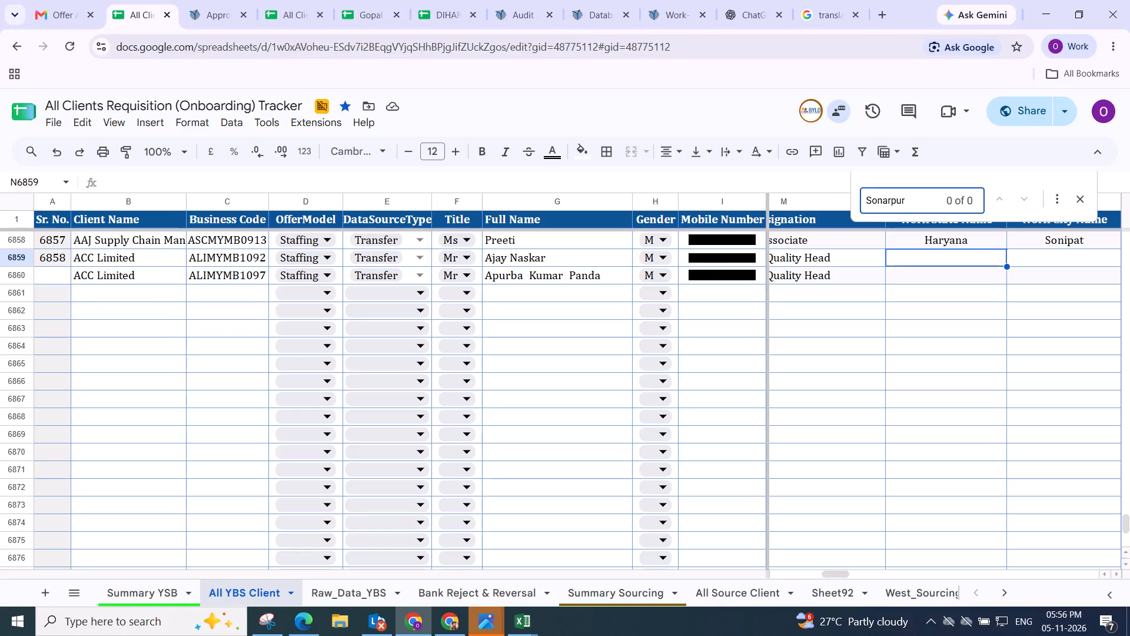
Search Google for Sonarpur to identify its city and state.
left_click(806, 19)
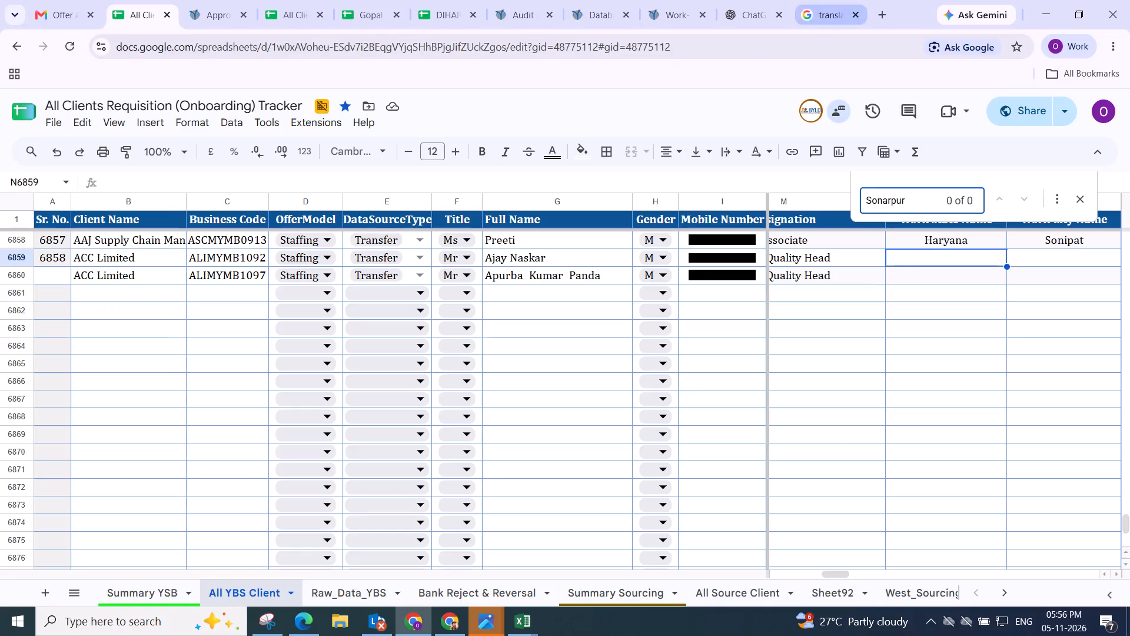
double_click(194, 135)
triple_click(195, 131)
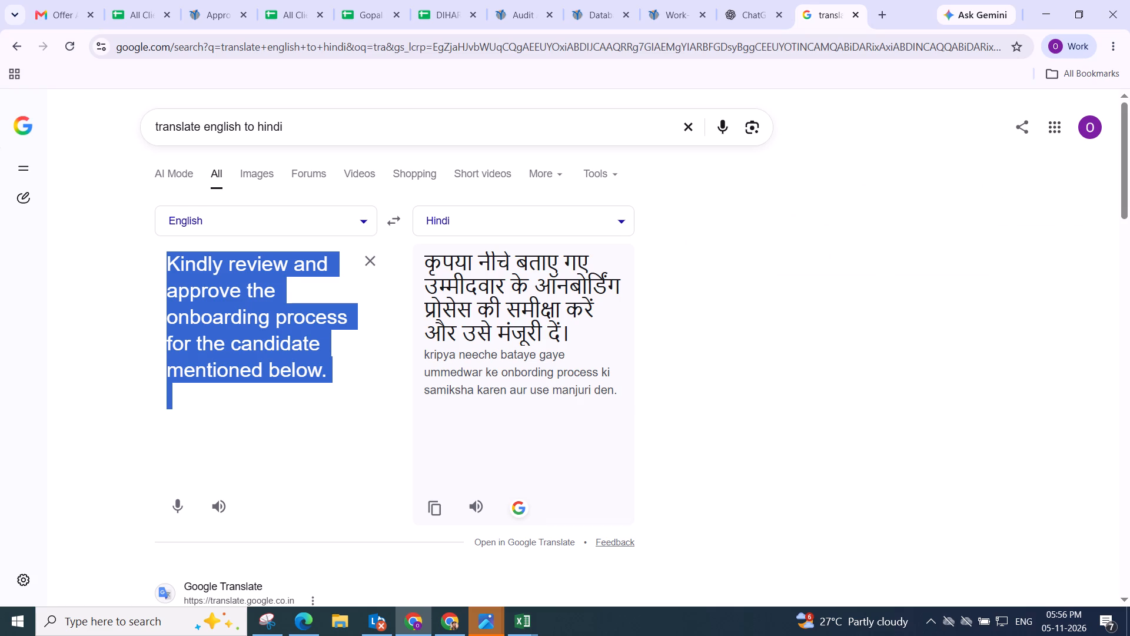
triple_click(197, 130)
left_click(197, 130)
key("ctrl+v")
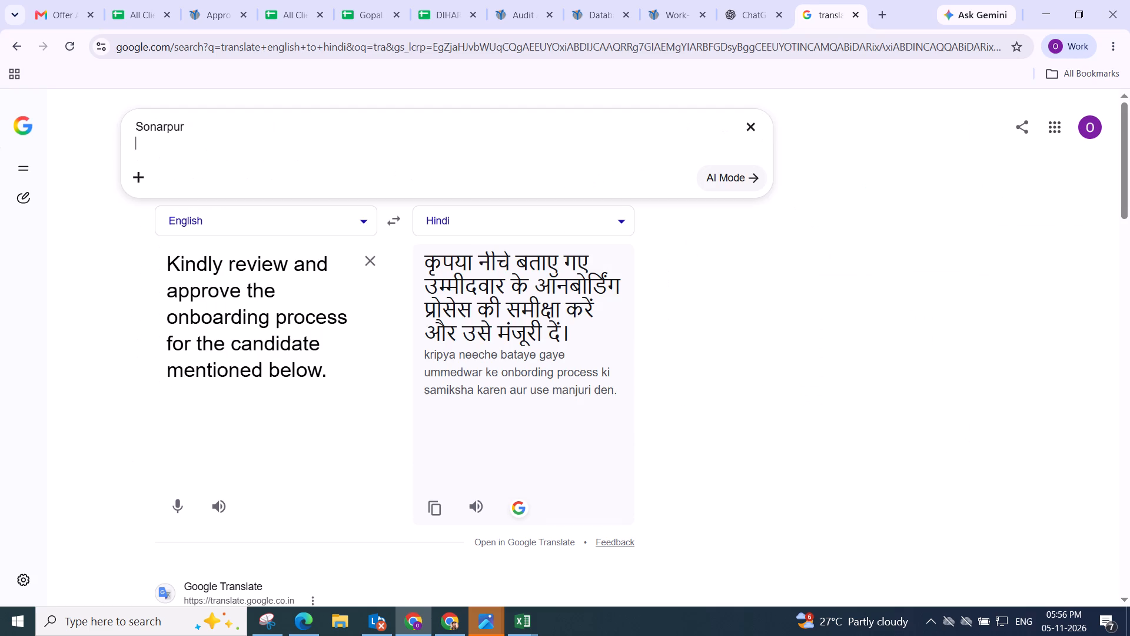
key("Return")
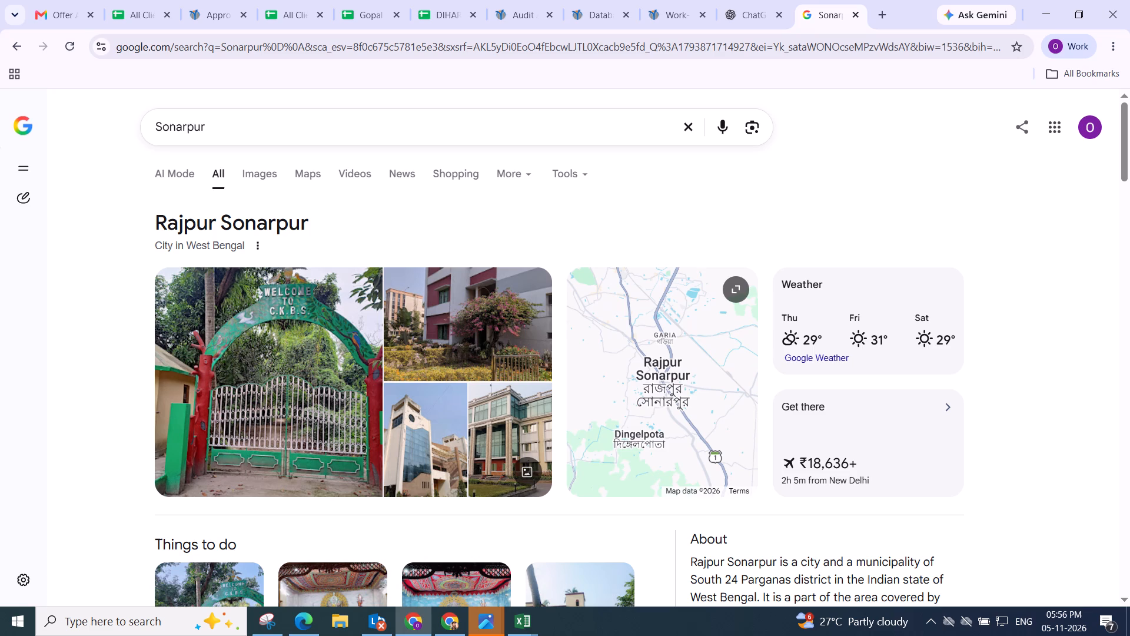
Search for the plant location Dhubri, copied from the second ACC Limited candidate in the Onboarding AAJ sheet.
key("alt+Tab")
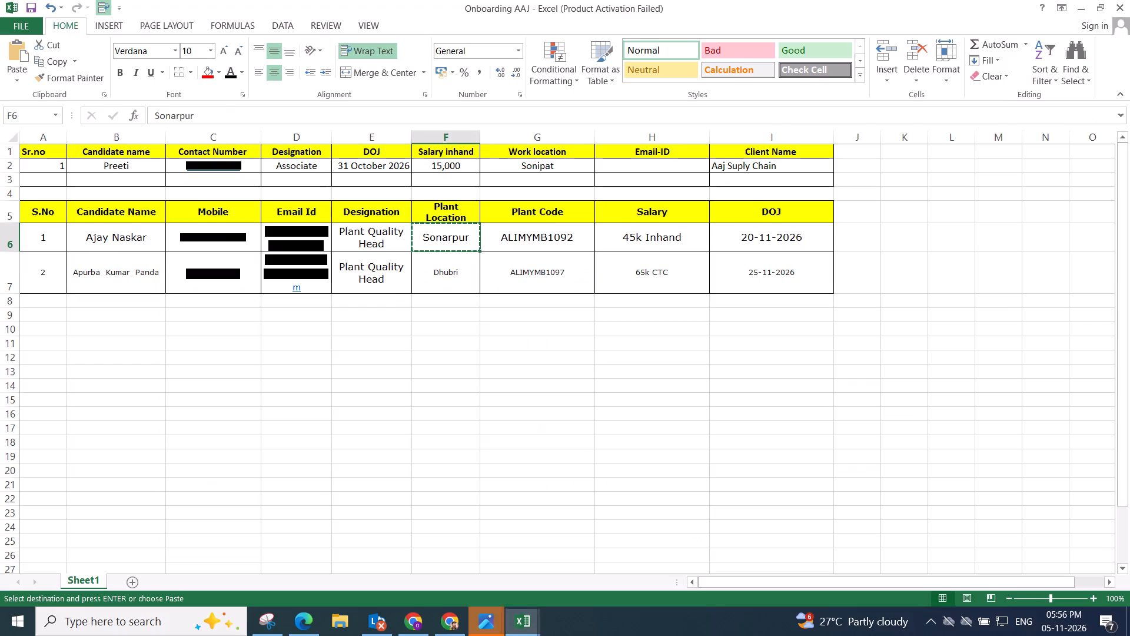
key("Right")
key("Left")
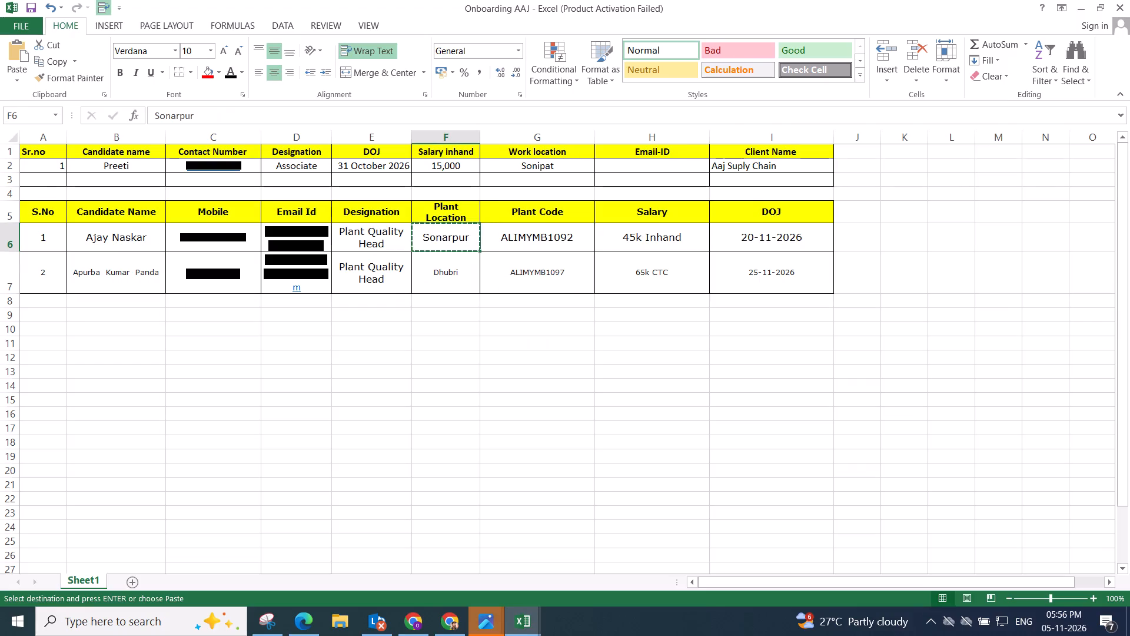
key("Left")
key("Right")
key("Down")
key("ctrl+c")
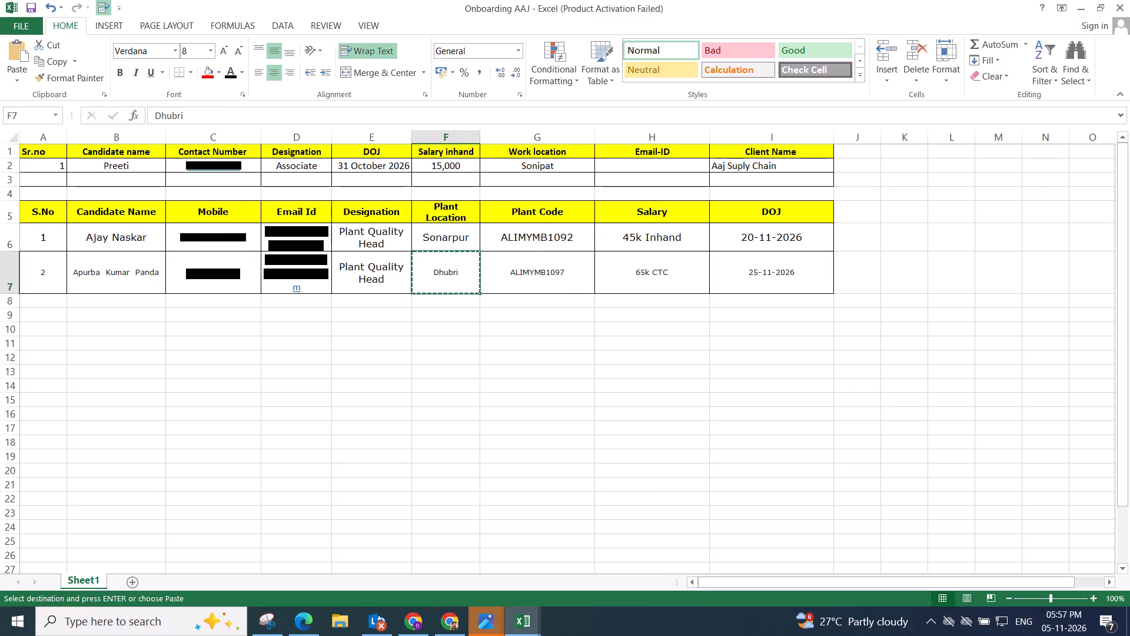
key("alt+Tab")
key("ctrl+f")
key("ctrl+v")
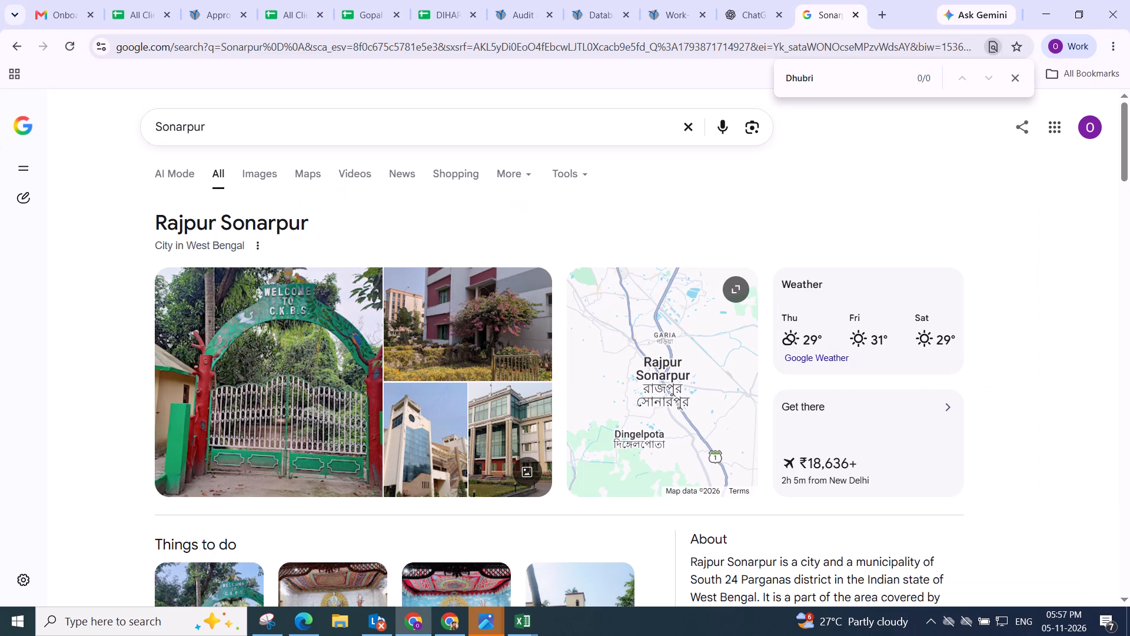
Search Google for Dhubri to identify its city and state.
key("Return")
key("Return")
key("Return")
key("Return")
key("Return")
key("Return")
double_click(180, 132)
key("ctrl+v")
key("Return")
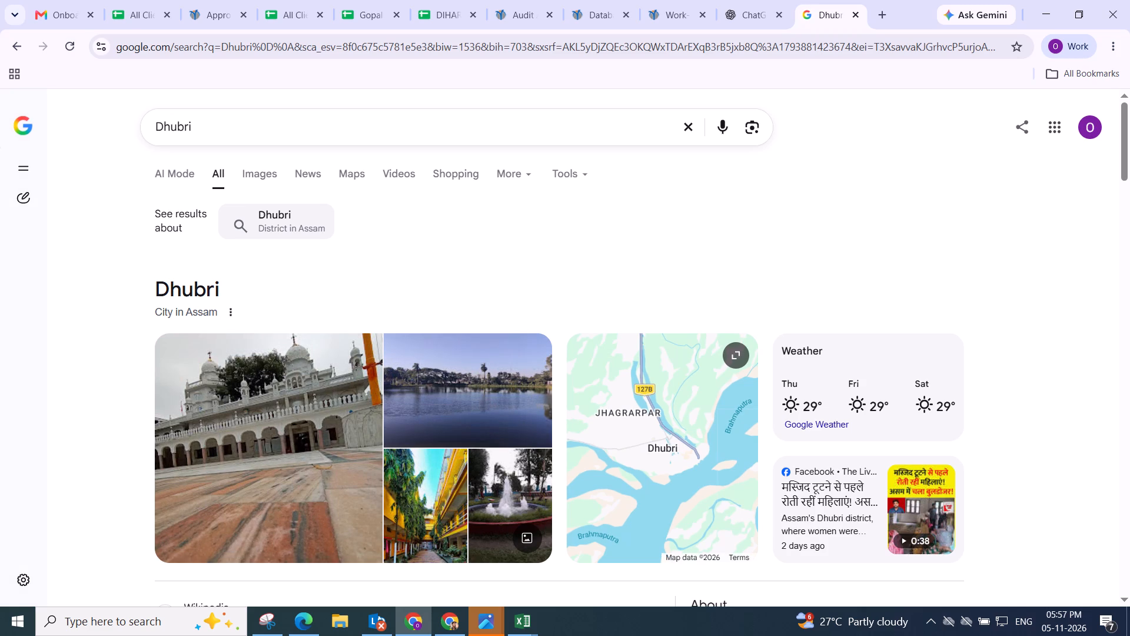
Return to the onboarding tracker and search the All YBS Client sheet for Dhubri.
key("Left")
key("Left")
key("ctrl+Page_Down")
key("ctrl+Page_Down")
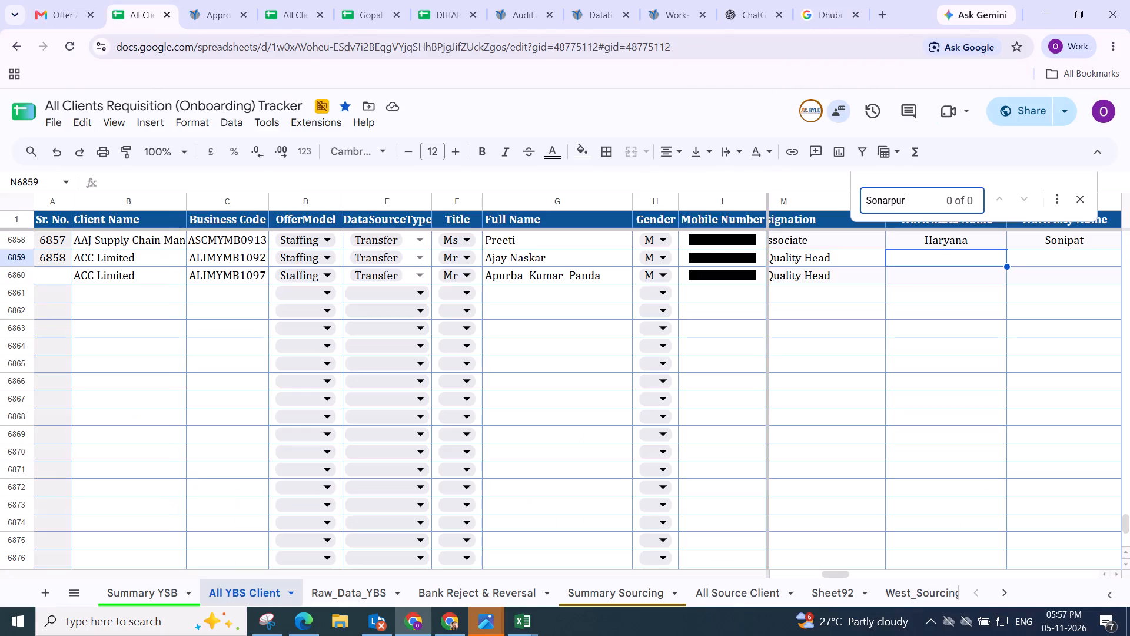
key("ctrl+f")
key("ctrl+v")
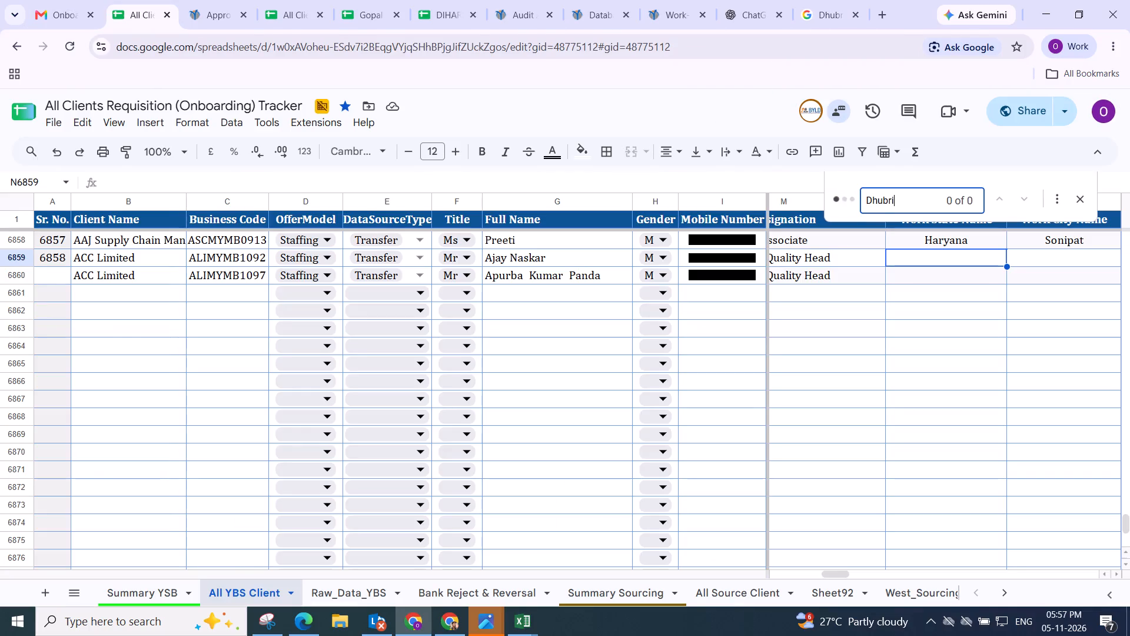
key("Return")
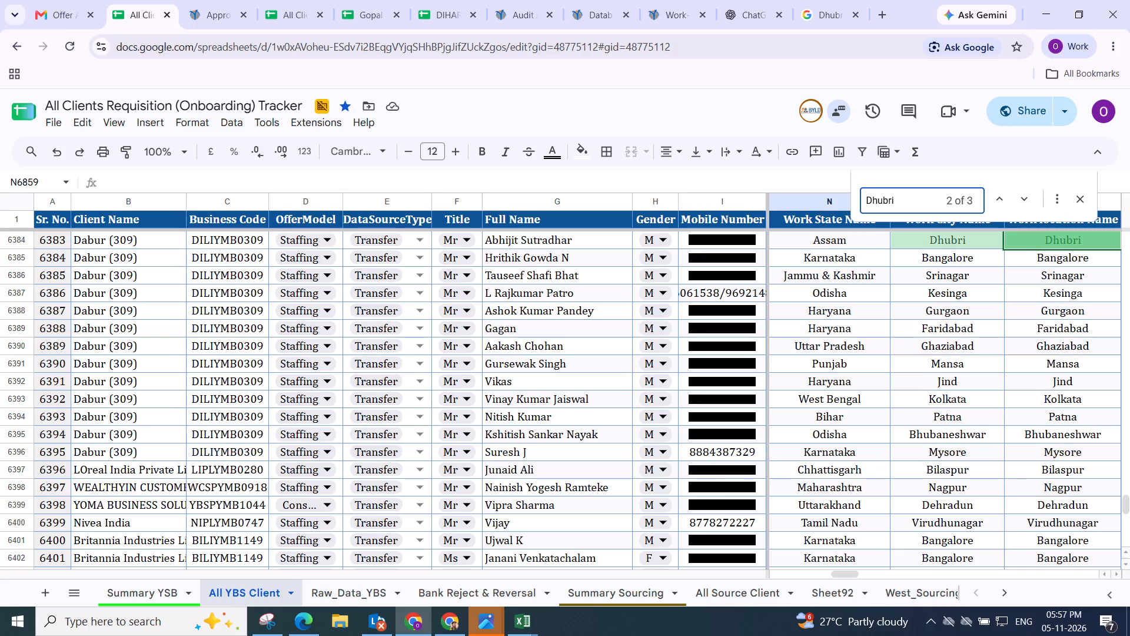
Copy work state Assam, work city Dhubri and work location Dhubri from row 6384 into row 6860 for the second ACC Limited candidate.
left_click(799, 237)
key("shift+Right")
key("shift+Right")
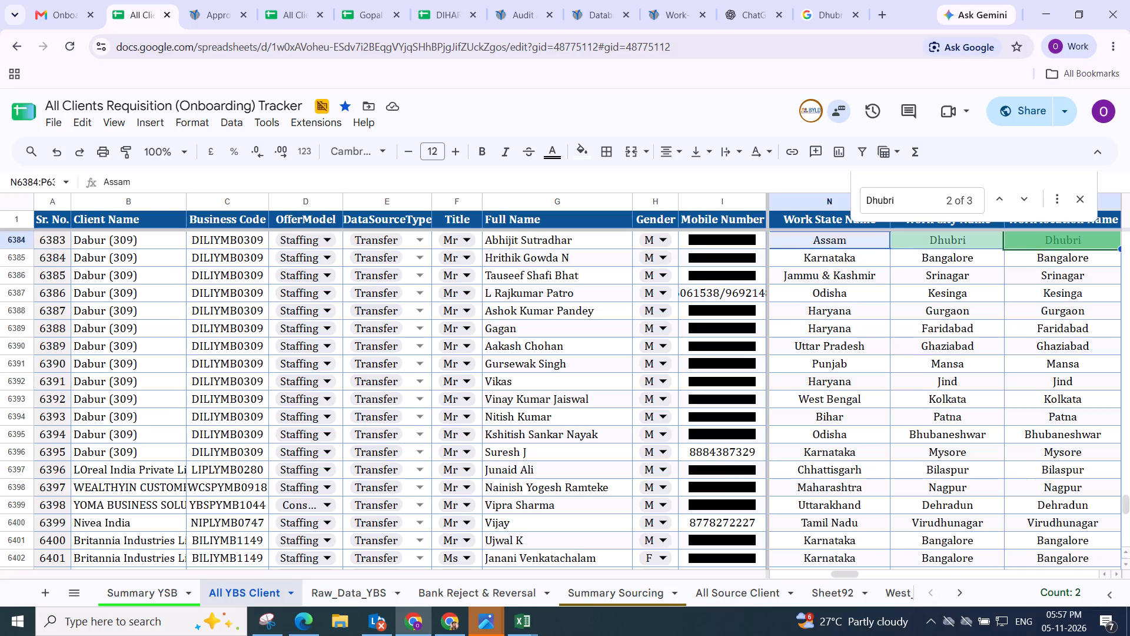
key("ctrl+c")
key("ctrl+Down")
key("ctrl+Down")
key("ctrl+Up")
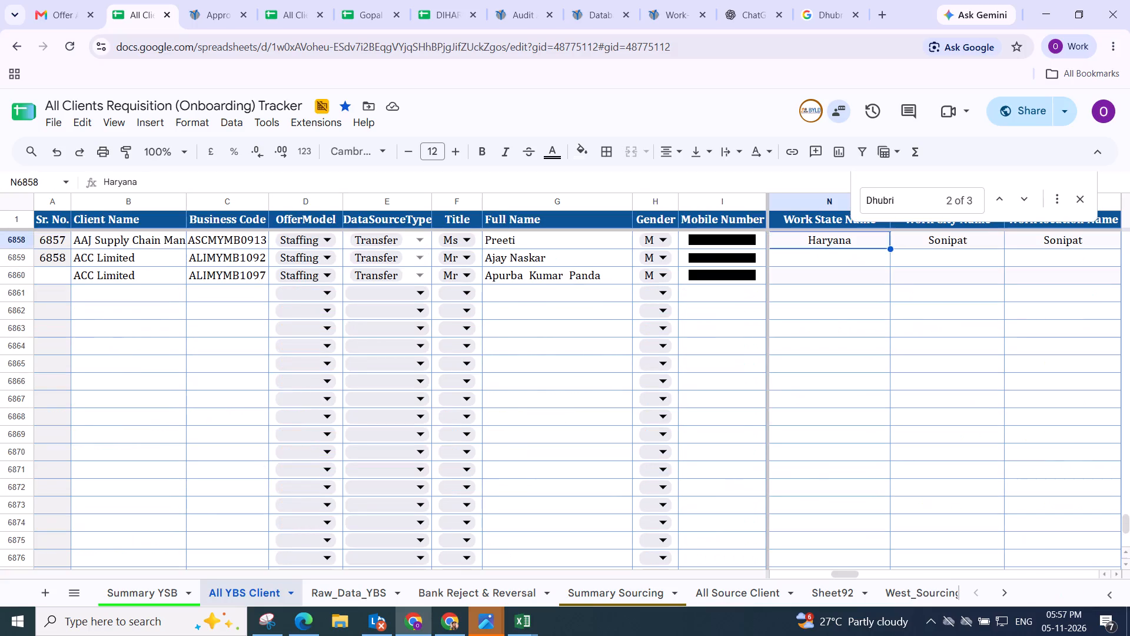
key("Down")
key("Down")
key("ctrl+v")
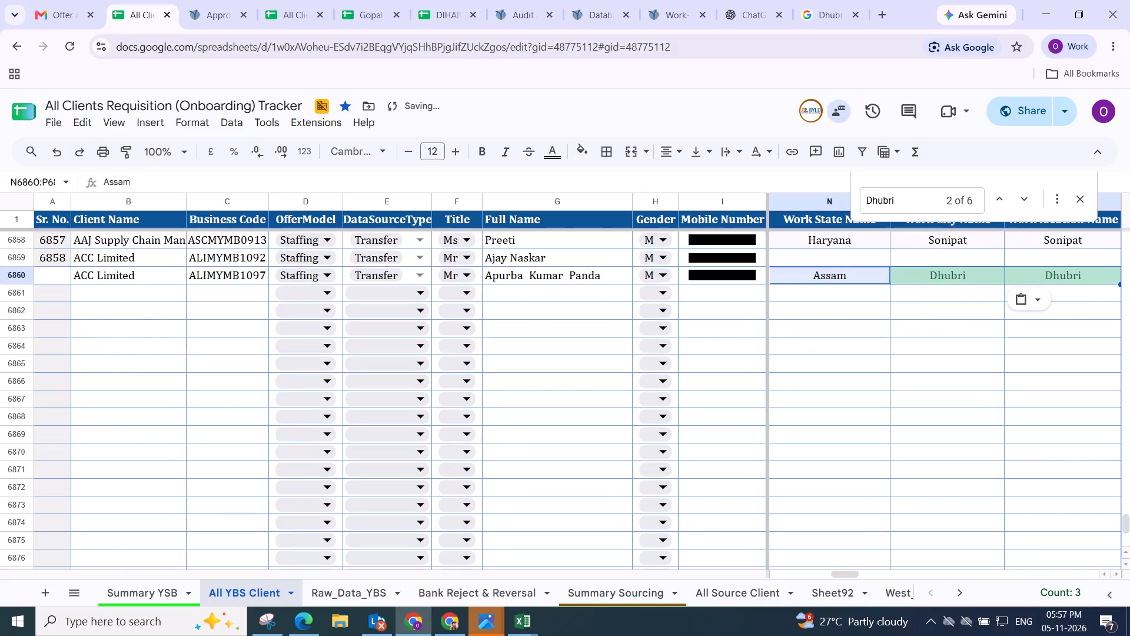
Switch to the Onboarding AAJ workbook in Excel and select the first ACC Limited candidate's plant location, Sonarpur.
key("alt+Tab")
key("Down")
key("Up")
key("Up")
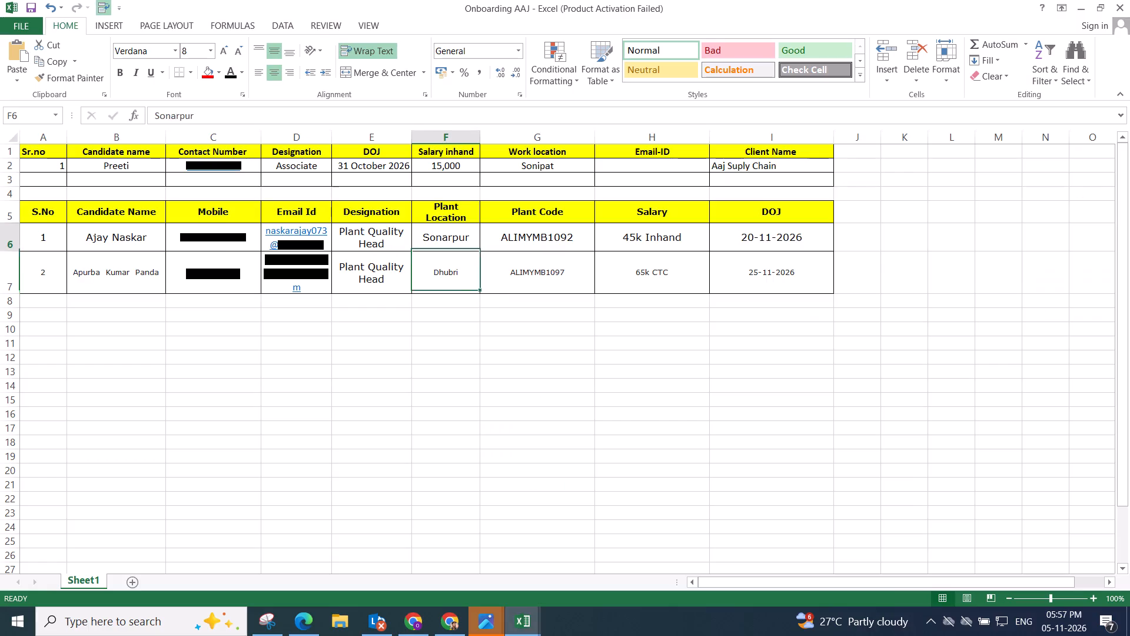
Copy the plant location Sonarpur from the Onboarding AAJ sheet again and search Google for it.
key("Left")
key("Left")
key("Right")
key("Left")
key("Left")
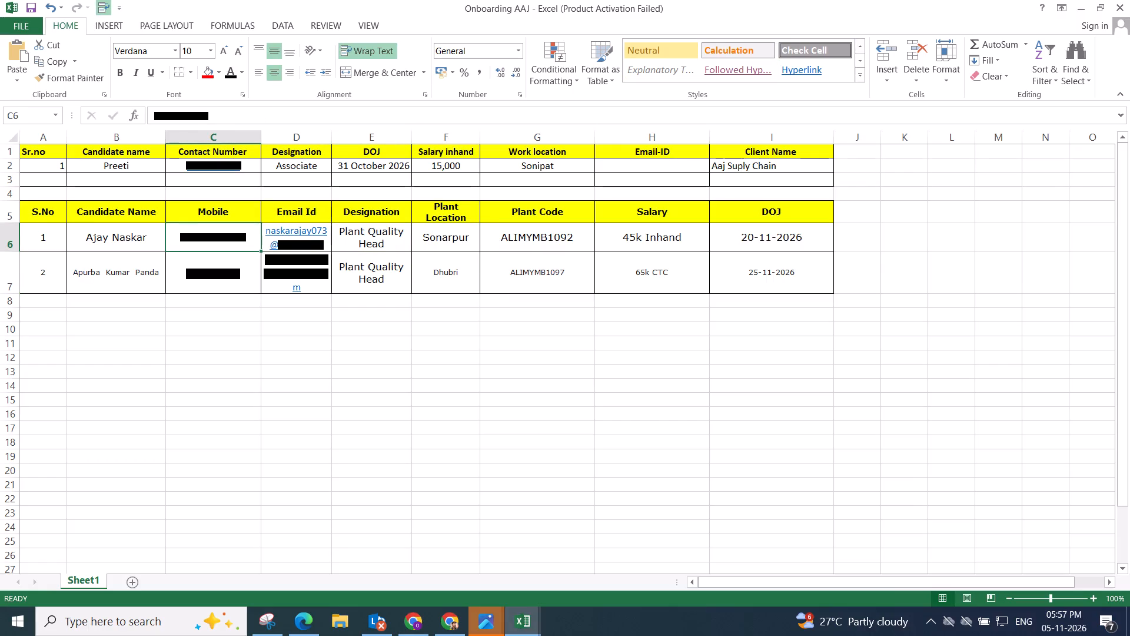
key("Right")
key("Right")
key("Right")
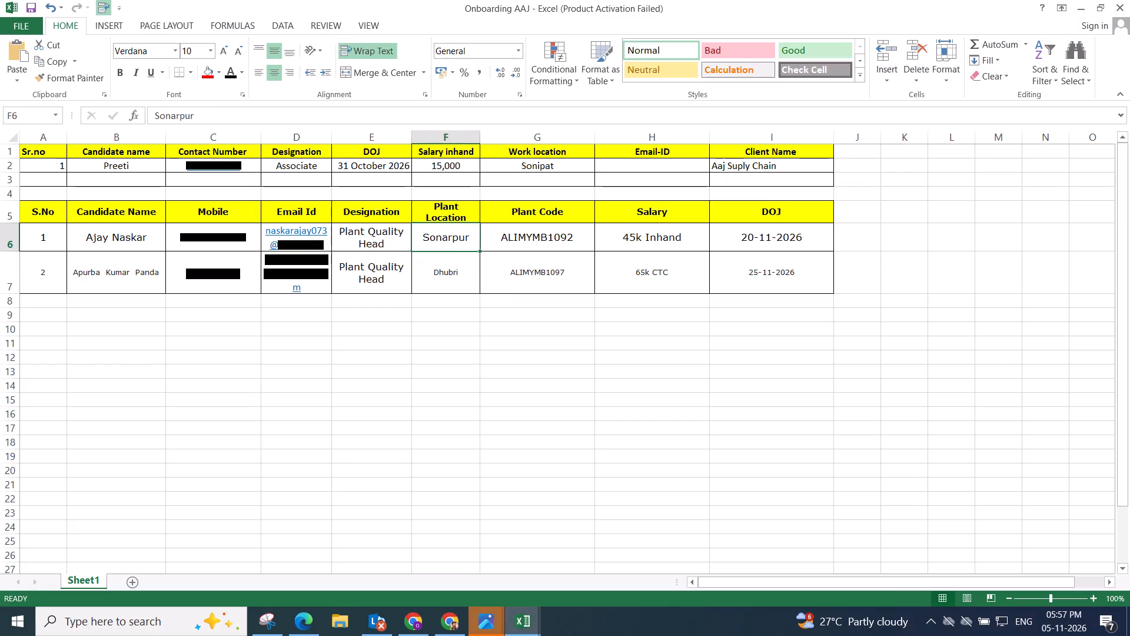
key("Right")
key("Left")
key("Left")
key("Right")
key("Left")
key("Right")
key("ctrl+c")
key("alt+Tab")
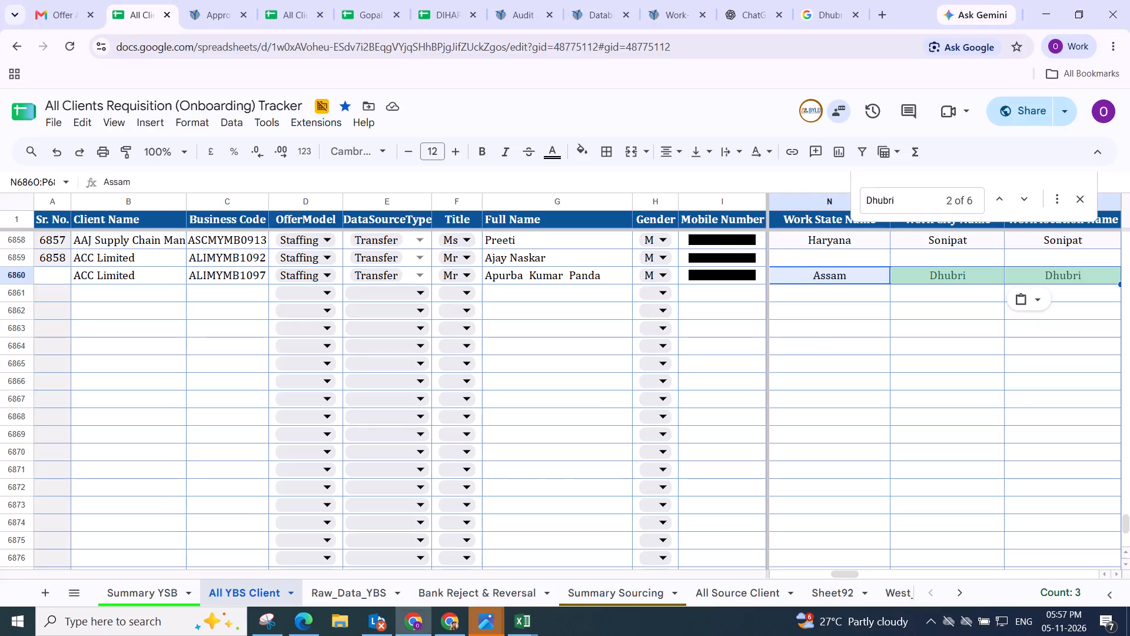
left_click(818, 10)
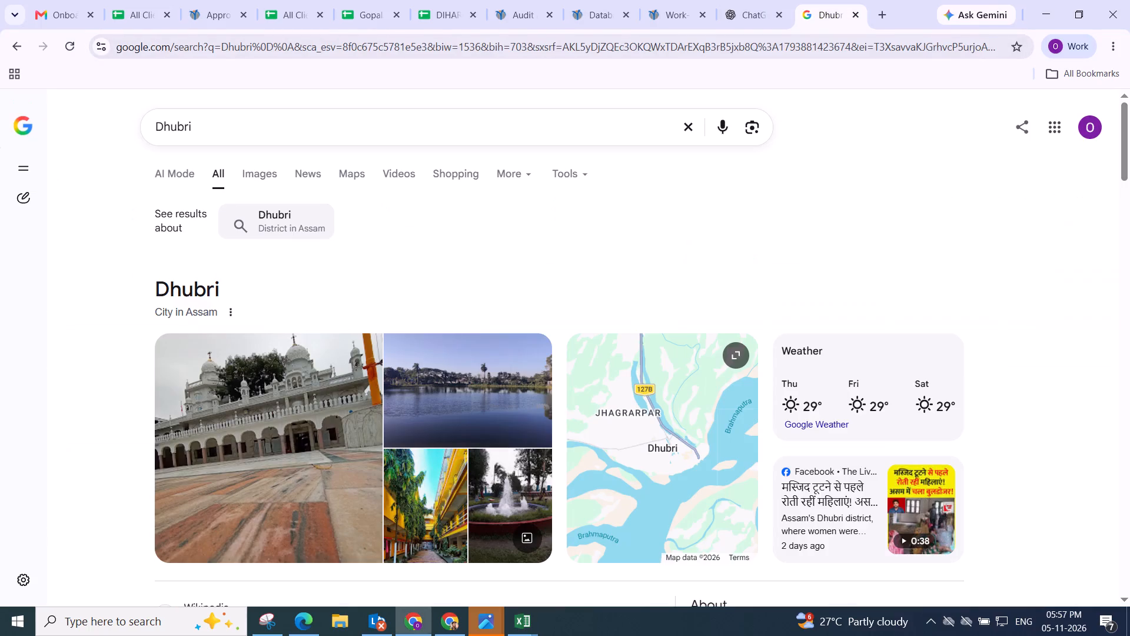
double_click(175, 128)
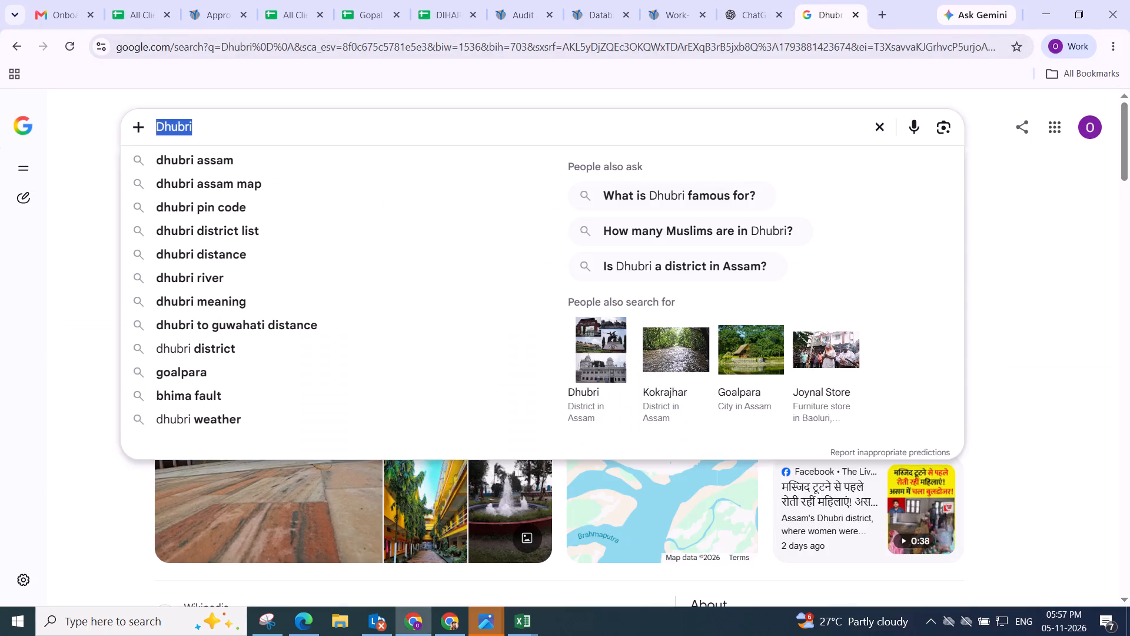
key("ctrl+v")
key("Return")
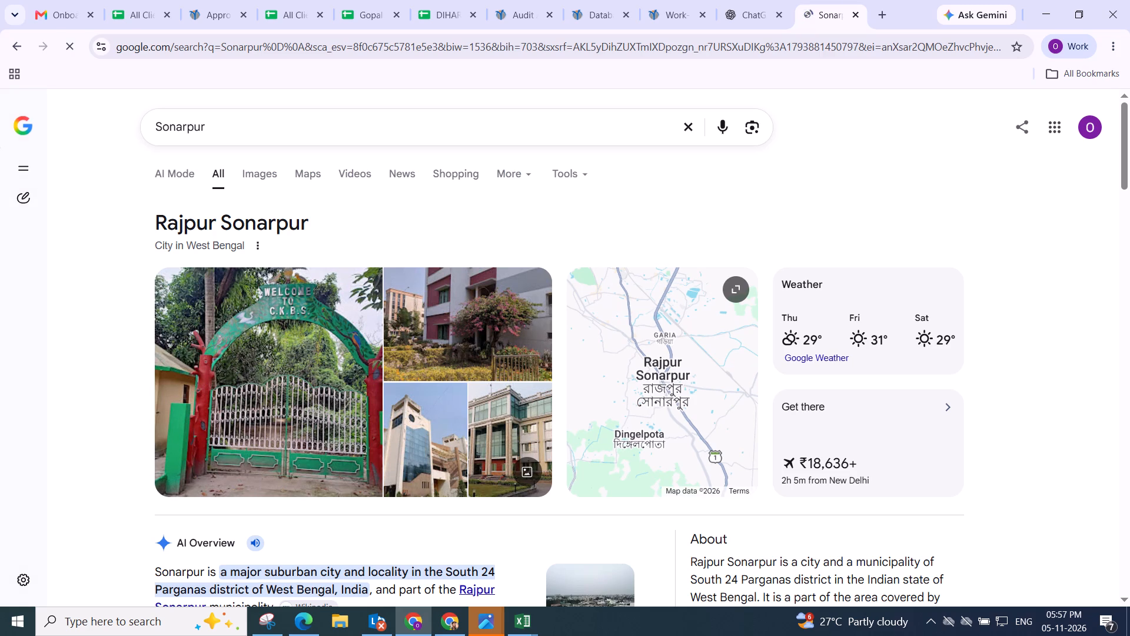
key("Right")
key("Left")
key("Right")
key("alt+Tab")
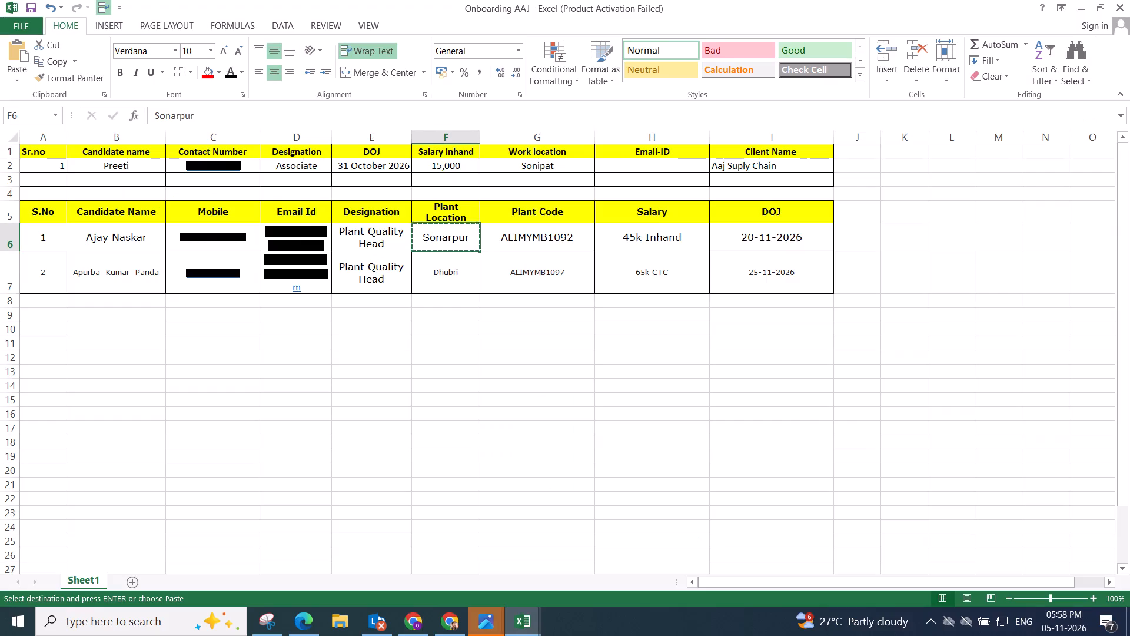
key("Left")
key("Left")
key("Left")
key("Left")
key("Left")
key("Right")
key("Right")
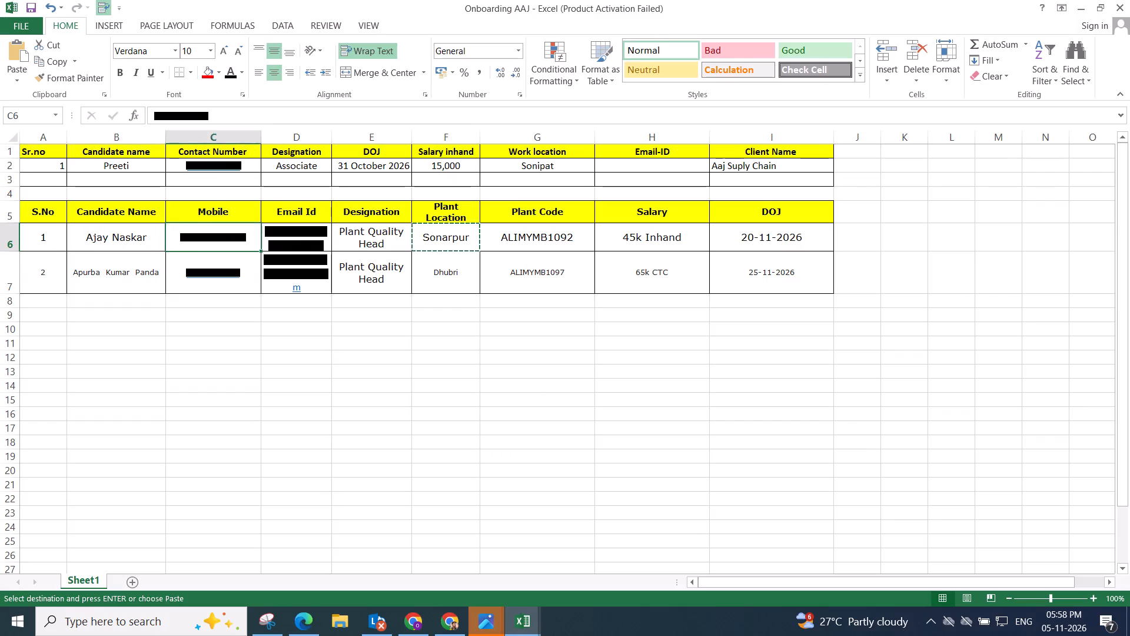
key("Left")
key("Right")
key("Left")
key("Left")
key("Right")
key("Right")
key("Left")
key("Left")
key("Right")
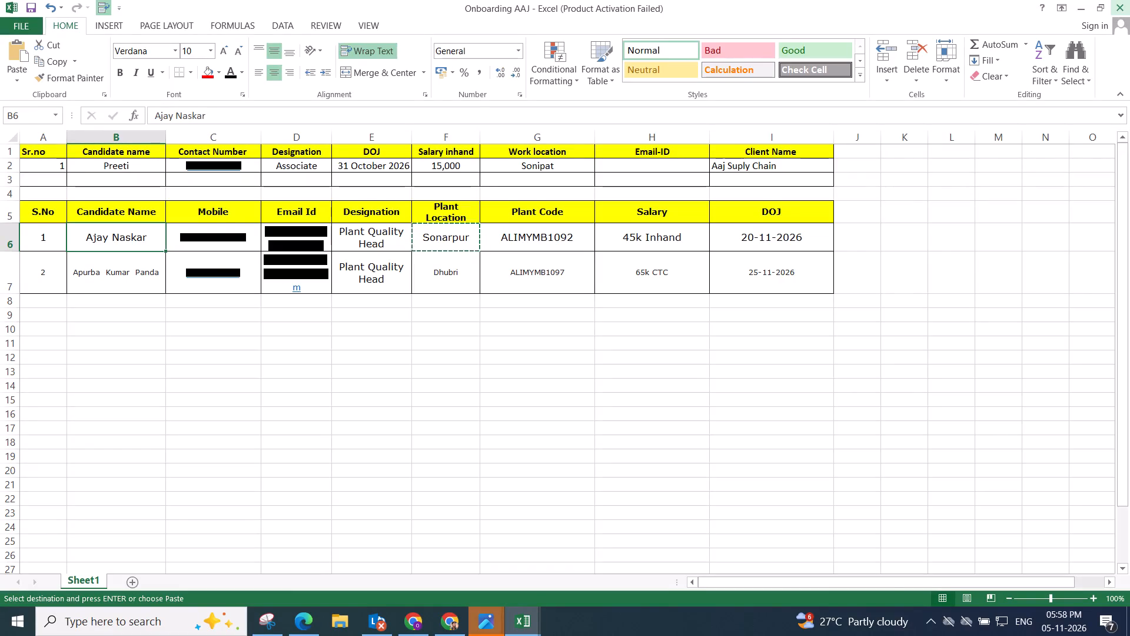
Copy the city name Rajpur Sonarpur from the Google result and search the onboarding tracker for it.
key("alt+Tab")
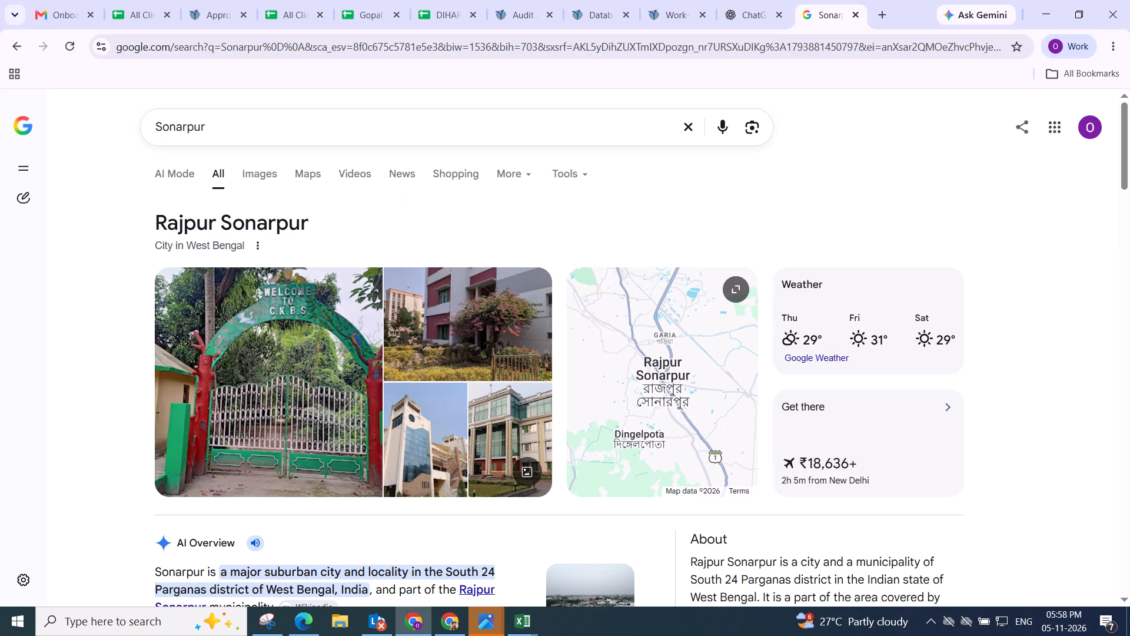
left_click_drag(157, 223, 308, 219)
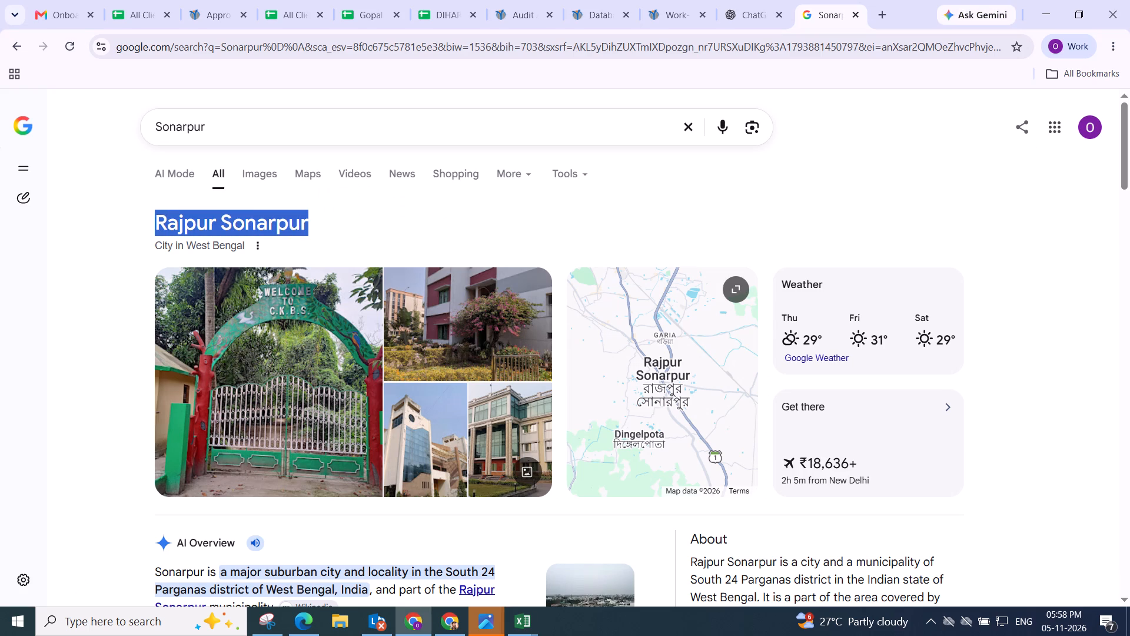
key("ctrl+c")
key("ctrl+Page_Down")
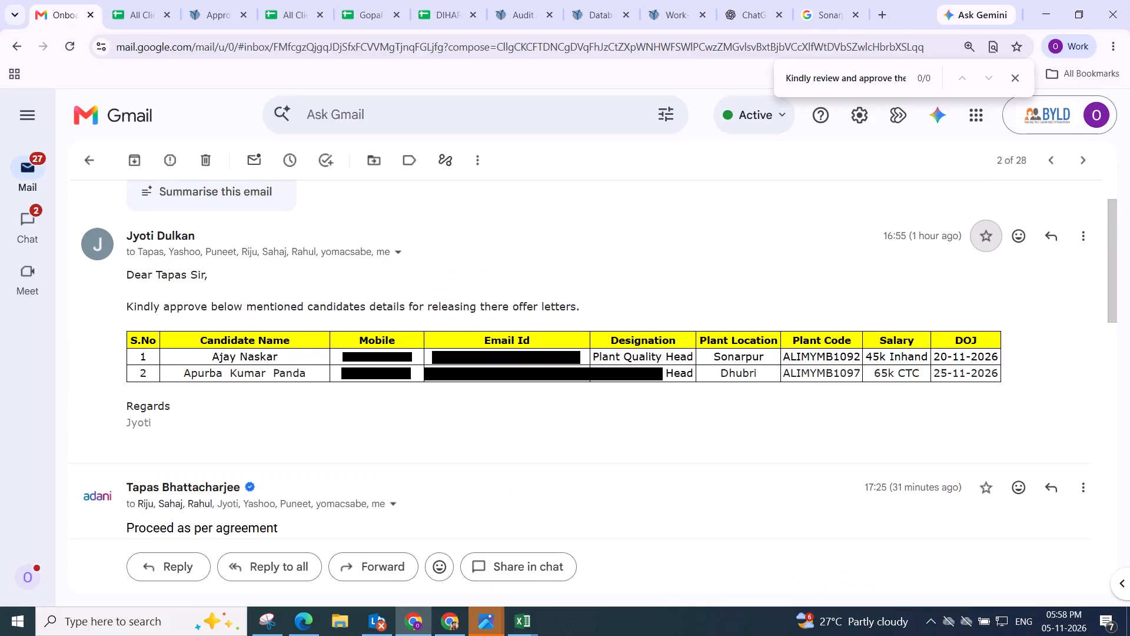
key("ctrl+Page_Down")
key("ctrl+f")
key("ctrl+v")
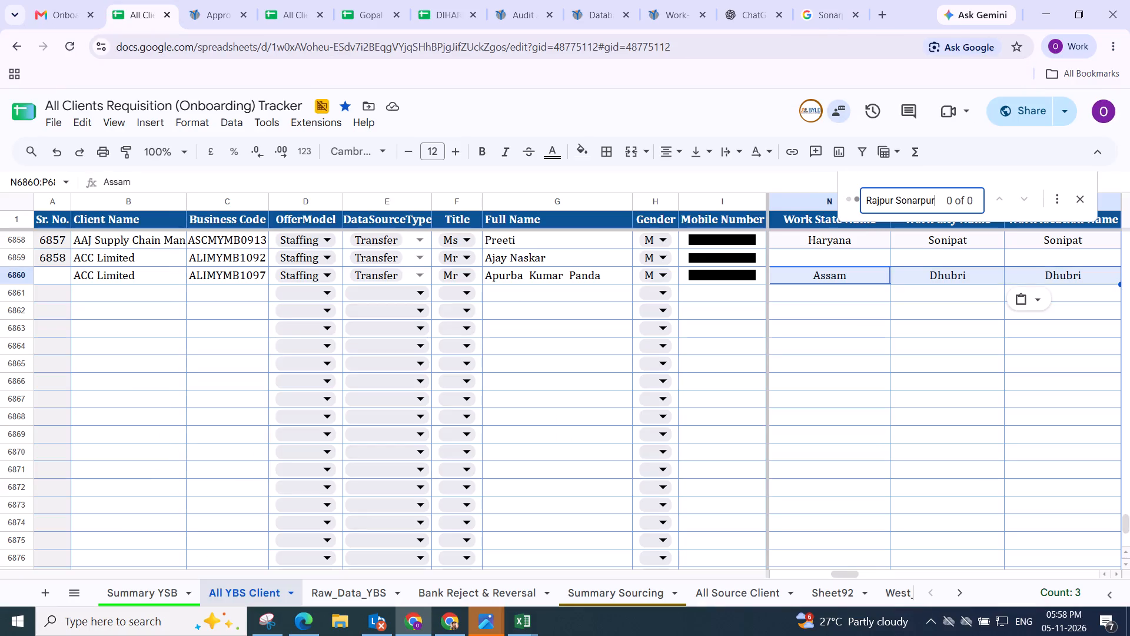
key("Return")
key("Return")
key("Return")
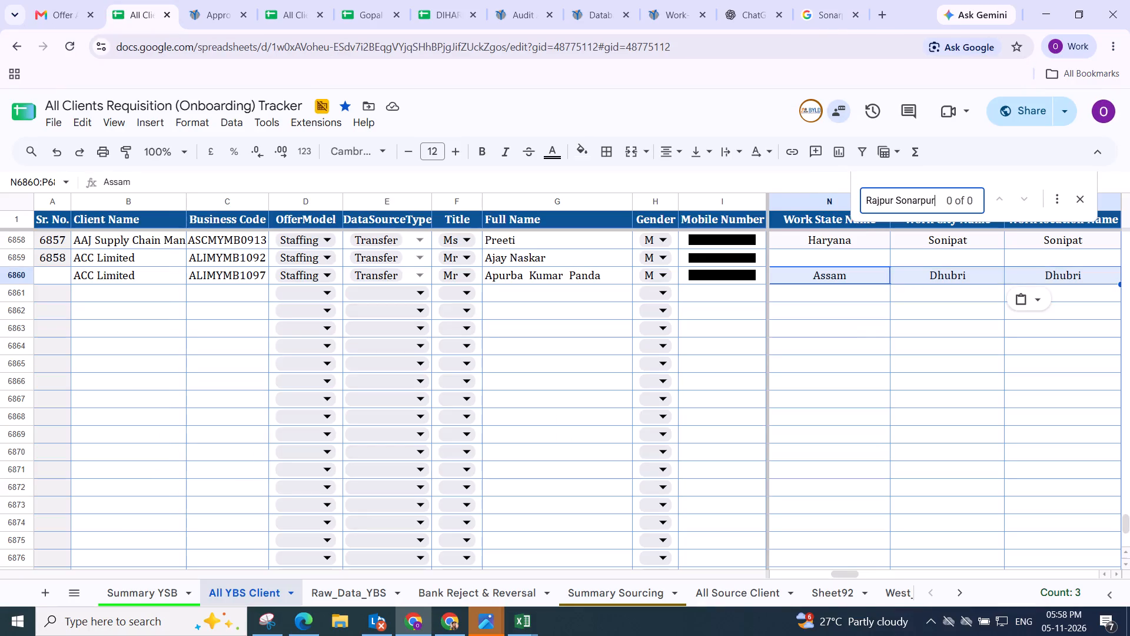
key("Return")
key("Return")
key("Return")
Shorten the tracker search to Rajpur and go through the matches for a matching West Bengal location.
key("BackSpace")
key("BackSpace")
key("BackSpace")
key("BackSpace")
key("BackSpace")
key("BackSpace")
key("BackSpace")
key("BackSpace")
key("BackSpace")
key("Return")
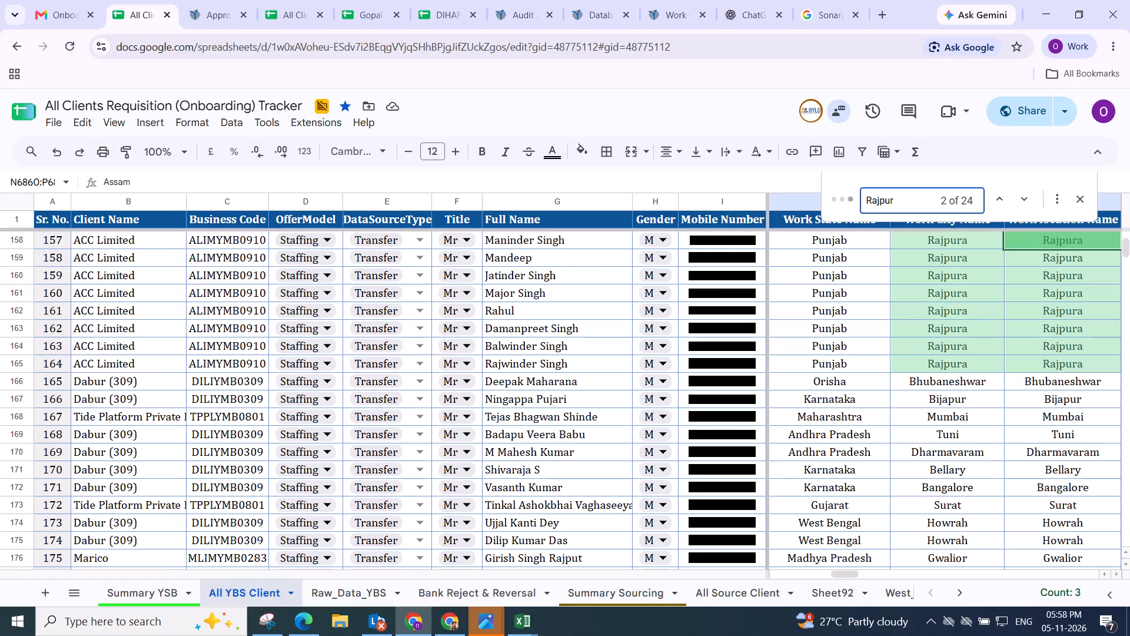
key("Return")
key("Return")
key("Return")
key("Return")
key("Return")
key("Return")
key("Return")
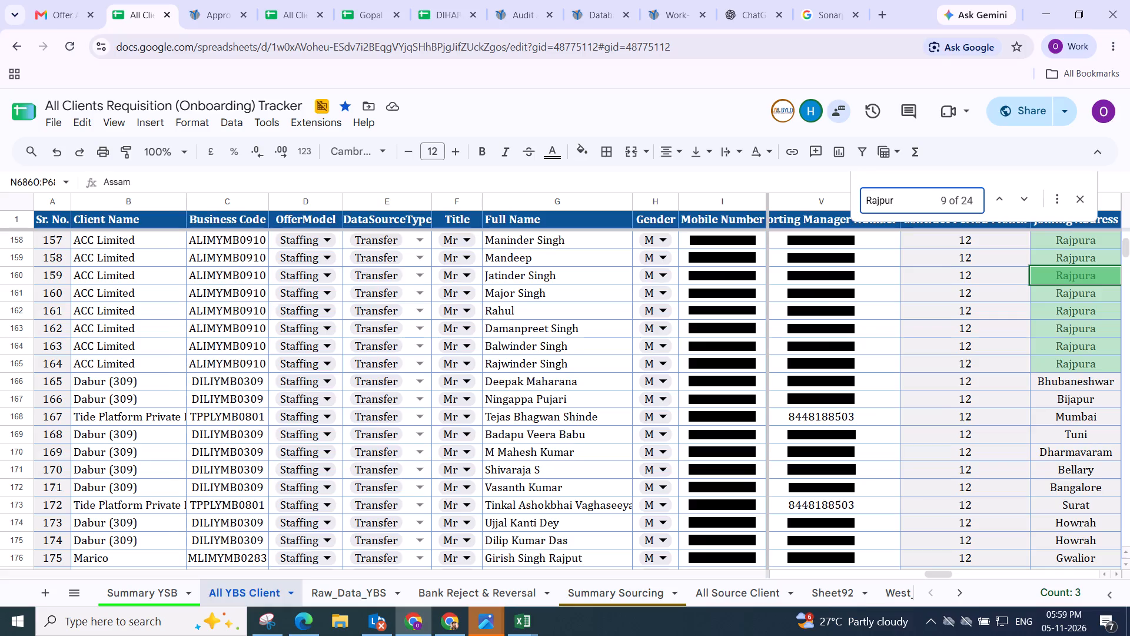
Generate the first pending Technico Industries operator's salary breakup with Semi-Skilled (Basic as Minimum Wages), Bonus 8.33% and statutory location Fatehabad.
left_click(194, 8)
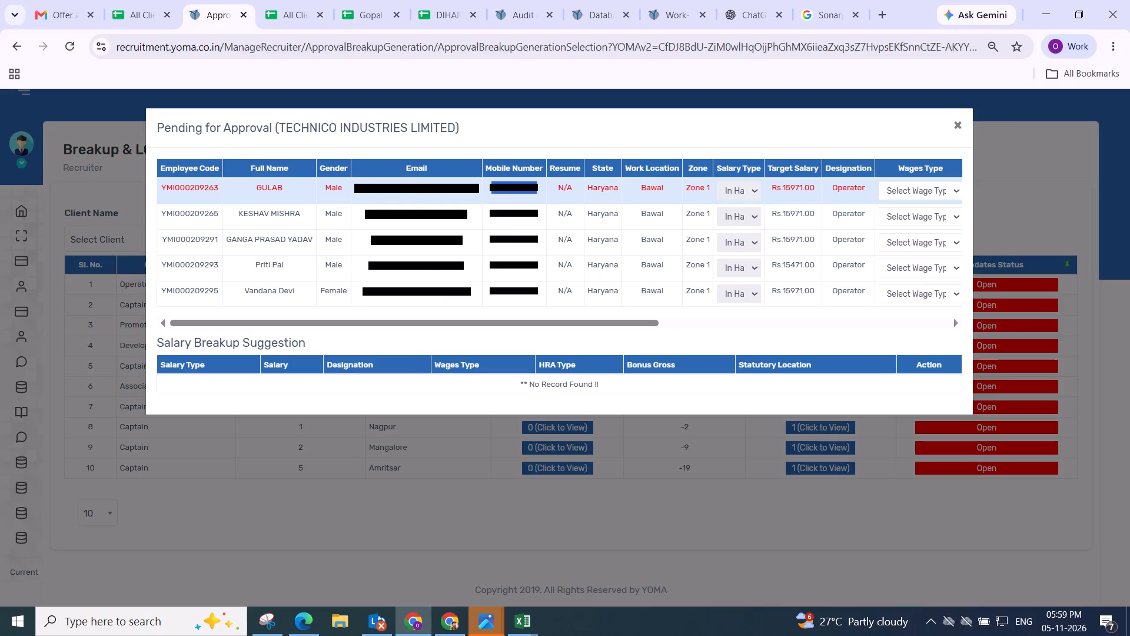
left_click_drag(377, 324, 193, 341)
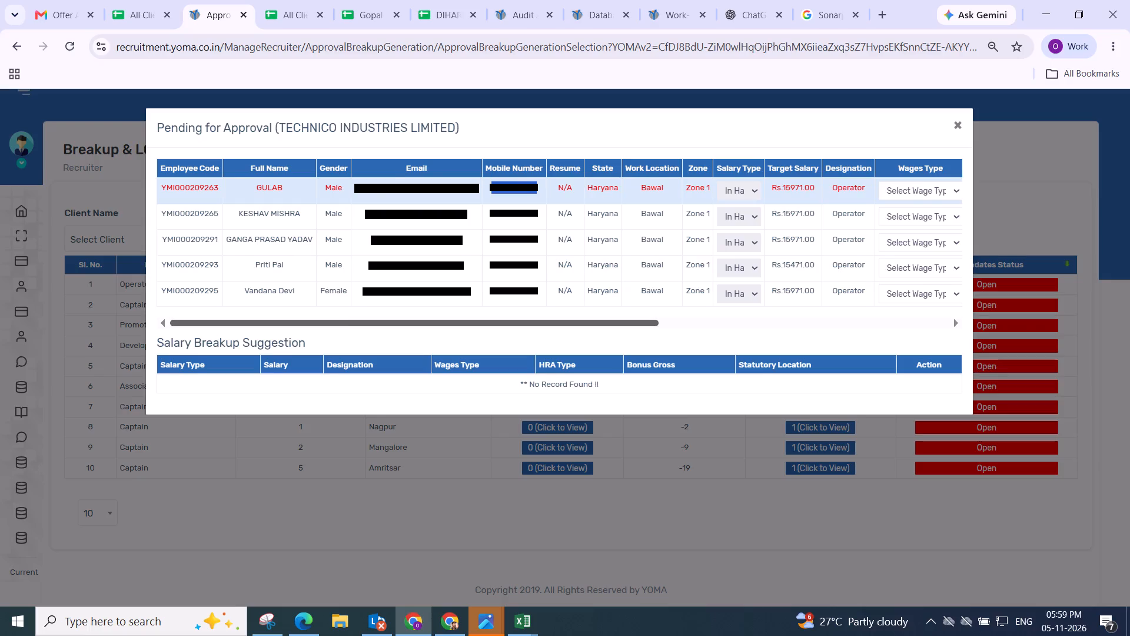
left_click_drag(490, 319, 817, 314)
left_click(446, 190)
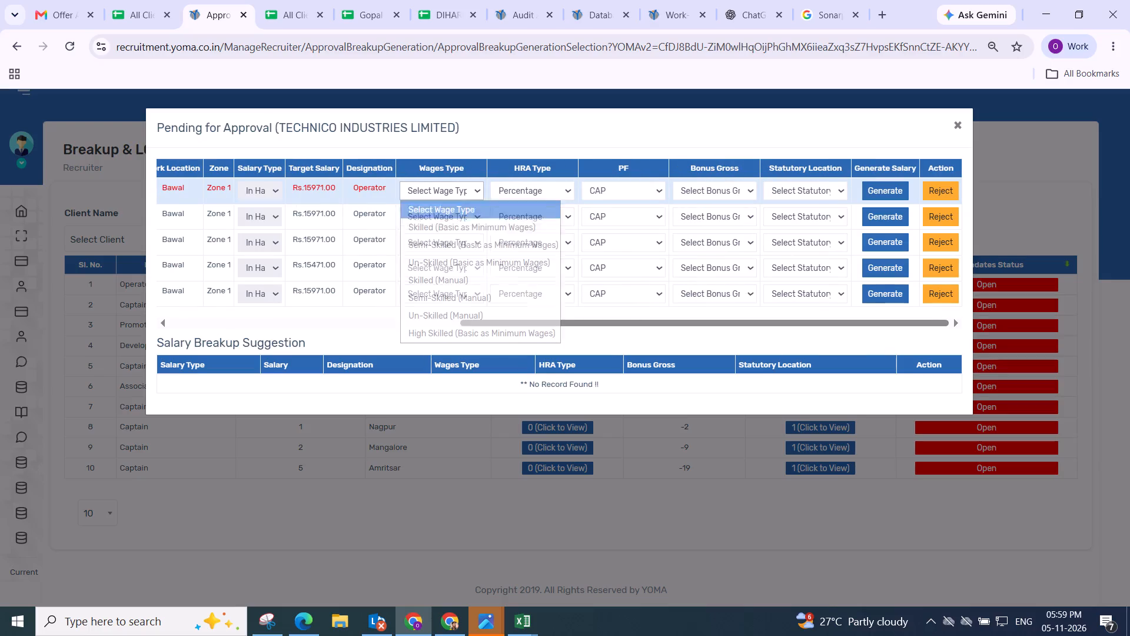
left_click(443, 241)
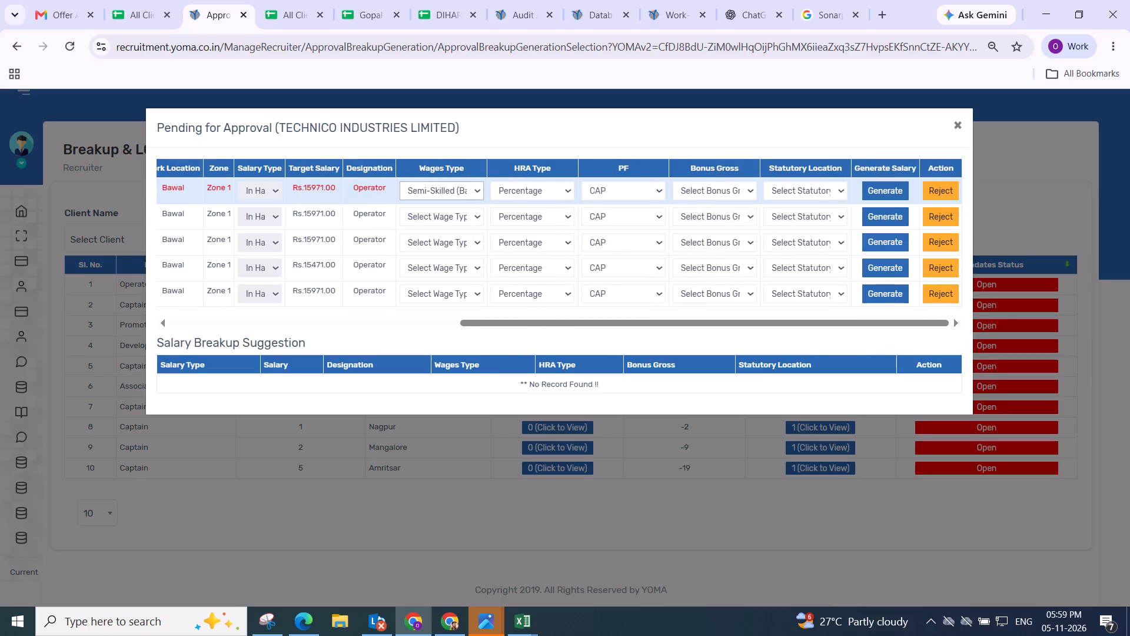
left_click(724, 187)
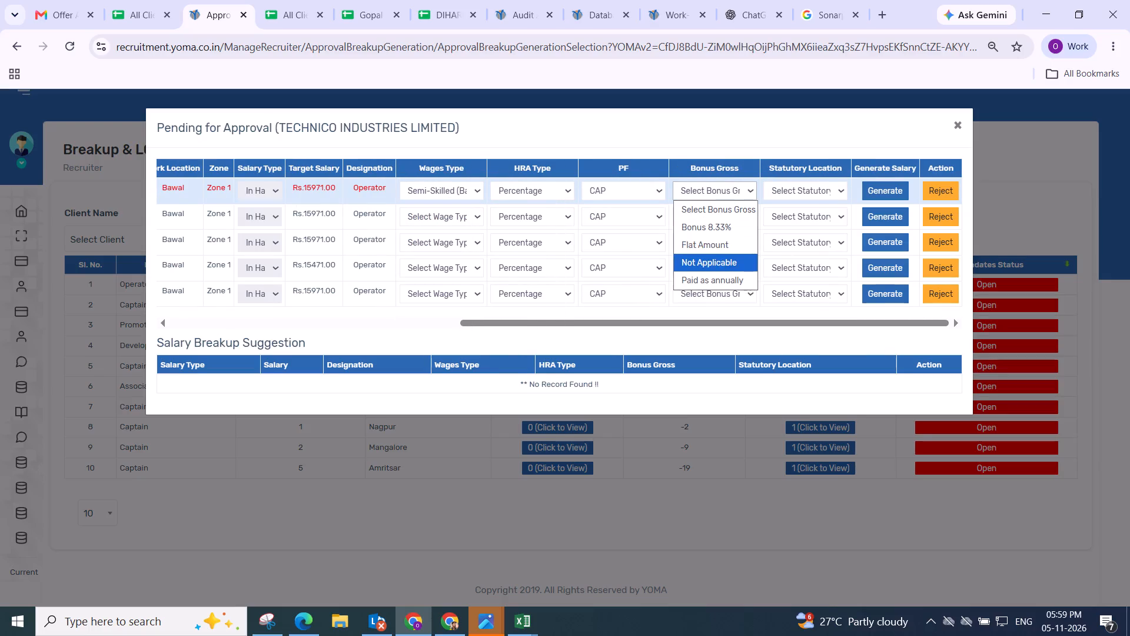
left_click(709, 227)
left_click(786, 195)
left_click(788, 238)
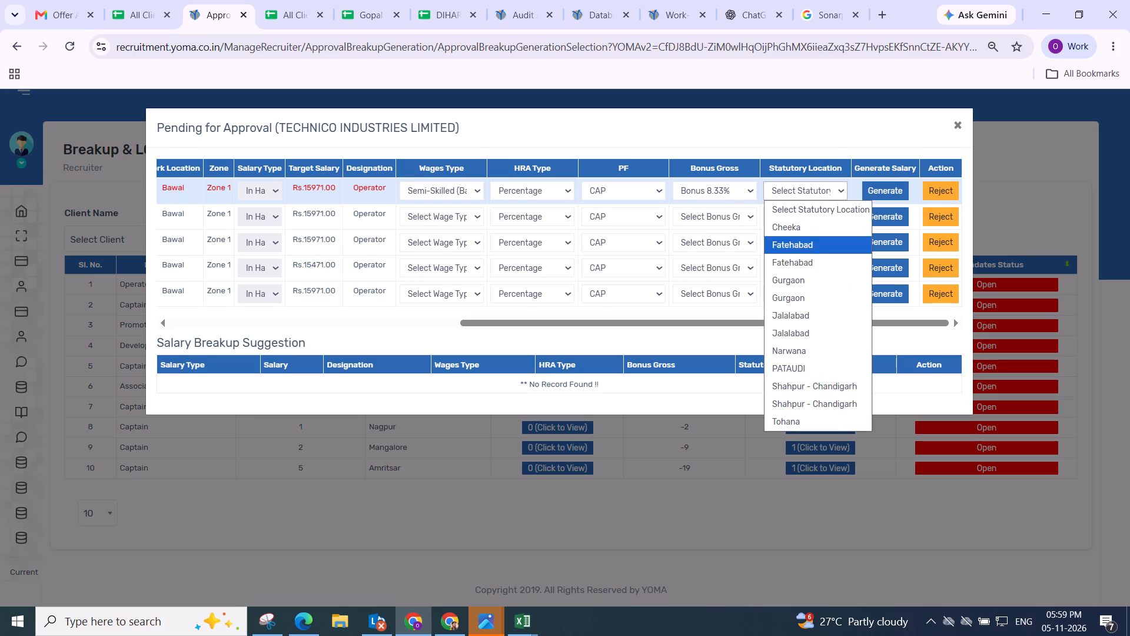
left_click(865, 190)
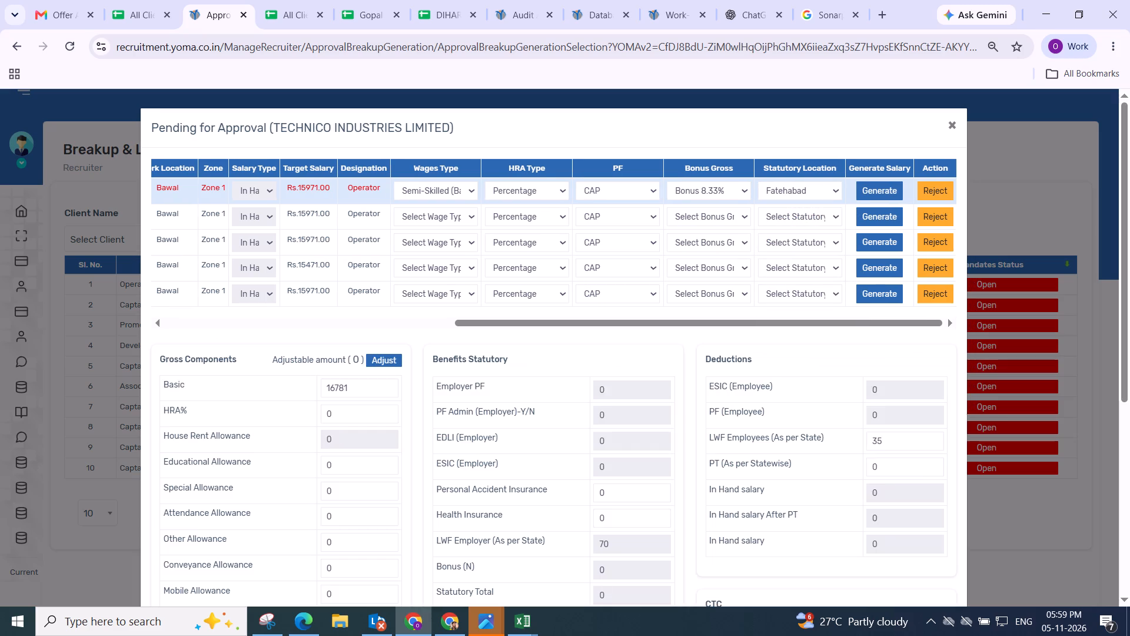
scroll(467, 345, "down", 1)
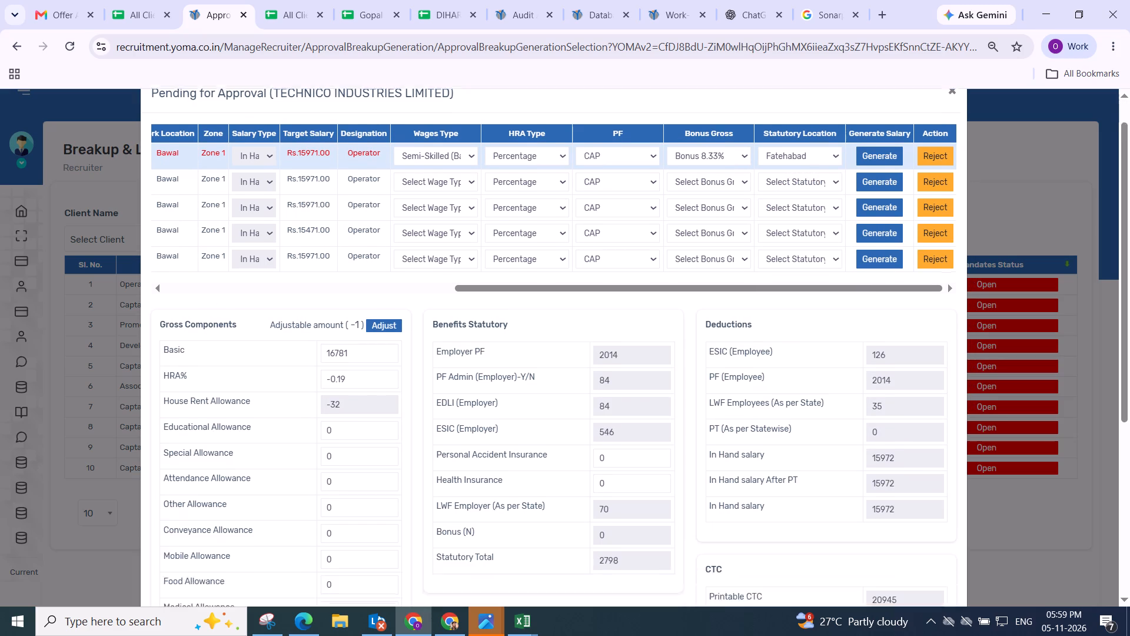
scroll(475, 345, "down", 1)
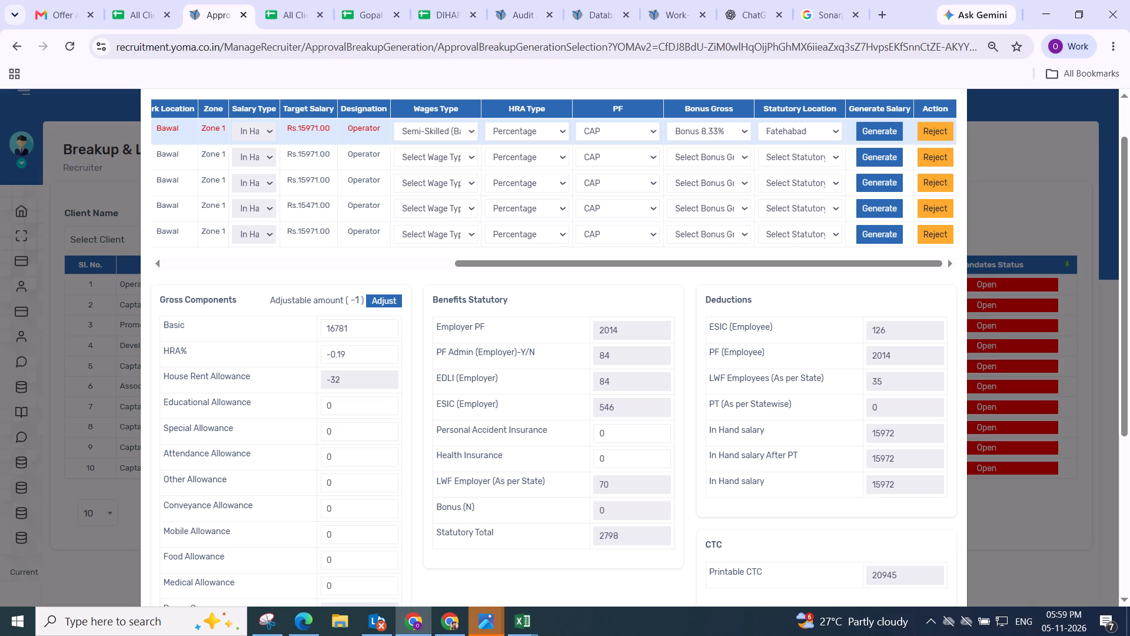
scroll(374, 395, "down", 1)
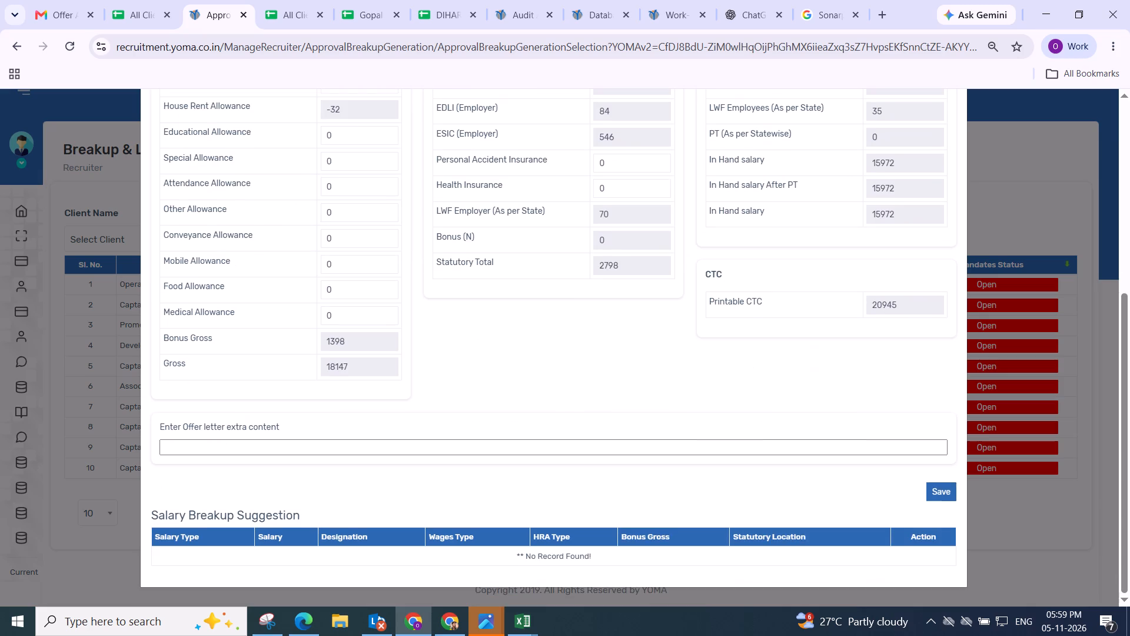
scroll(378, 394, "up", 1)
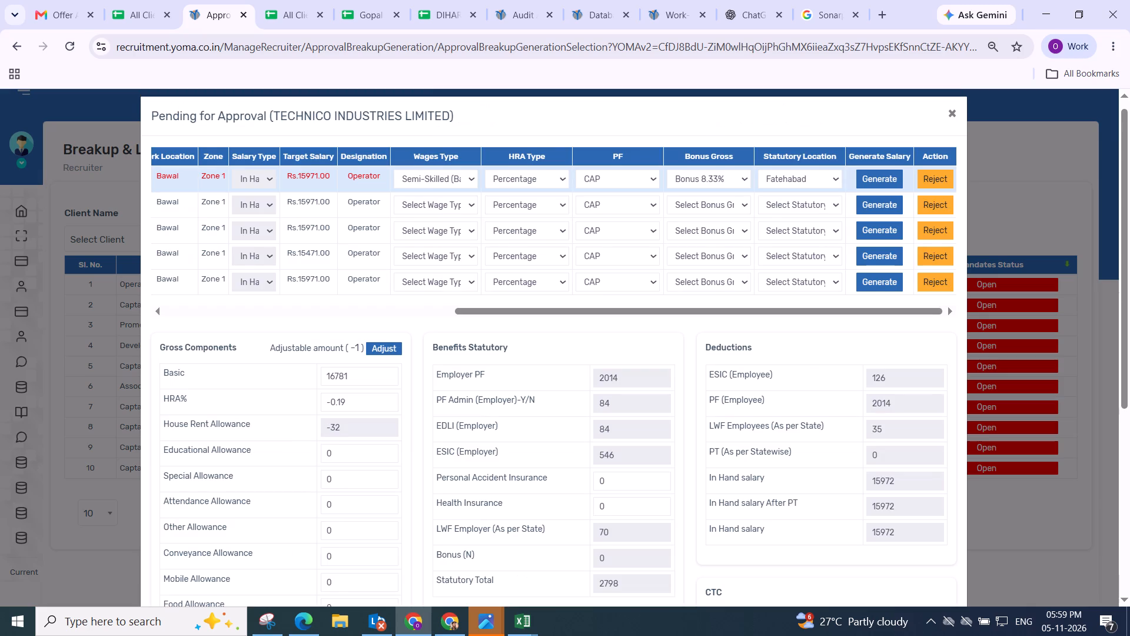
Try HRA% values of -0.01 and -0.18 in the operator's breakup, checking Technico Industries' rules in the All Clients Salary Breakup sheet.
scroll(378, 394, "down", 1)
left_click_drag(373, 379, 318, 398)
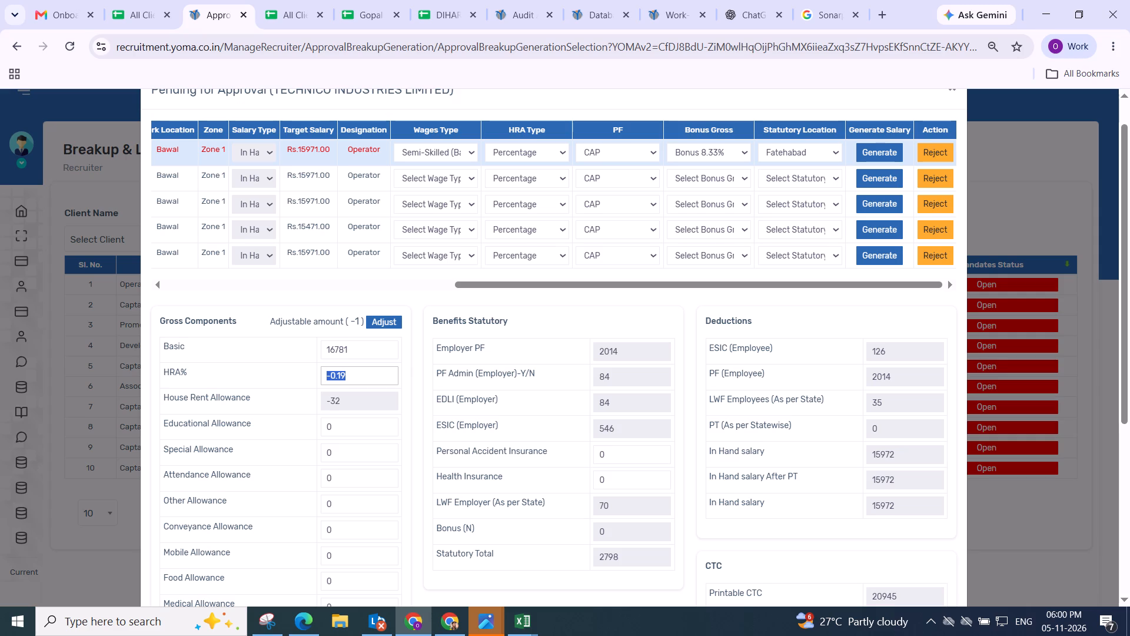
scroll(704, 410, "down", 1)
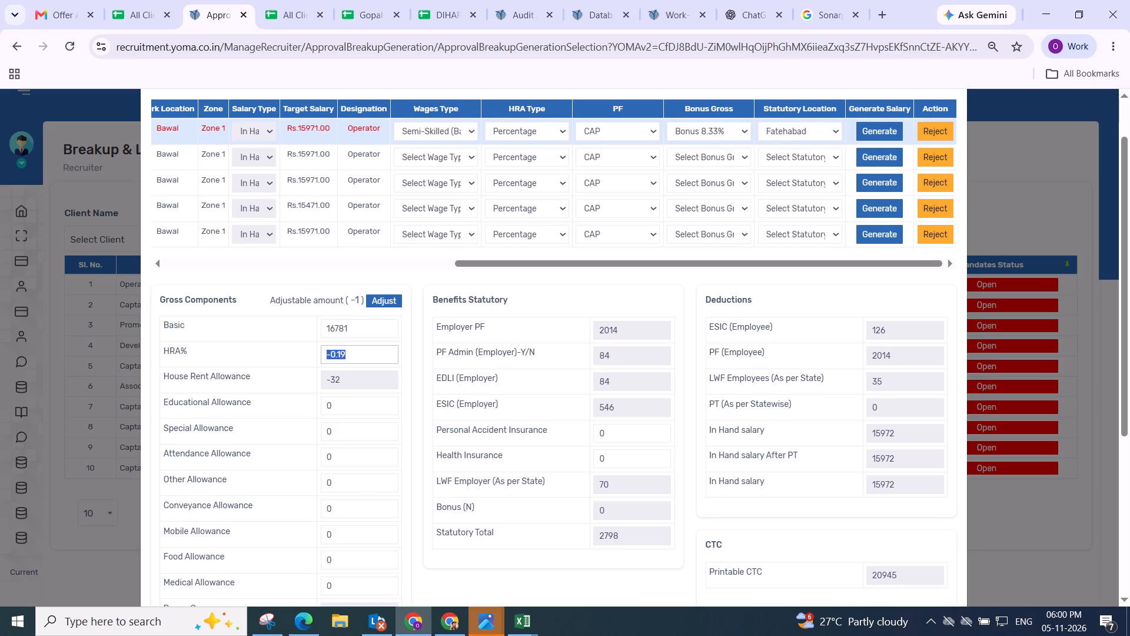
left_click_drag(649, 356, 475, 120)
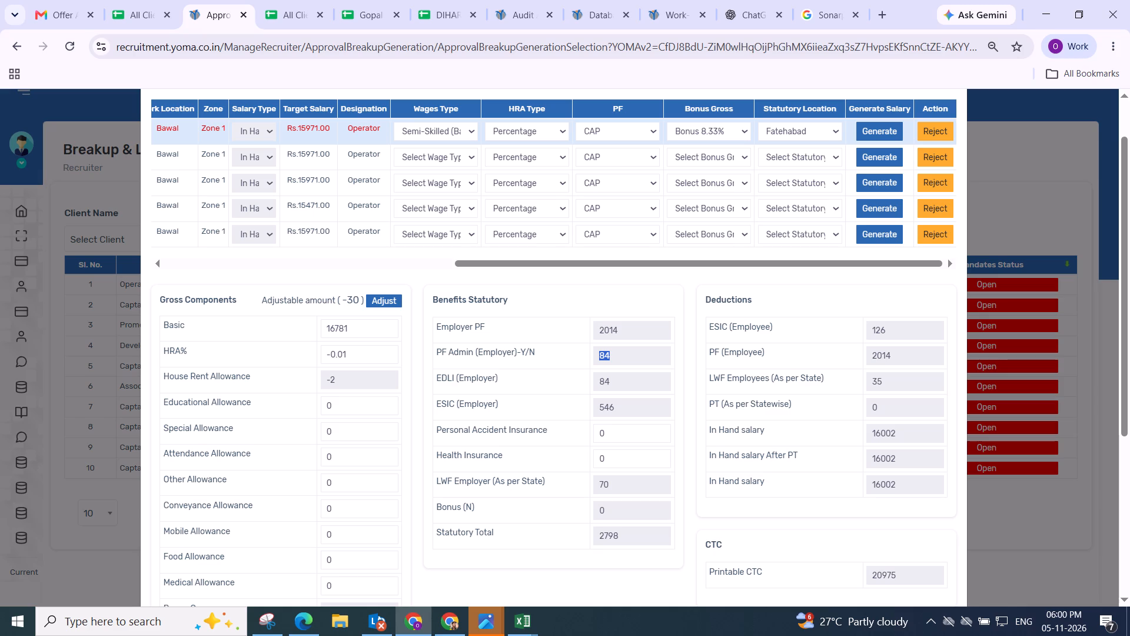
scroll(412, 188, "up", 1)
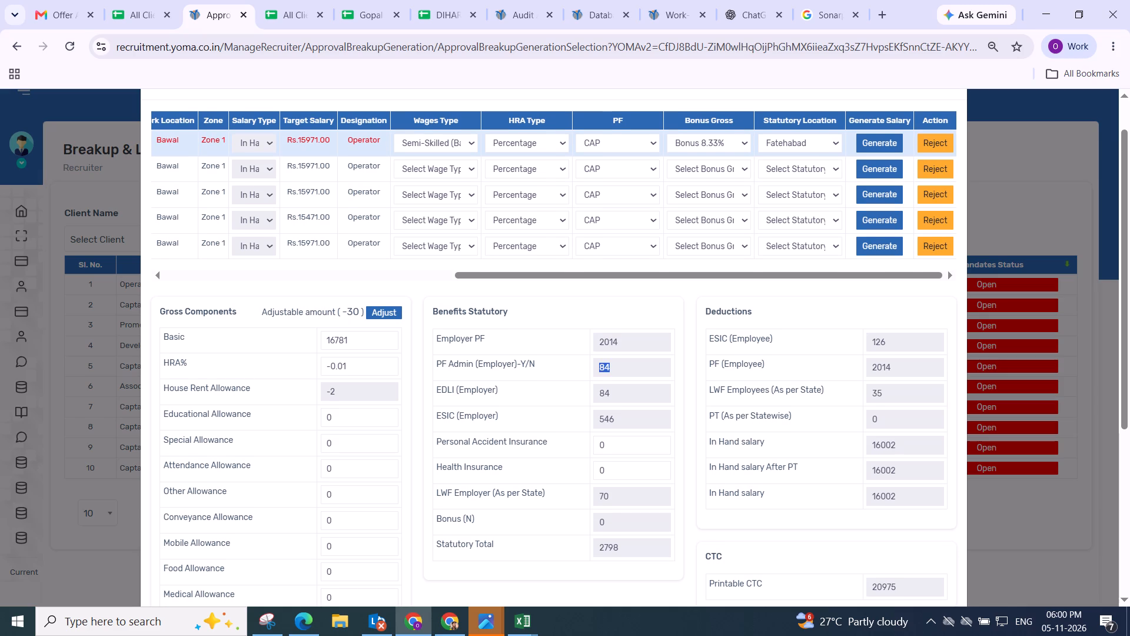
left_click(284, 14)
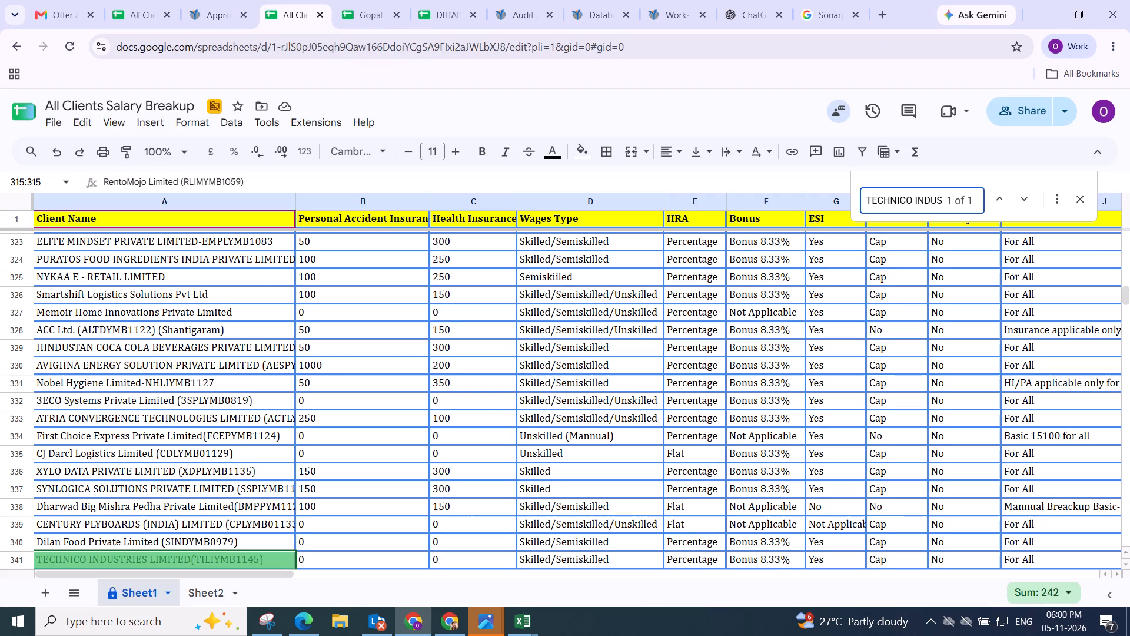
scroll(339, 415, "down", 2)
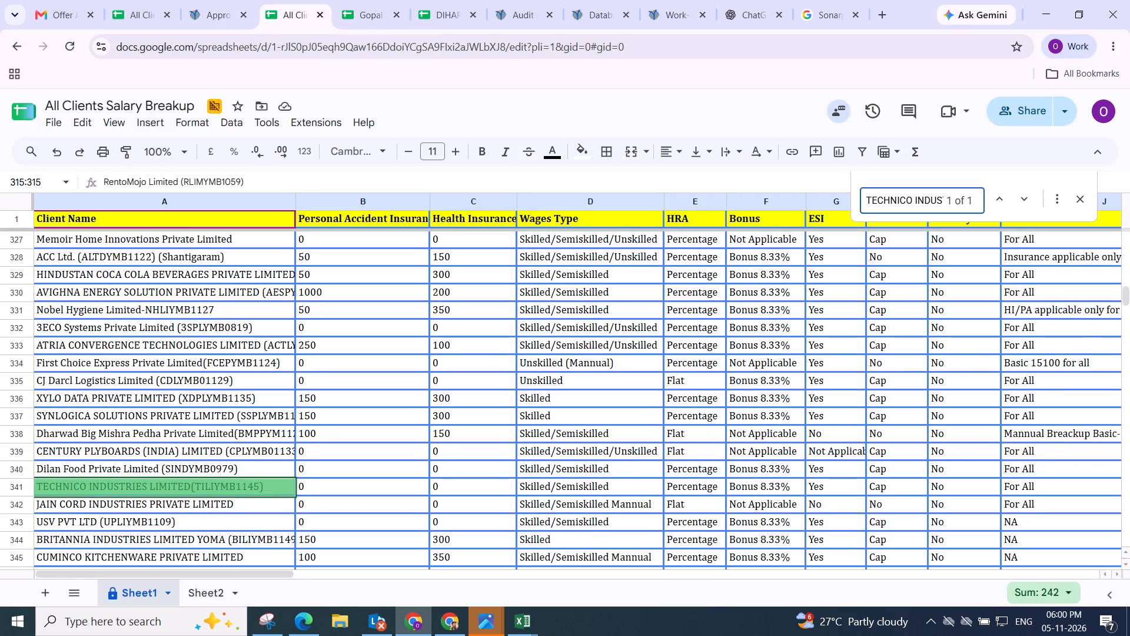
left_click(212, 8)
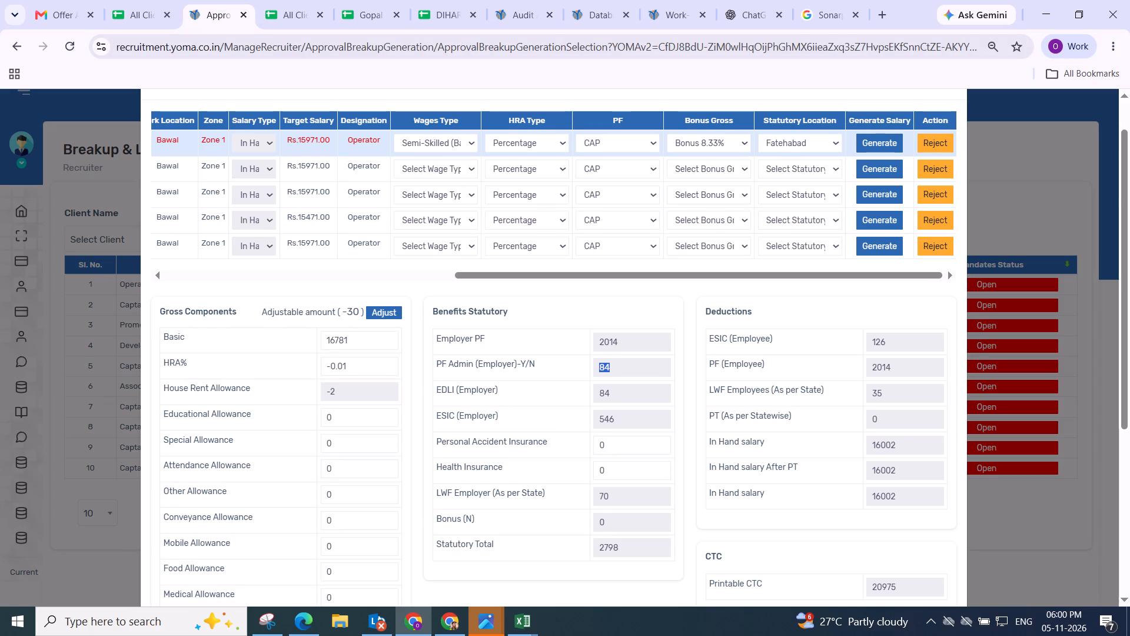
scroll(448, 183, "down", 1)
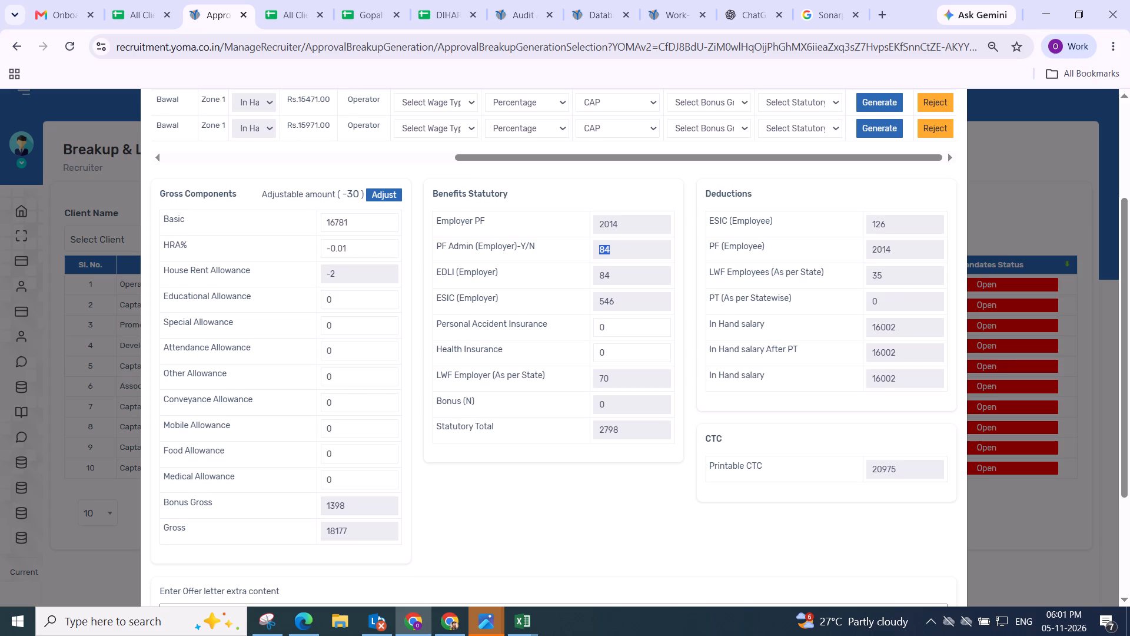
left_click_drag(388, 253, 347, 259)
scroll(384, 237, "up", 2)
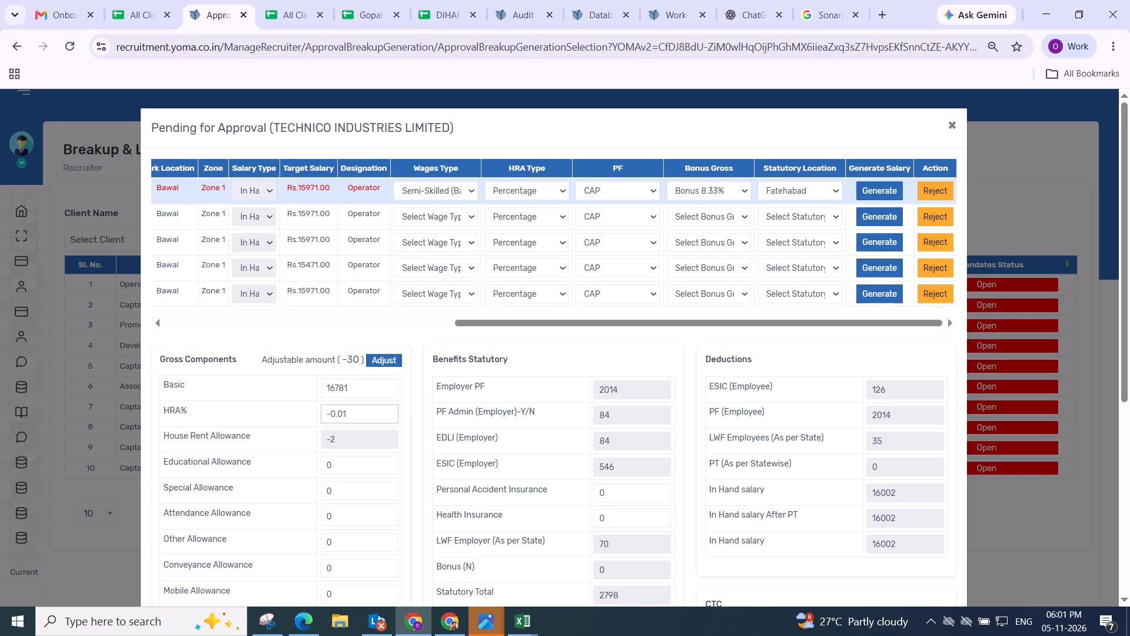
Change the operator's wages type to Un-Skilled (Basic as Minimum Wages), recheck the client's salary breakup rules, and regenerate the breakup.
left_click(432, 196)
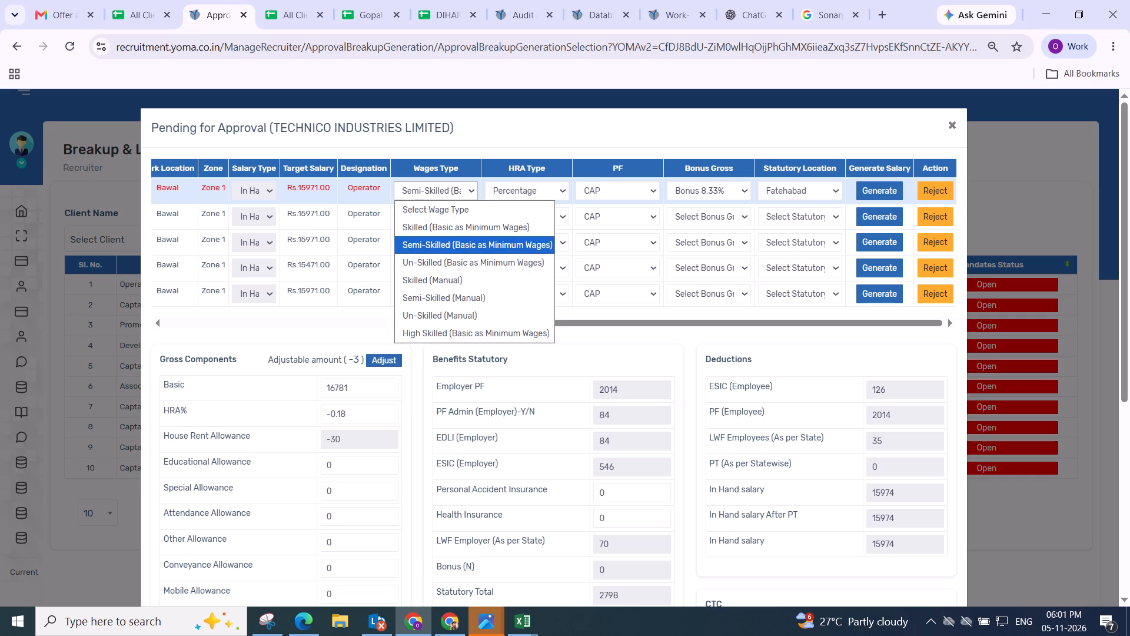
left_click(460, 257)
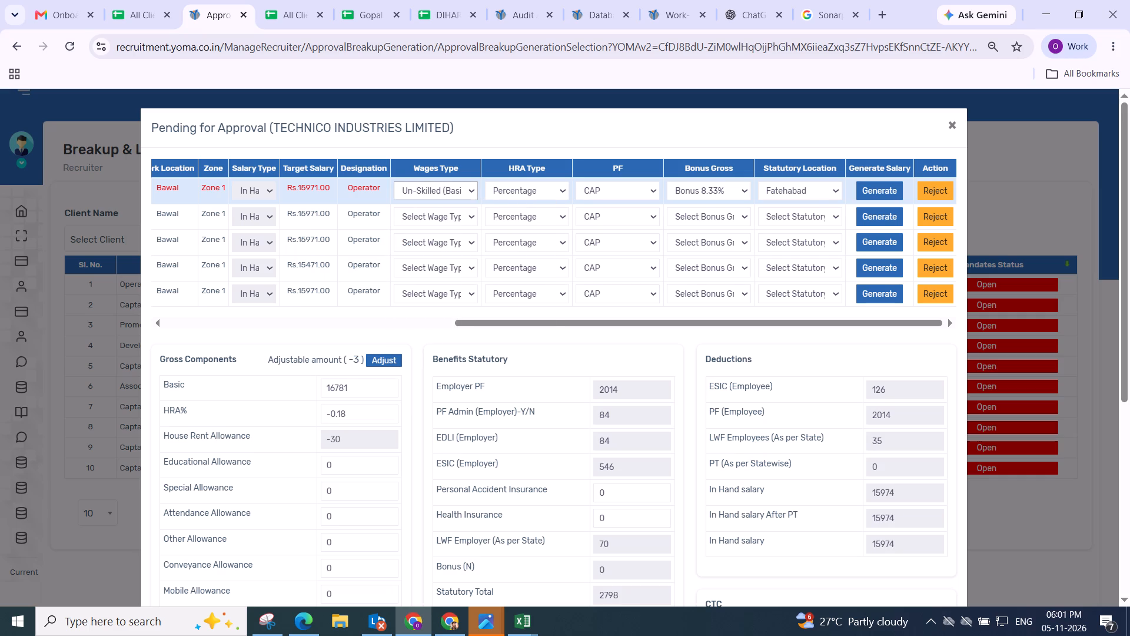
left_click(280, 21)
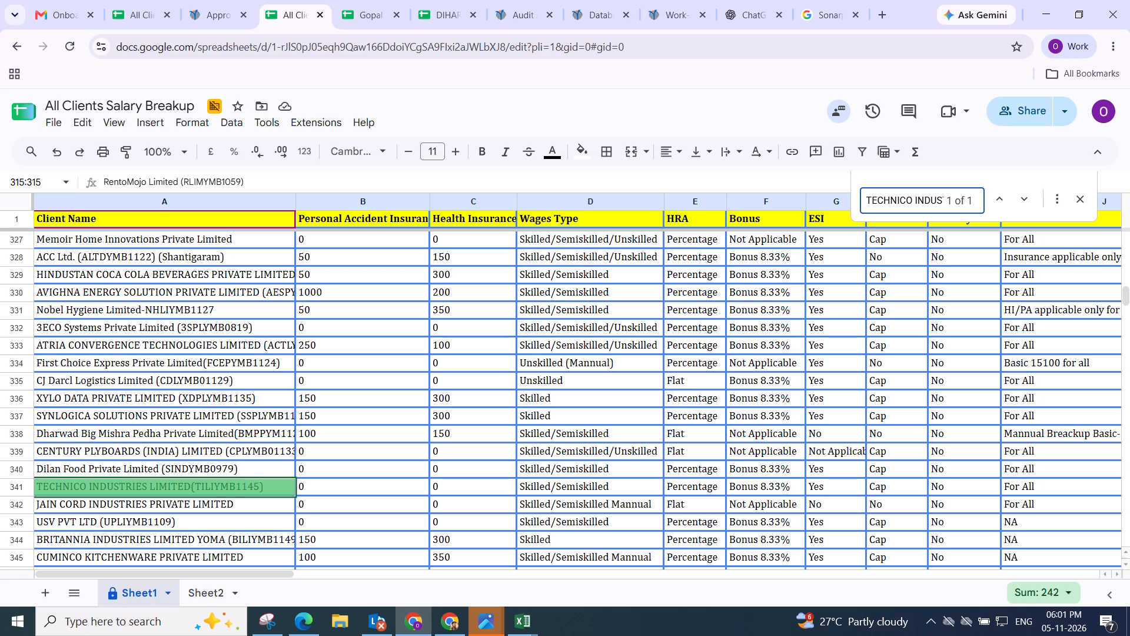
left_click(204, 7)
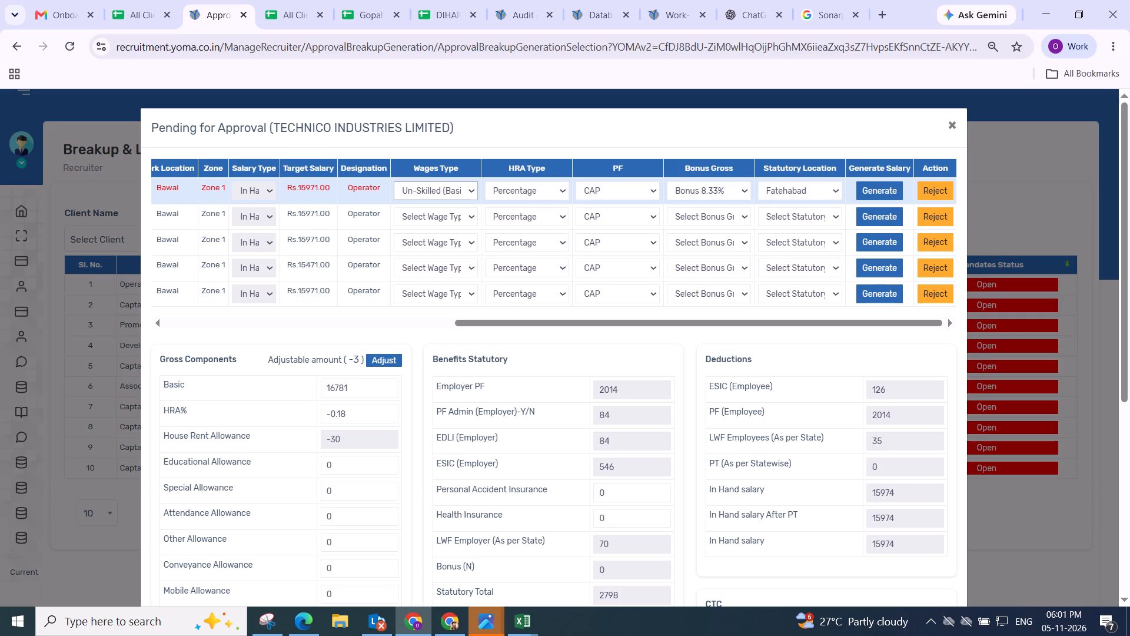
left_click(869, 185)
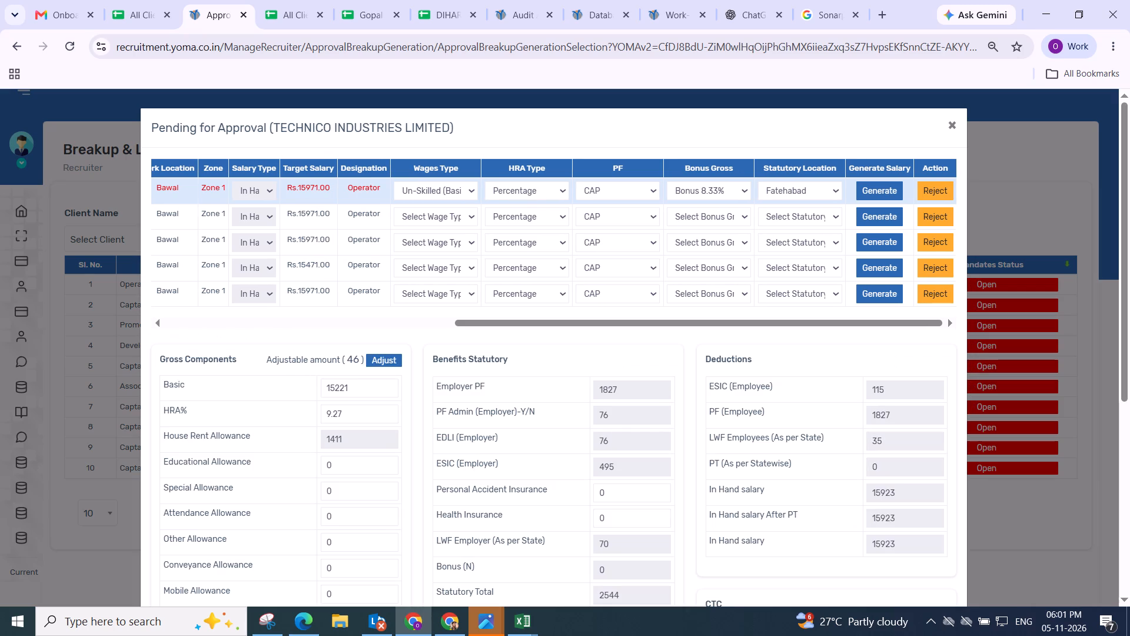
Apply the adjustable amount to the regenerated breakup and save it for the operator.
left_click(379, 363)
scroll(384, 363, "down", 3)
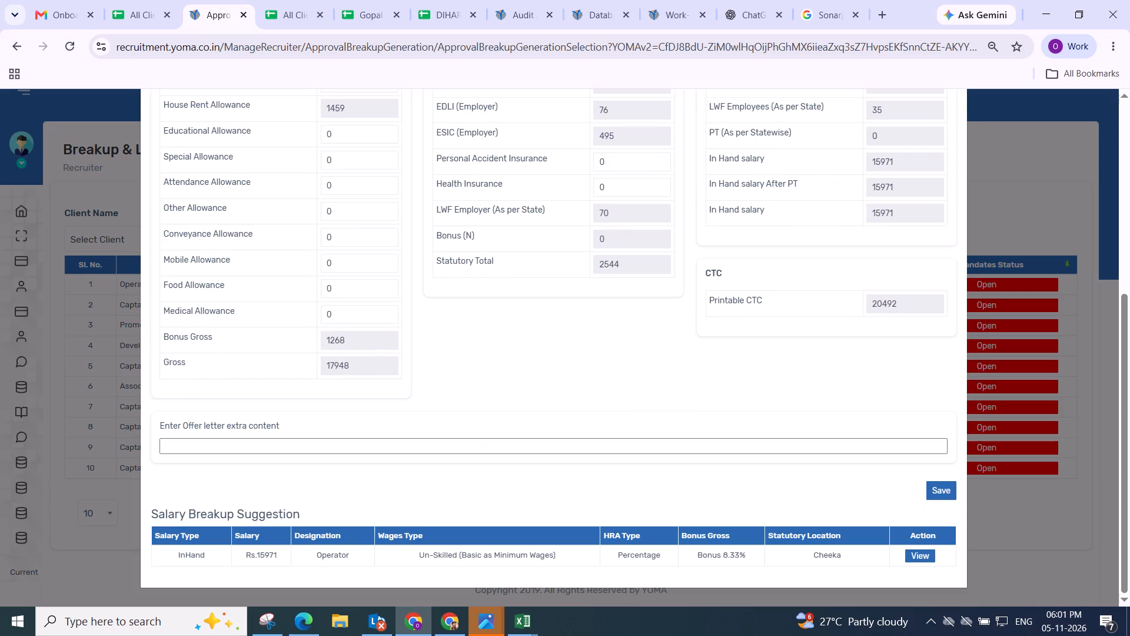
left_click(536, 331)
left_click(945, 491)
left_click(622, 433)
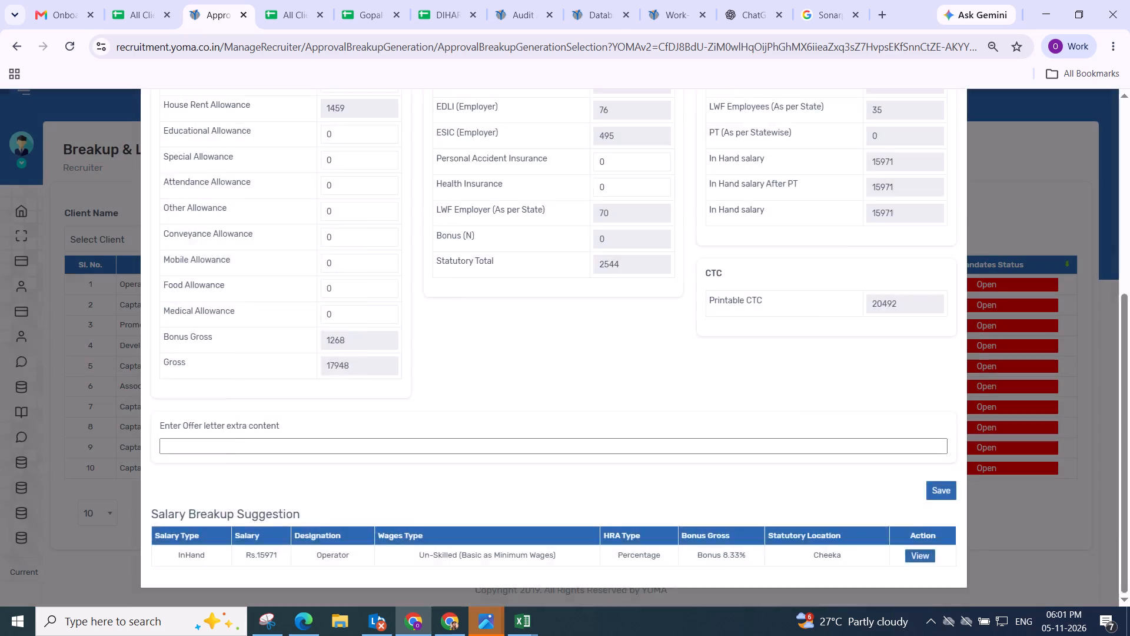
scroll(574, 428, "up", 3)
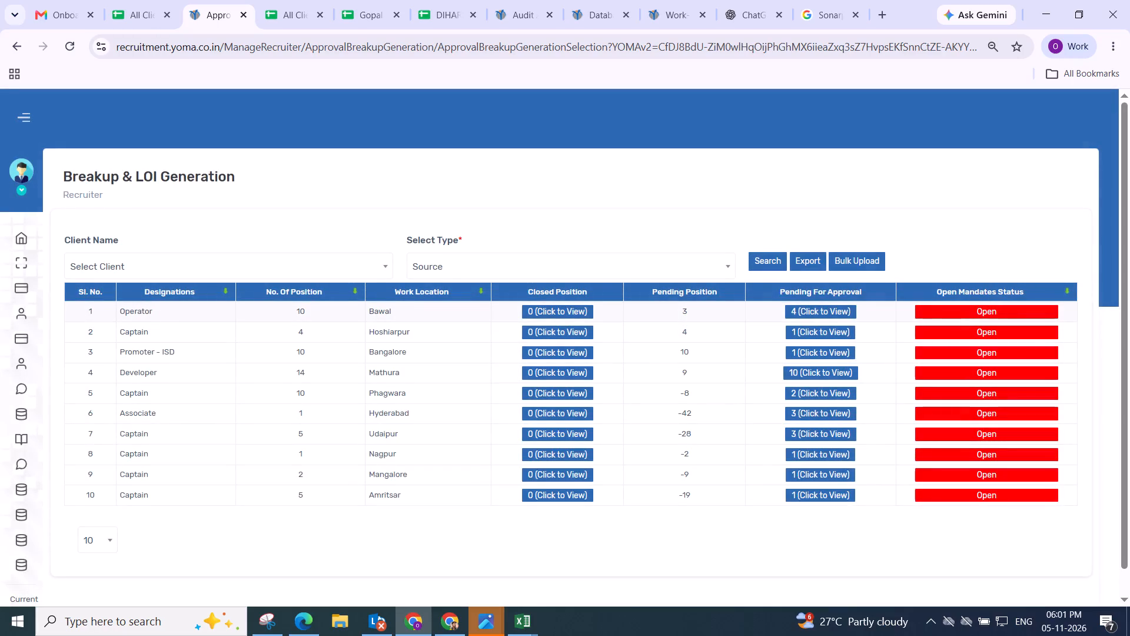
scroll(616, 329, "down", 2)
scroll(629, 332, "up", 3)
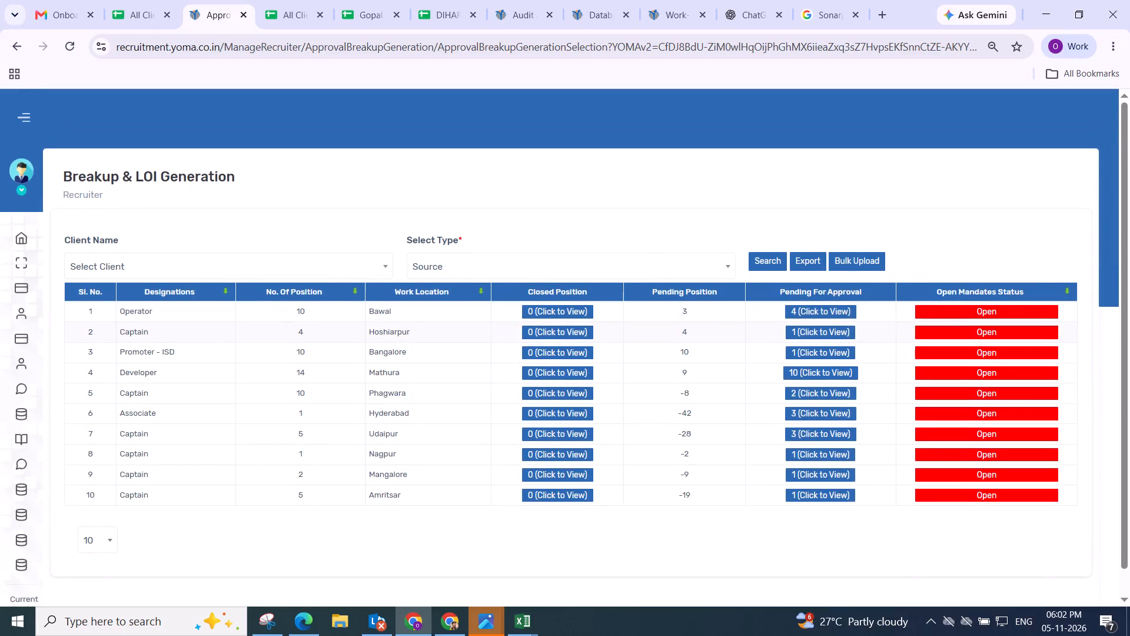
Generate the breakup for the first remaining pending Bawal operator with Un-Skilled (Basic as Minimum Wages), Bonus 8.33% and the second Fatehabad location.
left_click(832, 315)
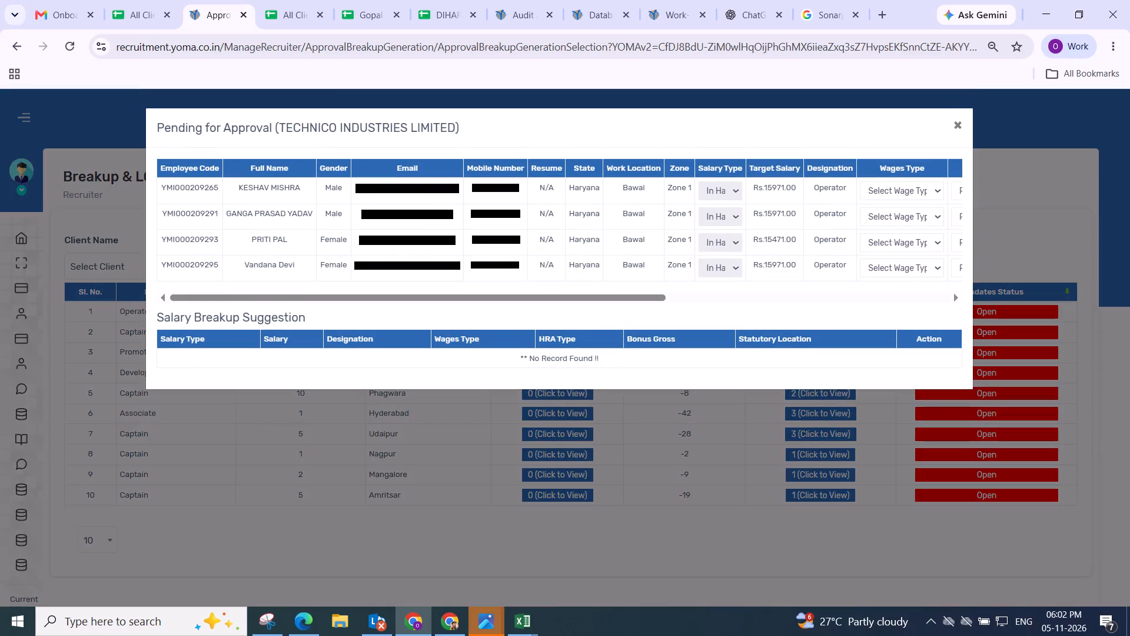
left_click_drag(270, 302, 757, 284)
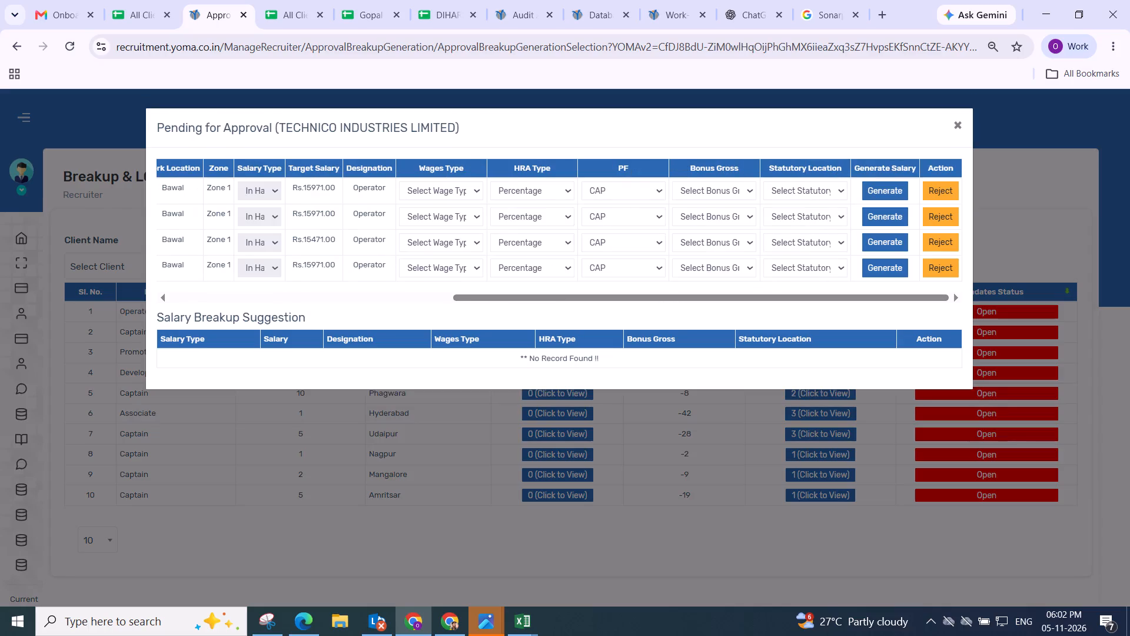
left_click(432, 186)
left_click(439, 261)
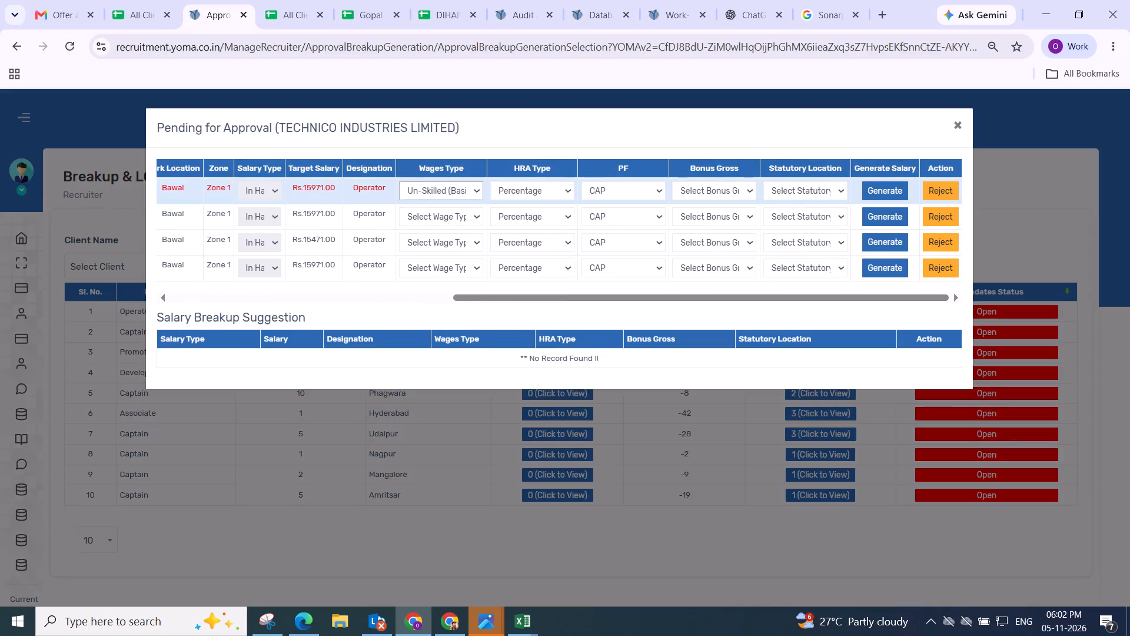
left_click(706, 187)
left_click(707, 225)
left_click_drag(786, 193, 792, 195)
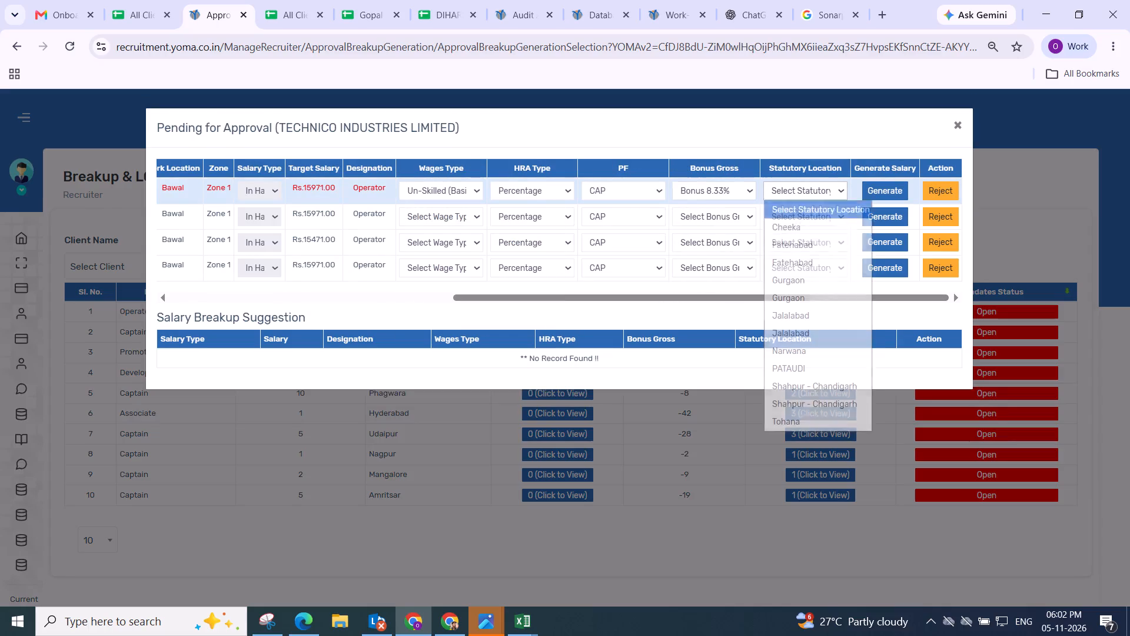
left_click(798, 260)
left_click(870, 196)
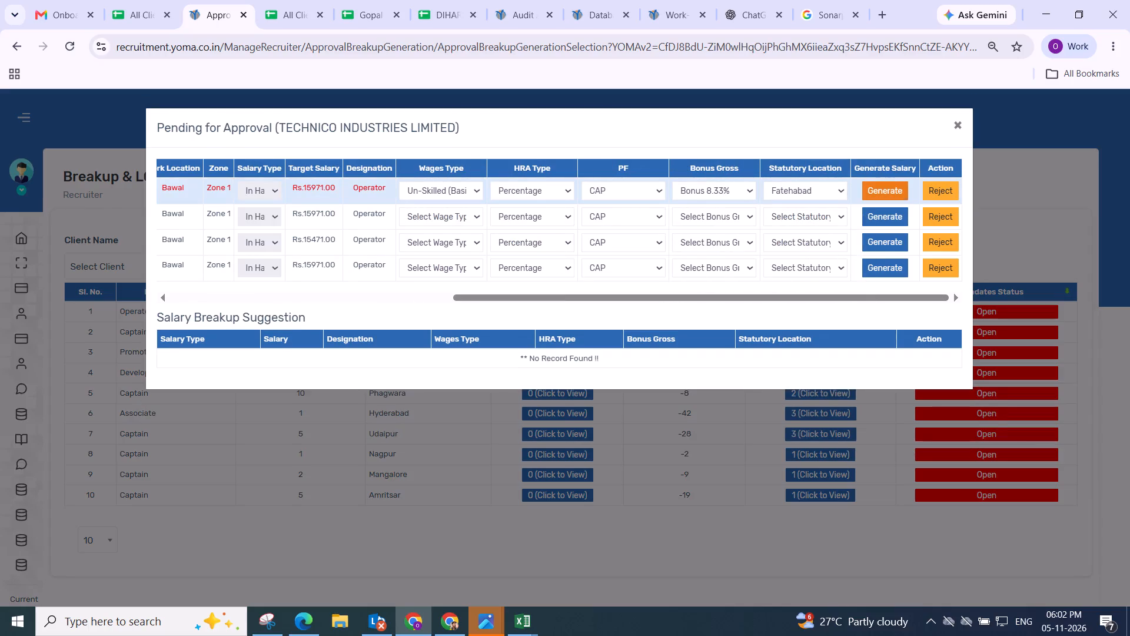
Apply the adjustable amount to the first pending Bawal operator's generated breakup and save the salary breakup.
left_click(385, 338)
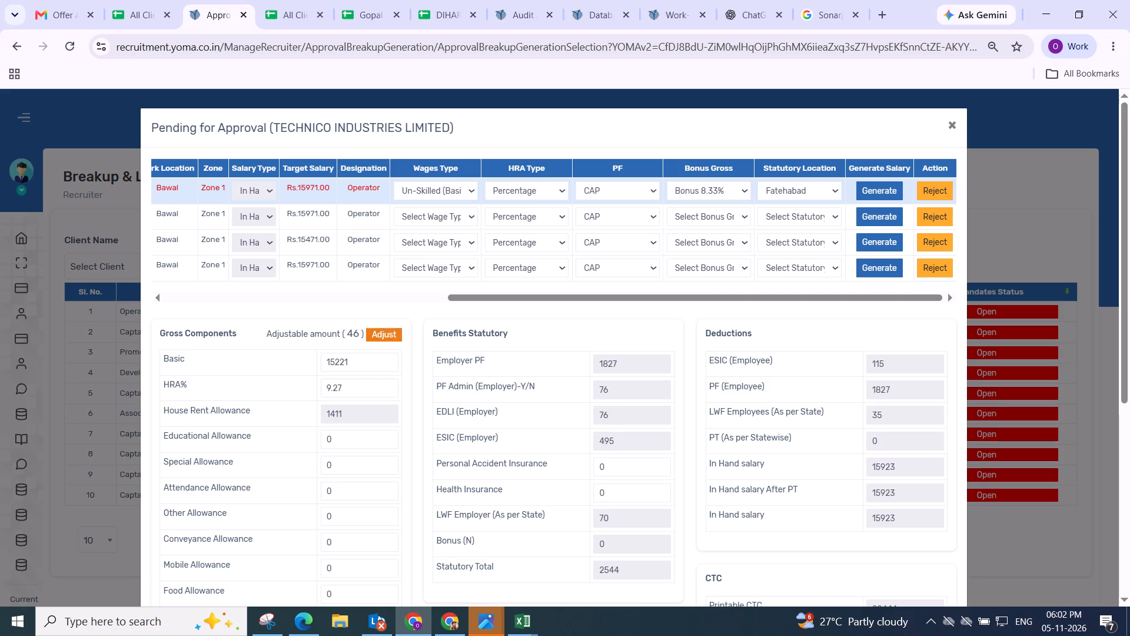
scroll(385, 338, "down", 2)
left_click(414, 198)
scroll(444, 234, "down", 2)
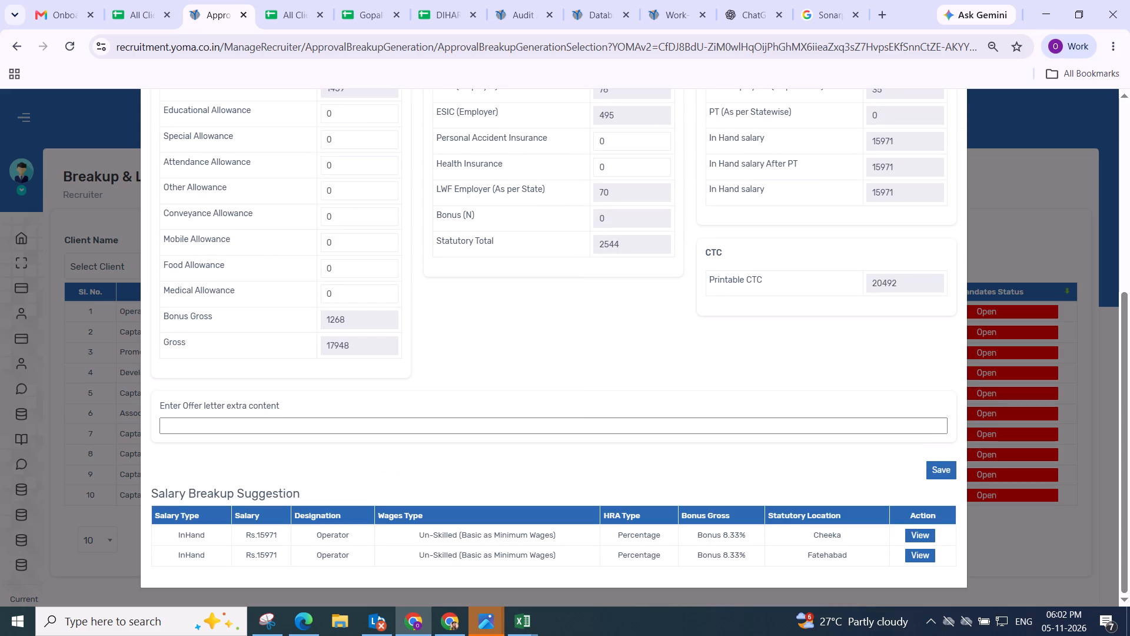
left_click_drag(570, 313, 580, 313)
left_click(938, 473)
left_click(611, 426)
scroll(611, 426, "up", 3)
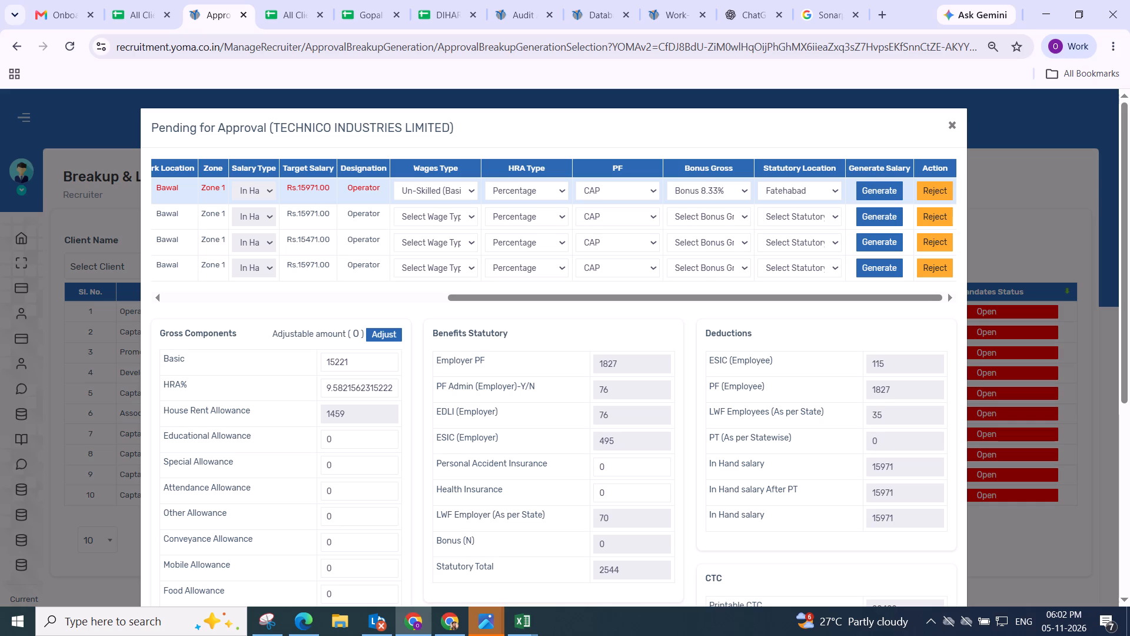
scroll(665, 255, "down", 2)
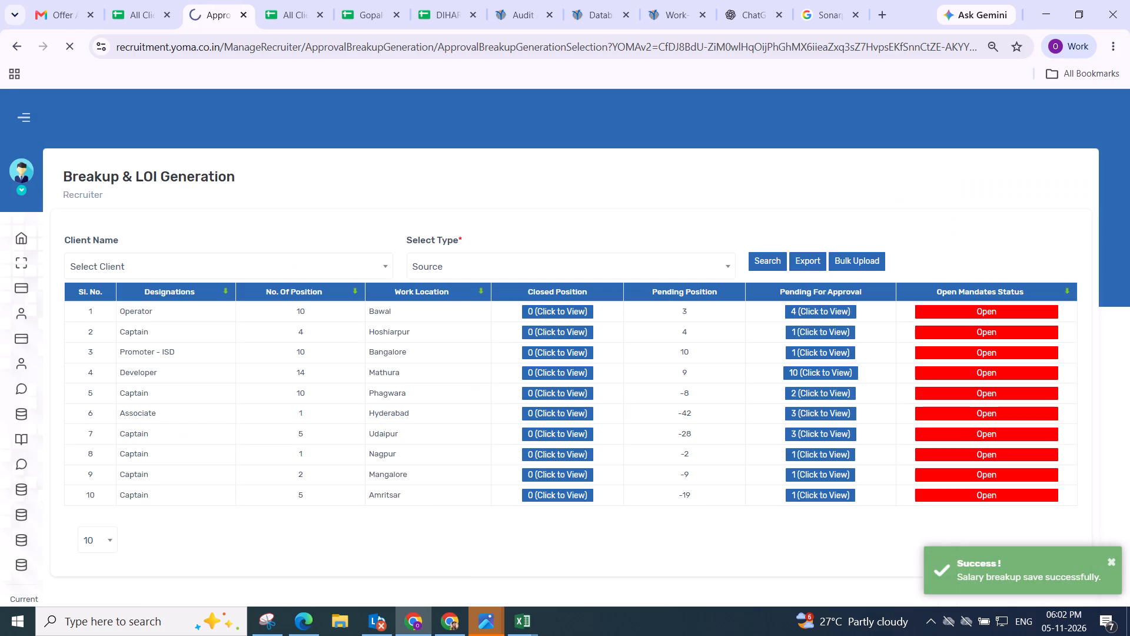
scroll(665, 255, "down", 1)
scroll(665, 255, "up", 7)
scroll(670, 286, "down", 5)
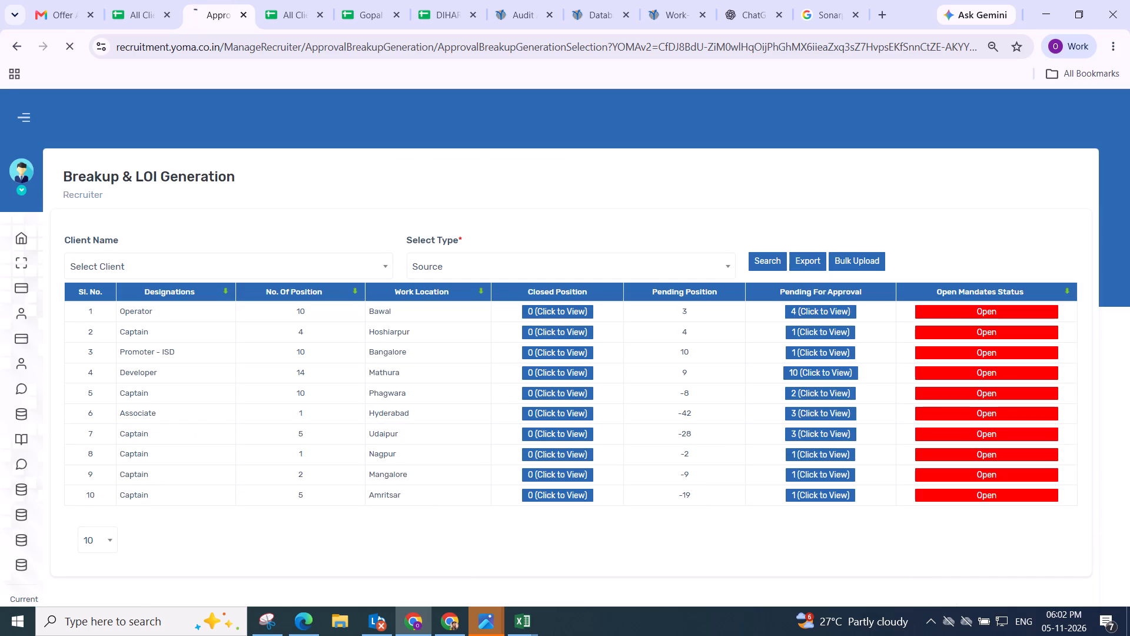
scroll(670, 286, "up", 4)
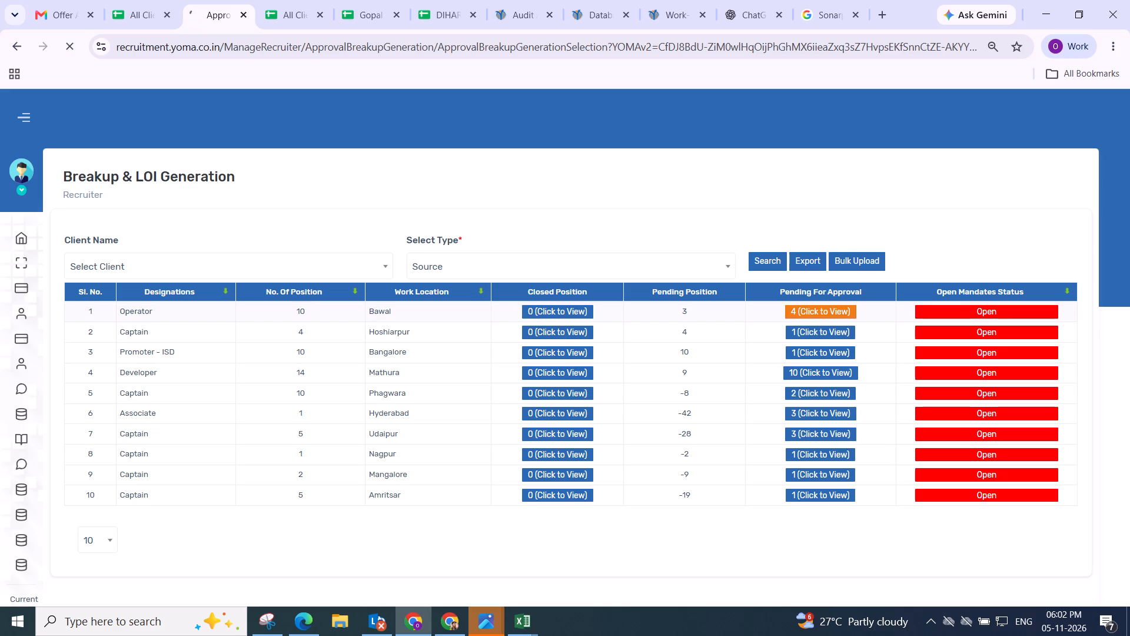
Generate the breakup for the first remaining pending Bawal operator with Un-Skilled (Basic as Minimum Wages), Bonus 8.33% and statutory location Gurgaon.
left_click(804, 307)
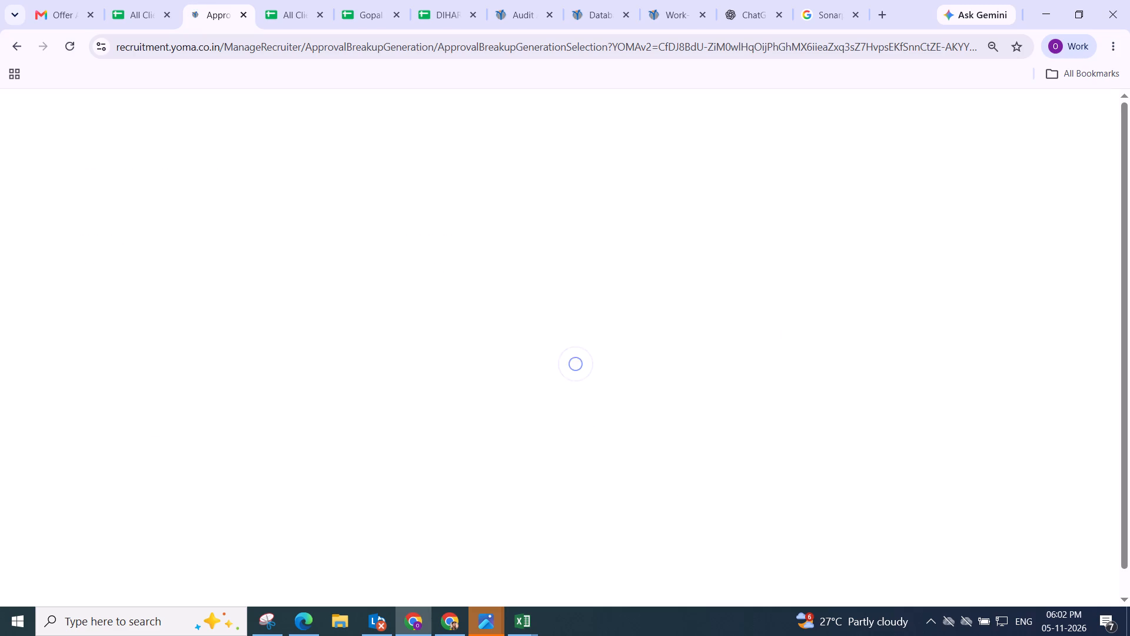
scroll(627, 292, "down", 3)
scroll(628, 292, "up", 4)
scroll(632, 305, "down", 2)
left_click(817, 281)
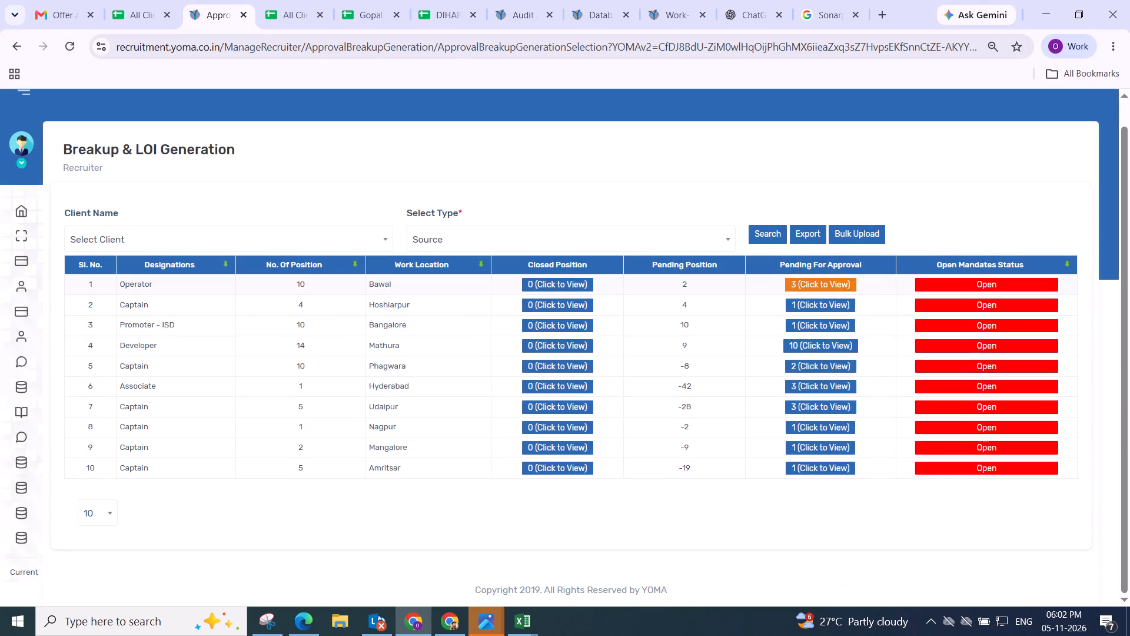
left_click_drag(458, 274, 1034, 255)
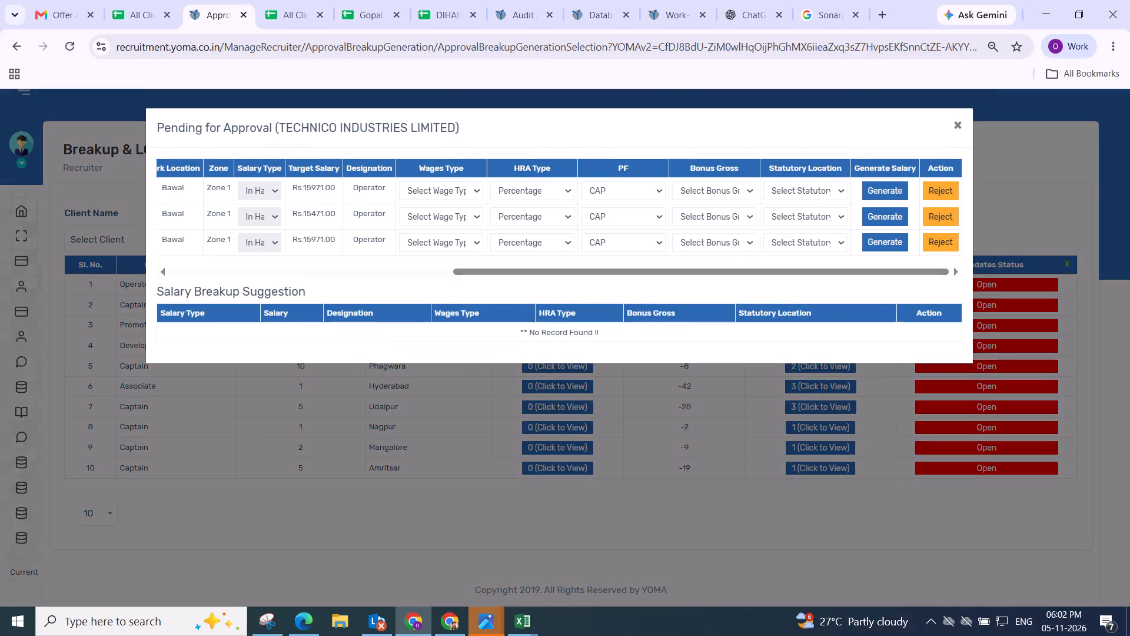
left_click(437, 194)
left_click(445, 260)
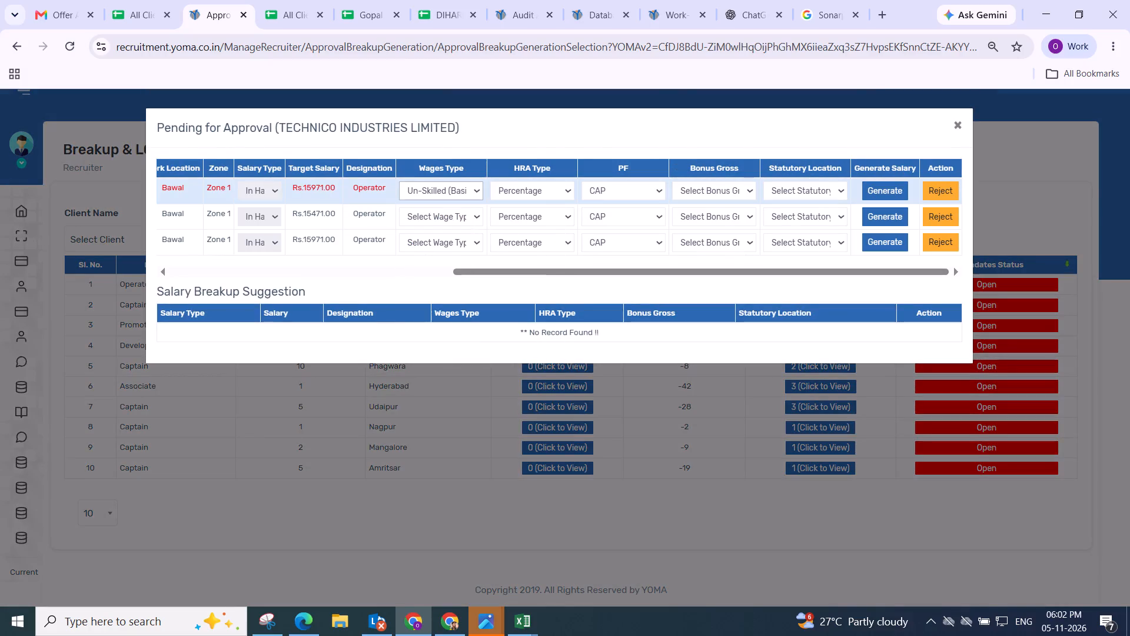
left_click(693, 190)
left_click_drag(706, 230, 704, 220)
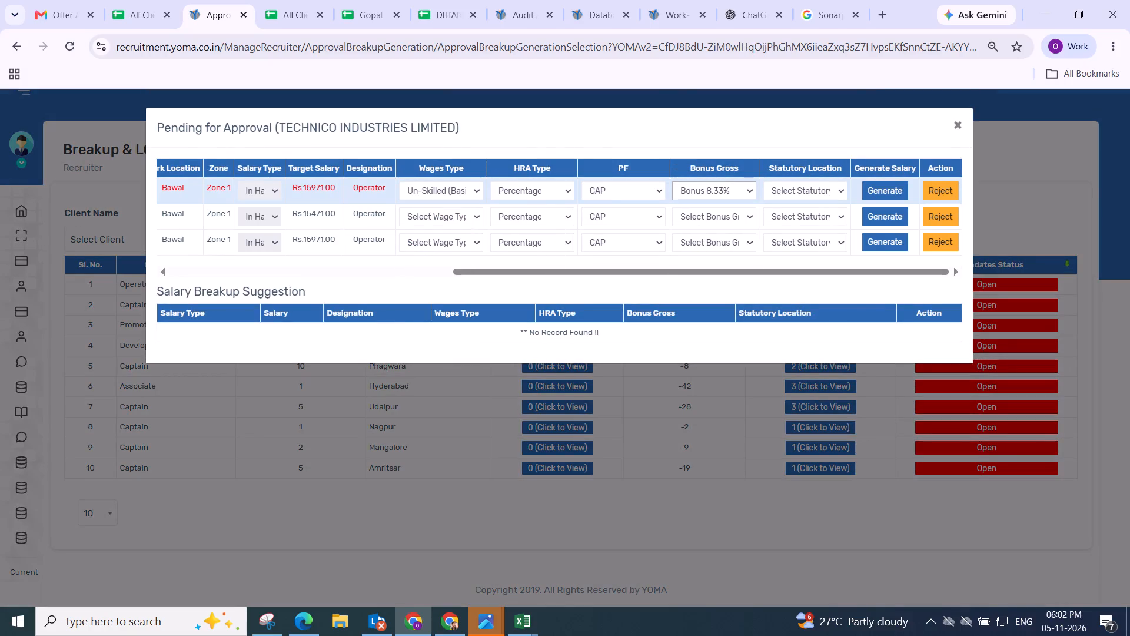
left_click(789, 184)
left_click(799, 278)
left_click(887, 190)
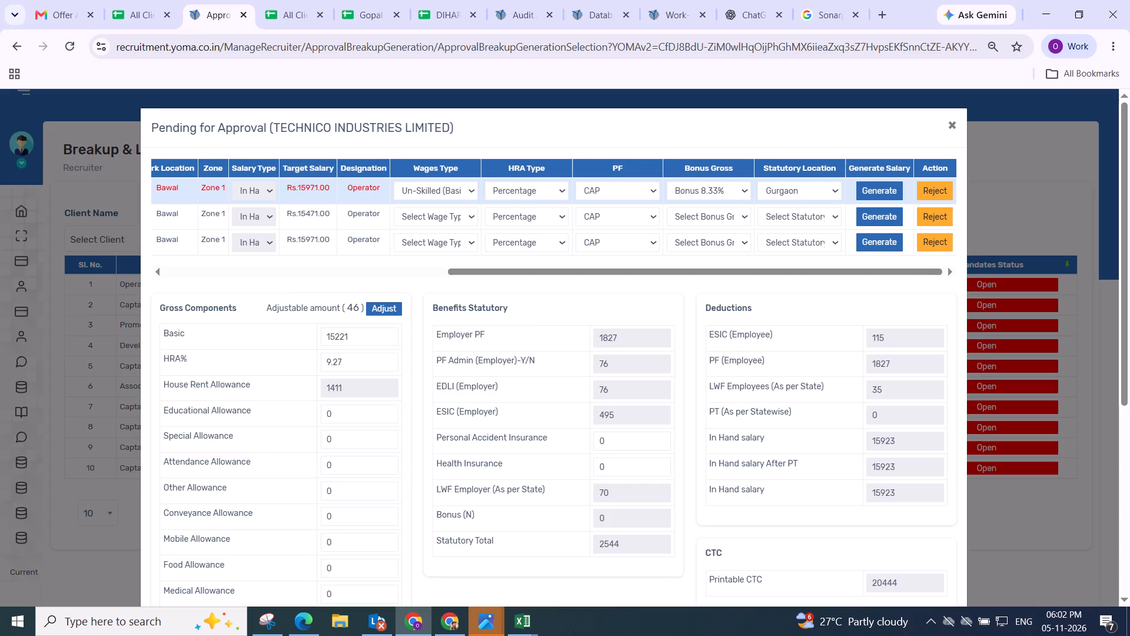
Apply the adjustable amount to the Gurgaon operator's breakup and save the salary breakup.
left_click(382, 302)
scroll(382, 310, "down", 1)
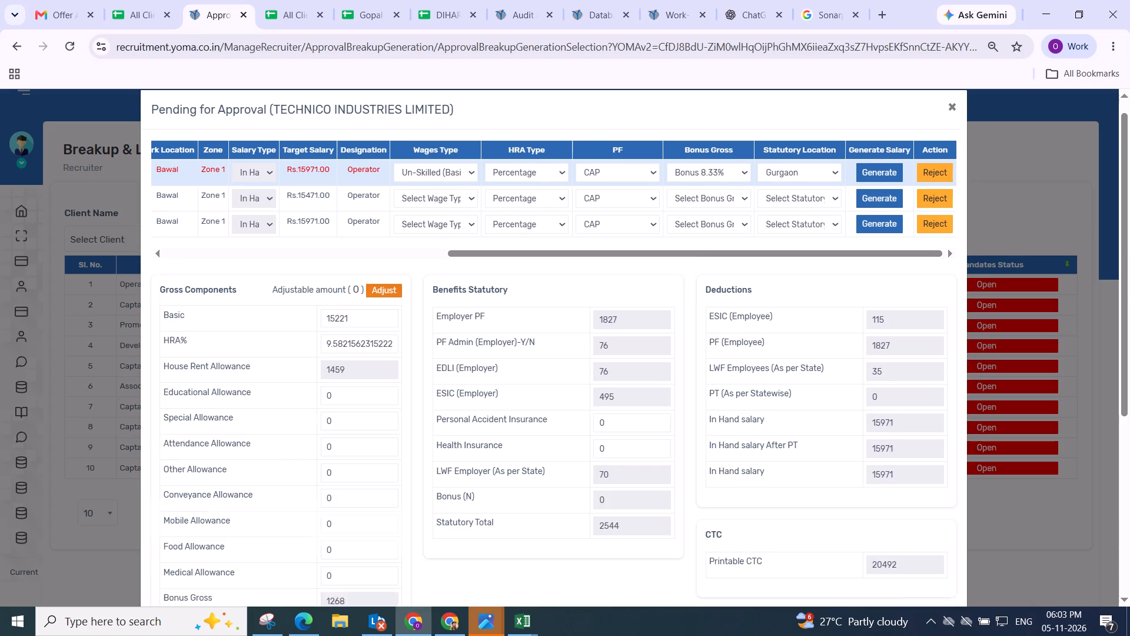
scroll(382, 310, "down", 1)
left_click(417, 173)
scroll(411, 188, "up", 3)
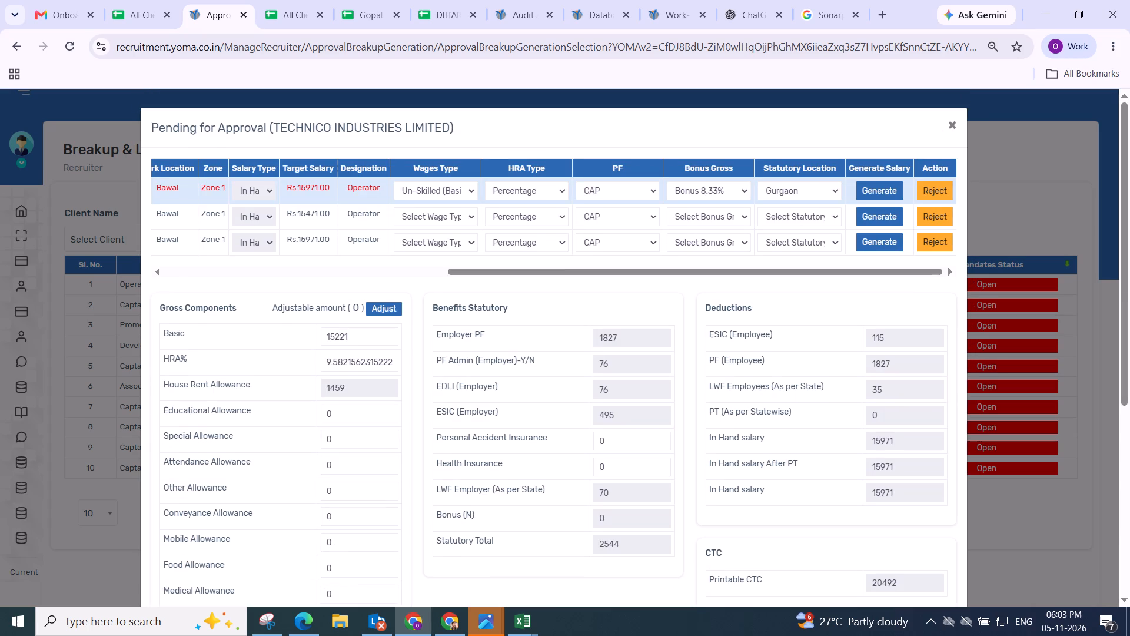
scroll(518, 226, "down", 3)
left_click(935, 442)
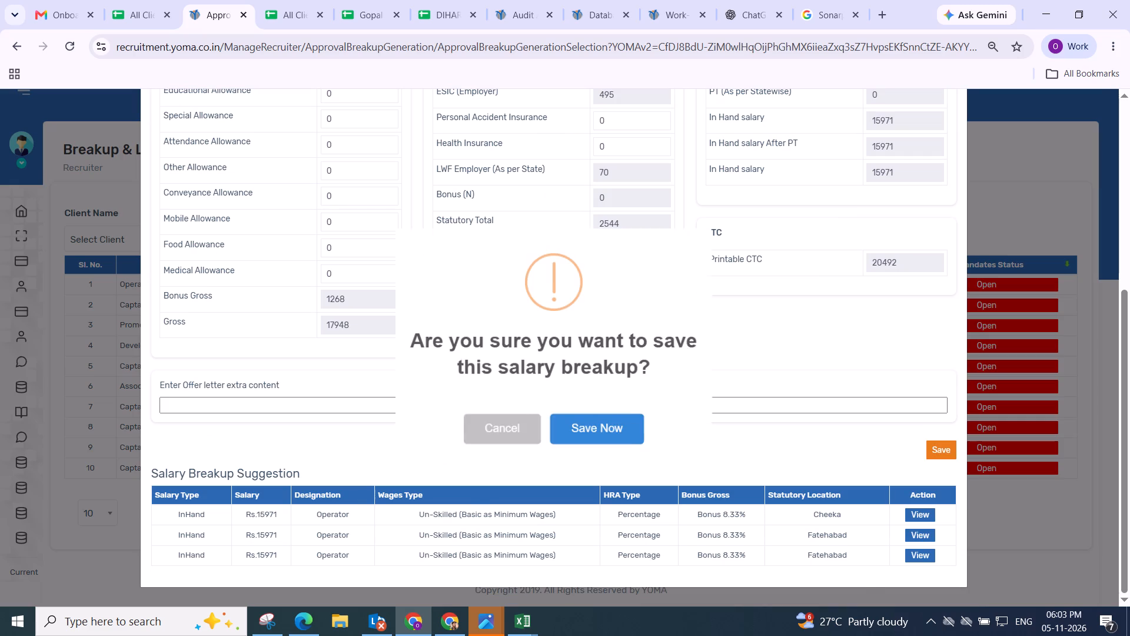
left_click(602, 422)
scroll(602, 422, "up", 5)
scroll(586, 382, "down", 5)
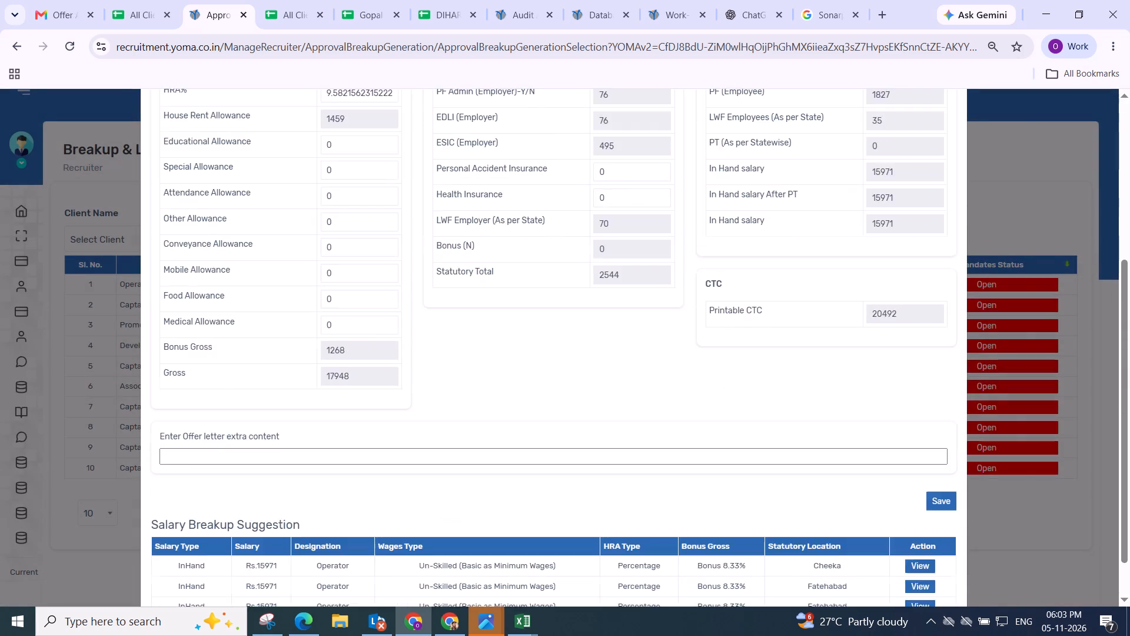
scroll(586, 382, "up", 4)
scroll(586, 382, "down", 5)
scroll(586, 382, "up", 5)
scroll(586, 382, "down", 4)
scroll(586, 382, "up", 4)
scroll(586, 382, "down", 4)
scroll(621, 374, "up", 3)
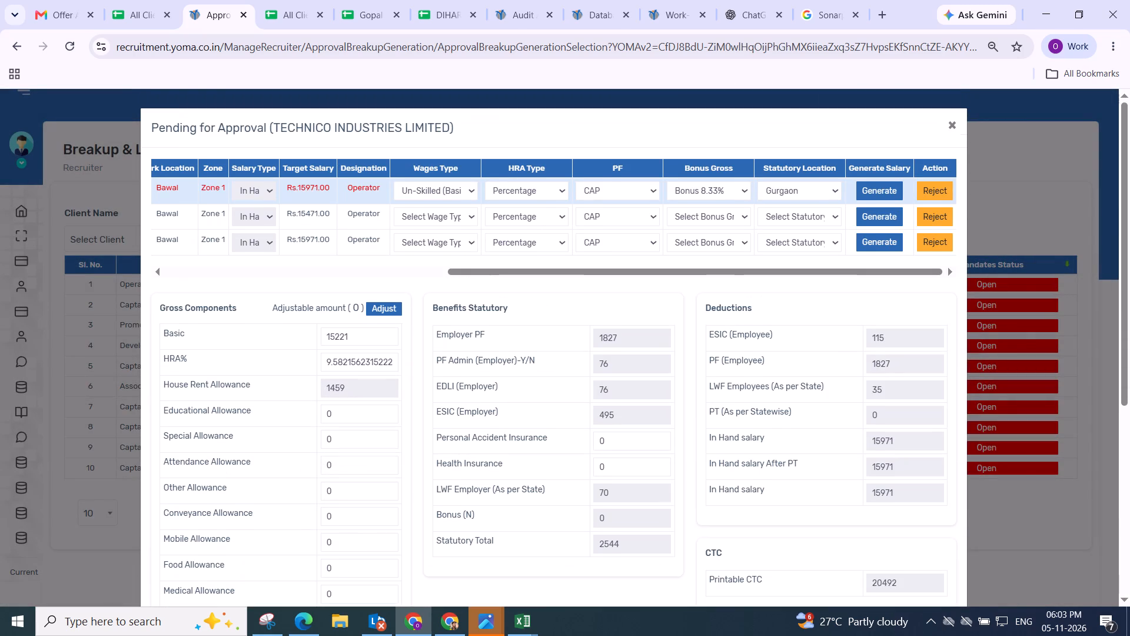
Submit the Gurgaon operator's salary breakup for saving again.
scroll(436, 338, "down", 1)
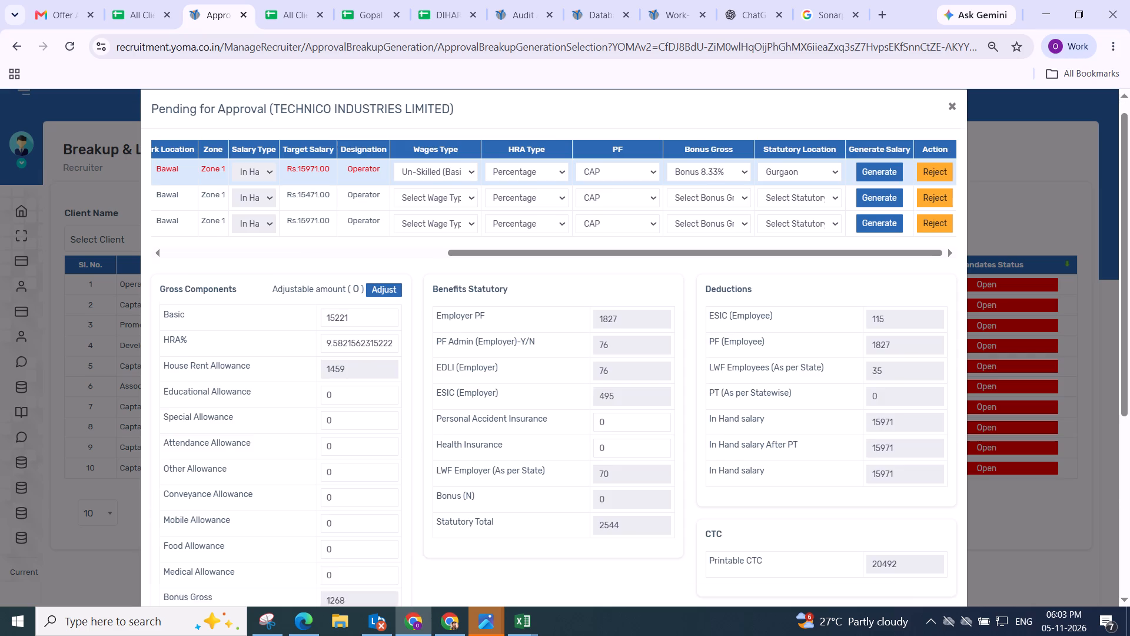
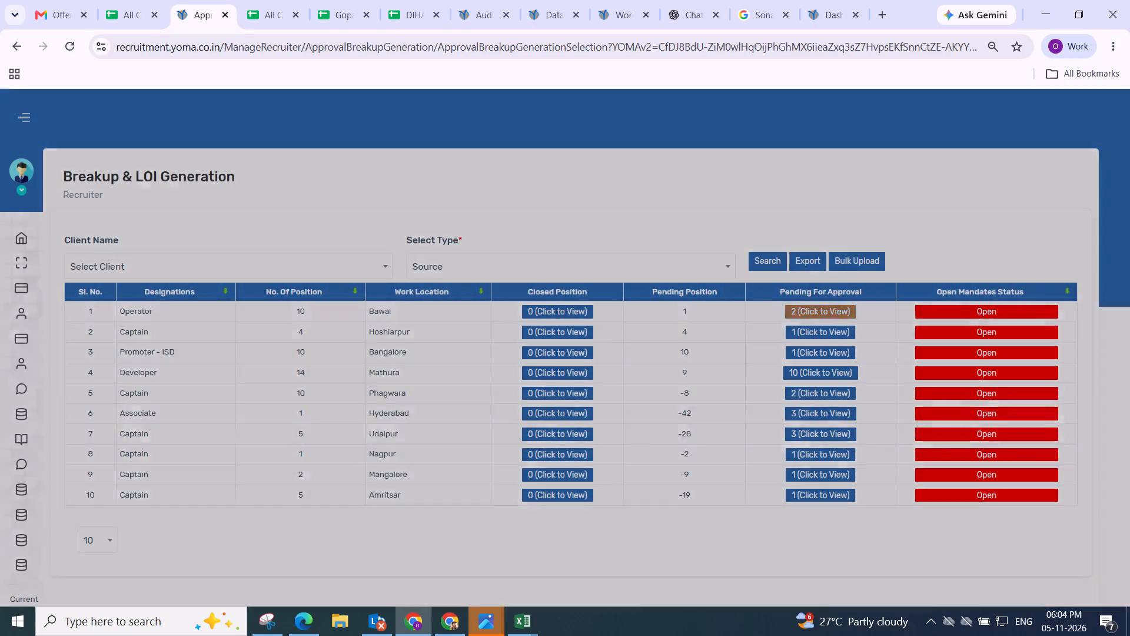
Generate the breakup for the Rs.15471 Bawal operator with Un-Skilled (Basic as Minimum Wages), Bonus 8.33% and statutory location Fatehabad.
left_click_drag(338, 241, 1021, 219)
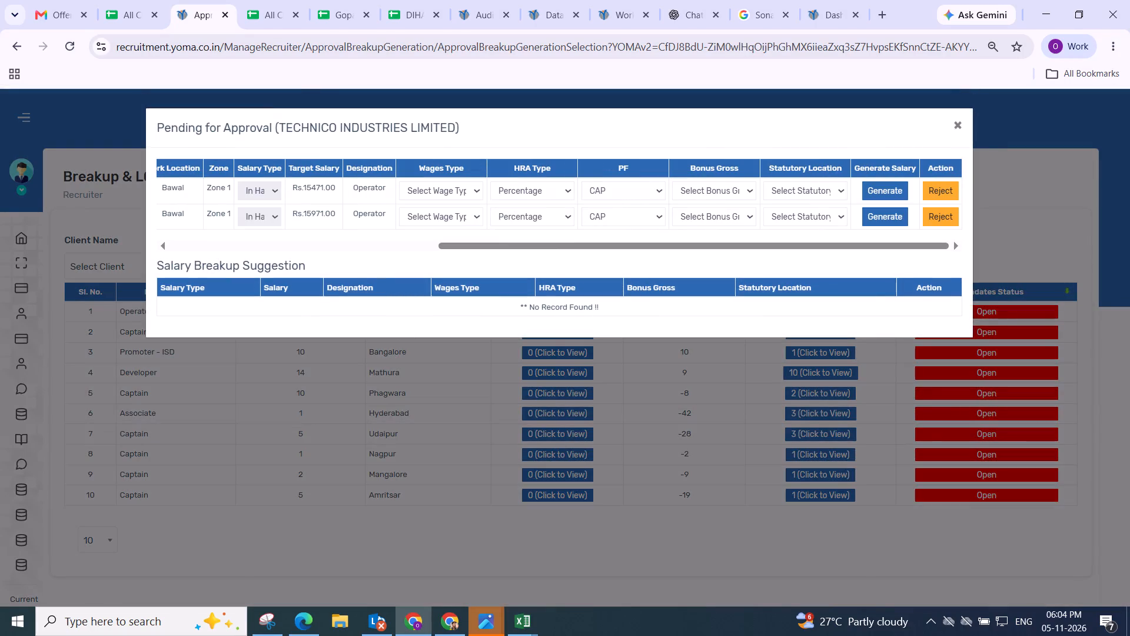
left_click(428, 190)
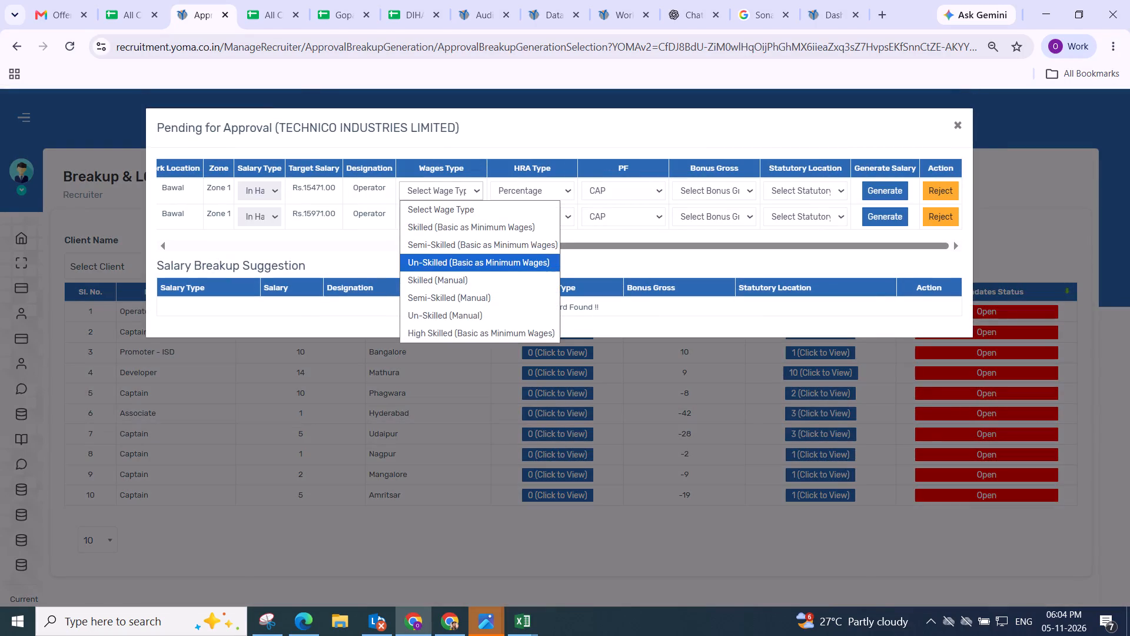
left_click(456, 246)
left_click(437, 190)
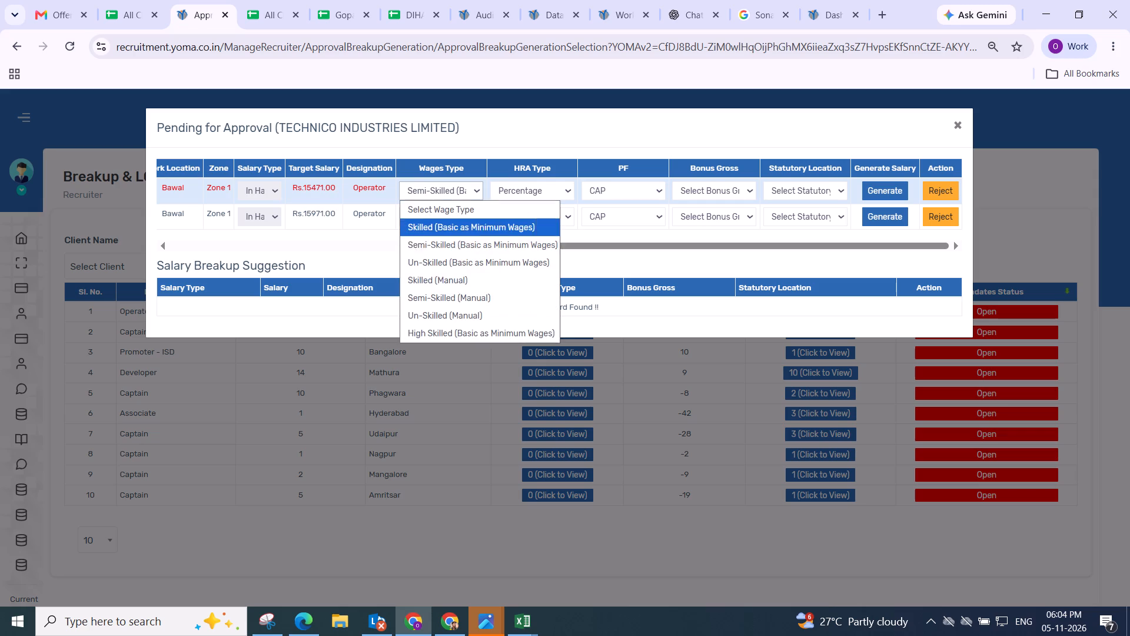
left_click(445, 246)
left_click(449, 193)
left_click(448, 259)
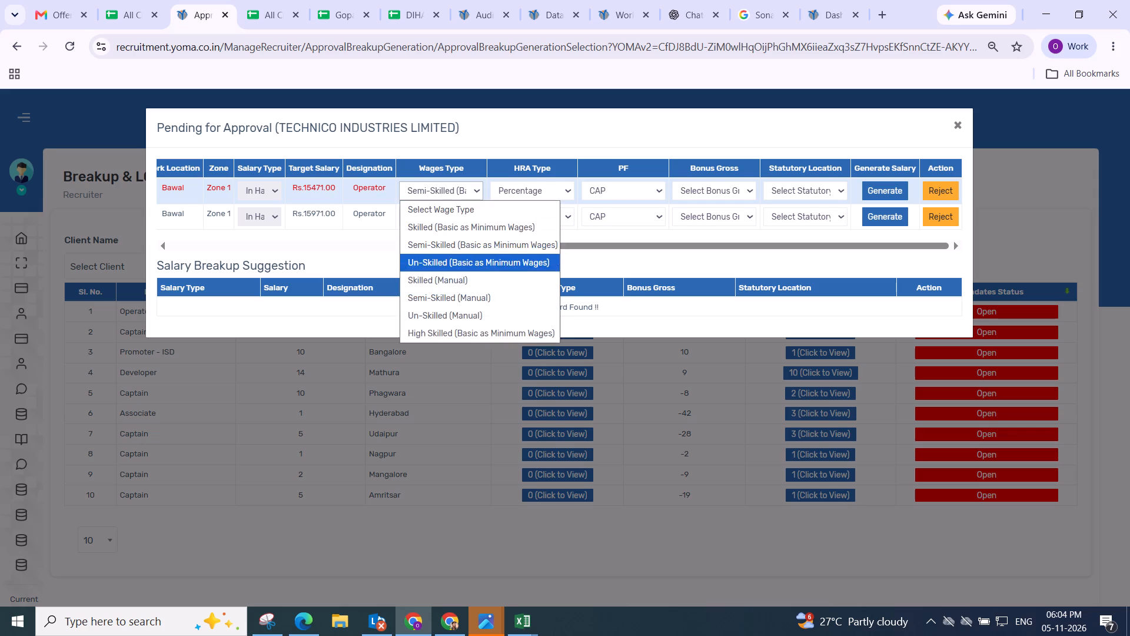
left_click(702, 187)
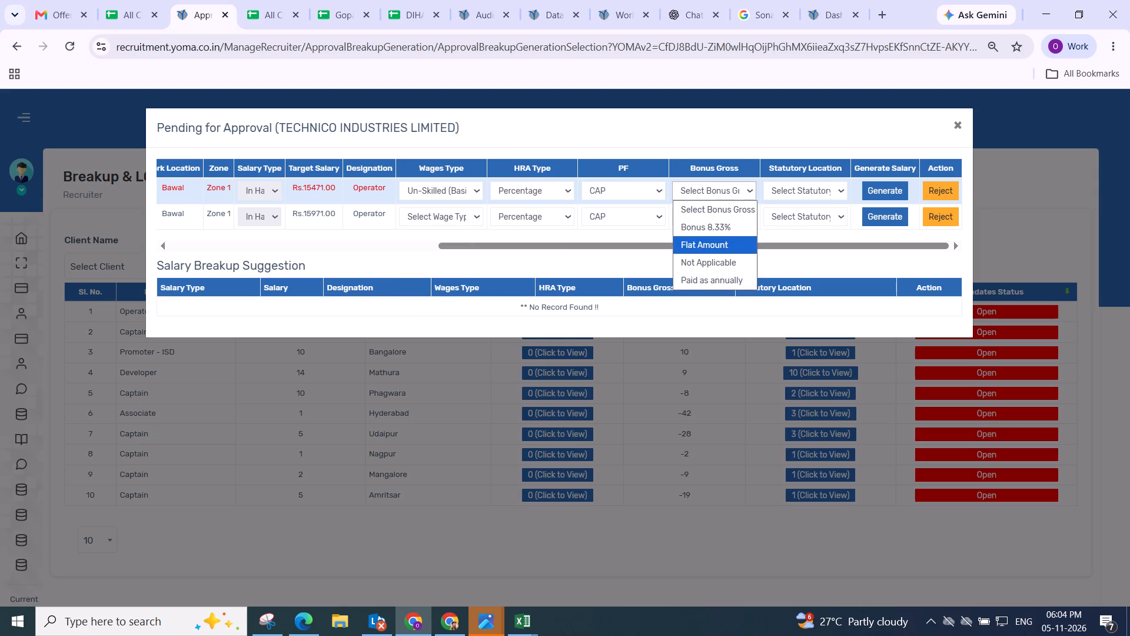
left_click(707, 257)
left_click(712, 191)
left_click(704, 224)
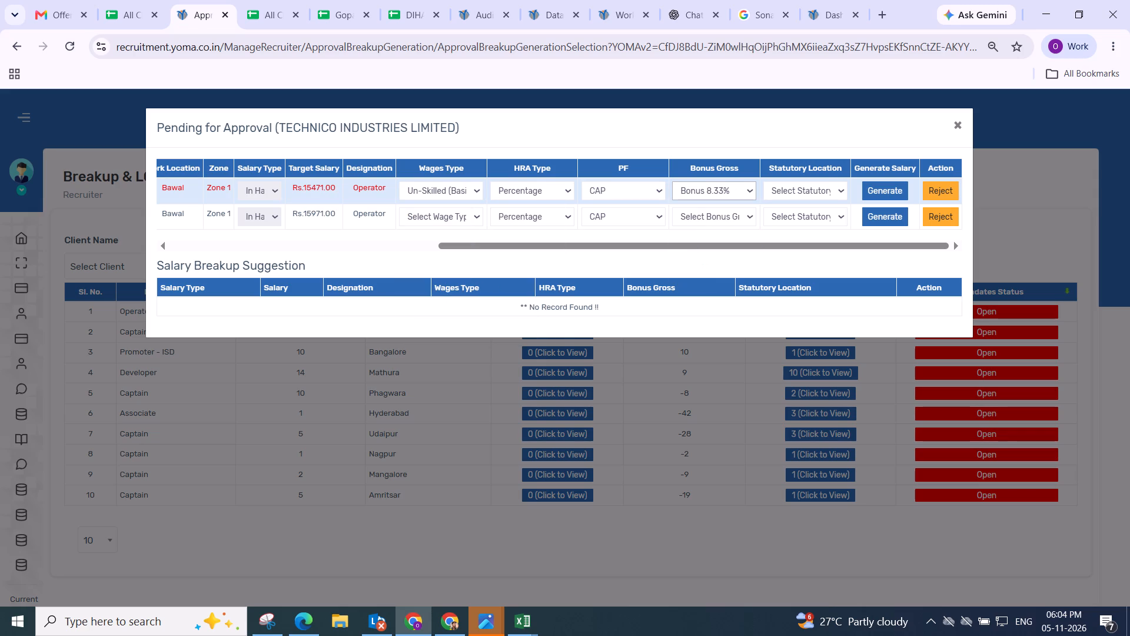
left_click(790, 191)
left_click_drag(790, 250, 785, 246)
left_click(884, 193)
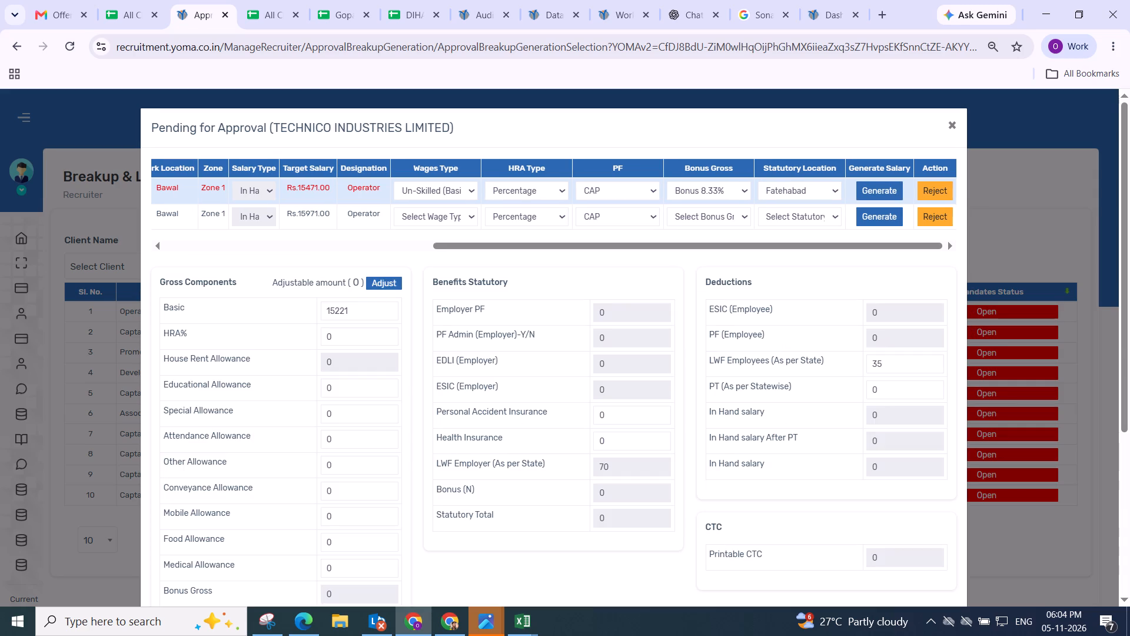
Apply the adjustable amount to the Rs.15471 Bawal operator's breakup and save the salary breakup.
left_click(378, 286)
scroll(380, 286, "down", 3)
left_click(481, 323)
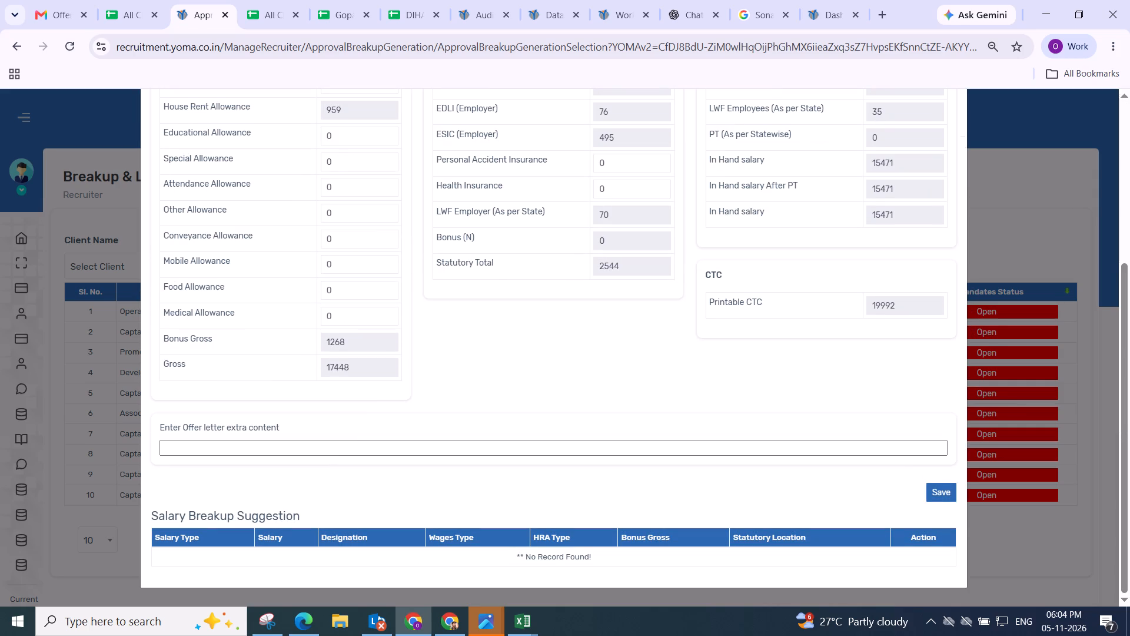
left_click(946, 490)
left_click(627, 427)
scroll(646, 423, "up", 4)
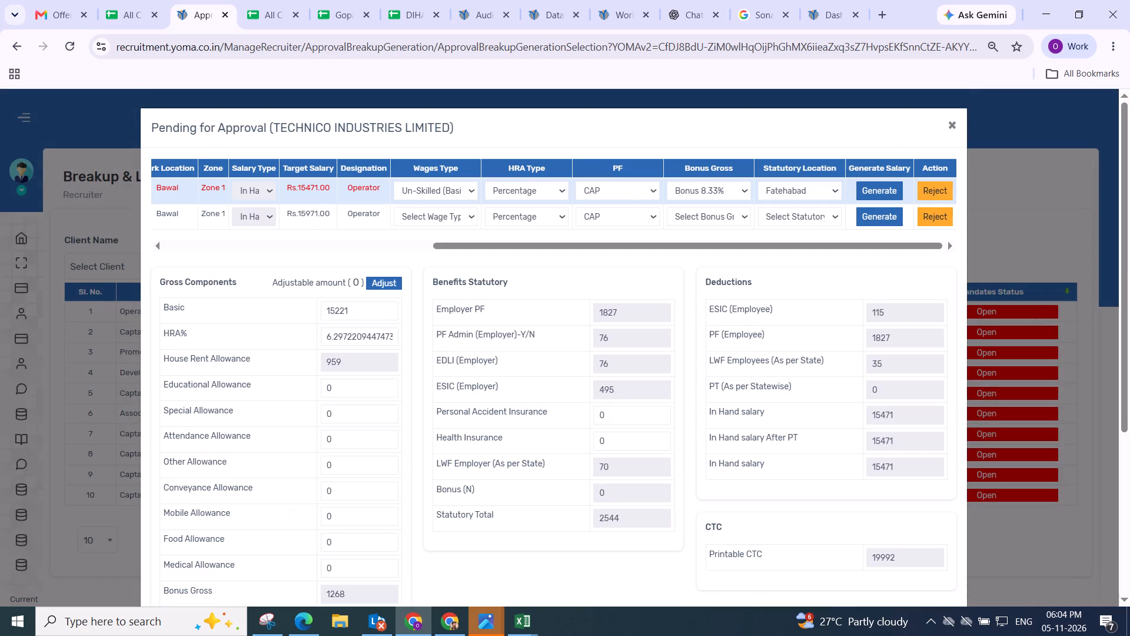
left_click(1011, 202)
scroll(978, 223, "down", 3)
scroll(706, 288, "down", 4)
scroll(705, 289, "up", 4)
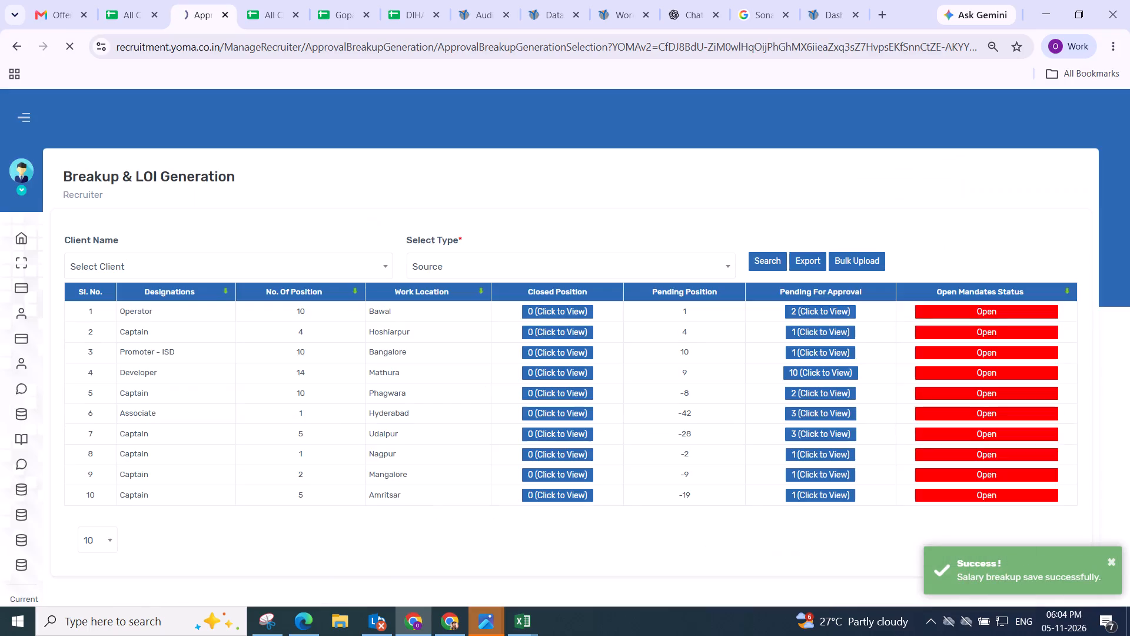
Generate the breakup for the last pending Bawal operator with Semi-Skilled (Basic as Minimum Wages), Bonus 8.33% and statutory location Fatehabad.
scroll(852, 278, "down", 2)
scroll(973, 309, "down", 2)
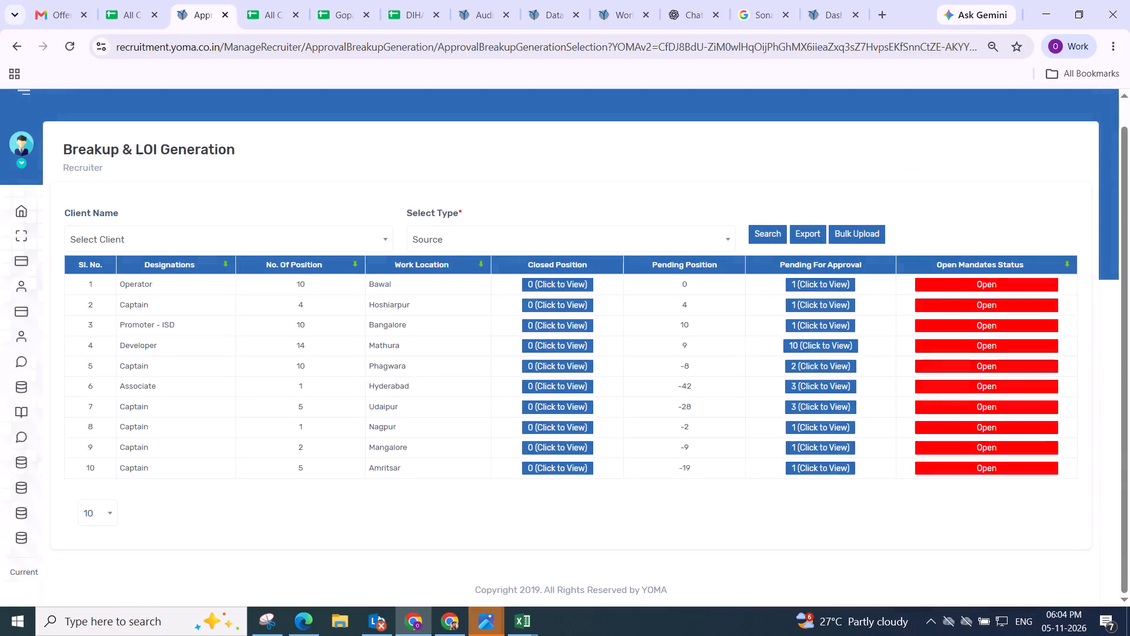
scroll(974, 310, "down", 1)
left_click(812, 279)
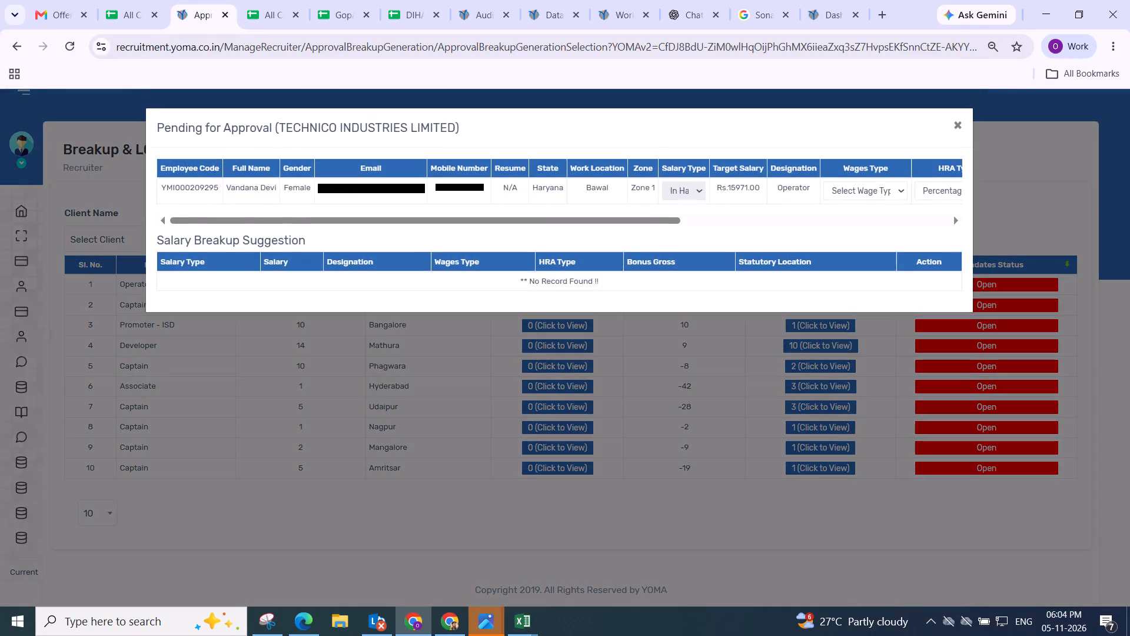
left_click_drag(324, 218, 1072, 201)
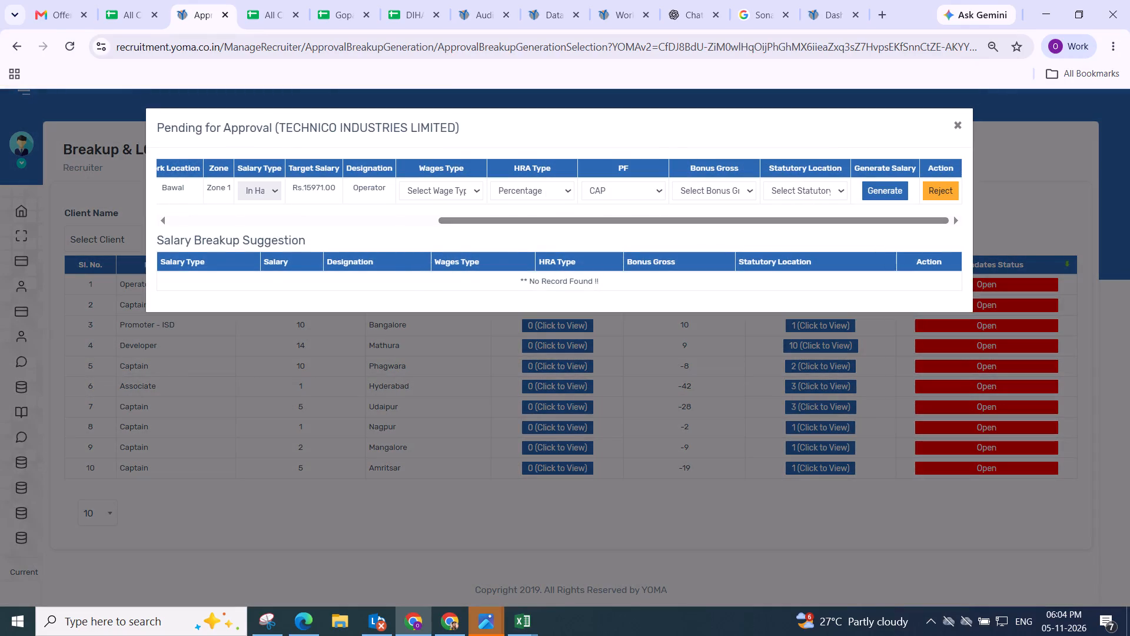
left_click(441, 197)
left_click(440, 249)
left_click(696, 188)
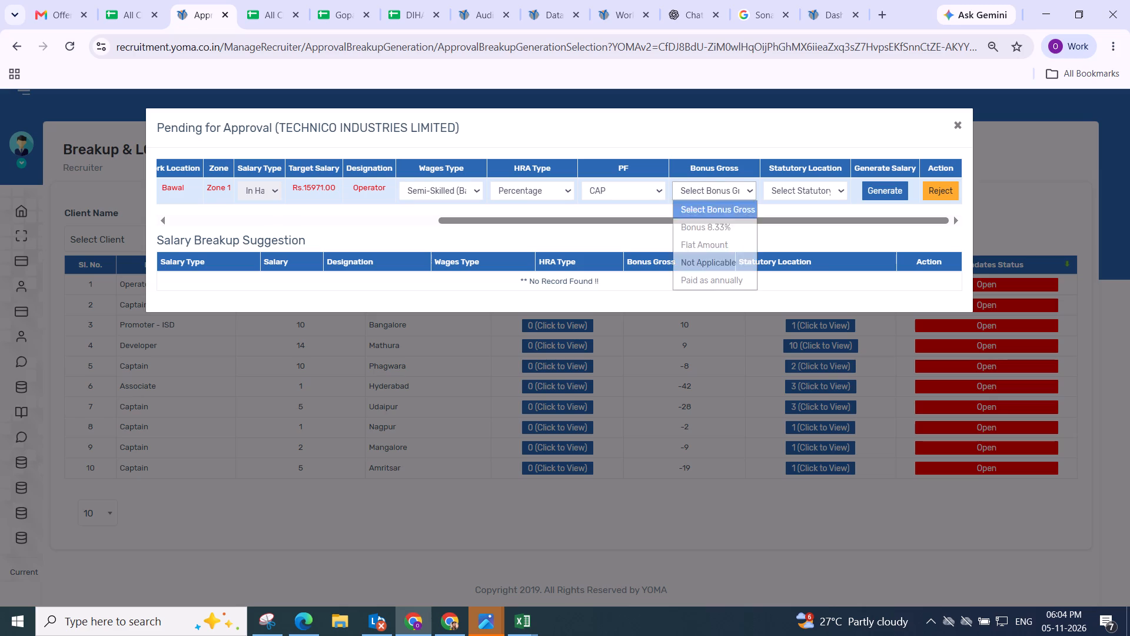
left_click(703, 224)
left_click(773, 187)
left_click(786, 253)
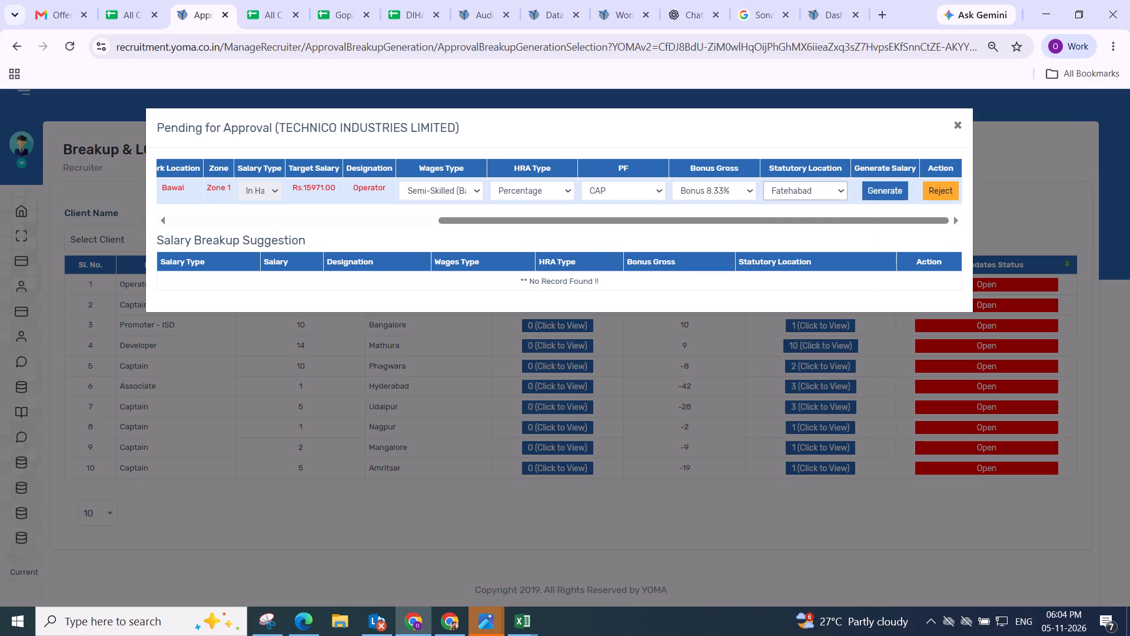
left_click(880, 188)
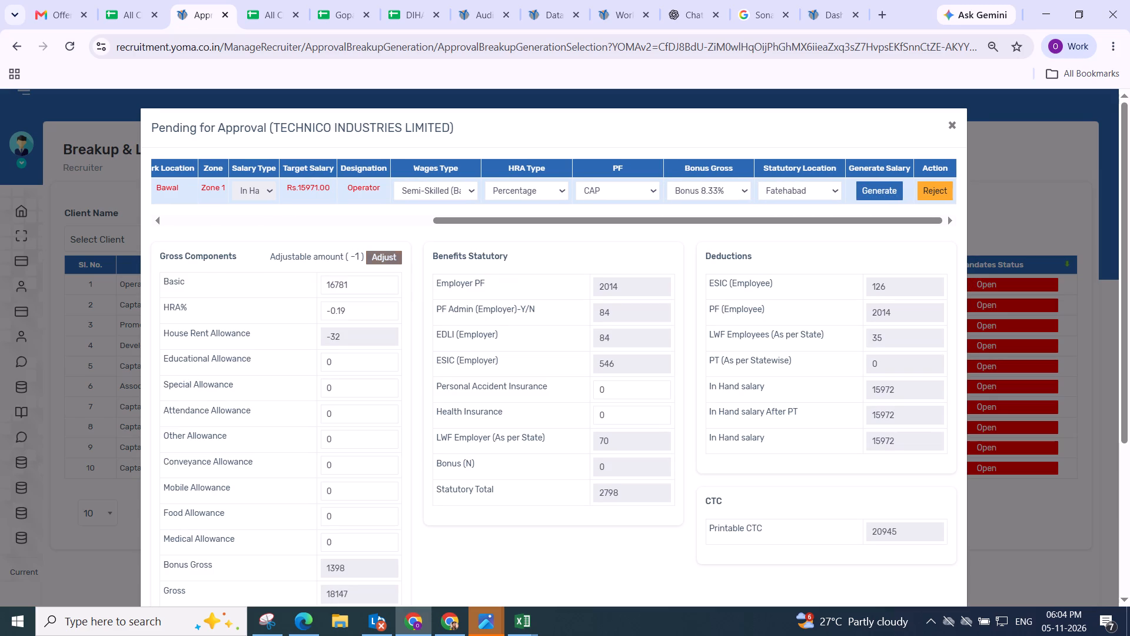
Change the last Bawal operator's wages type to Un-Skilled (Basic as Minimum Wages) and regenerate the breakup.
left_click(427, 180)
left_click(433, 180)
left_click(431, 191)
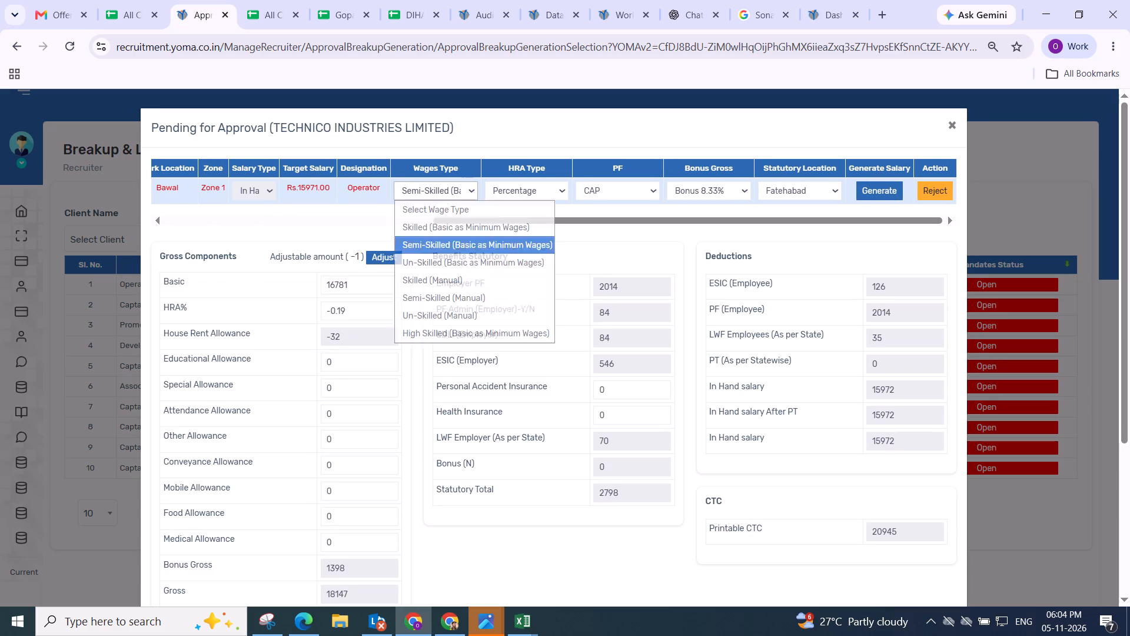
left_click(445, 270)
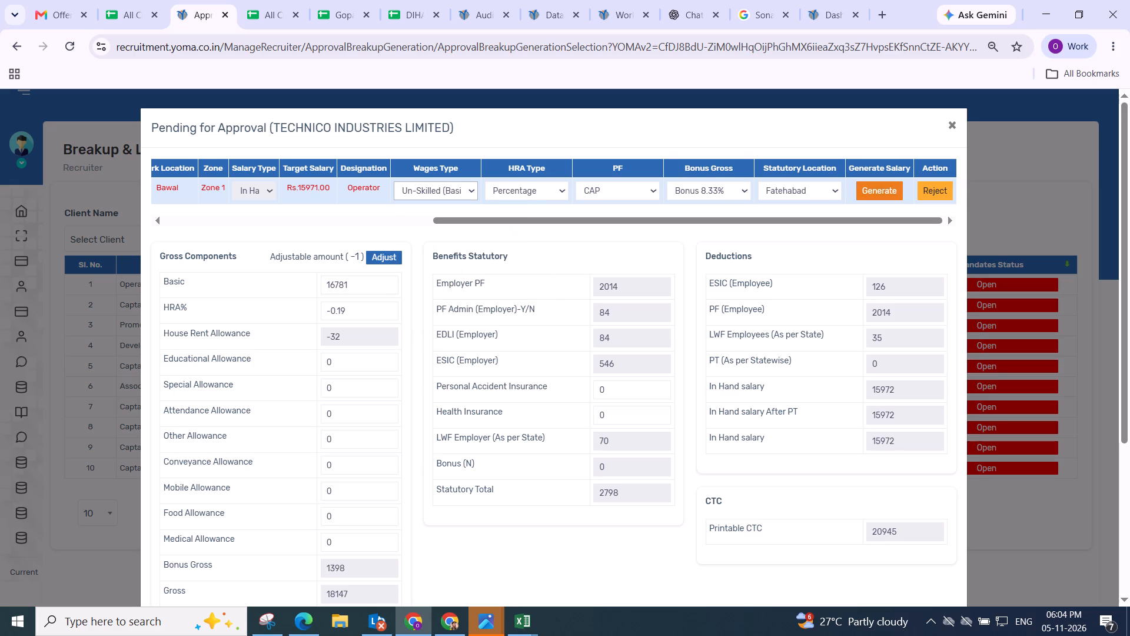
left_click(865, 192)
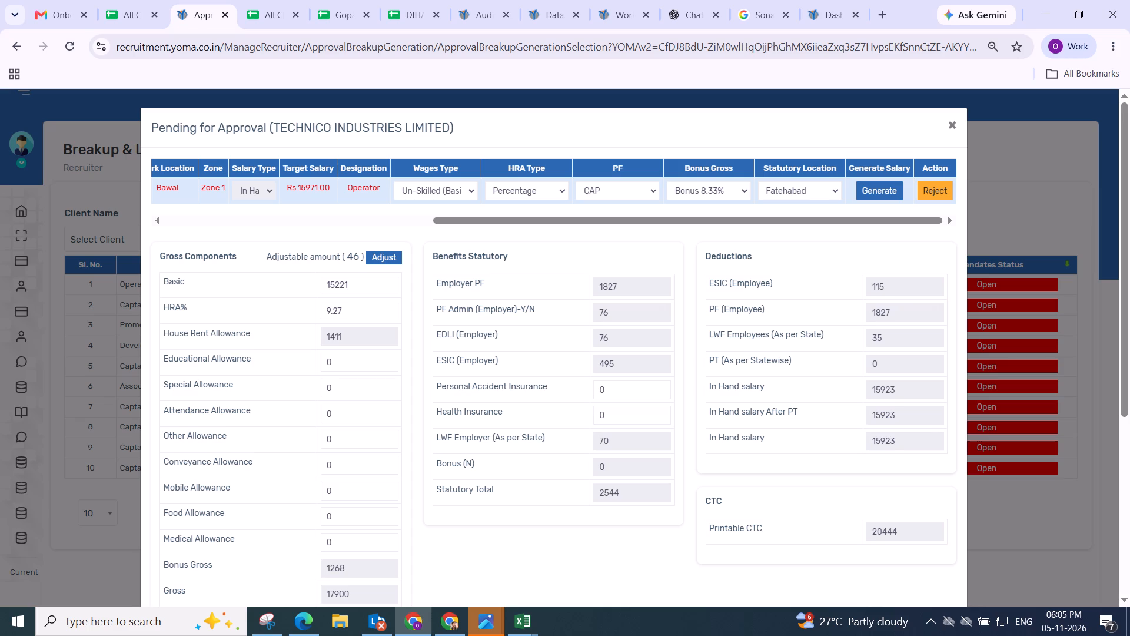
Apply the adjustable amount to the last Bawal operator's breakup, check the components, and save the salary breakup.
left_click(371, 262)
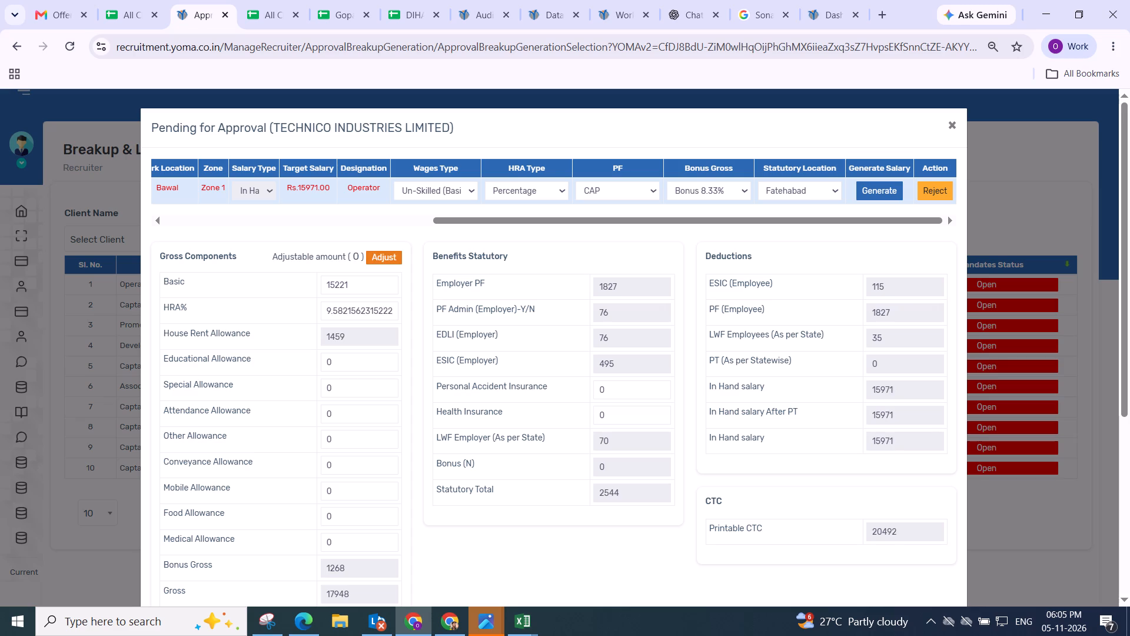
scroll(376, 262, "down", 2)
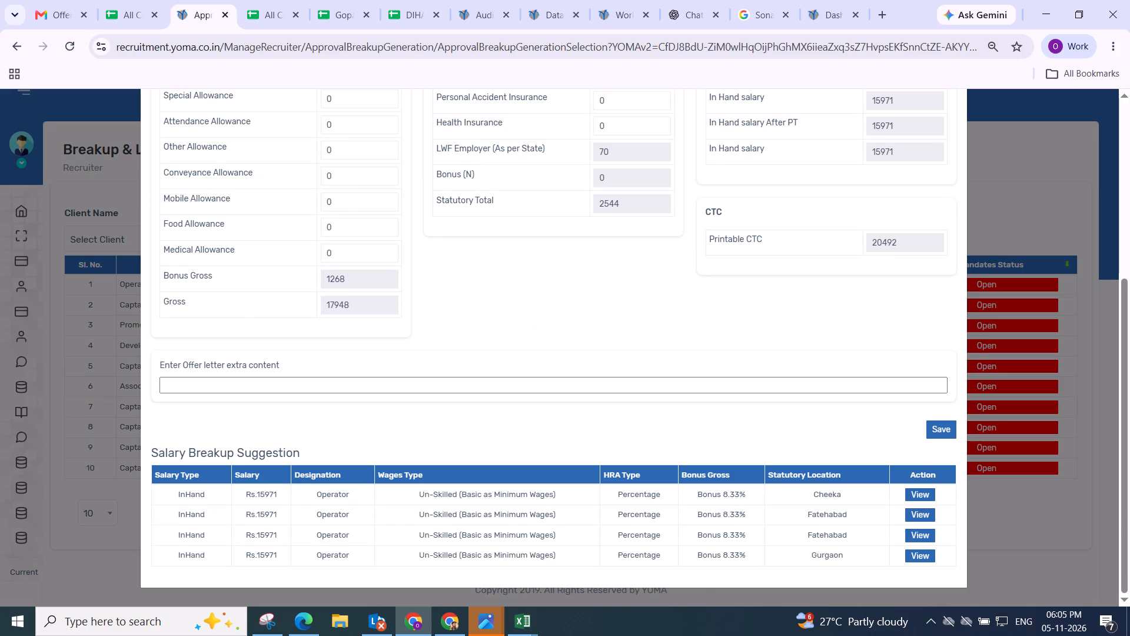
scroll(401, 302, "up", 2)
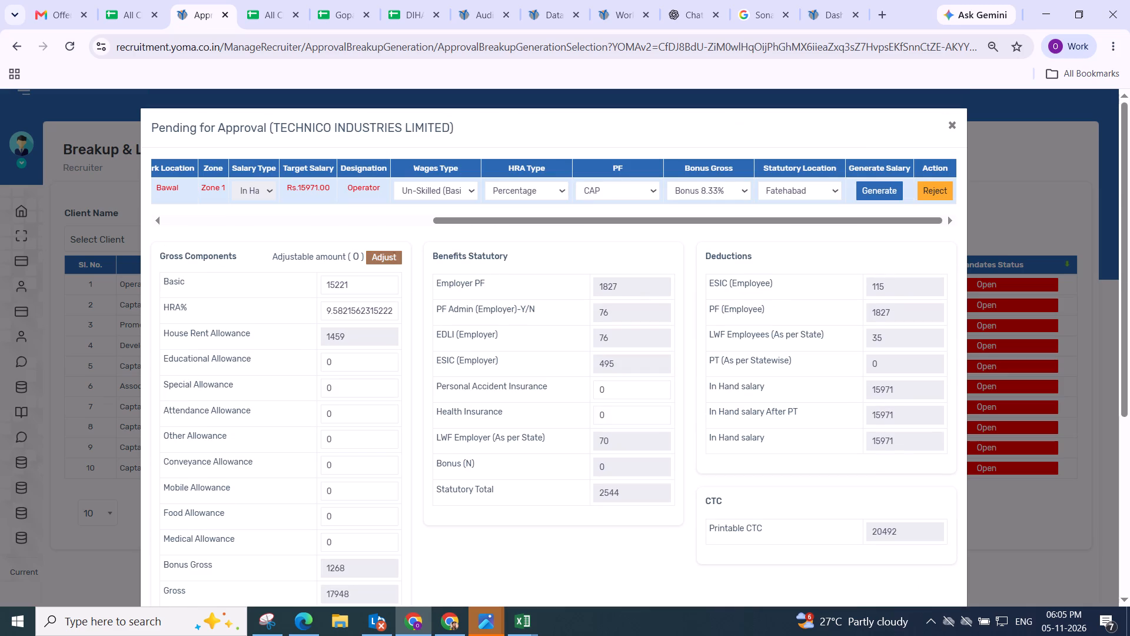
scroll(398, 257, "down", 2)
scroll(401, 257, "up", 3)
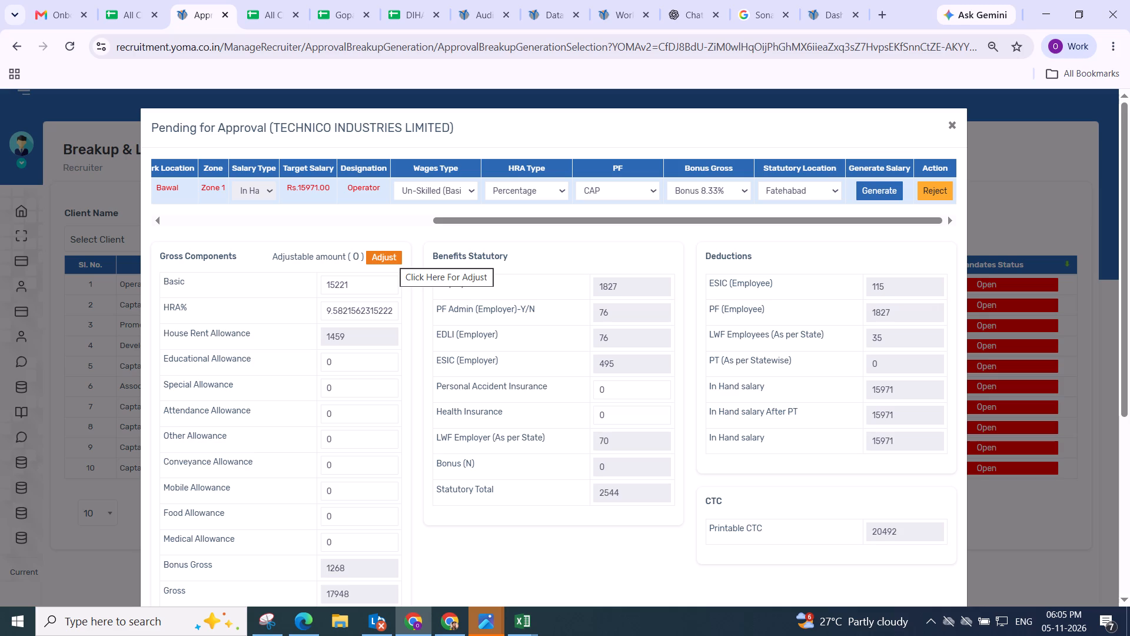
scroll(410, 230, "down", 1)
scroll(410, 230, "up", 2)
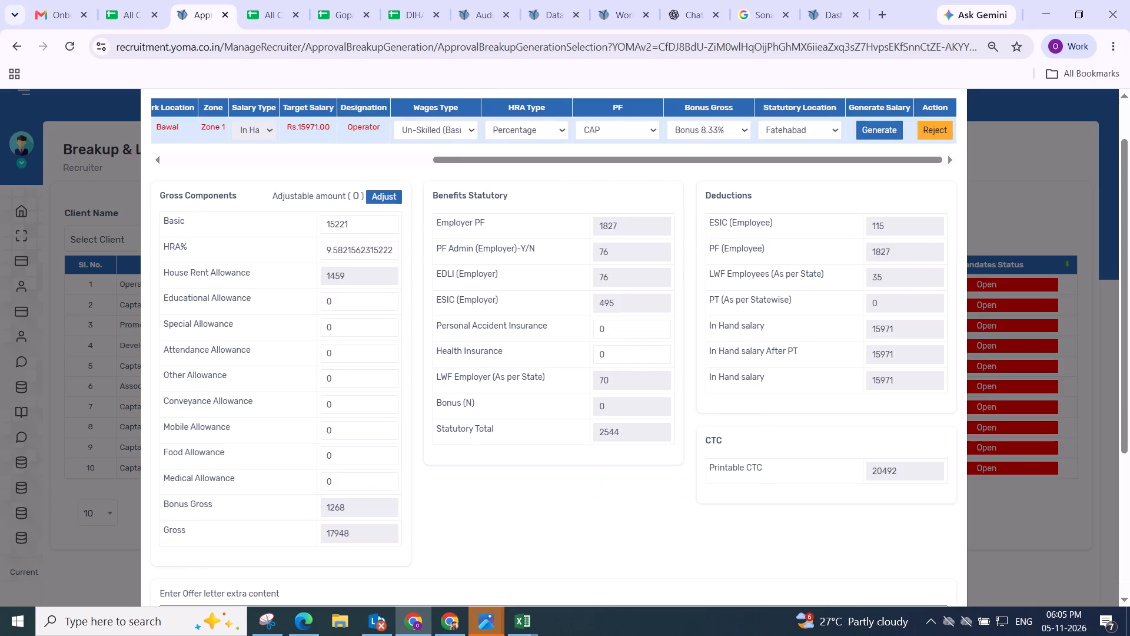
scroll(407, 265, "down", 1)
left_click(940, 430)
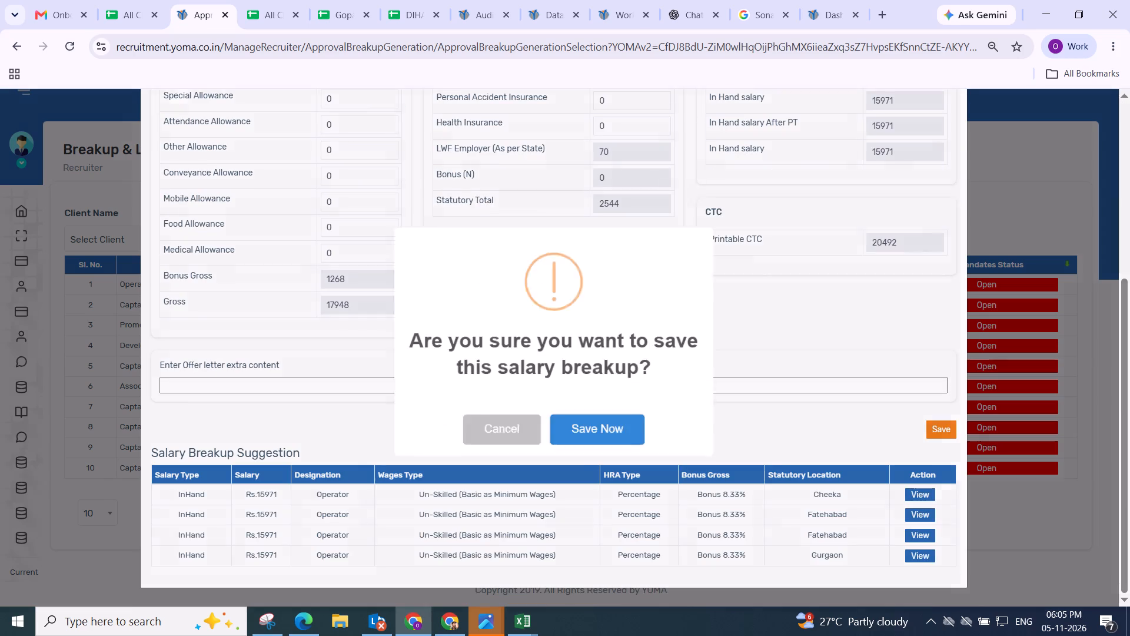
left_click(619, 430)
scroll(614, 432, "up", 3)
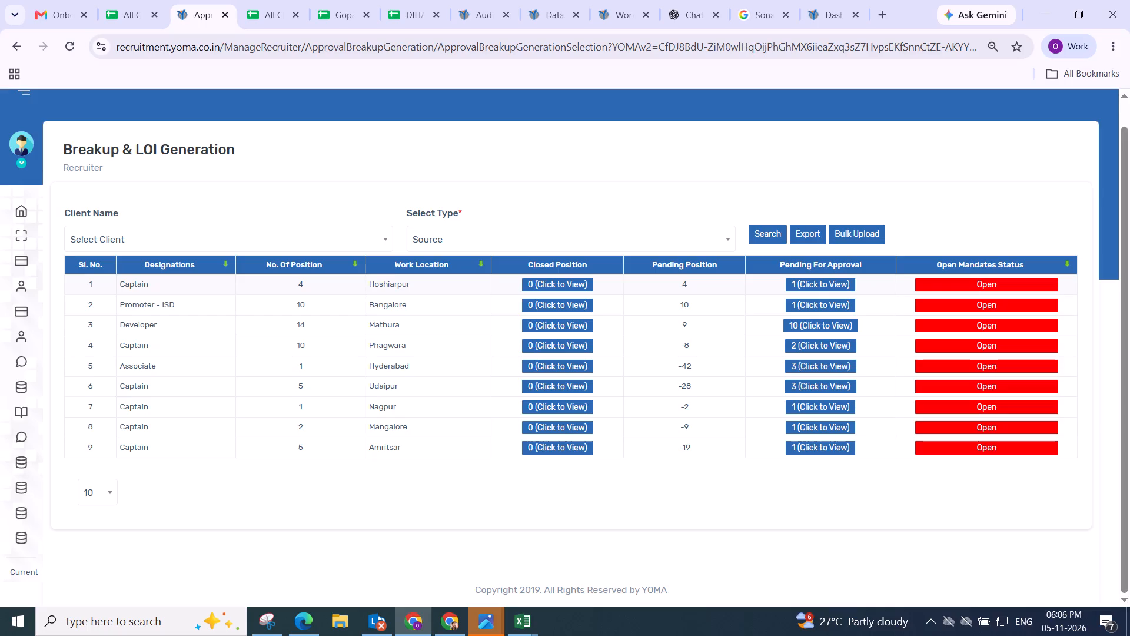
Generate the Hoshiarpur captain's breakup with Semi-Skilled (Basic as Minimum Wages), Percentage HRA, Bonus 8.33% and statutory location Chandigarh.
left_click(826, 288)
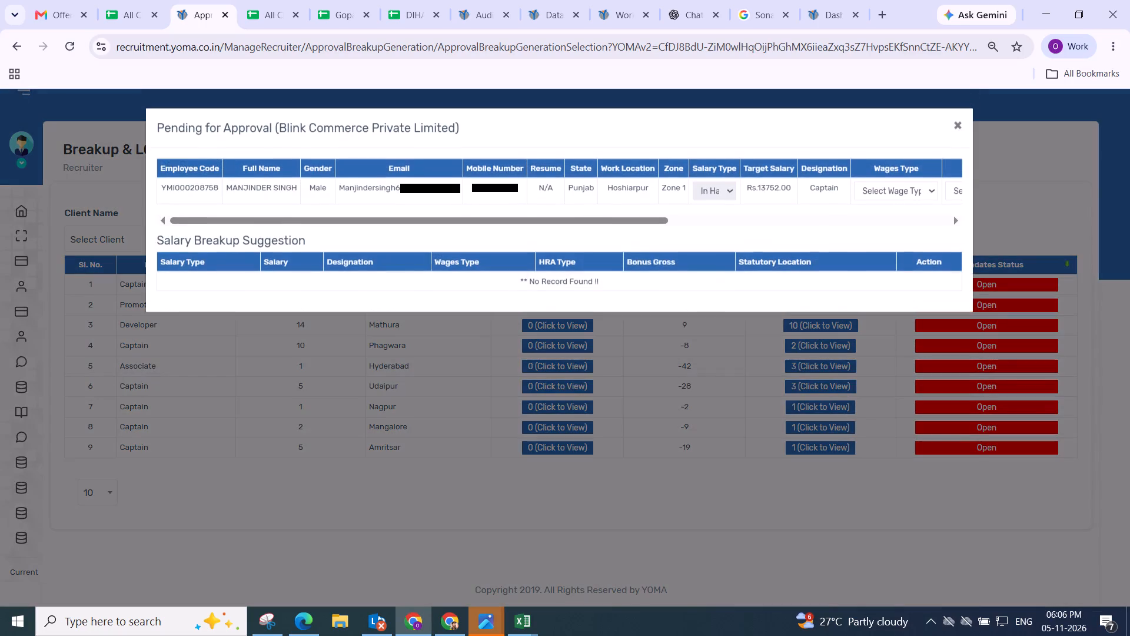
left_click_drag(384, 221, 827, 201)
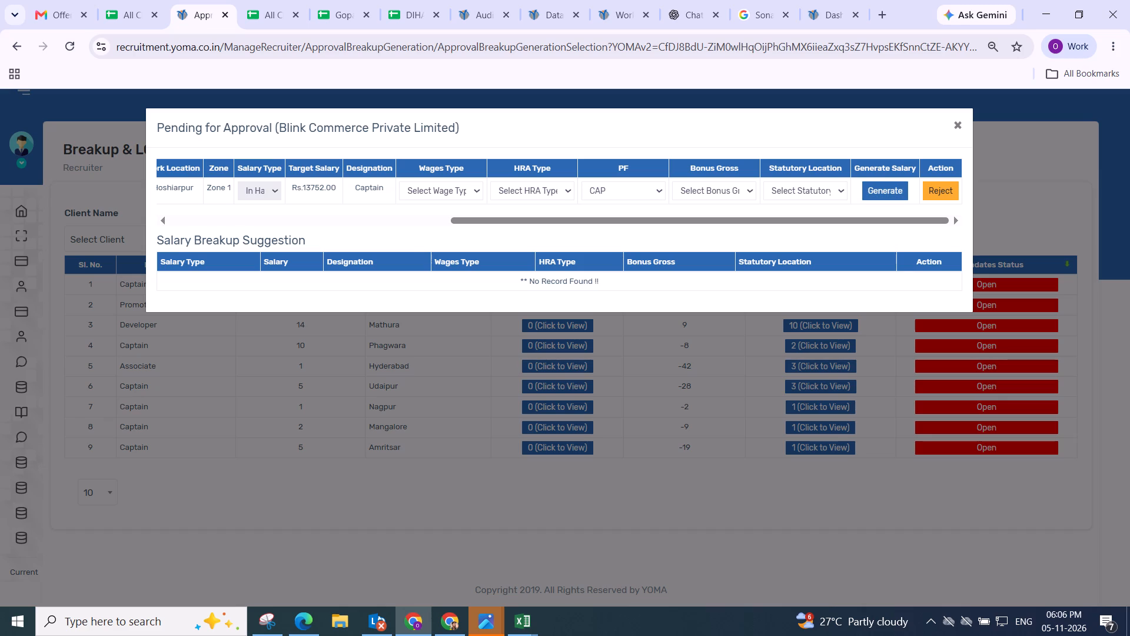
left_click(431, 193)
left_click(446, 246)
left_click(531, 193)
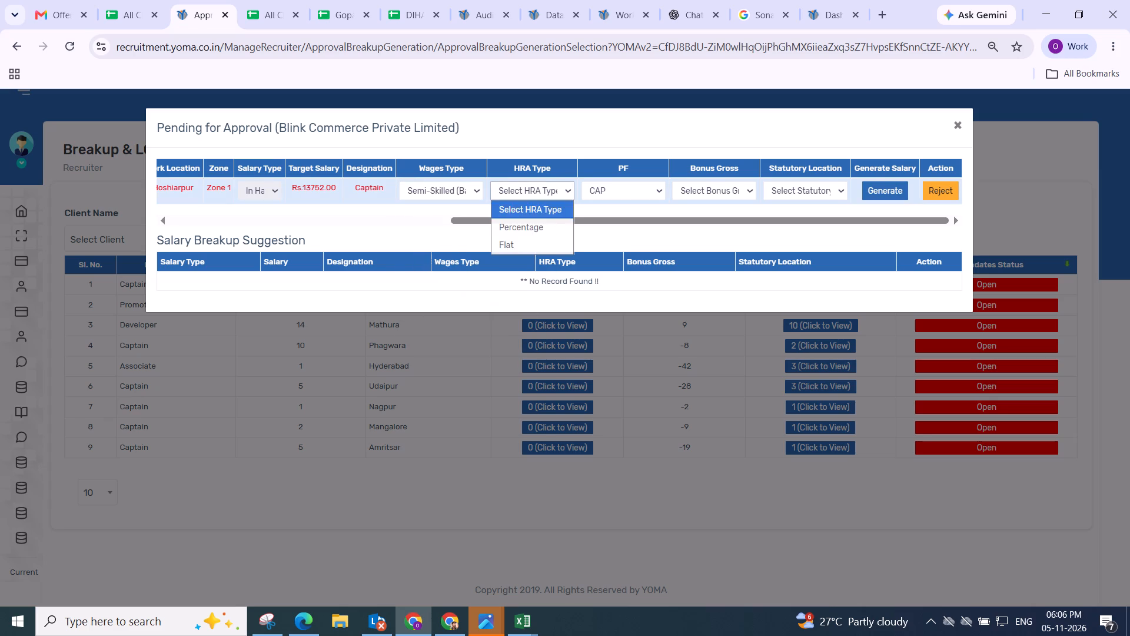
left_click(540, 228)
left_click(703, 188)
left_click(711, 229)
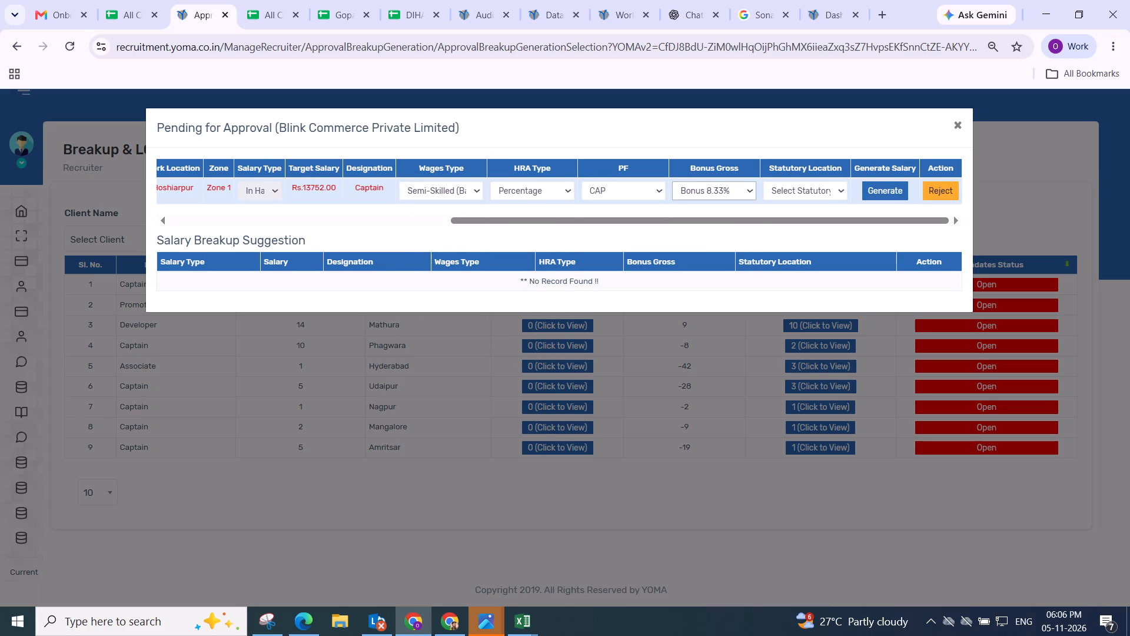
left_click(789, 196)
left_click(797, 254)
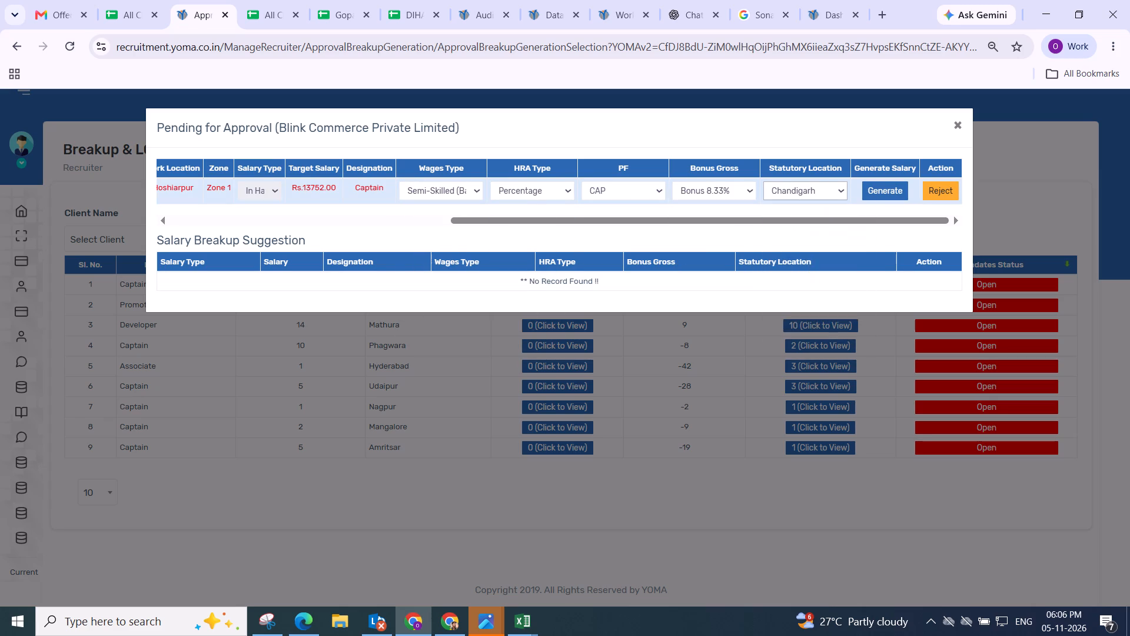
left_click(883, 199)
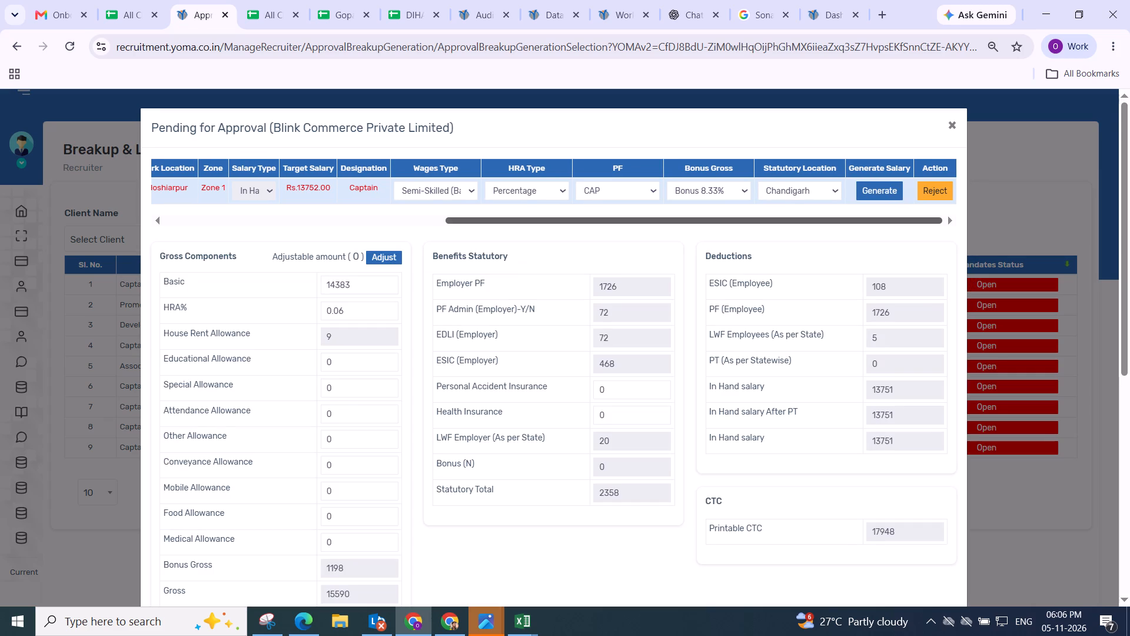
Apply the adjustable amount to the Hoshiarpur captain's breakup and save the salary breakup.
left_click(389, 258)
scroll(389, 258, "down", 2)
left_click_drag(636, 220, 709, 223)
left_click(935, 305)
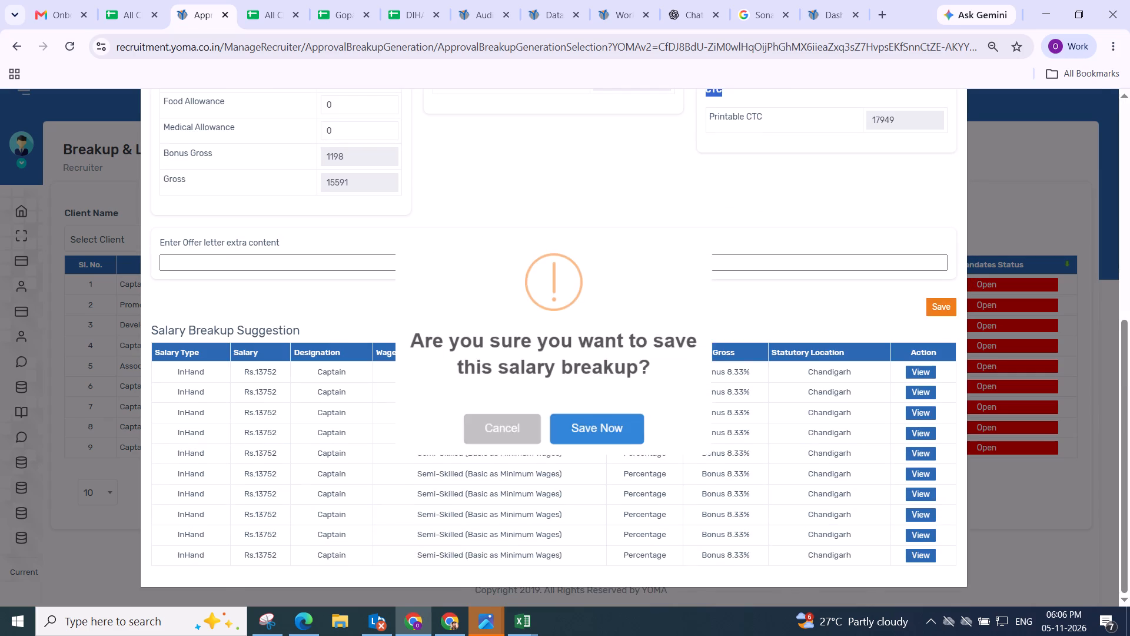
left_click(616, 435)
scroll(617, 428, "up", 2)
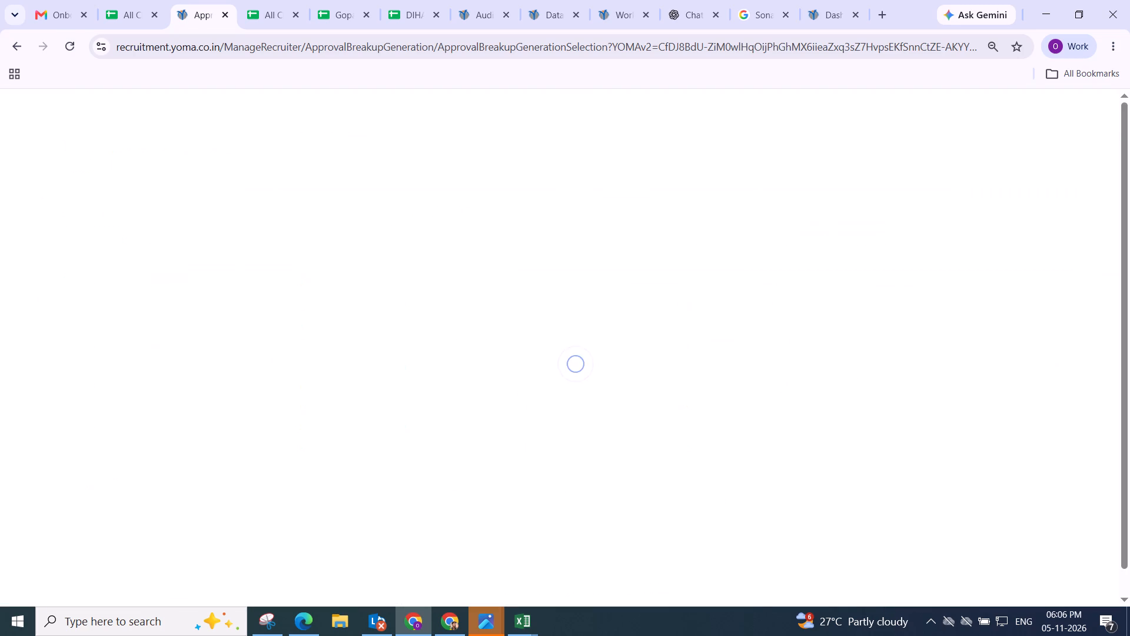
scroll(830, 245, "up", 3)
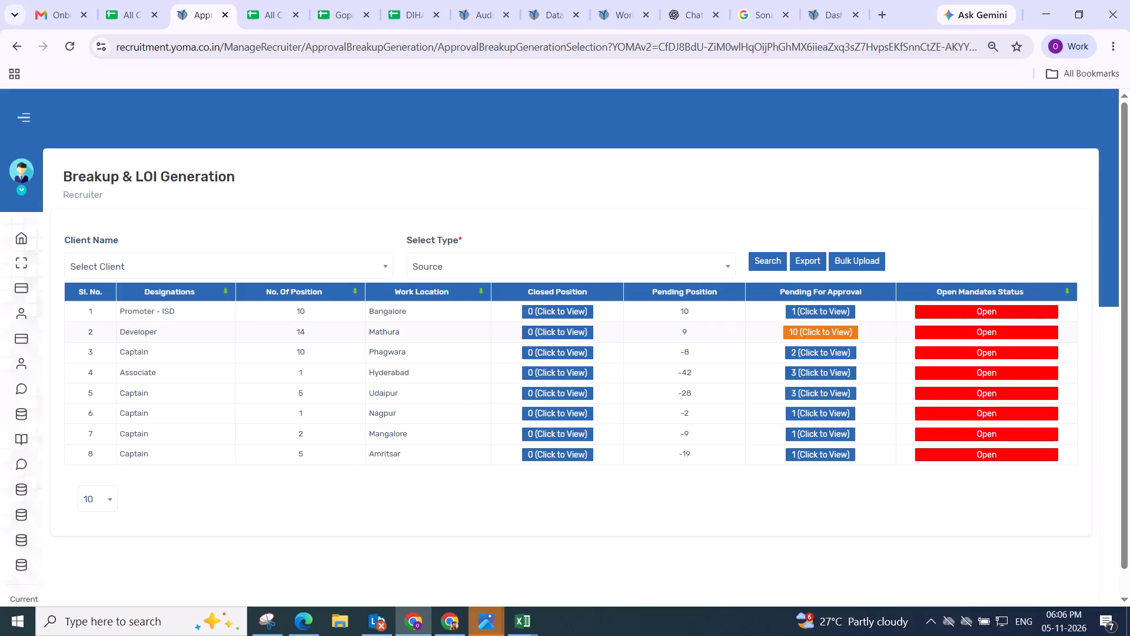
Open the pending Bangalore Promoter - ISD candidate and look up Big Mishra Pedha's rules in the All Clients Salary Breakup sheet.
left_click(812, 313)
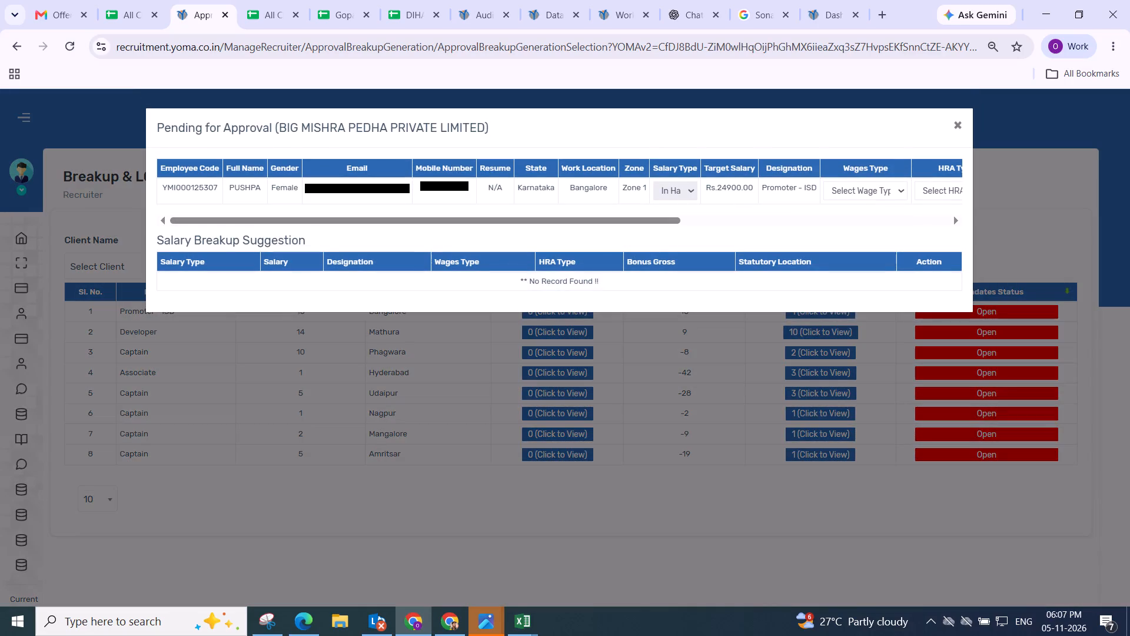
left_click_drag(281, 126, 447, 118)
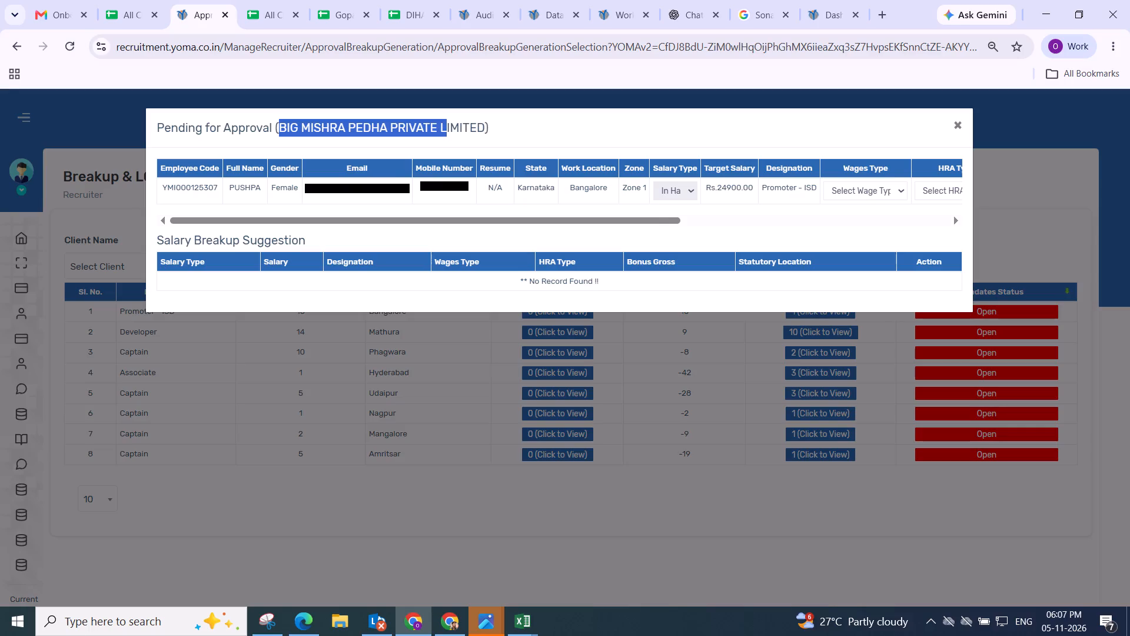
key("ctrl+c")
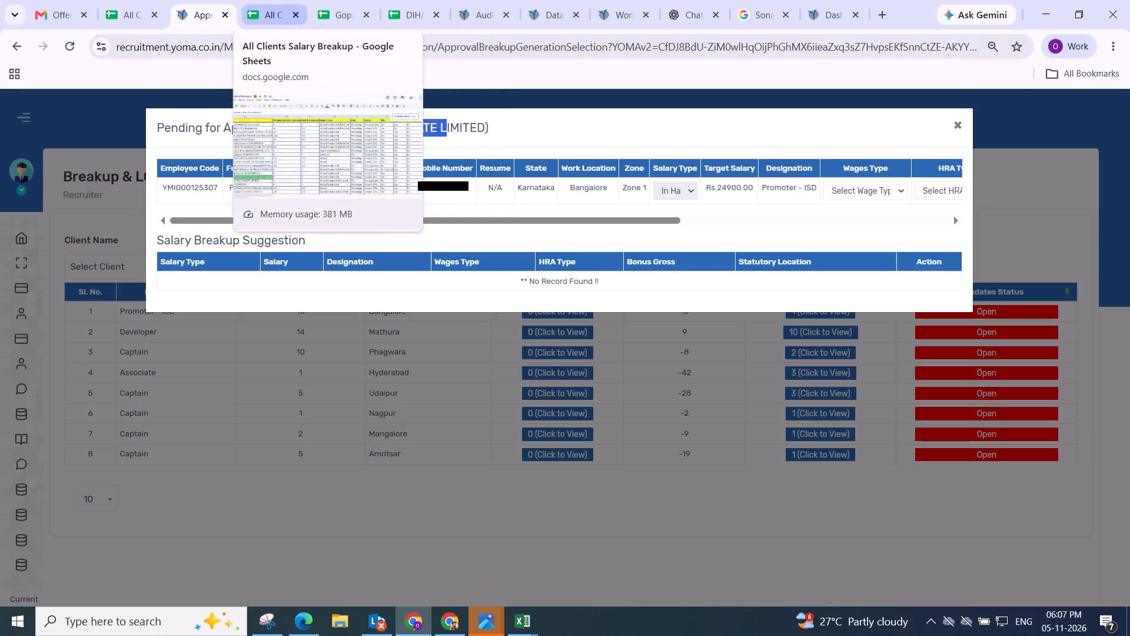
left_click(275, 22)
key("ctrl+f")
key("ctrl+v")
key("Return")
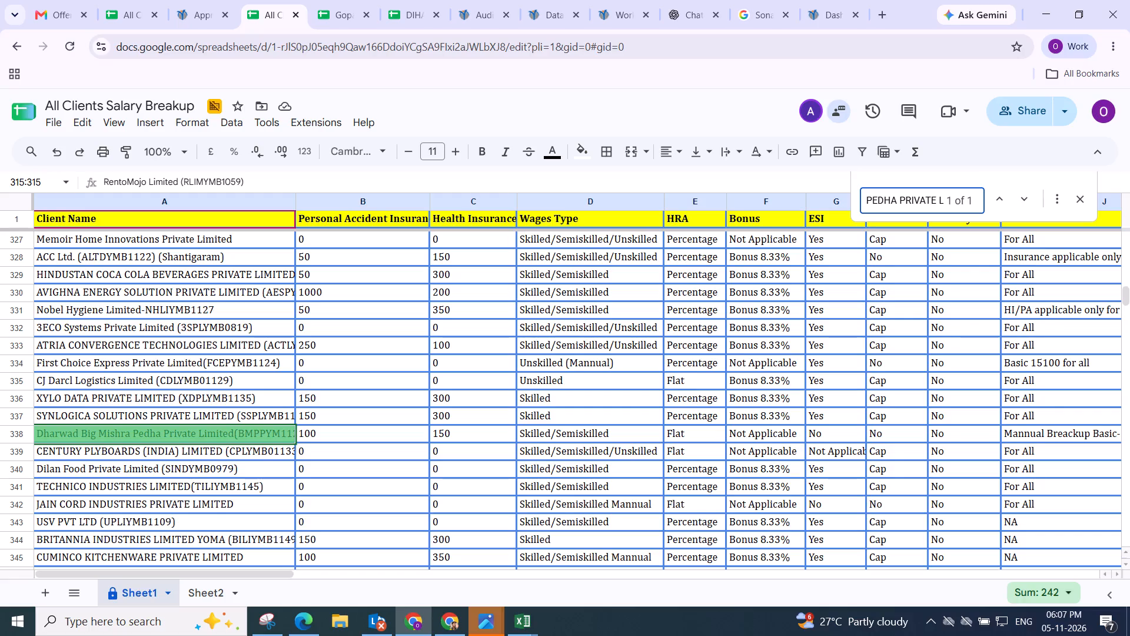
Generate the Bangalore promoter's breakup with Semi-Skilled (Manual), Flat HRA, PF NO, Bonus Not Applicable and statutory location Belagavi.
left_click(205, 16)
left_click_drag(353, 221, 846, 184)
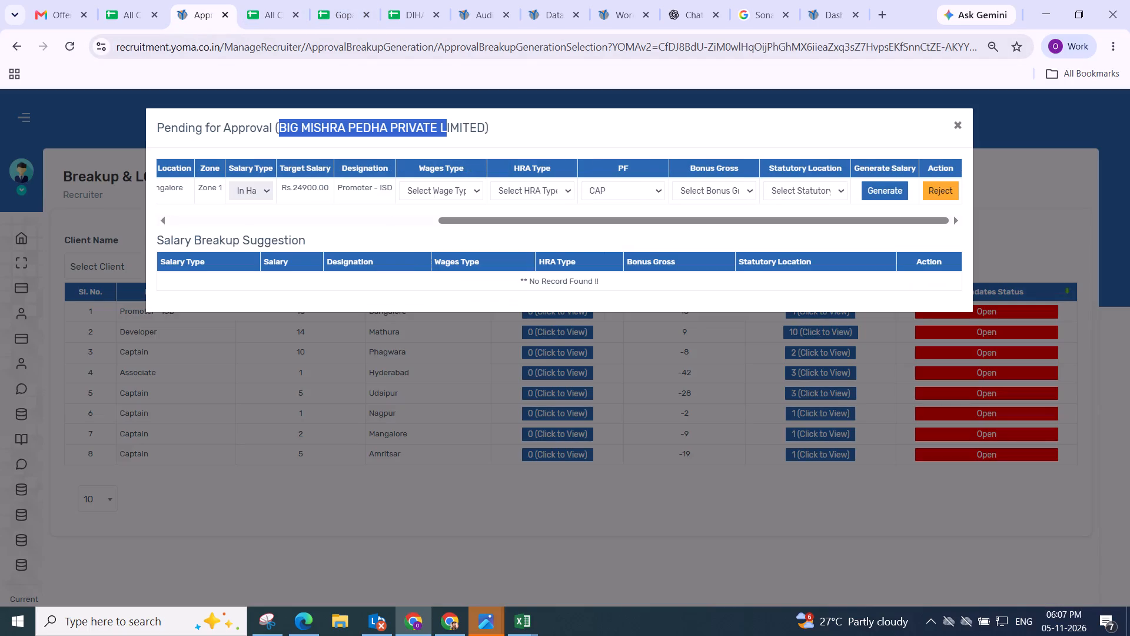
left_click(434, 192)
left_click(451, 296)
left_click(507, 187)
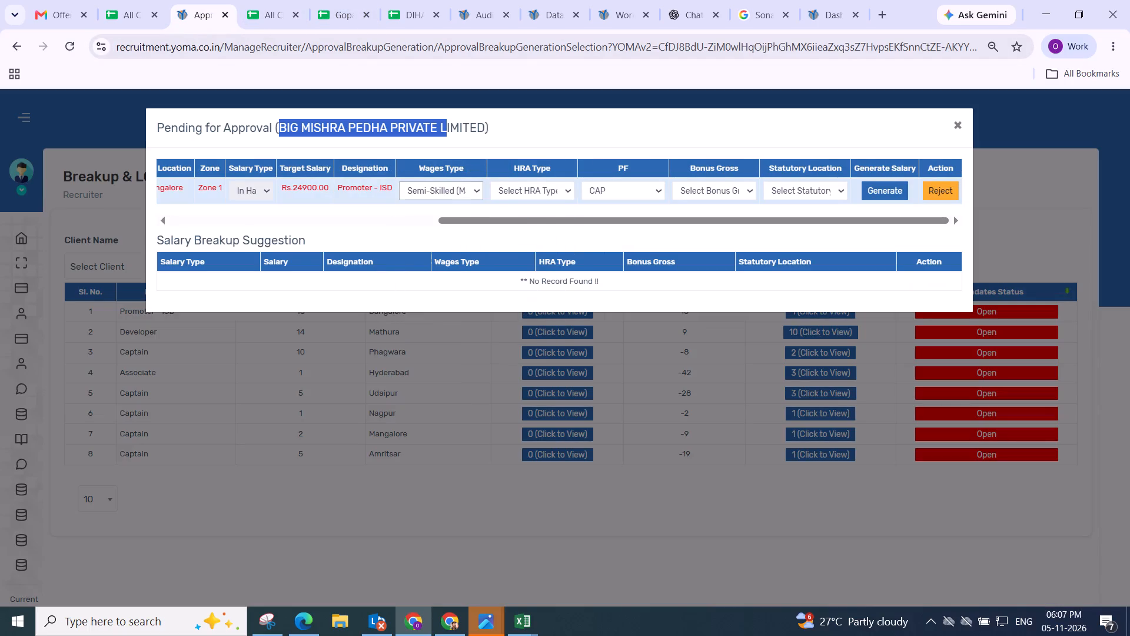
left_click(516, 243)
left_click(593, 187)
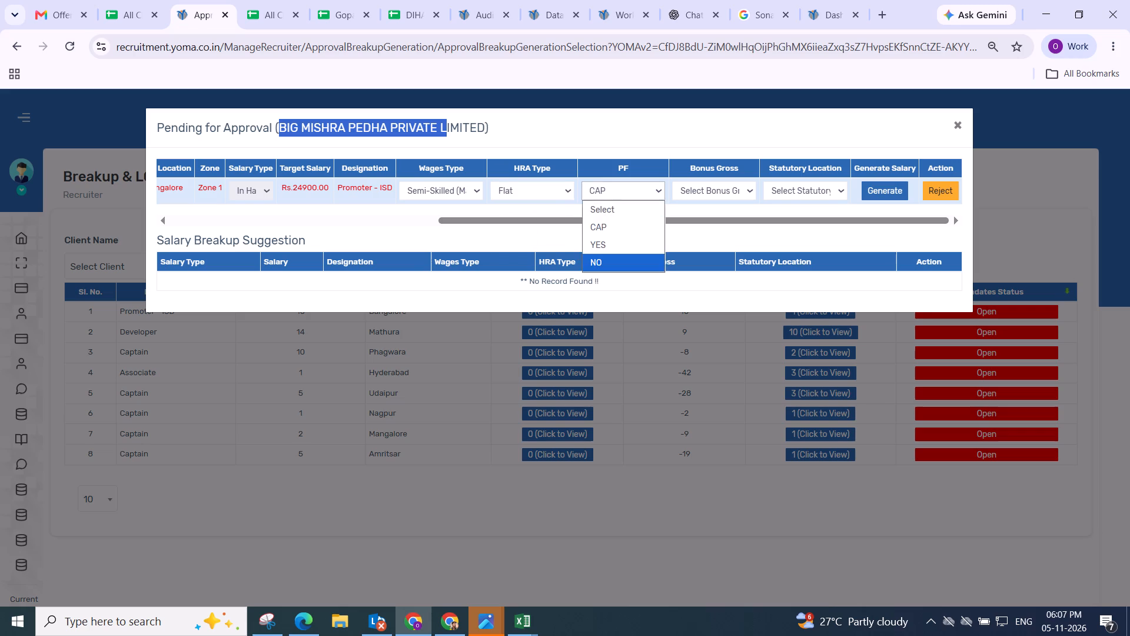
left_click(609, 258)
left_click(706, 194)
left_click(712, 263)
left_click(782, 188)
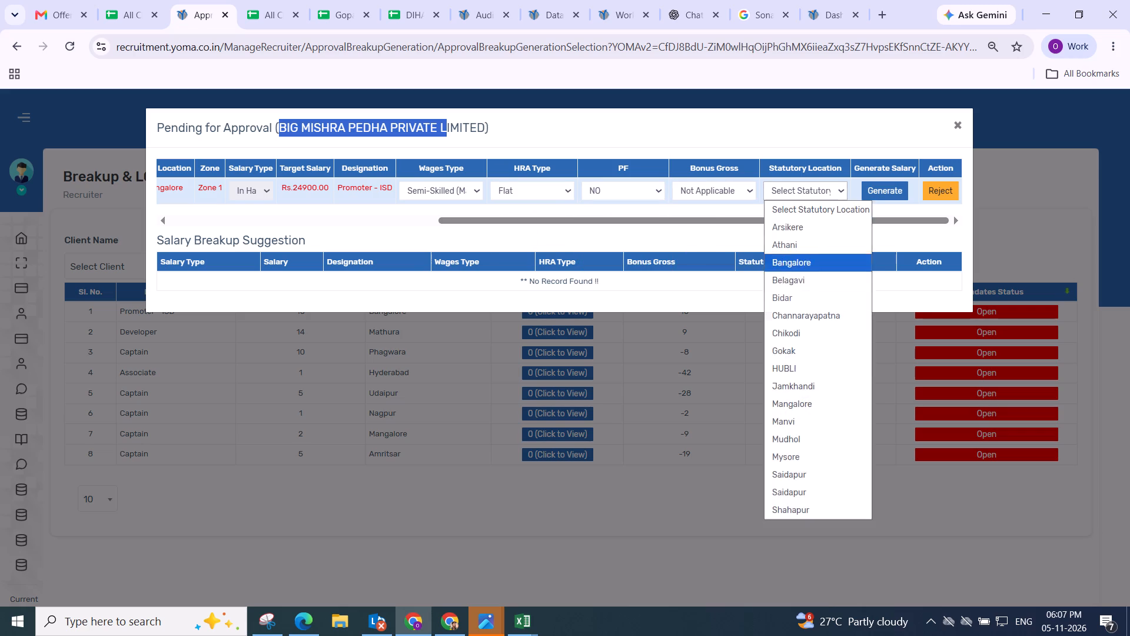
left_click(790, 278)
left_click(887, 190)
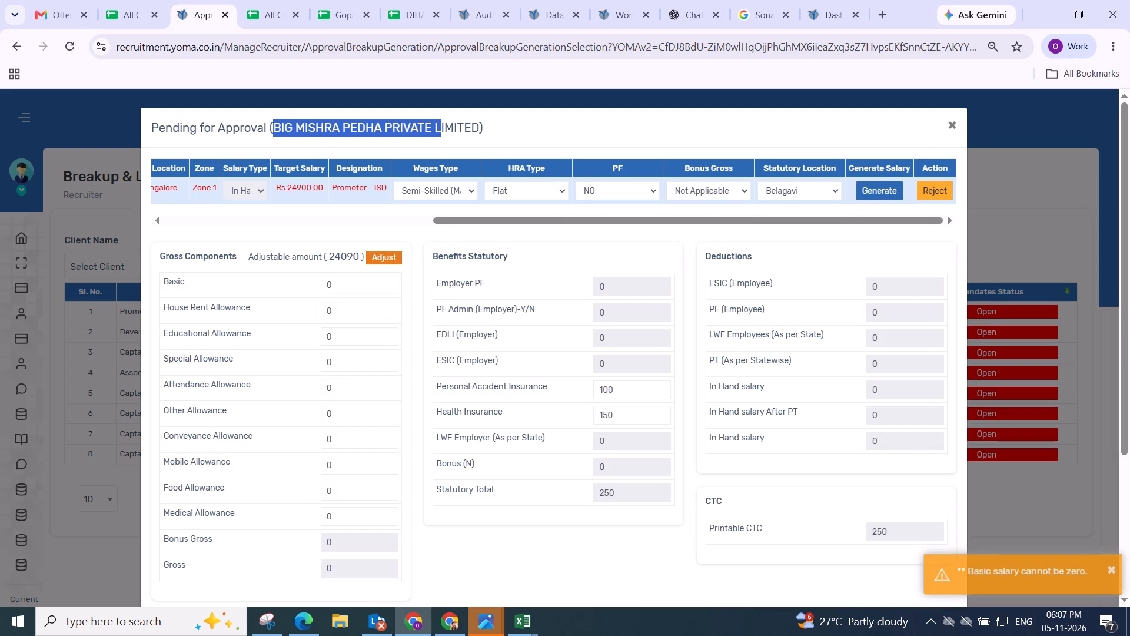
Apply the adjustable amount to the Bangalore promoter's breakup, overriding Basic with 25100.
left_click(380, 254)
double_click(329, 290)
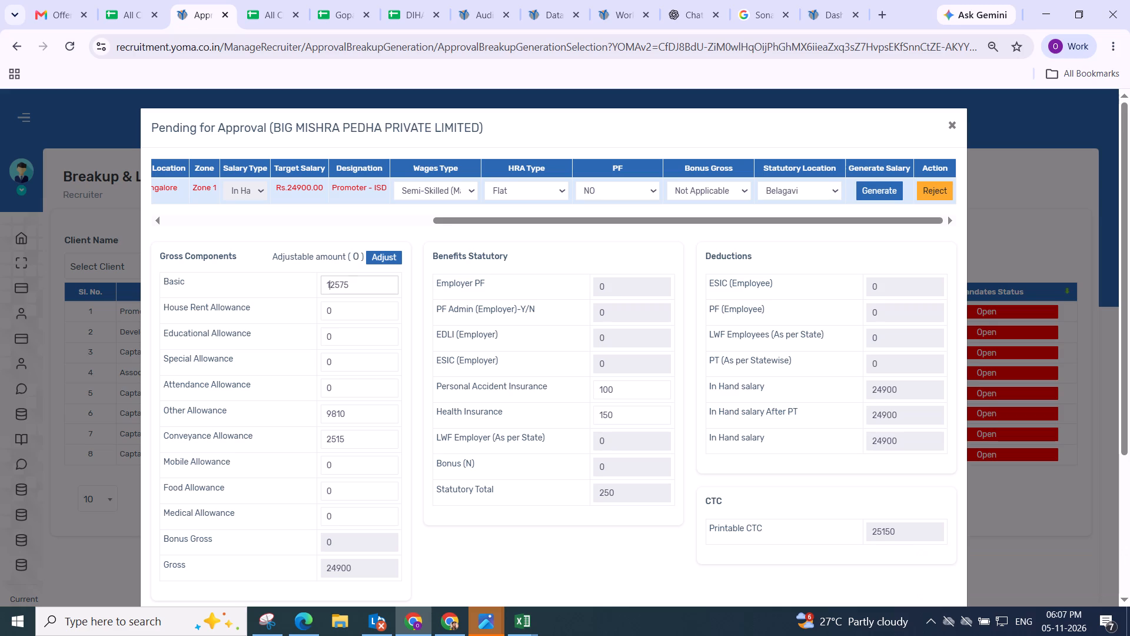
key("2")
type("5100")
left_click(416, 286)
scroll(417, 284, "down", 1)
scroll(459, 337, "up", 2)
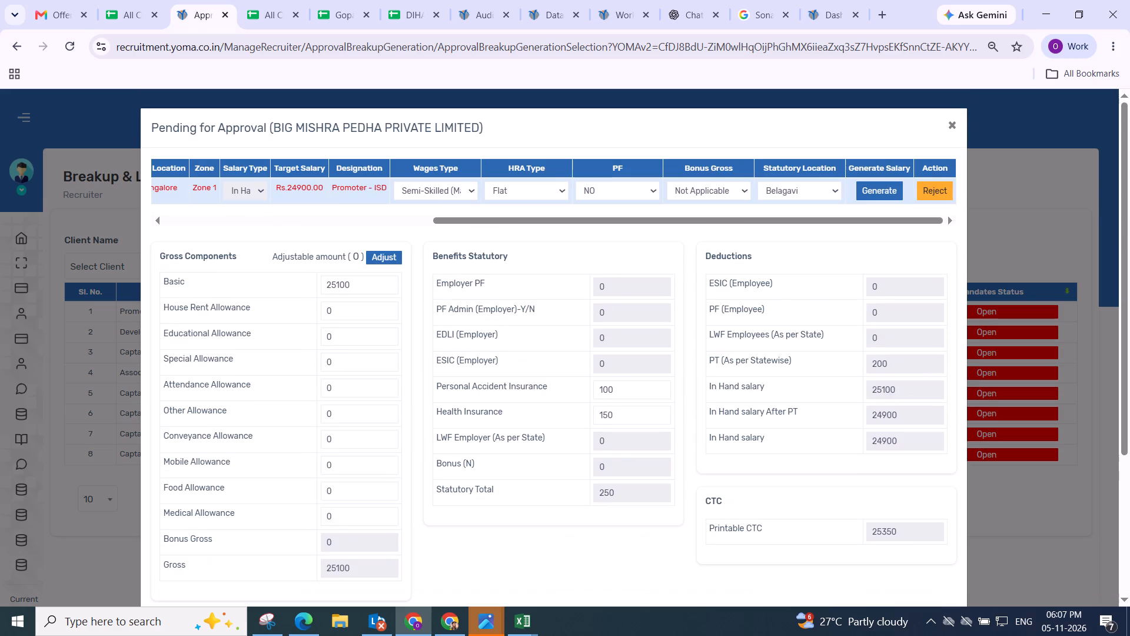
Save the Bangalore promoter's salary breakup and confirm the save.
scroll(460, 338, "down", 3)
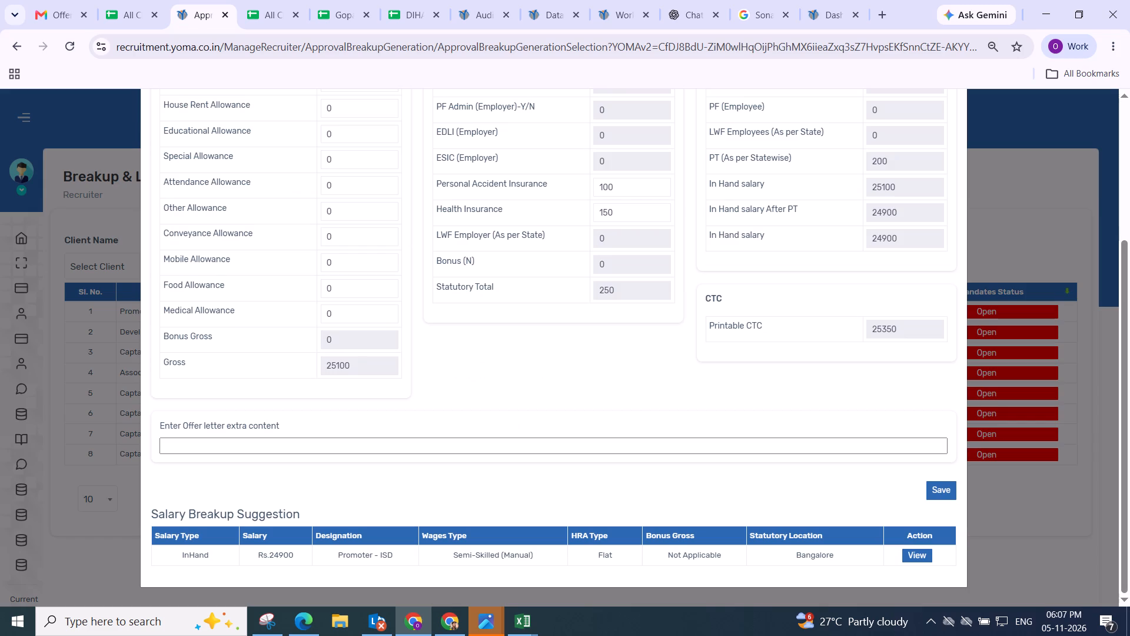
left_click(942, 491)
left_click(583, 427)
scroll(584, 425, "up", 3)
left_click(1011, 206)
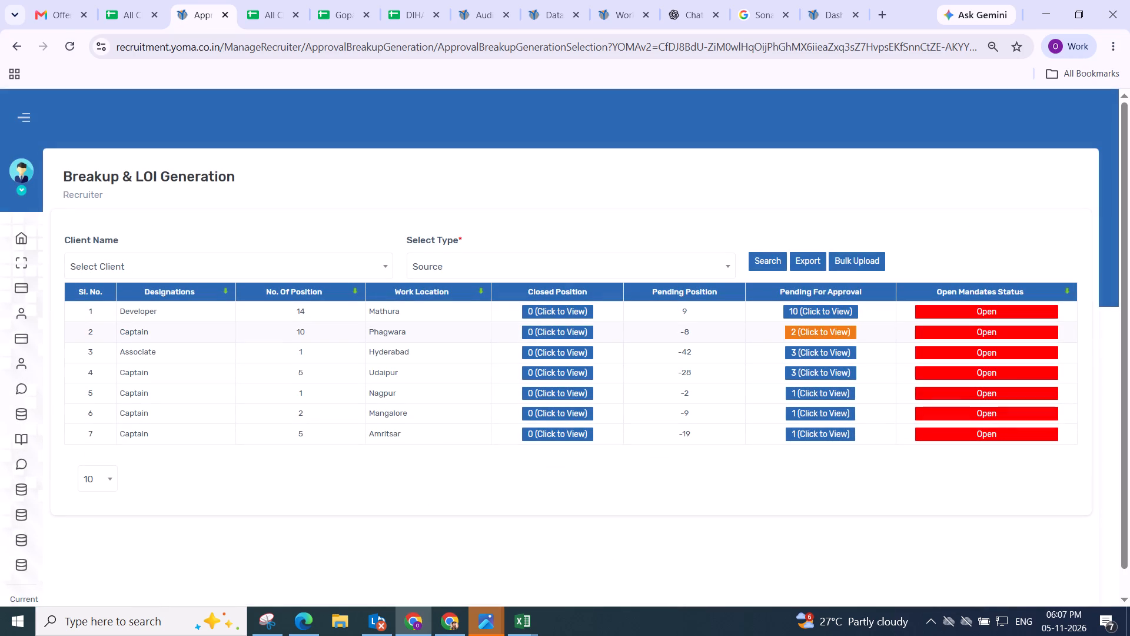
Generate the first Phagwara captain's breakup with Semi-Skilled (Basic as Minimum Wages), Percentage HRA, Bonus 8.33% and statutory location Chandigarh.
left_click(814, 331)
left_click_drag(284, 250, 807, 243)
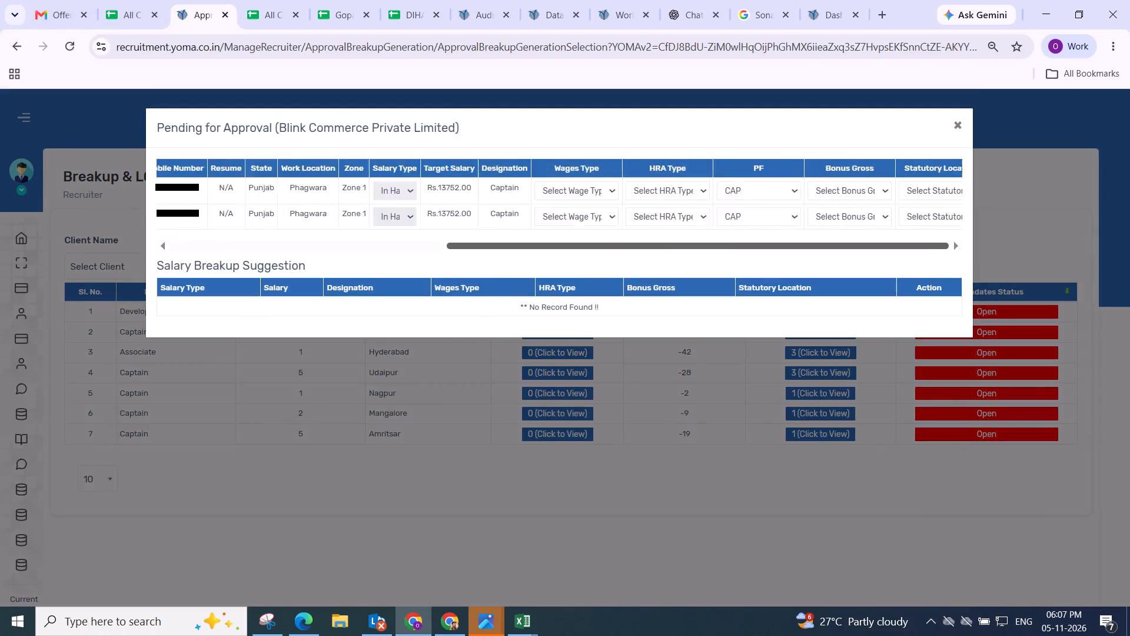
left_click_drag(807, 243, 1044, 233)
left_click(427, 195)
left_click(443, 239)
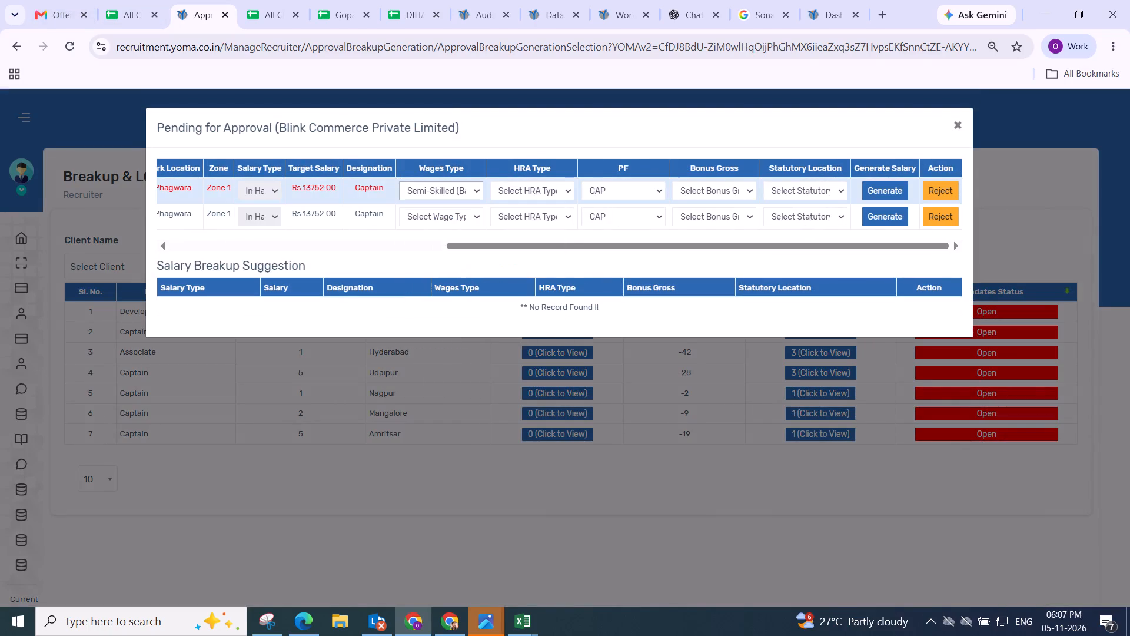
left_click(540, 187)
left_click(546, 225)
left_click(719, 187)
left_click(724, 216)
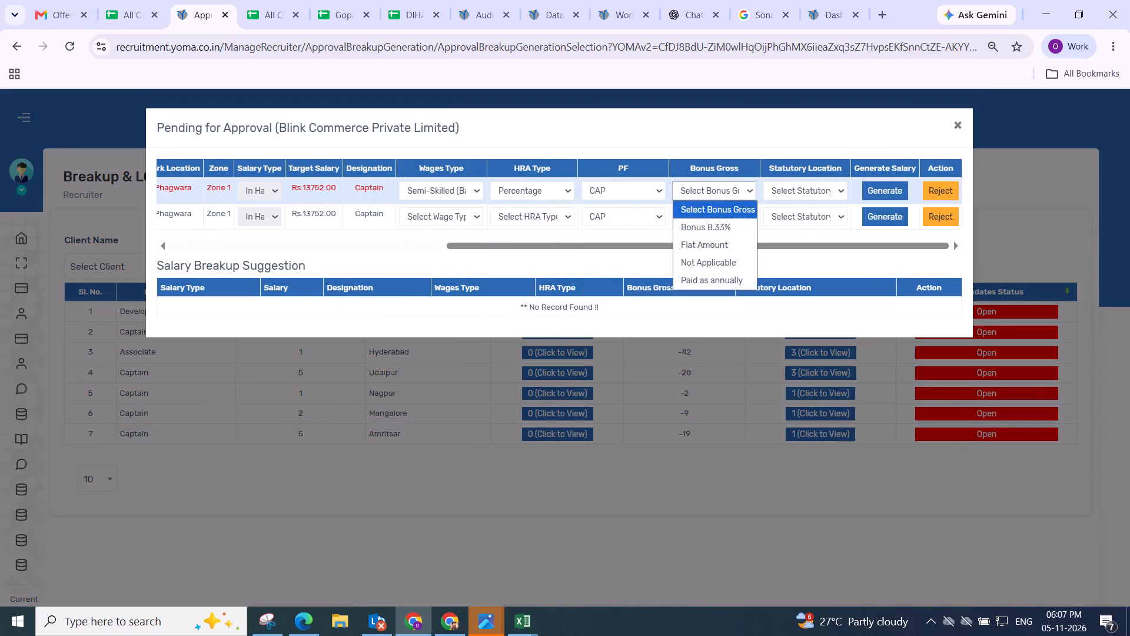
left_click(732, 190)
left_click(730, 230)
left_click(796, 193)
left_click(796, 256)
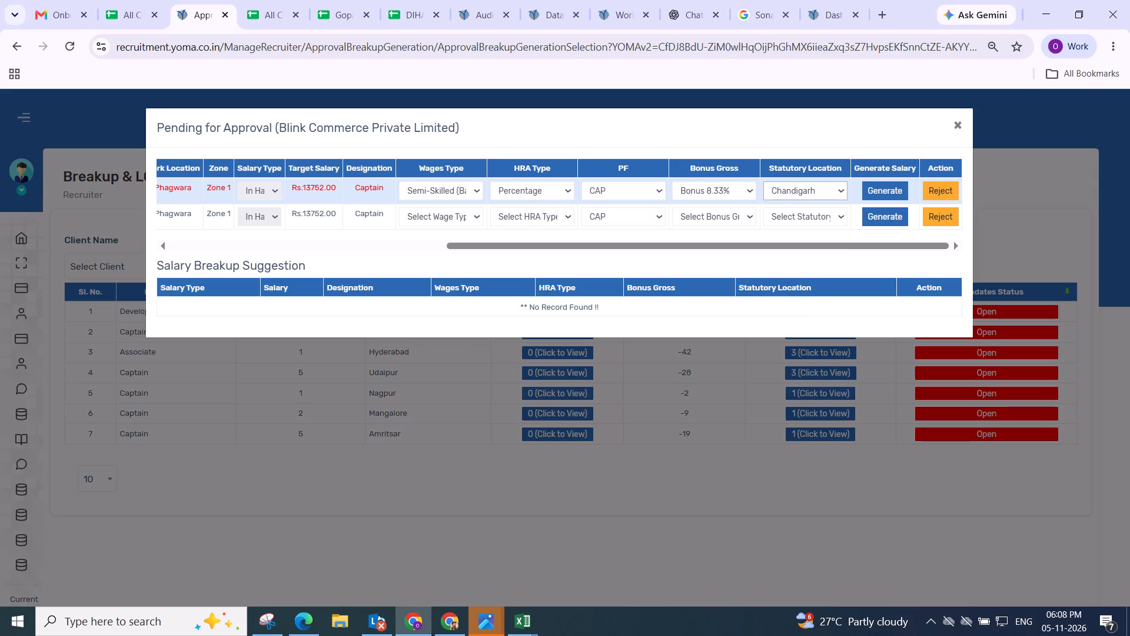
left_click(874, 184)
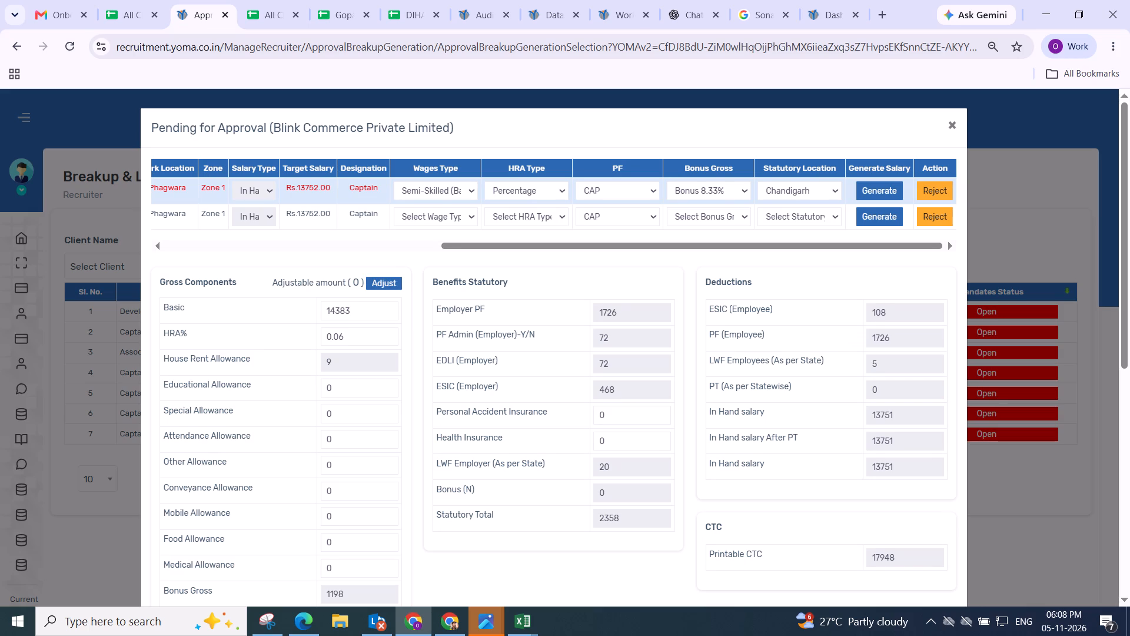
Check the first Phagwara captain's components, apply the adjustable amount, and save the salary breakup.
scroll(434, 256, "down", 1)
scroll(435, 256, "up", 2)
scroll(517, 254, "down", 2)
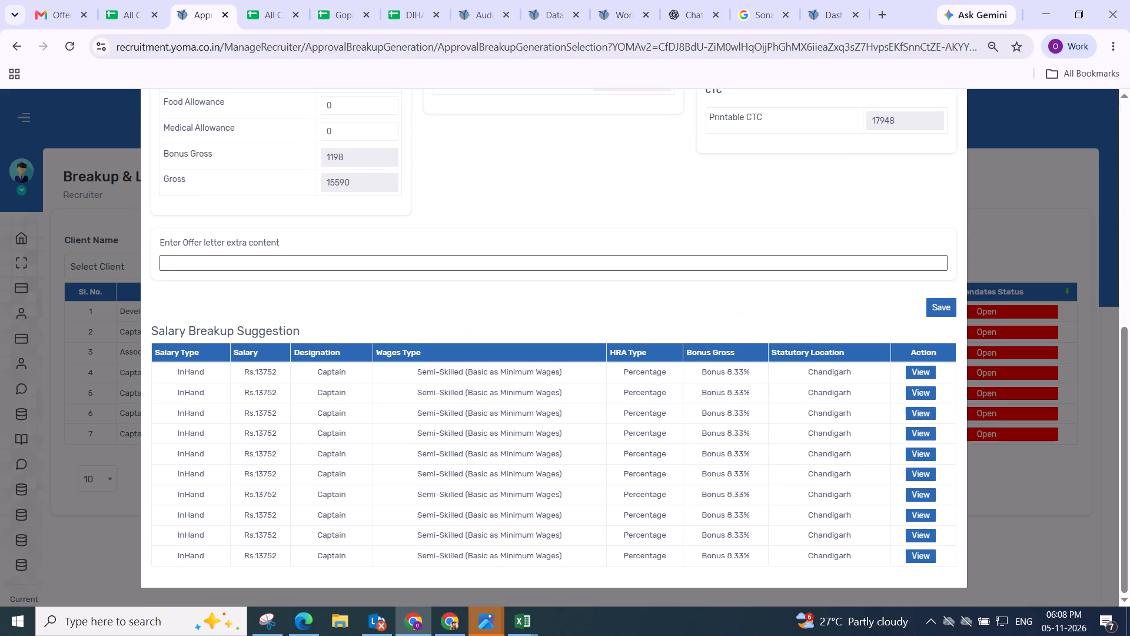
left_click(943, 298)
scroll(766, 346, "up", 2)
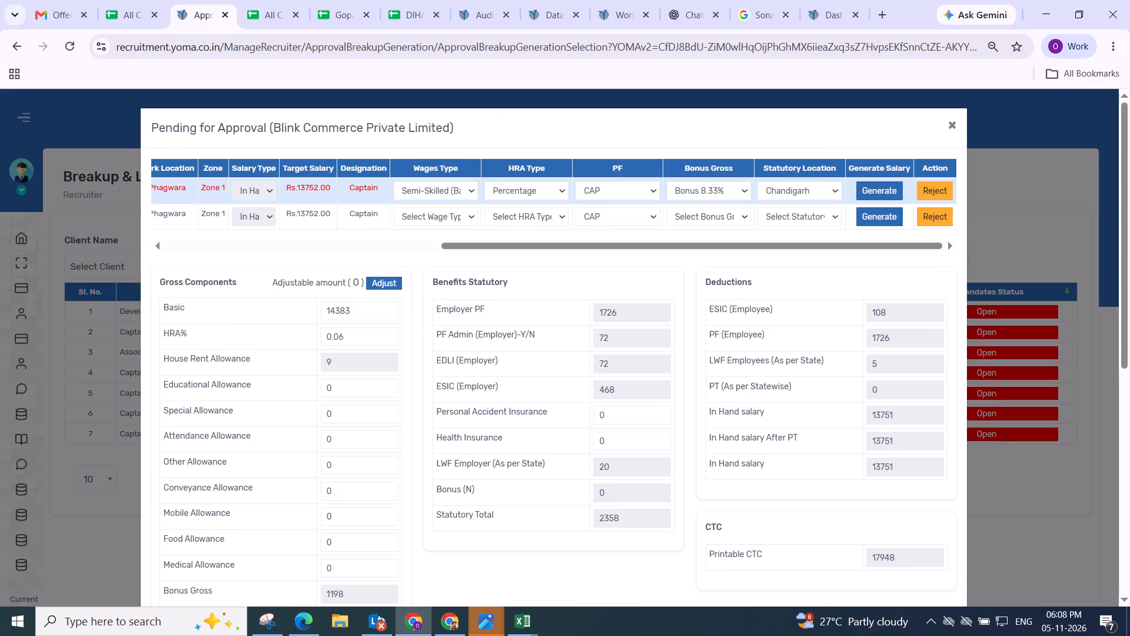
left_click(380, 280)
scroll(390, 281, "down", 2)
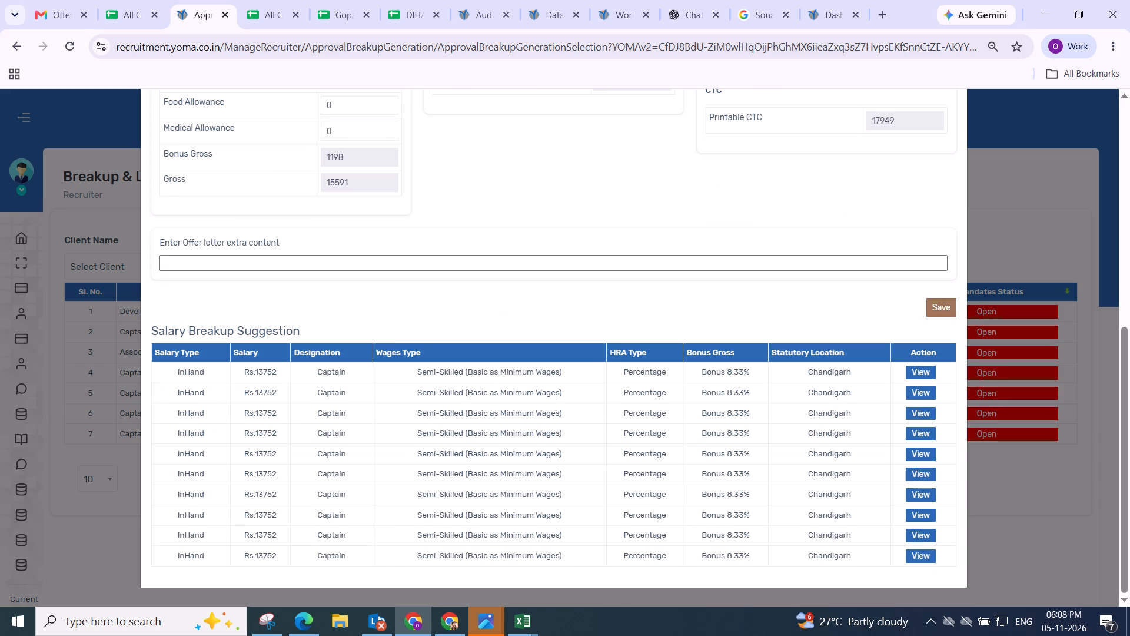
left_click(941, 306)
left_click(594, 429)
scroll(606, 410, "up", 2)
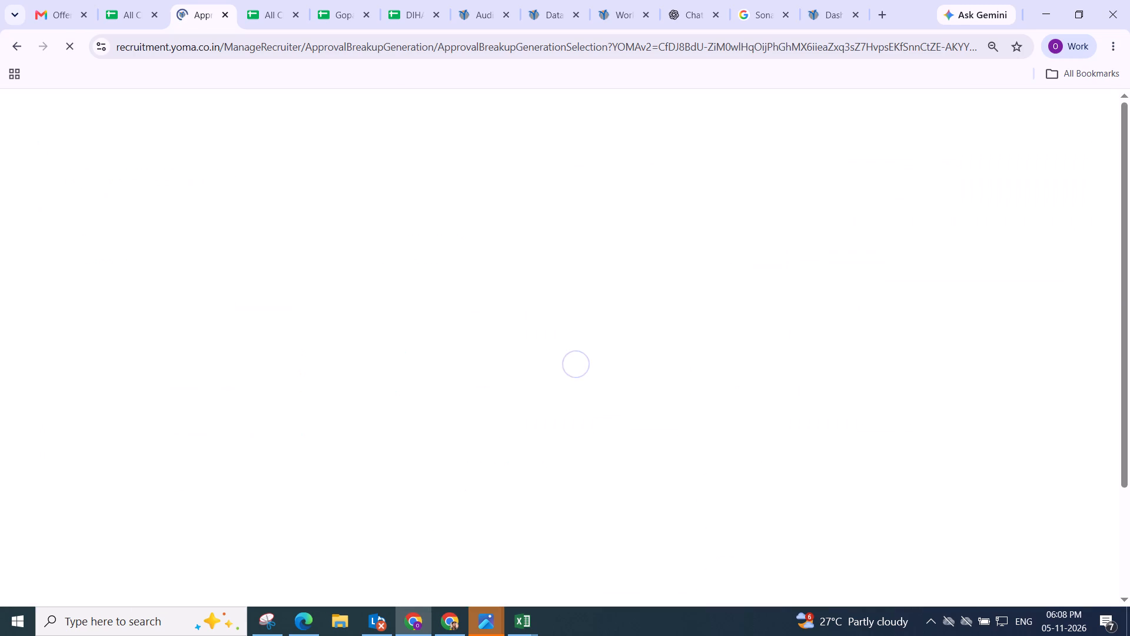
scroll(428, 410, "down", 3)
scroll(433, 412, "up", 4)
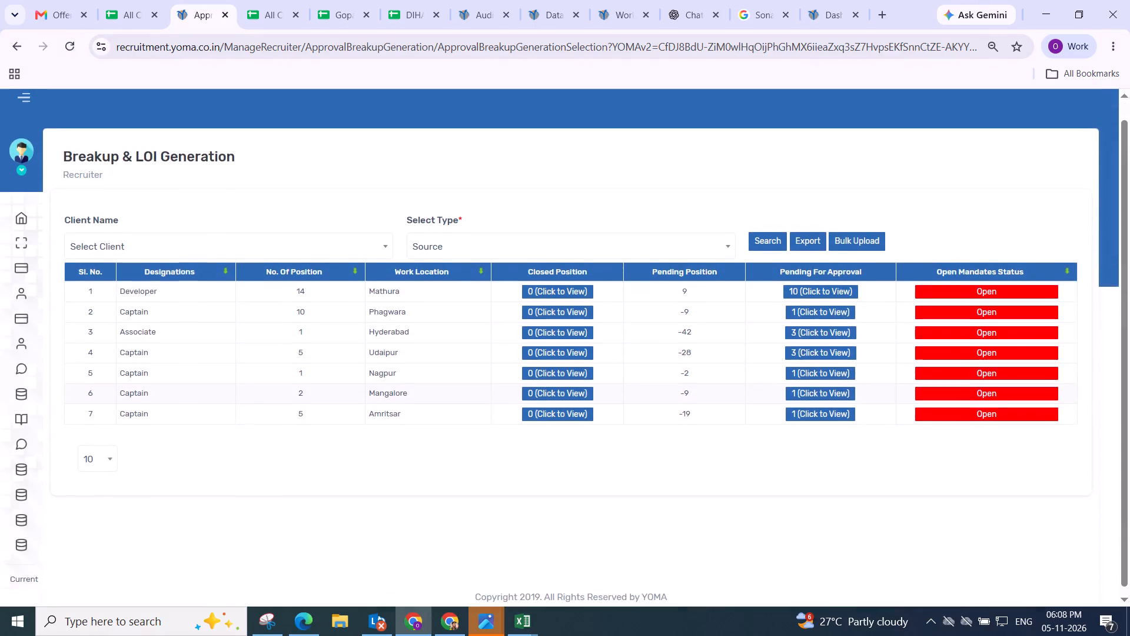
Generate the remaining Phagwara captain's breakup with Semi-Skilled (Basic as Minimum Wages), Percentage HRA, Bonus 8.33% and statutory location Chandigarh.
left_click(810, 332)
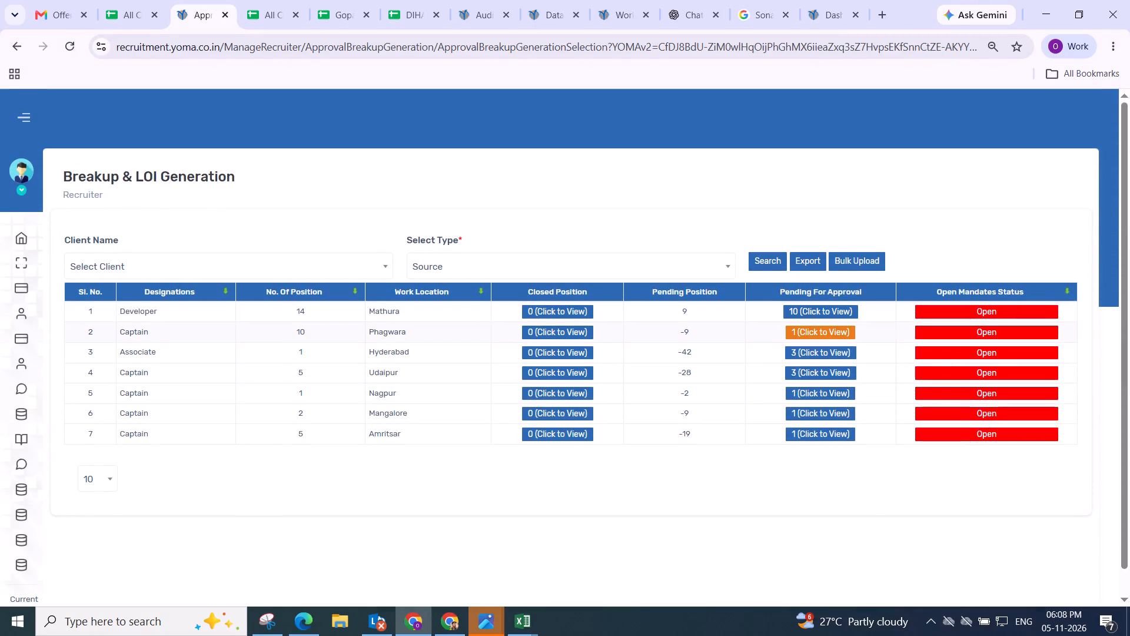
left_click_drag(348, 217, 1079, 211)
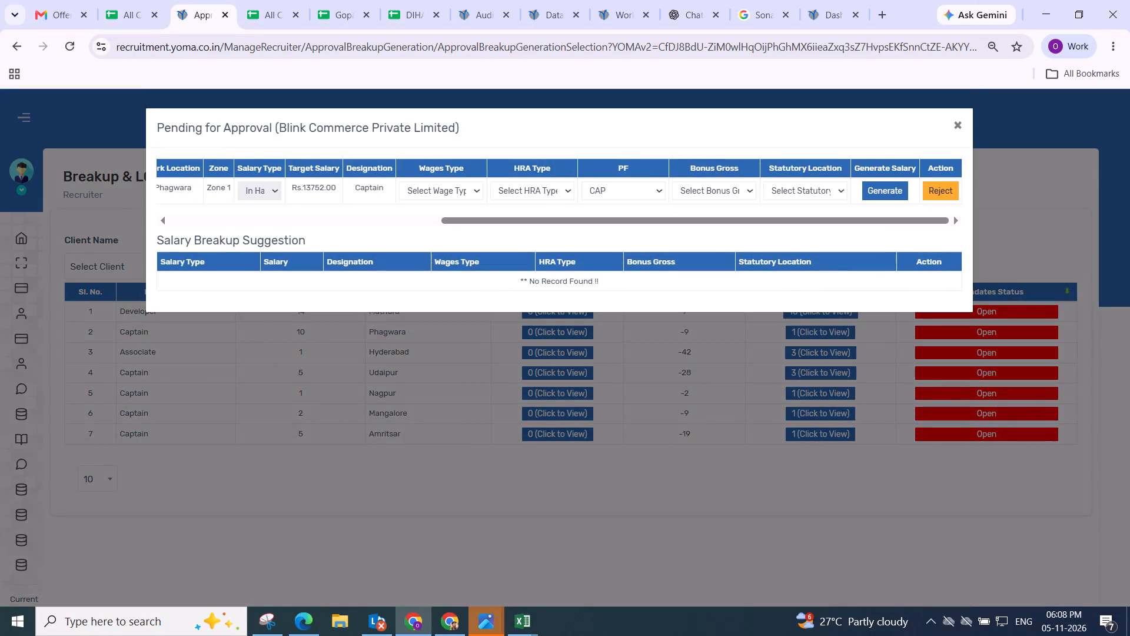
left_click(437, 197)
left_click(447, 292)
left_click(433, 190)
left_click(432, 241)
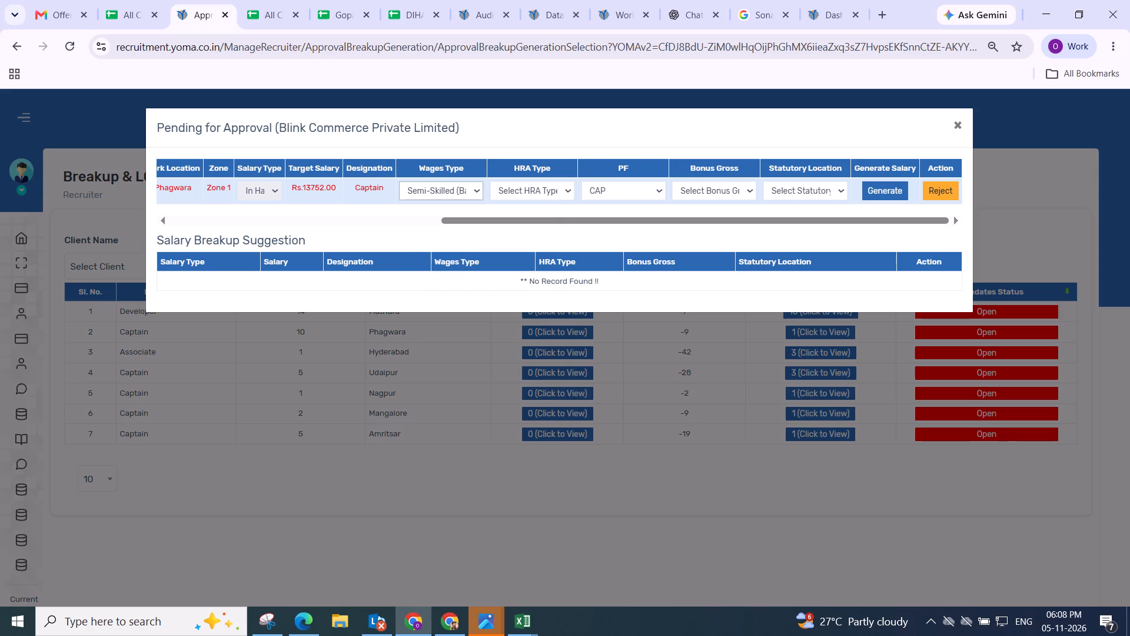
left_click(534, 190)
left_click(536, 224)
left_click(753, 171)
left_click(726, 188)
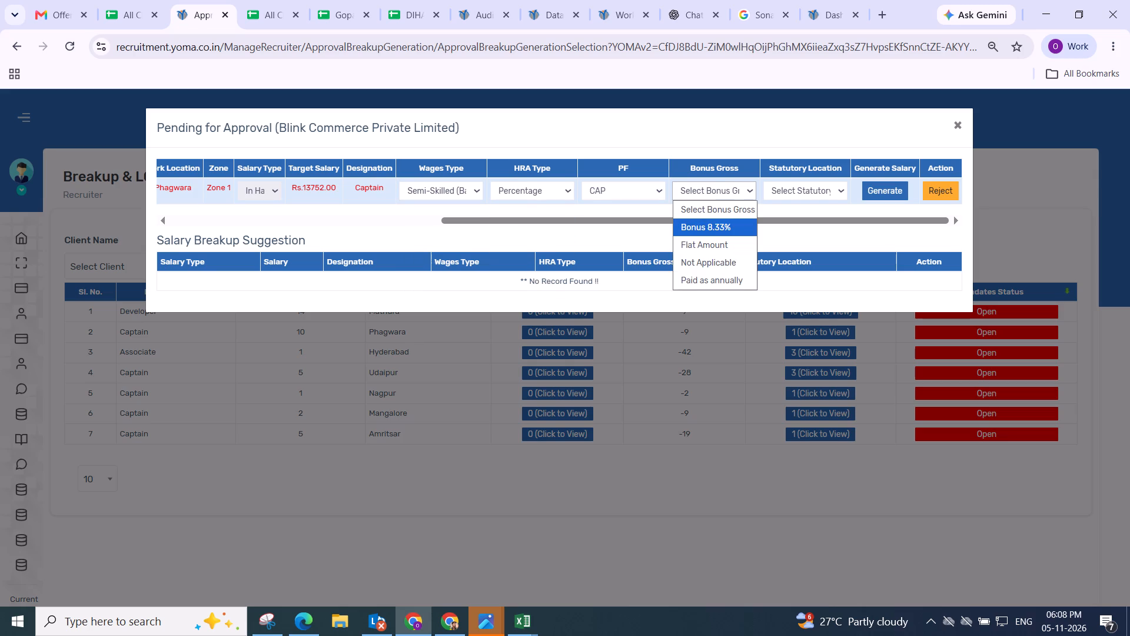
left_click_drag(717, 230, 722, 223)
left_click(802, 185)
left_click(788, 256)
left_click(870, 185)
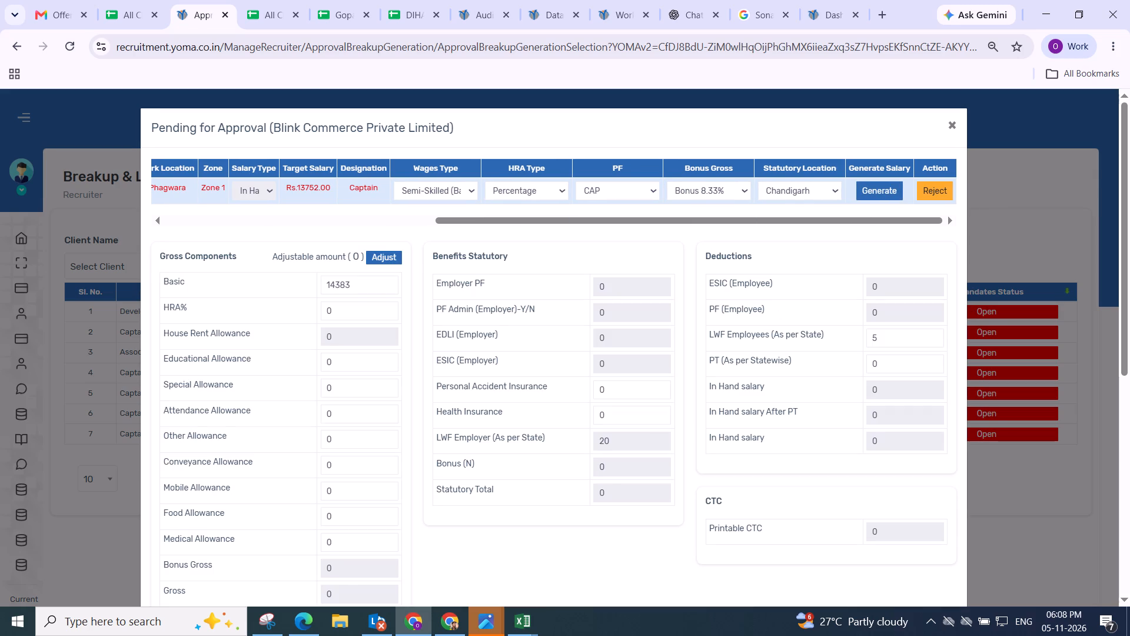
Apply the adjustable amount to the remaining Phagwara captain's breakup, check the components, and save the salary breakup.
left_click(390, 257)
scroll(409, 259, "down", 2)
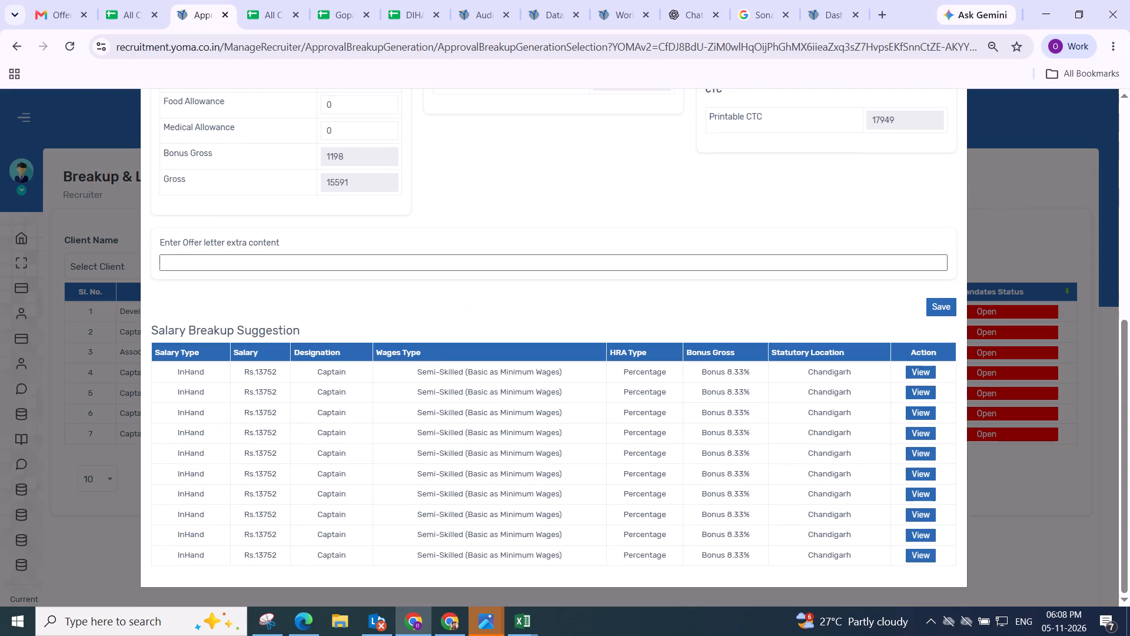
left_click(571, 232)
scroll(579, 233, "up", 3)
scroll(546, 274, "down", 2)
left_click(939, 308)
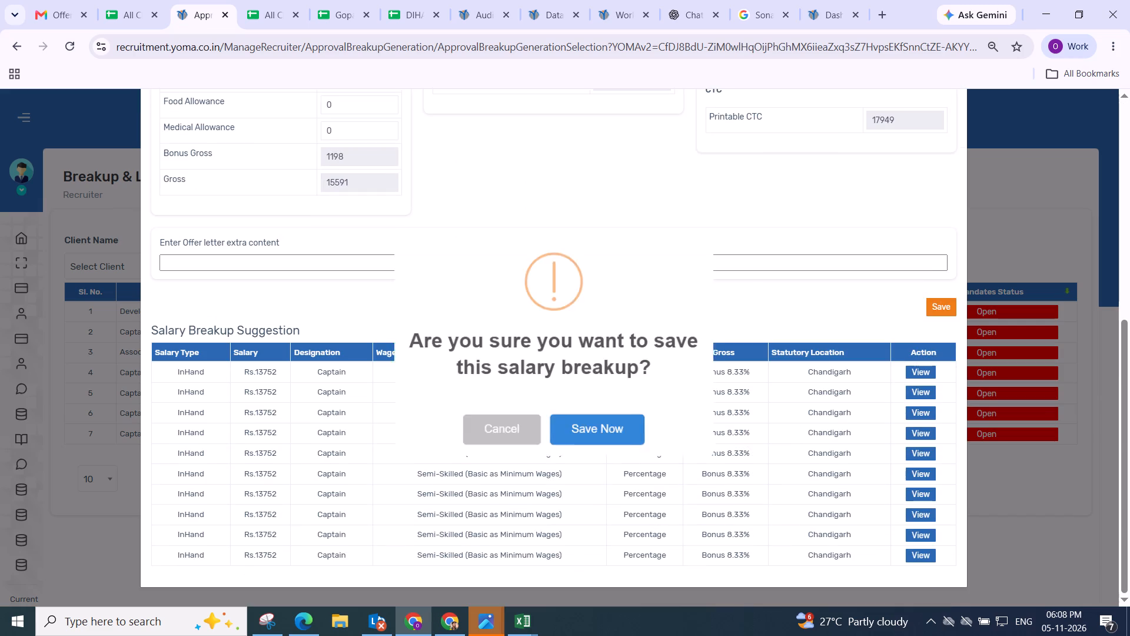
left_click(601, 416)
scroll(601, 416, "up", 3)
scroll(1024, 197, "up", 3)
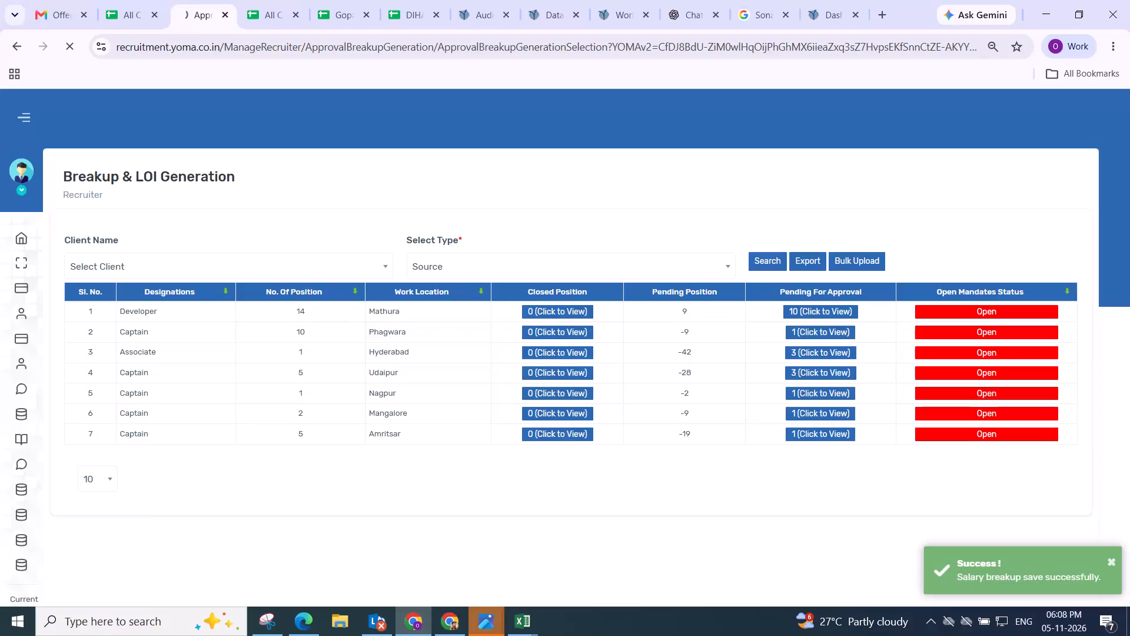
scroll(712, 274, "down", 3)
scroll(713, 274, "up", 8)
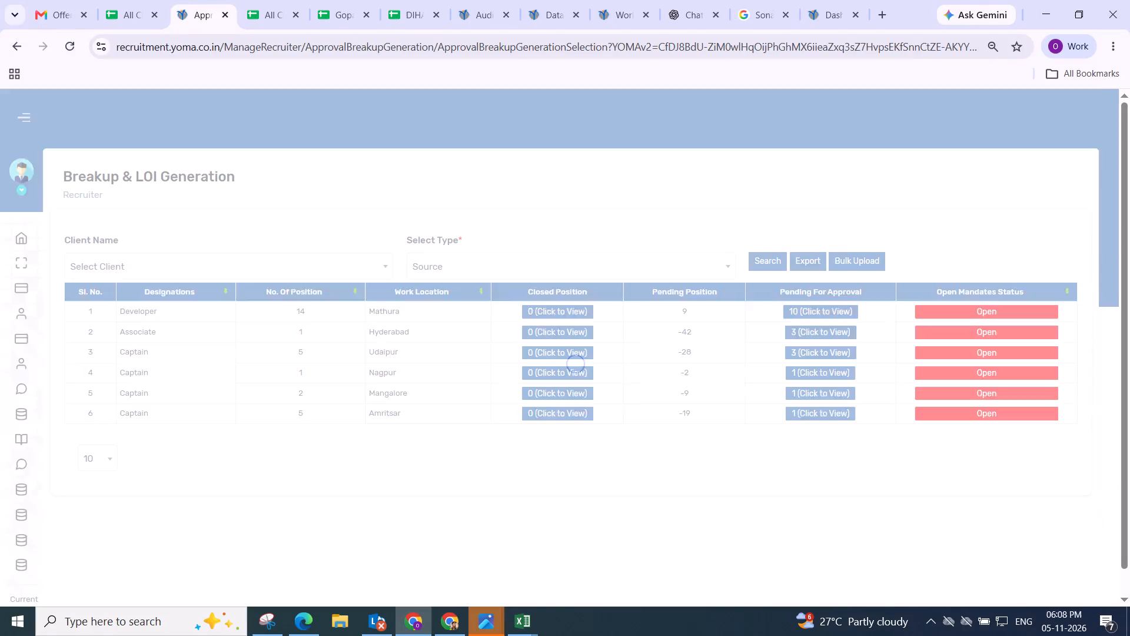
Generate the first Hyderabad associate's breakup with Un-Skilled (Basic as Minimum Wages), Percentage HRA, Not Applicable bonus and statutory location Hyderabad.
left_click(818, 334)
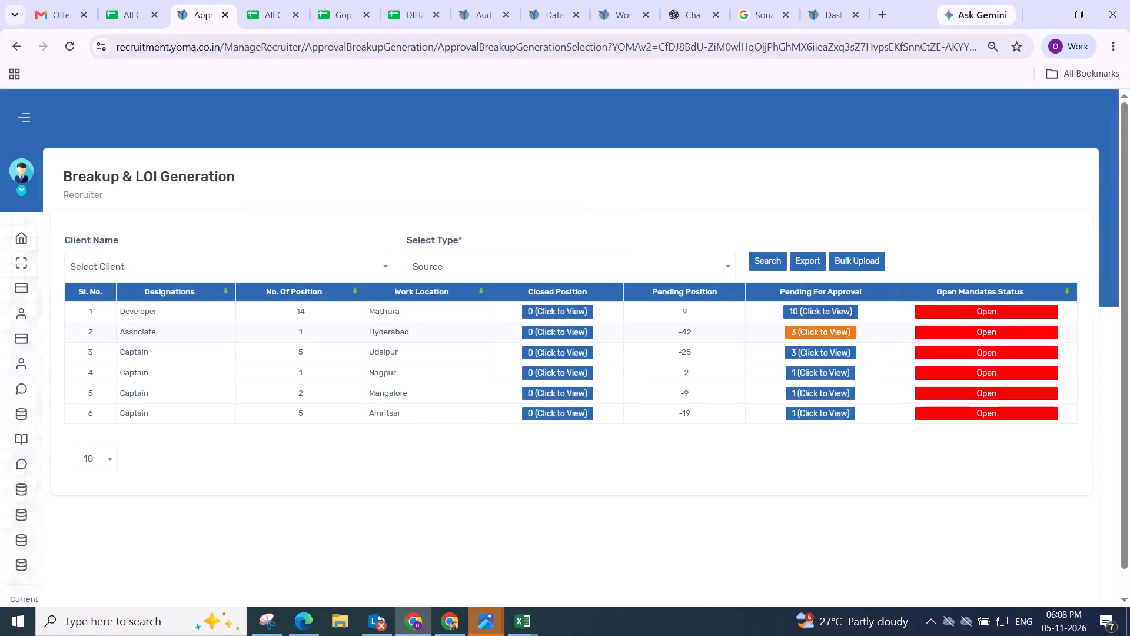
left_click_drag(312, 271, 890, 253)
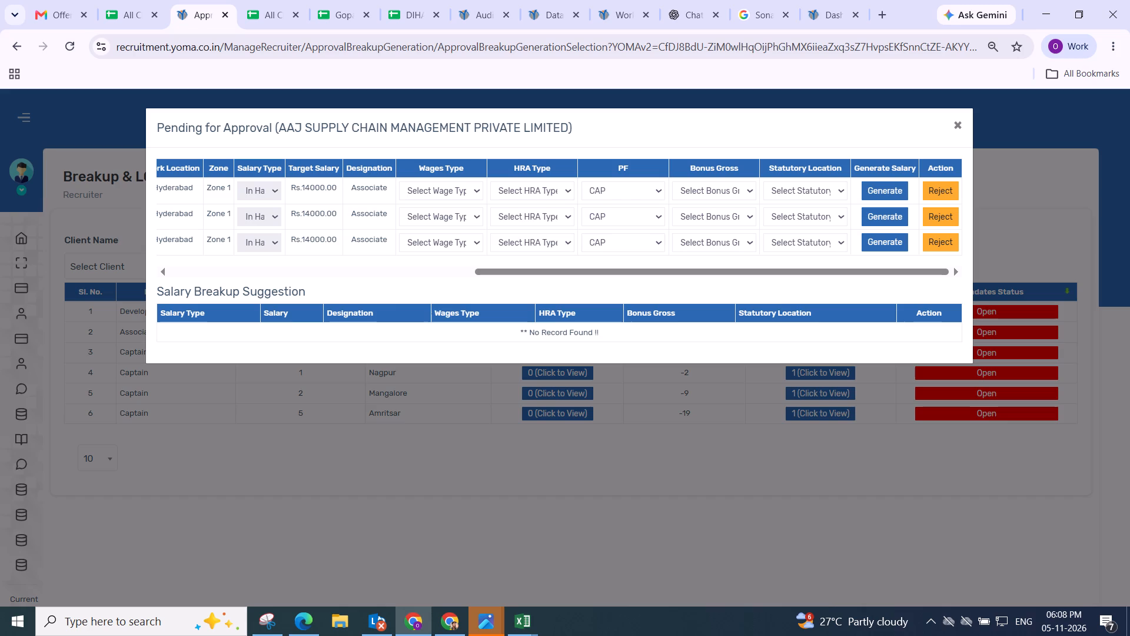
left_click(426, 193)
left_click(436, 263)
left_click(529, 192)
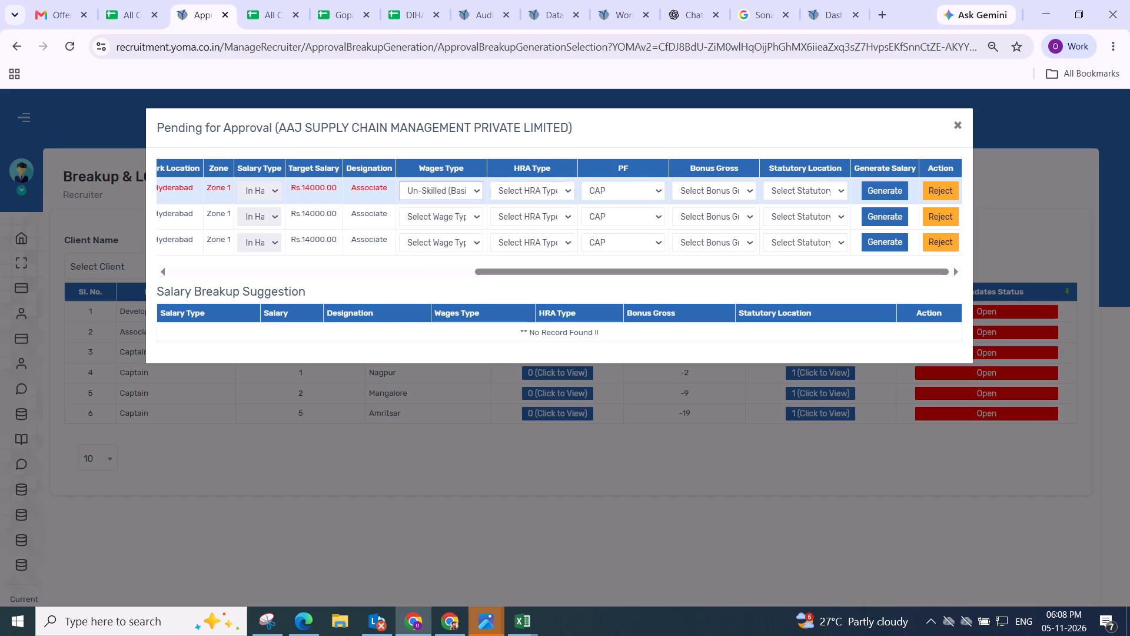
left_click(524, 223)
left_click(696, 191)
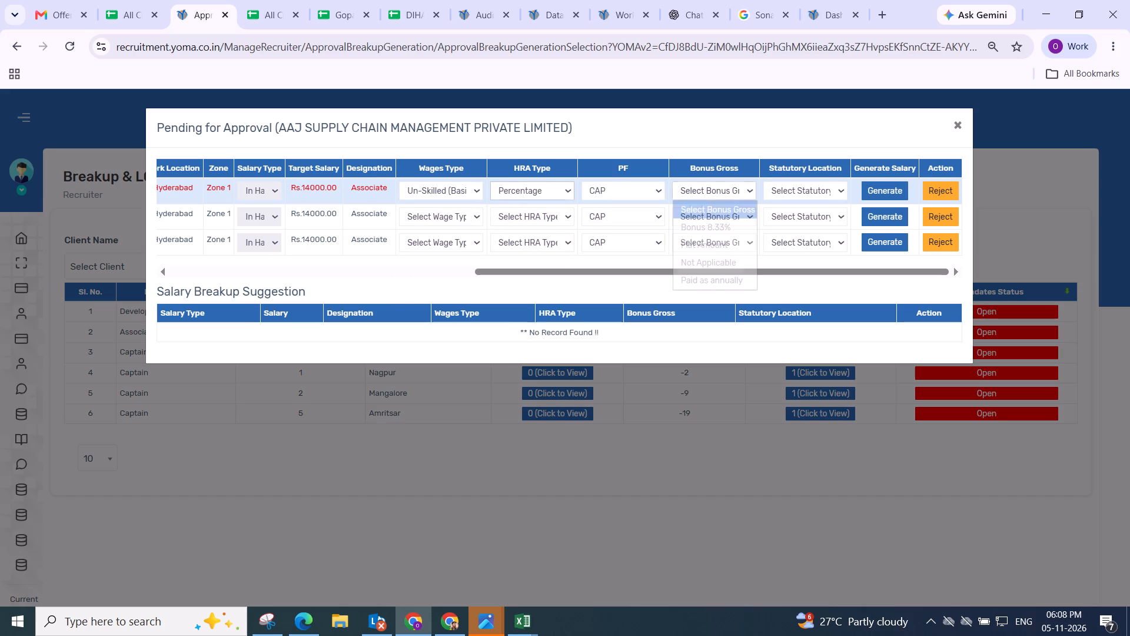
left_click(704, 261)
left_click(782, 192)
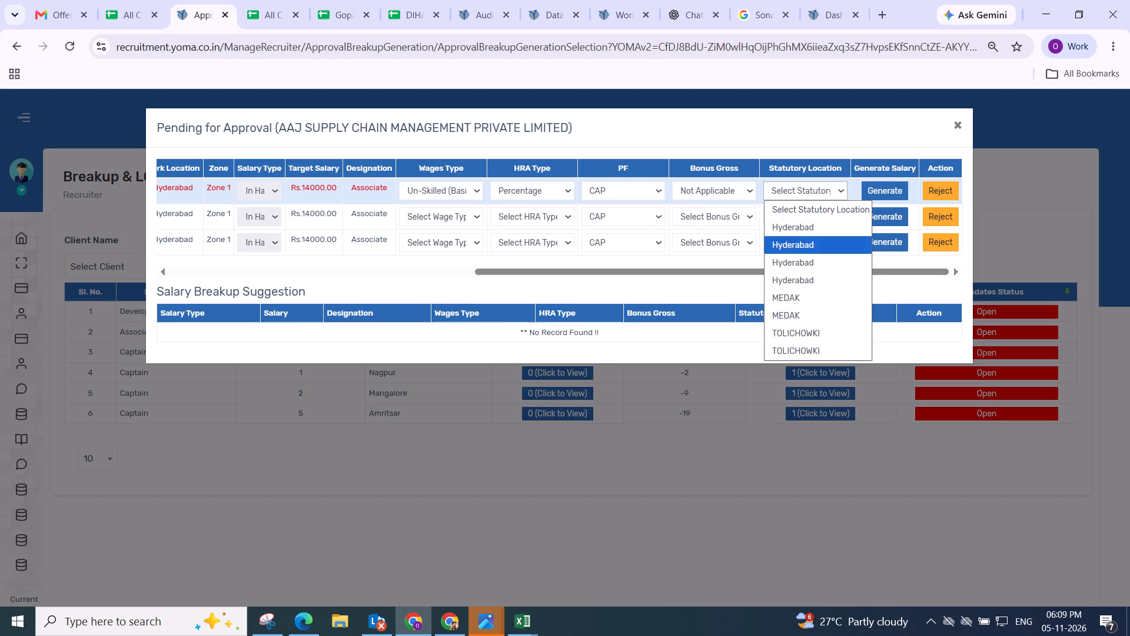
left_click(789, 241)
left_click(895, 185)
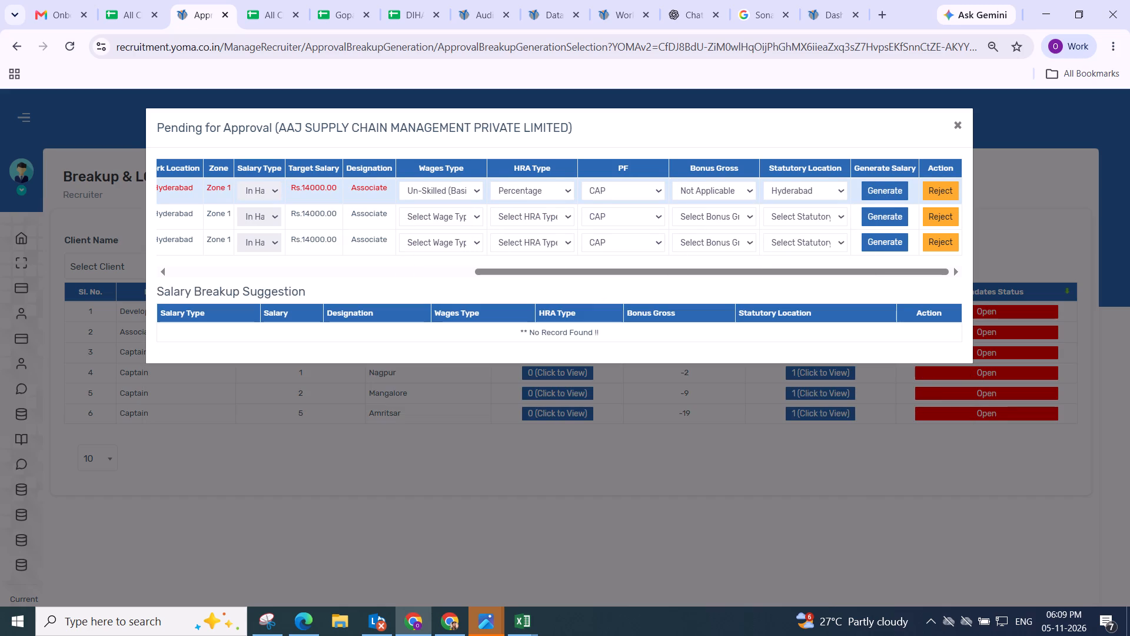
Look up AAJ Supply Chain Management's wage, HRA and bonus rules in the All Clients Salary Breakup sheet.
left_click_drag(281, 132, 462, 130)
key("ctrl+c")
left_click(263, 16)
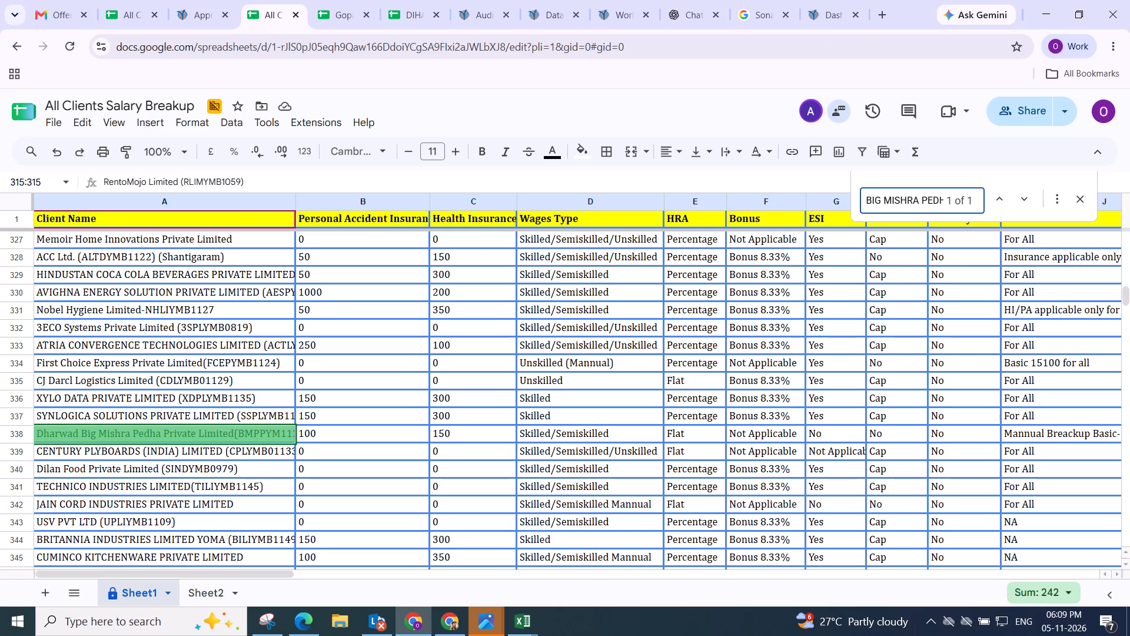
key("ctrl+f")
key("ctrl+v")
key("Return")
key("Return")
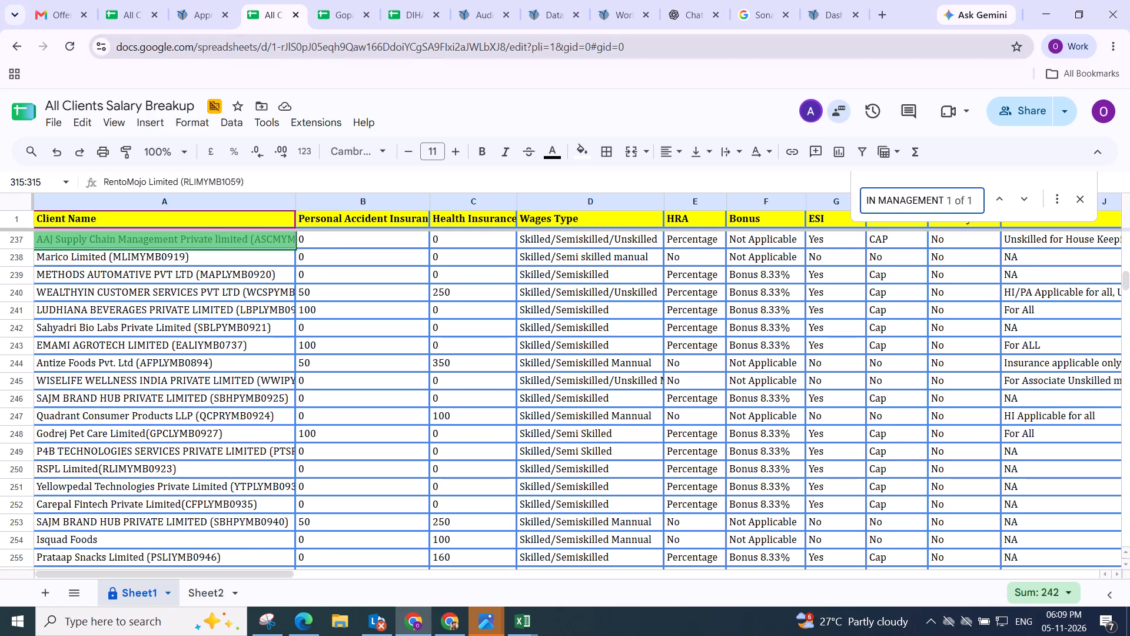
left_click(198, 19)
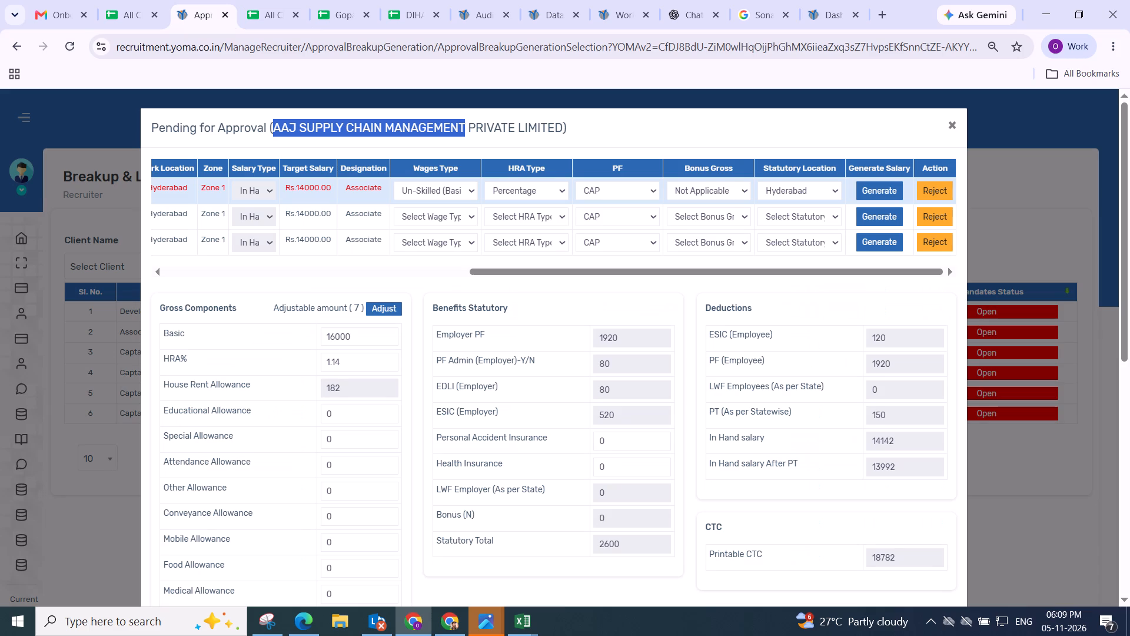
Apply the adjustable amount to the first Hyderabad associate's breakup and save the salary breakup.
left_click(385, 306)
scroll(458, 291, "down", 2)
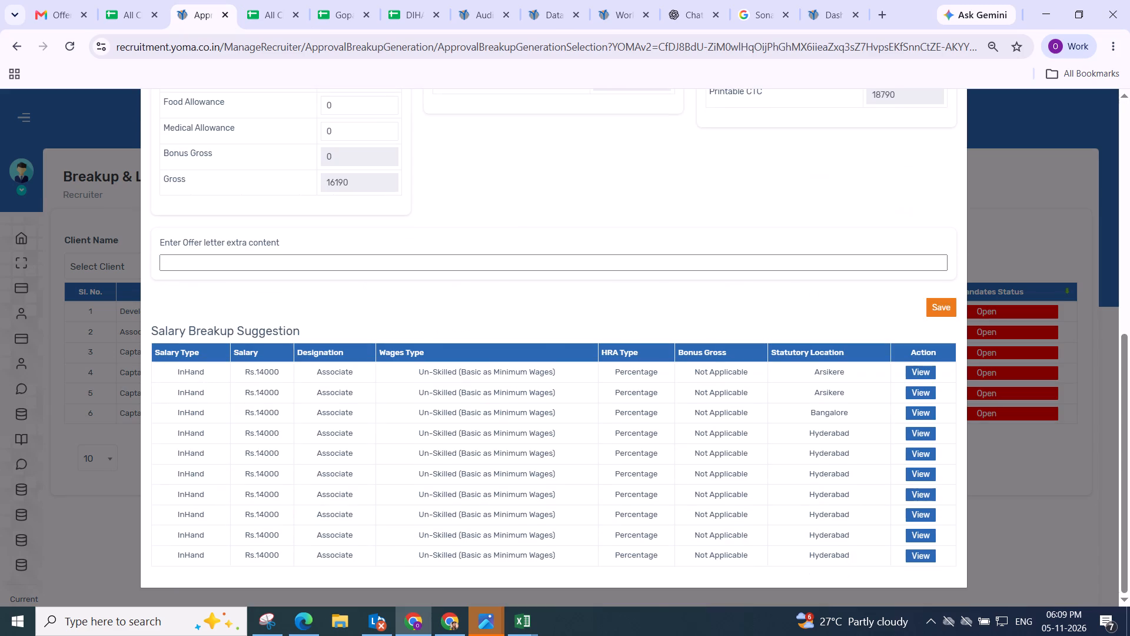
left_click(942, 306)
left_click(601, 429)
scroll(639, 395, "up", 4)
left_click(1062, 146)
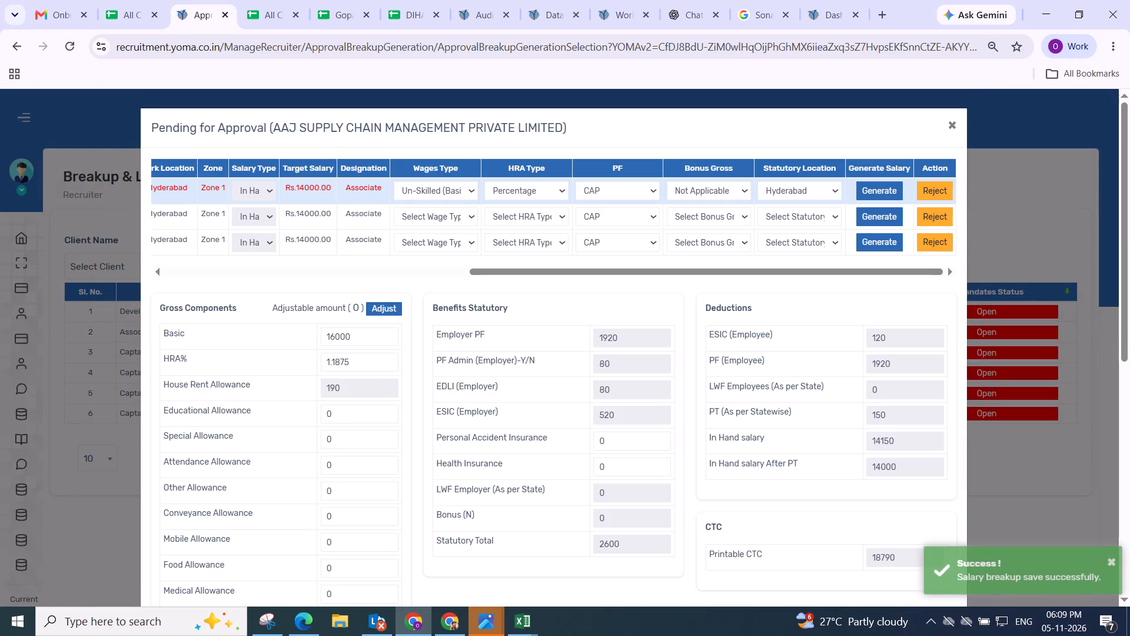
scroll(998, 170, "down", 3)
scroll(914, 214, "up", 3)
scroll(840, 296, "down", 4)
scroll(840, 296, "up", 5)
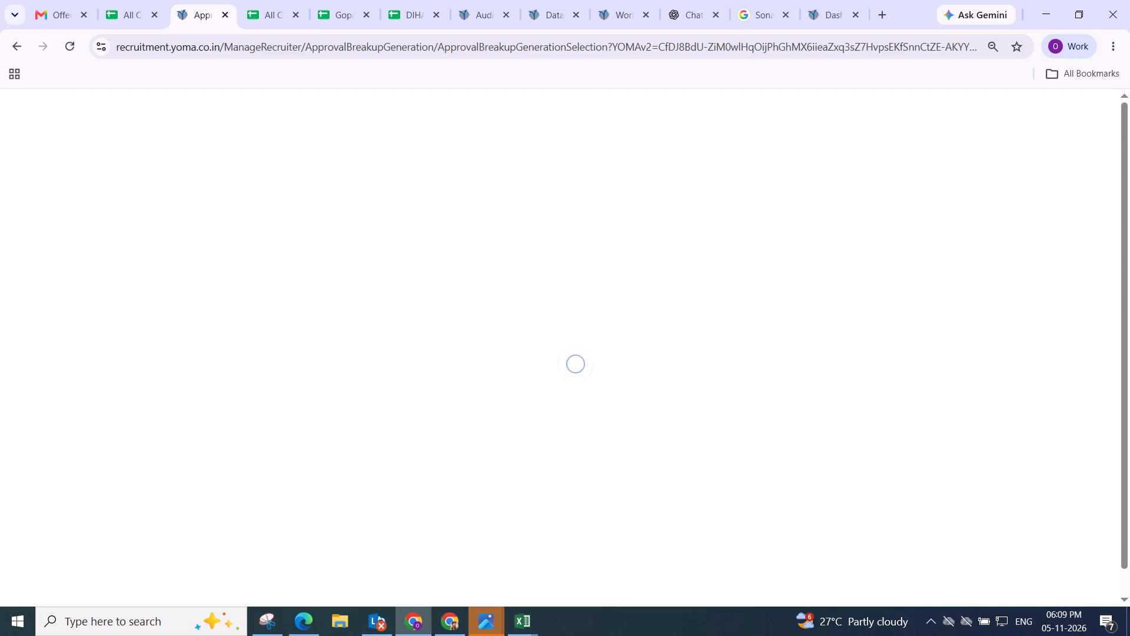
Generate the second Hyderabad associate's breakup with Un-Skilled (Basic as Minimum Wages), Percentage HRA, Flat Amount bonus and statutory location Hyderabad.
scroll(823, 338, "down", 3)
left_click(815, 302)
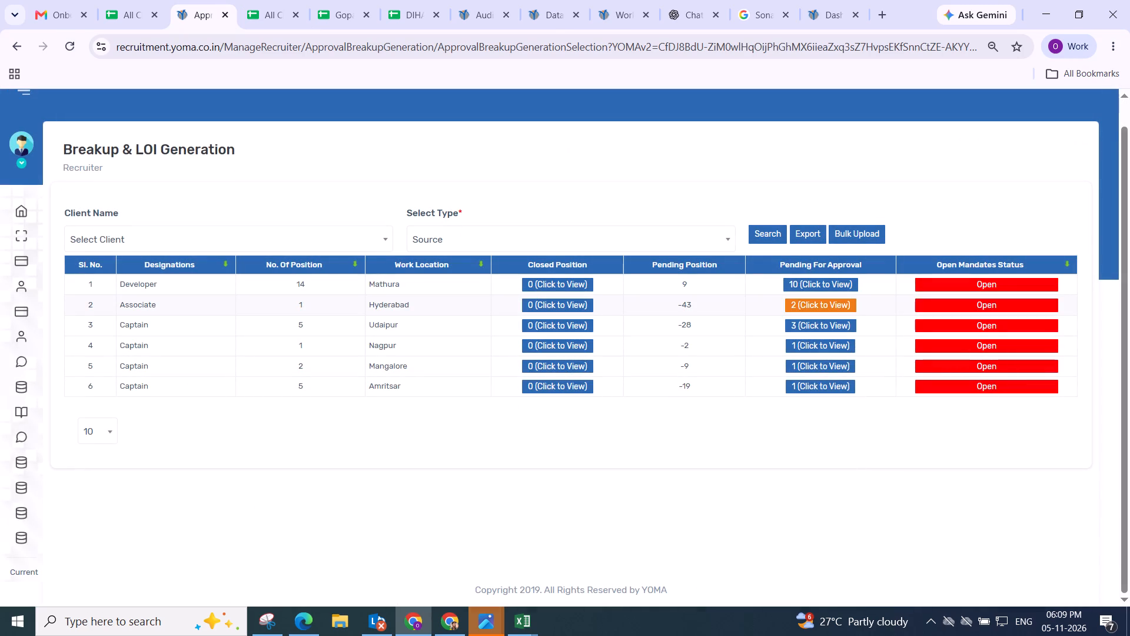
left_click_drag(351, 243, 1106, 217)
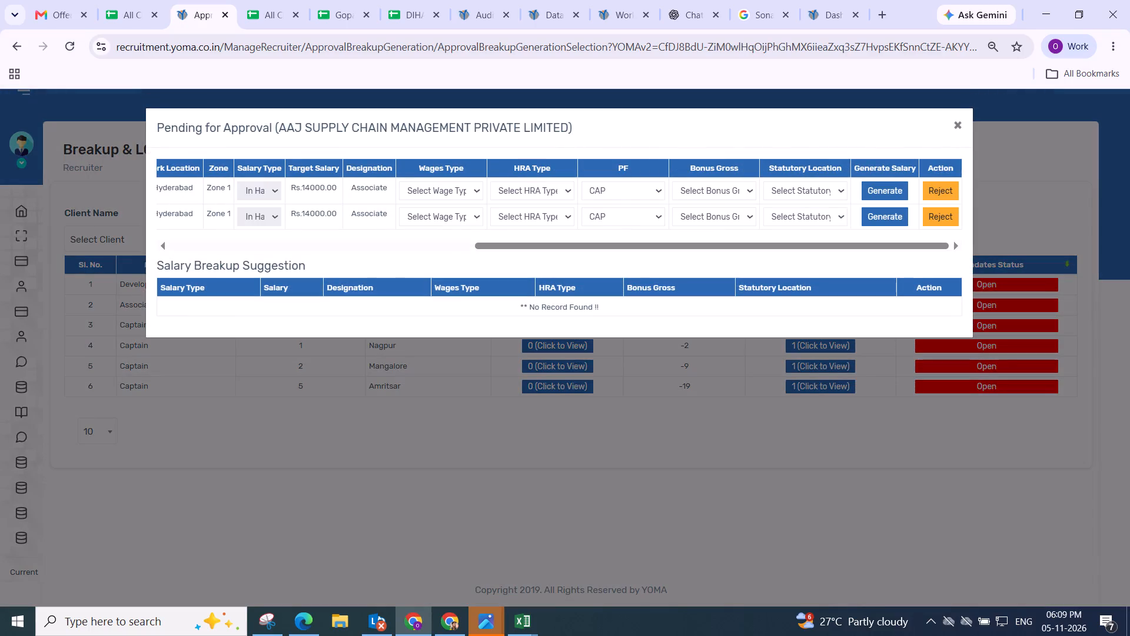
left_click(427, 190)
left_click_drag(442, 264, 451, 254)
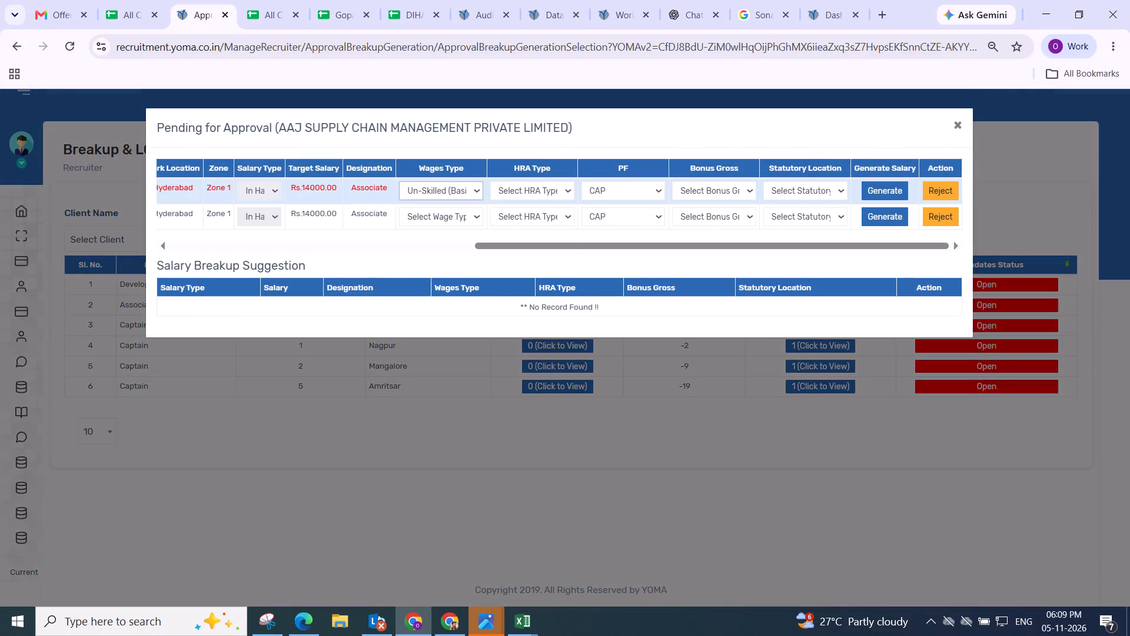
left_click(526, 190)
left_click(521, 225)
left_click(700, 190)
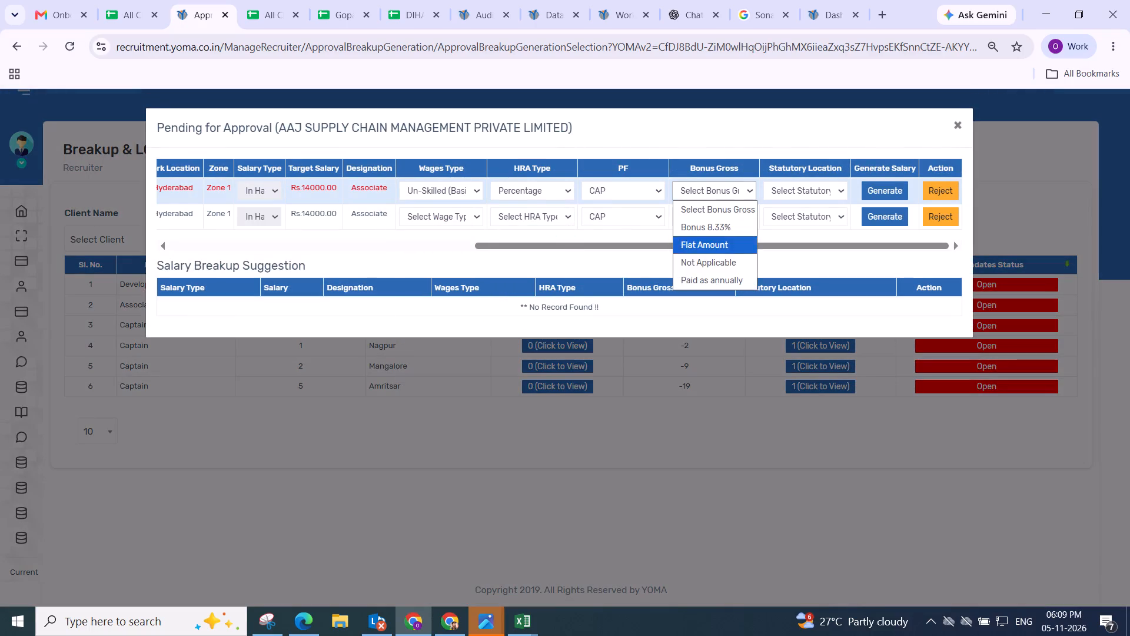
left_click_drag(703, 259, 703, 251)
left_click(797, 187)
left_click_drag(792, 264, 790, 259)
left_click_drag(883, 190, 885, 189)
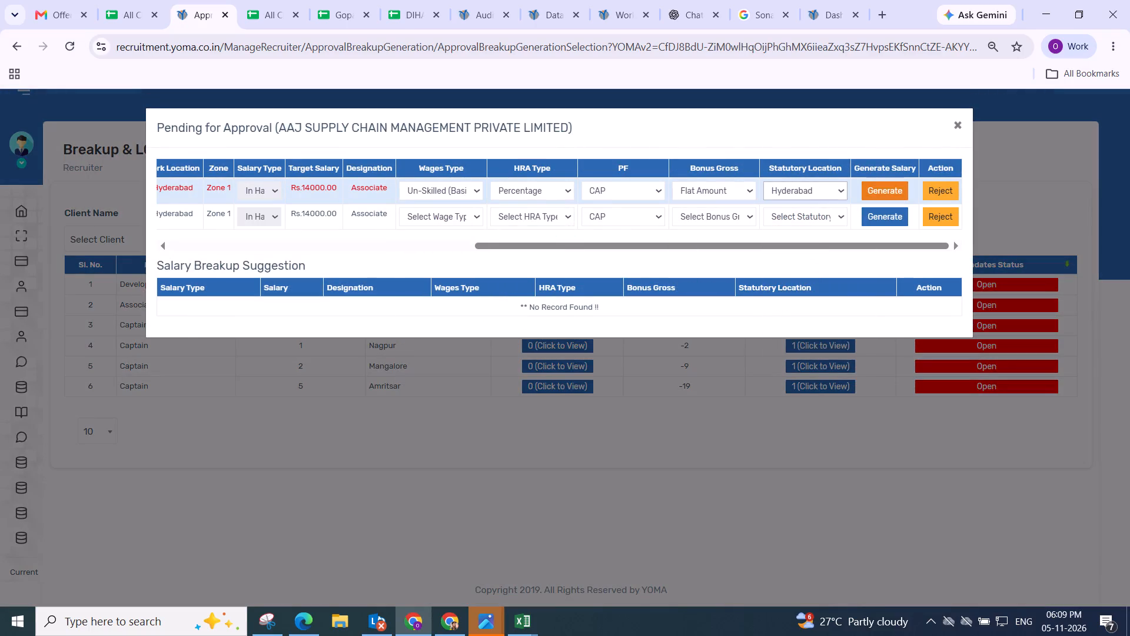
left_click_drag(885, 189, 877, 188)
Change the second Hyderabad associate's bonus to Not Applicable and regenerate the salary breakup.
left_click(700, 182)
left_click(704, 253)
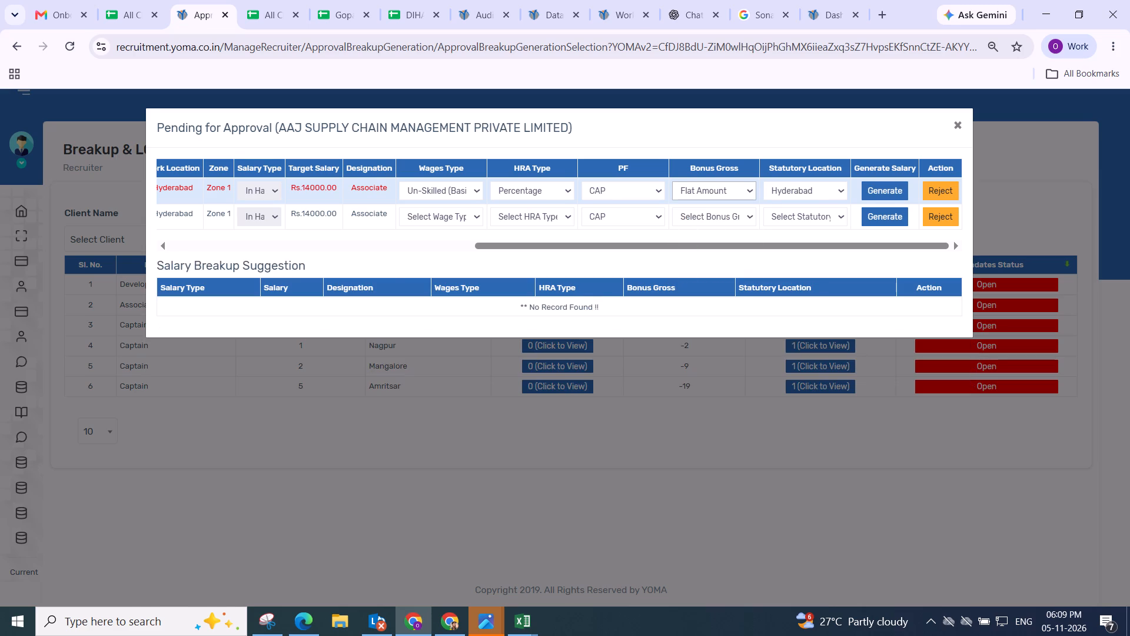
left_click_drag(691, 188, 691, 206)
left_click(706, 261)
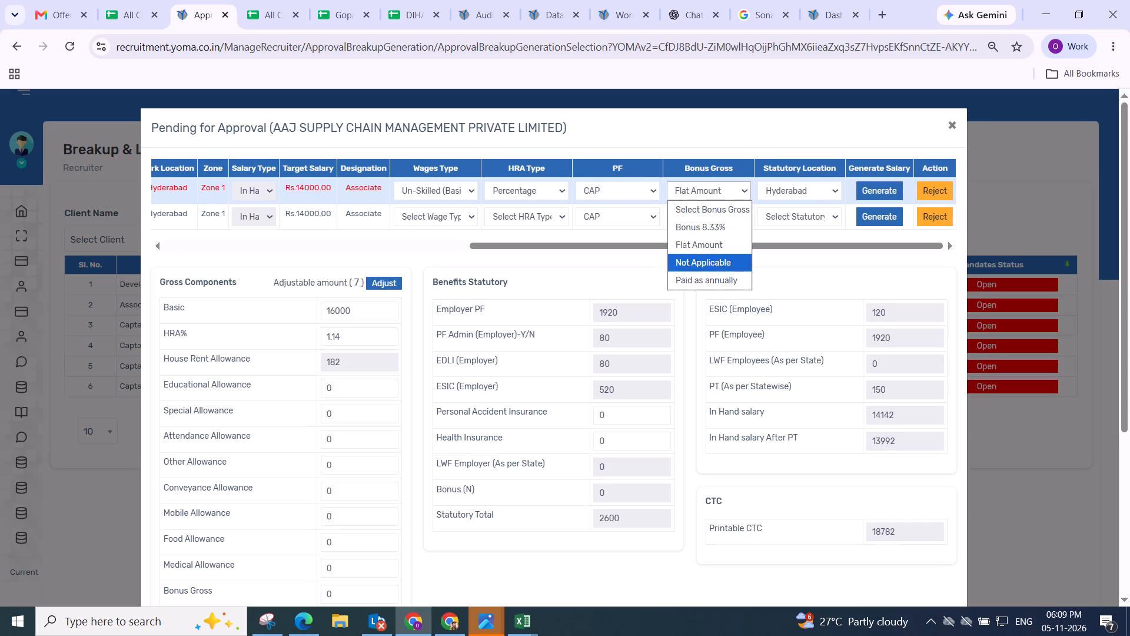
left_click(867, 198)
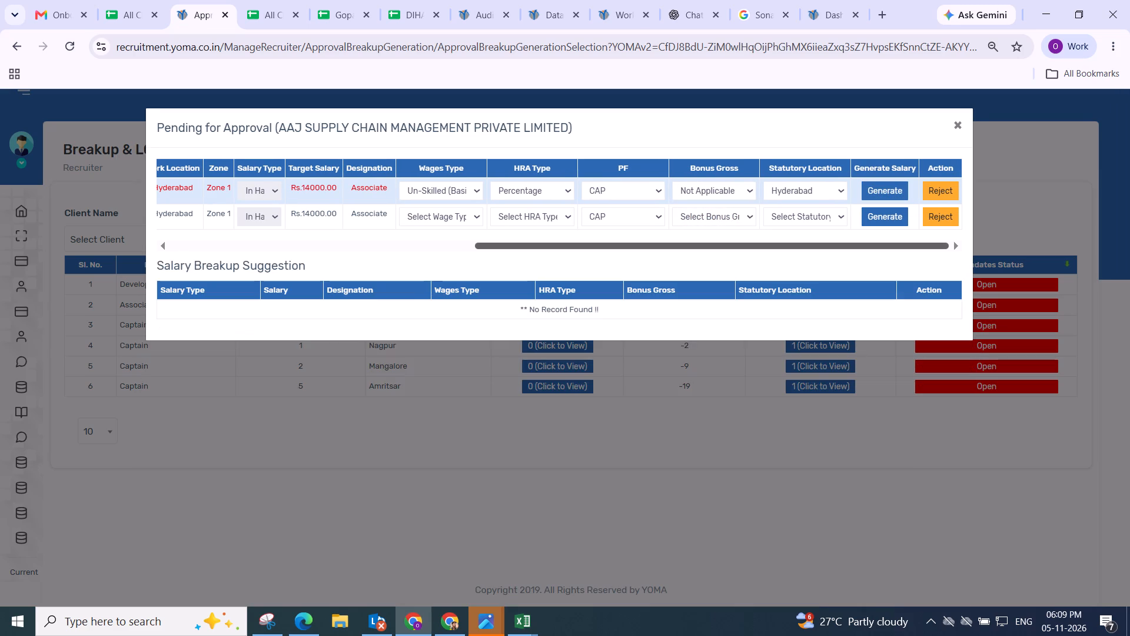
Apply the adjustable amount to the second Hyderabad associate's breakup and save the salary breakup.
left_click(382, 279)
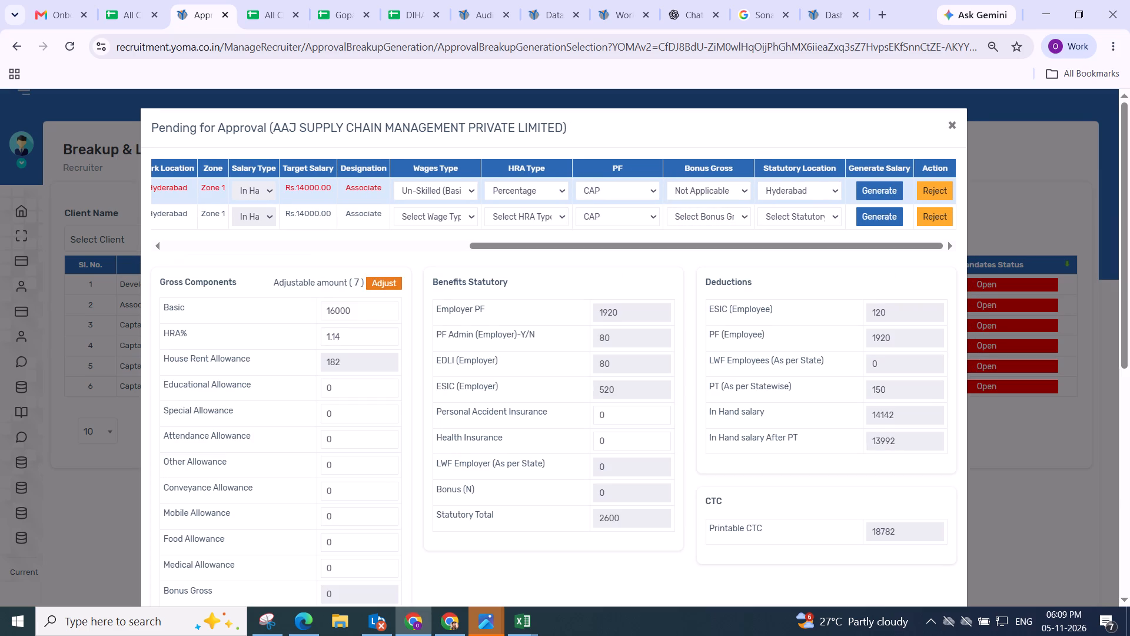
scroll(431, 271, "down", 2)
left_click_drag(590, 213, 624, 213)
left_click(934, 308)
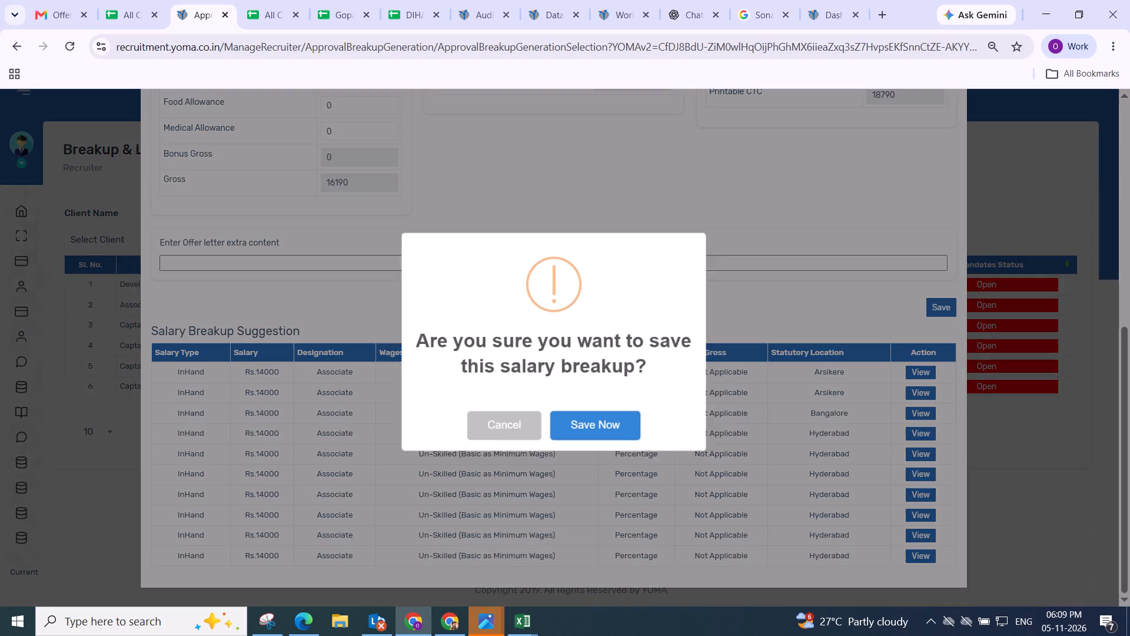
left_click(617, 425)
scroll(623, 420, "up", 4)
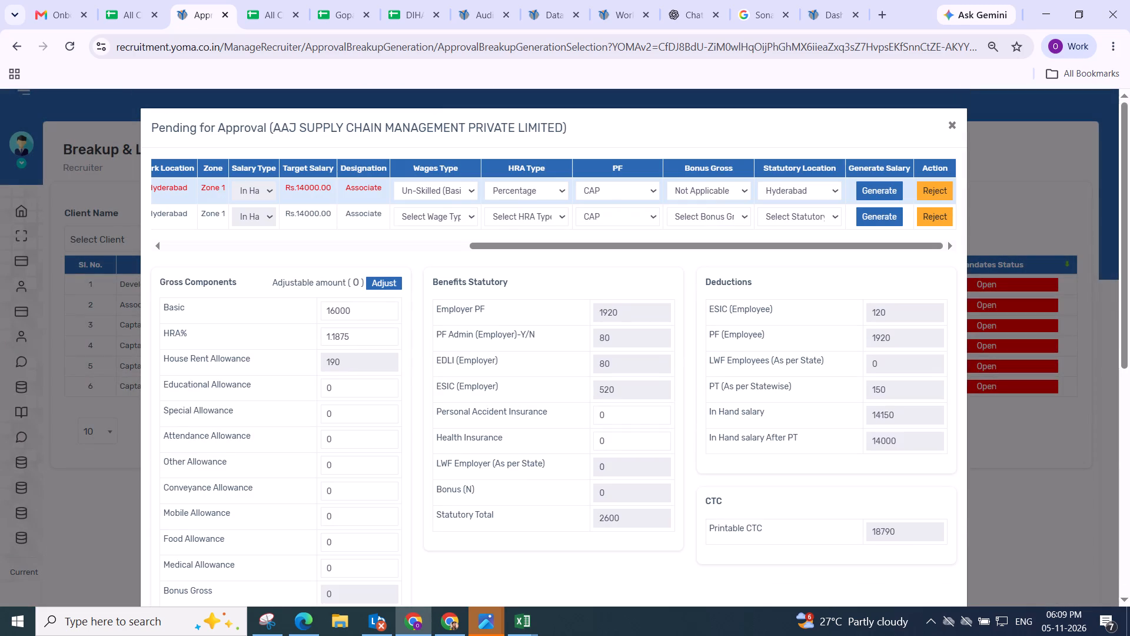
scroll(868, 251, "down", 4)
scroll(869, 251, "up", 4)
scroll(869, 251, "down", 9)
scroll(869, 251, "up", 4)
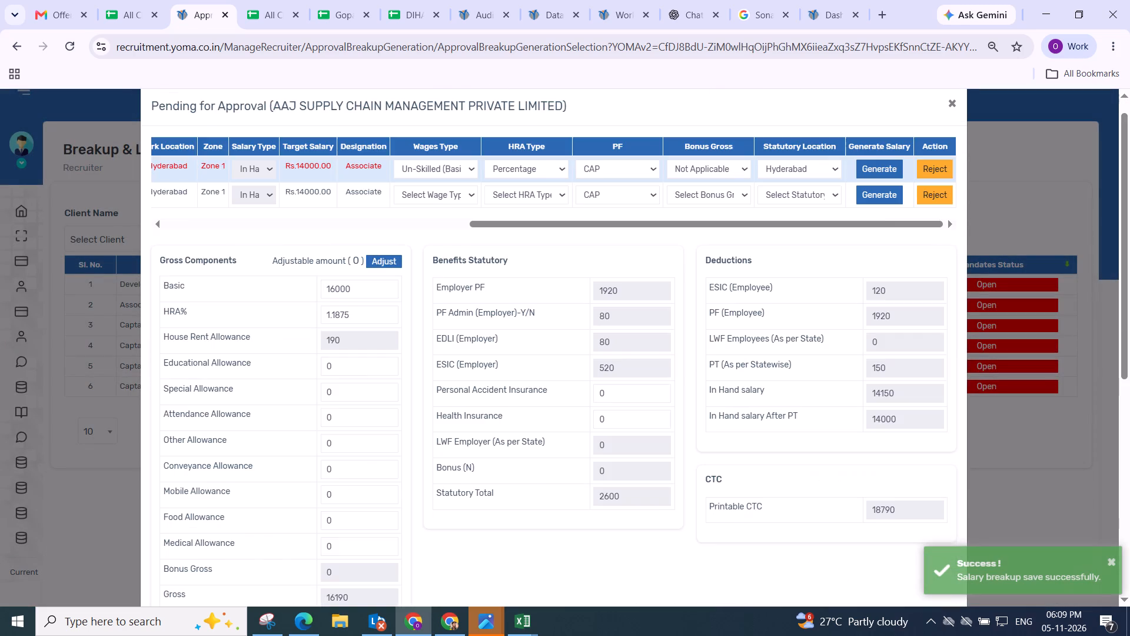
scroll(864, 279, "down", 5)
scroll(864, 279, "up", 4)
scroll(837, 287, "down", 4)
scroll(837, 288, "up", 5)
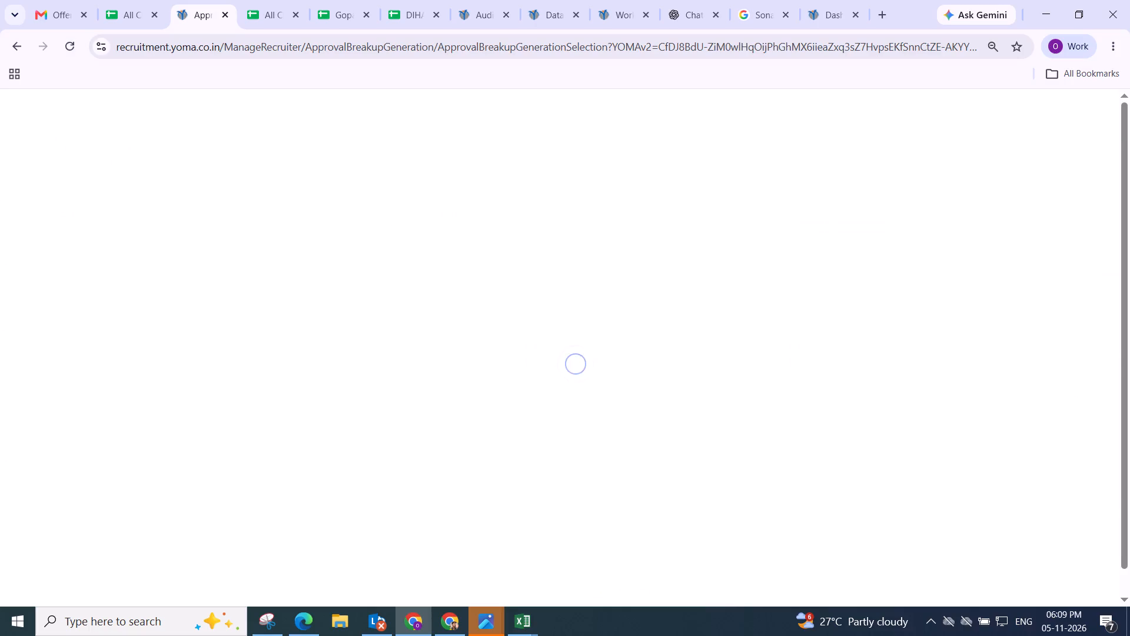
Generate the remaining Hyderabad associate's breakup with Un-Skilled (Basic as Minimum Wages), Percentage HRA, Bonus 8.33% and statutory location Hyderabad.
scroll(818, 304, "down", 4)
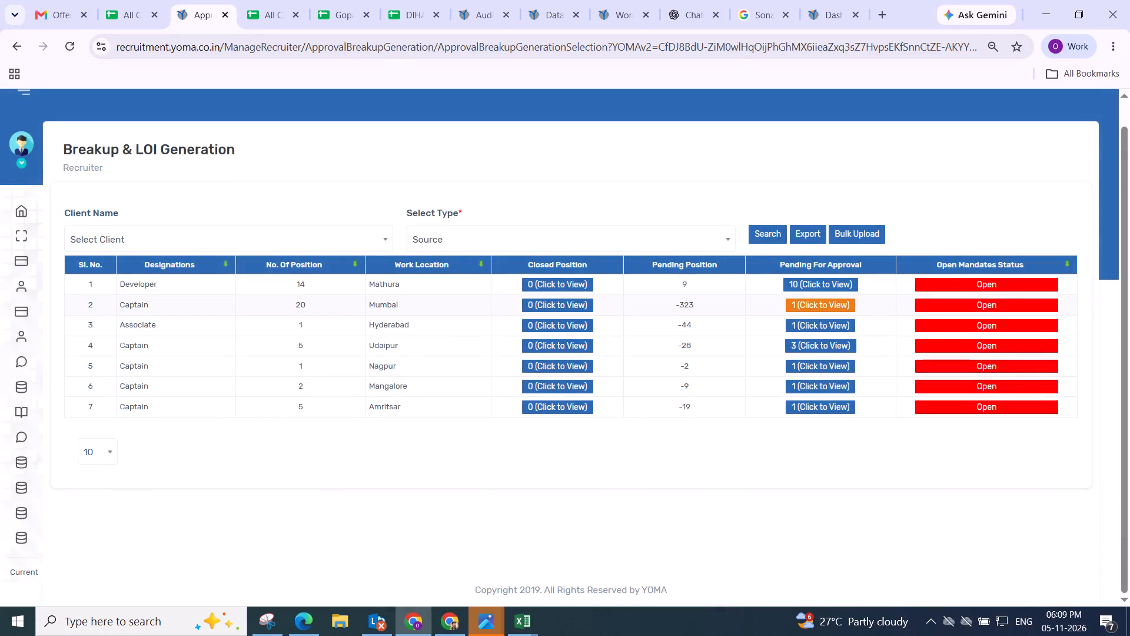
left_click(812, 324)
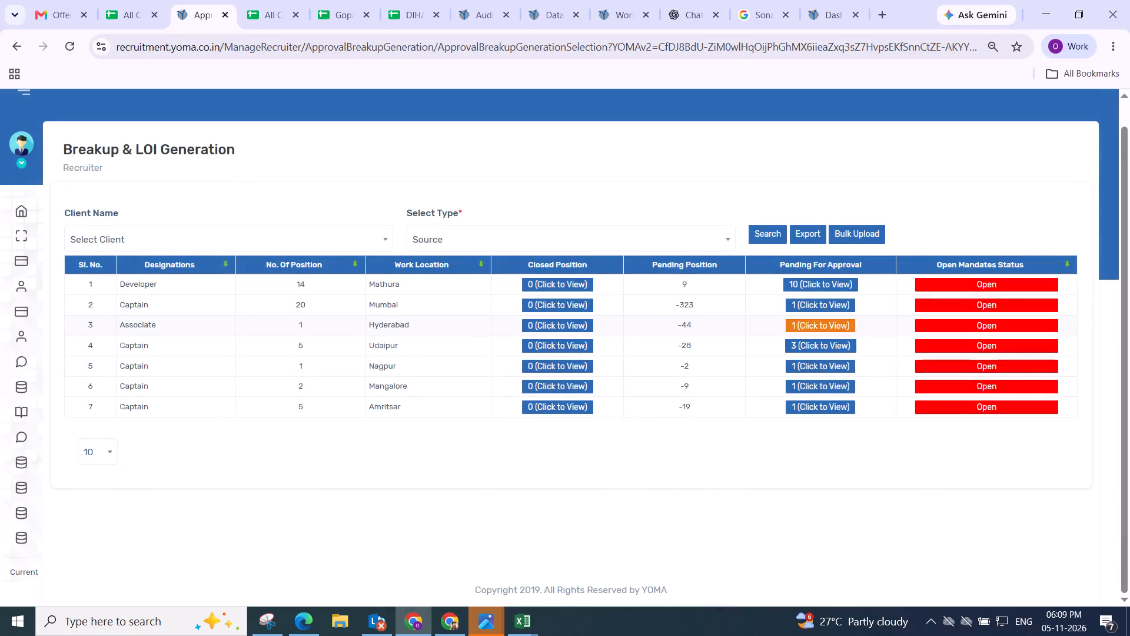
left_click_drag(349, 221, 973, 211)
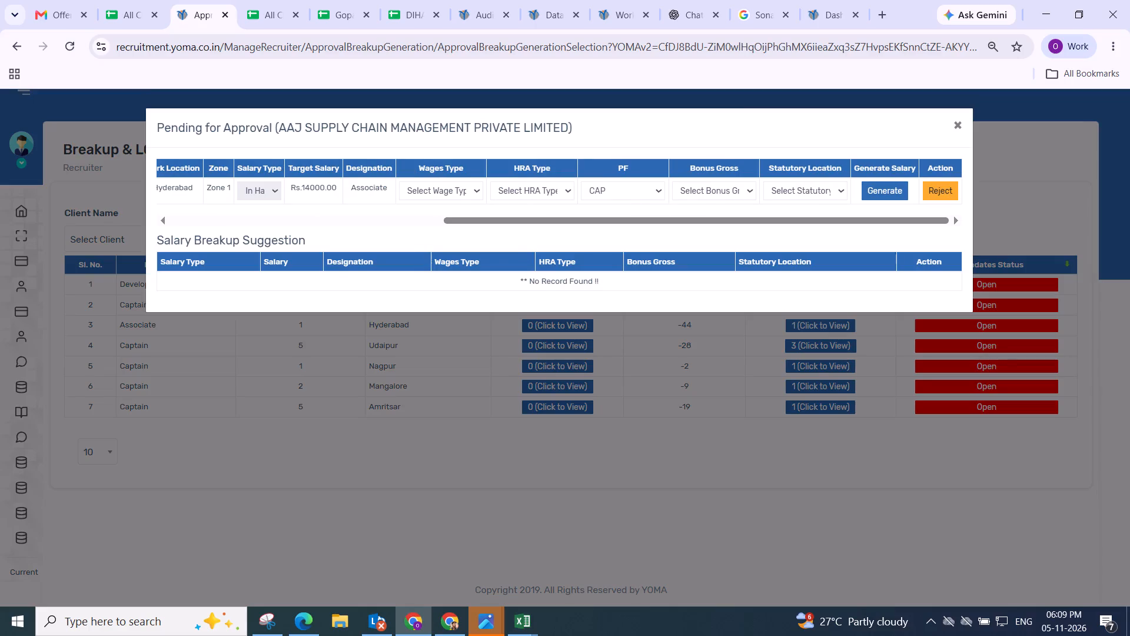
left_click(441, 193)
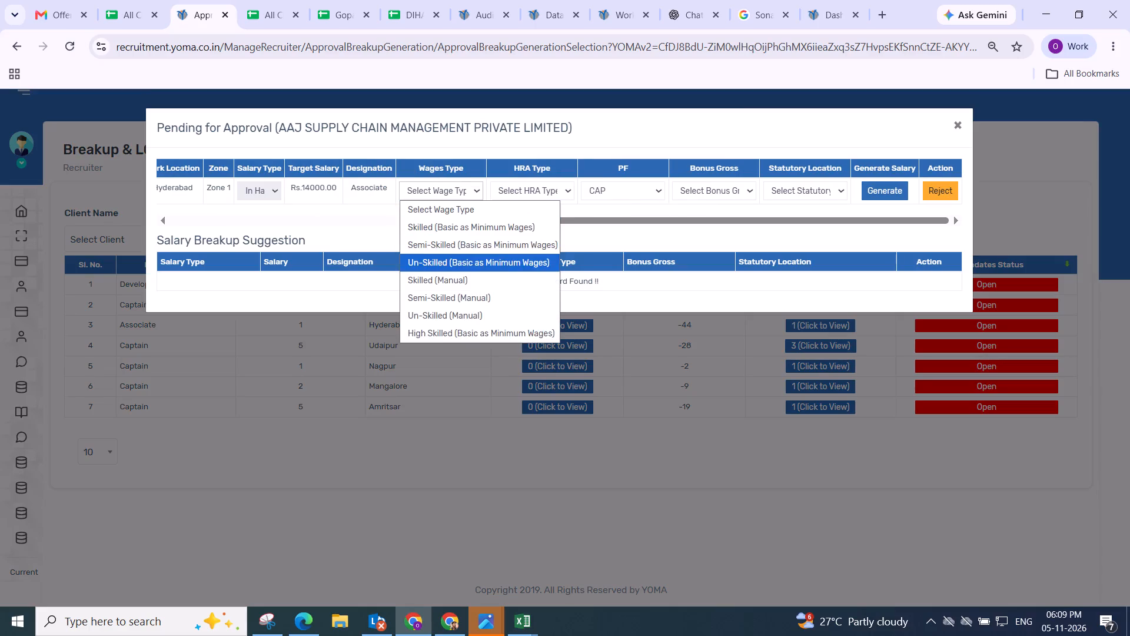
left_click(446, 261)
left_click(524, 191)
left_click(528, 233)
left_click(696, 194)
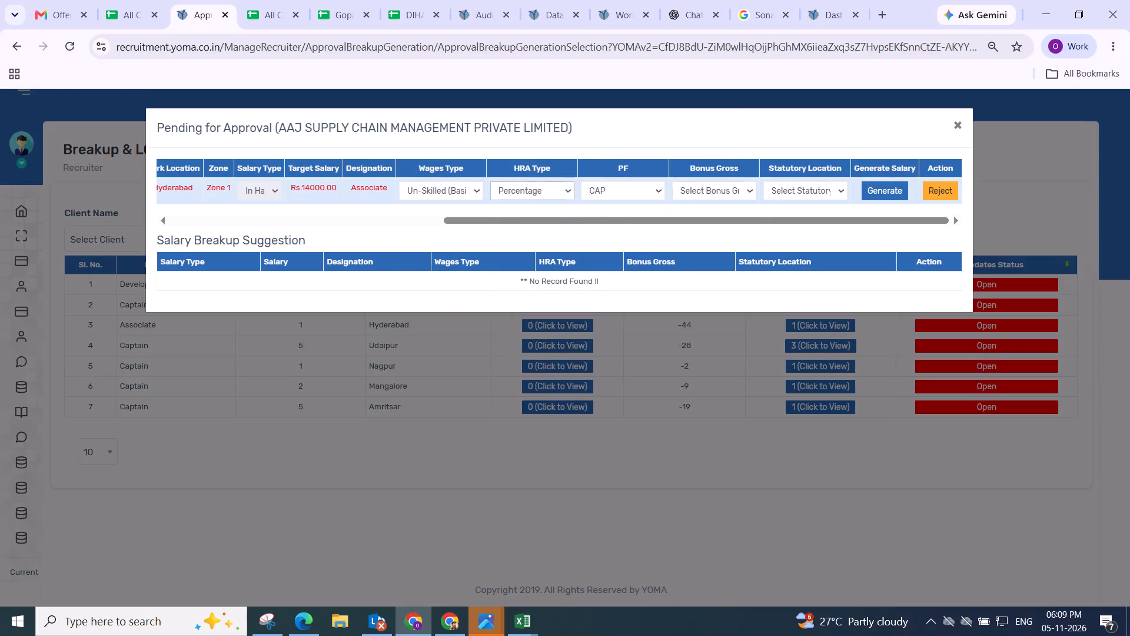
left_click(709, 232)
left_click(798, 190)
left_click(793, 257)
left_click(908, 185)
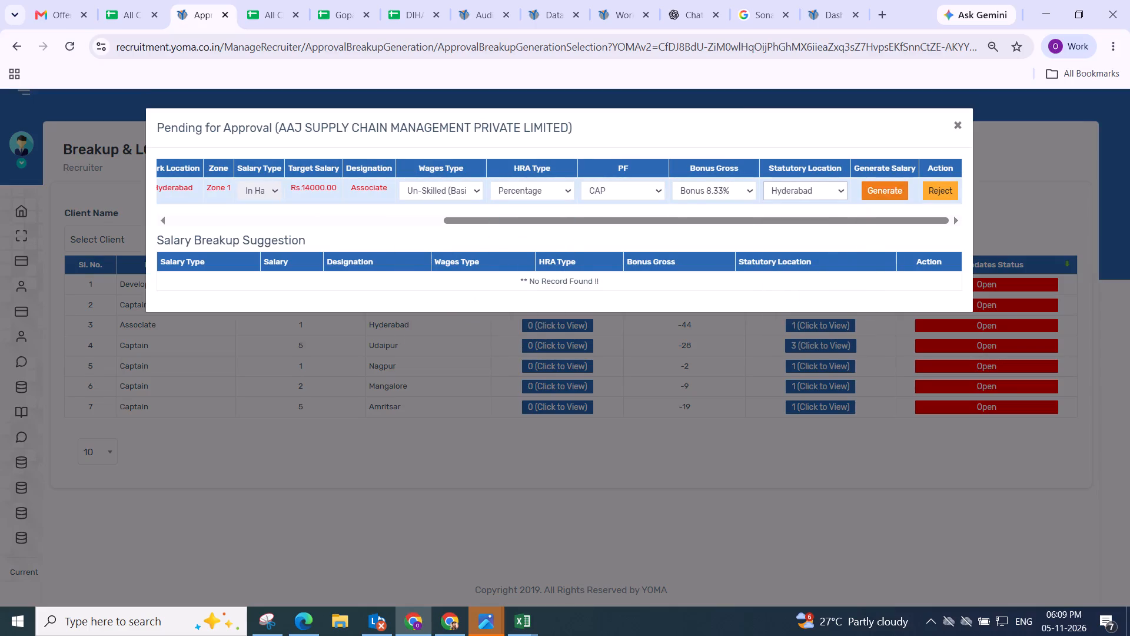
left_click(883, 190)
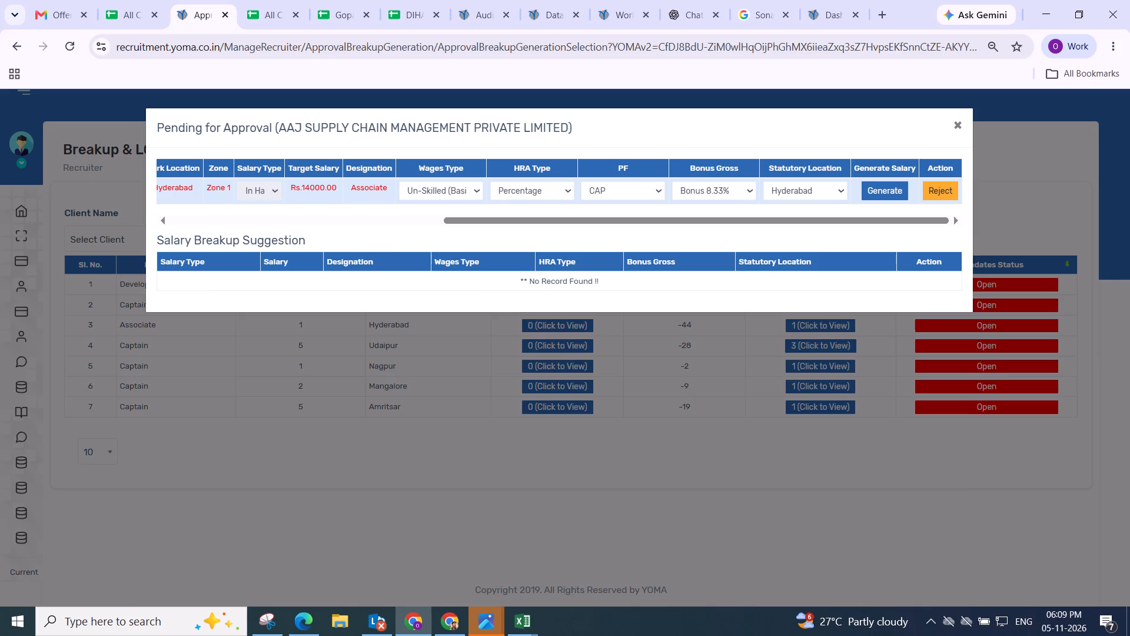
Apply the adjustable amount to the remaining Hyderabad associate's breakup and check its components.
left_click(382, 260)
scroll(389, 260, "down", 2)
scroll(398, 258, "up", 3)
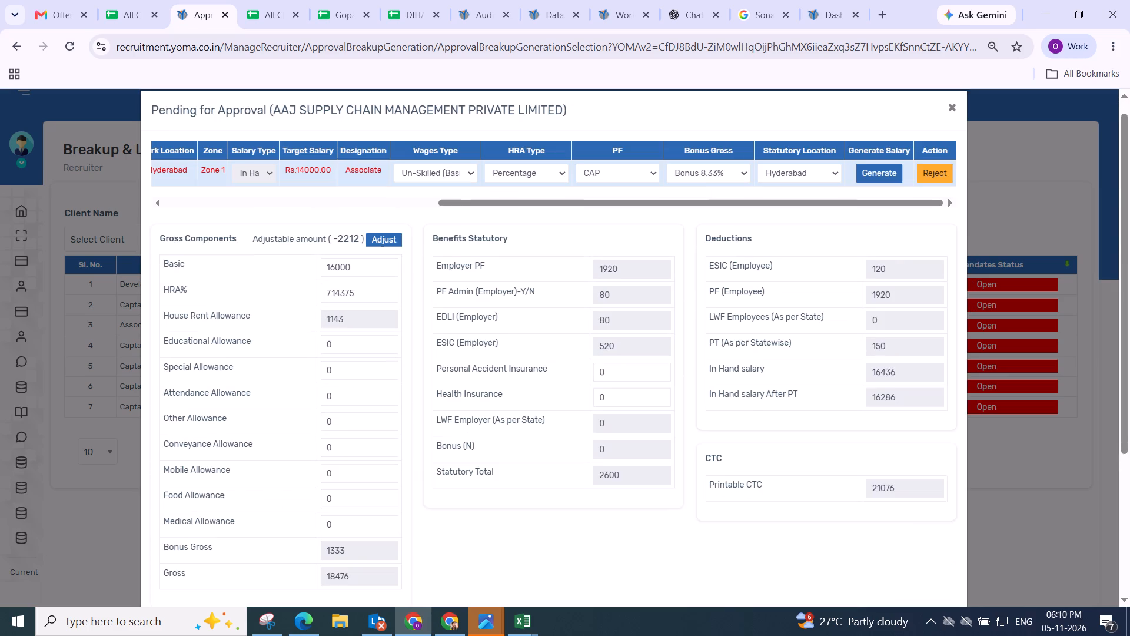
Change the remaining Hyderabad associate's bonus to Not Applicable and regenerate the salary breakup.
left_click(422, 191)
left_click(440, 256)
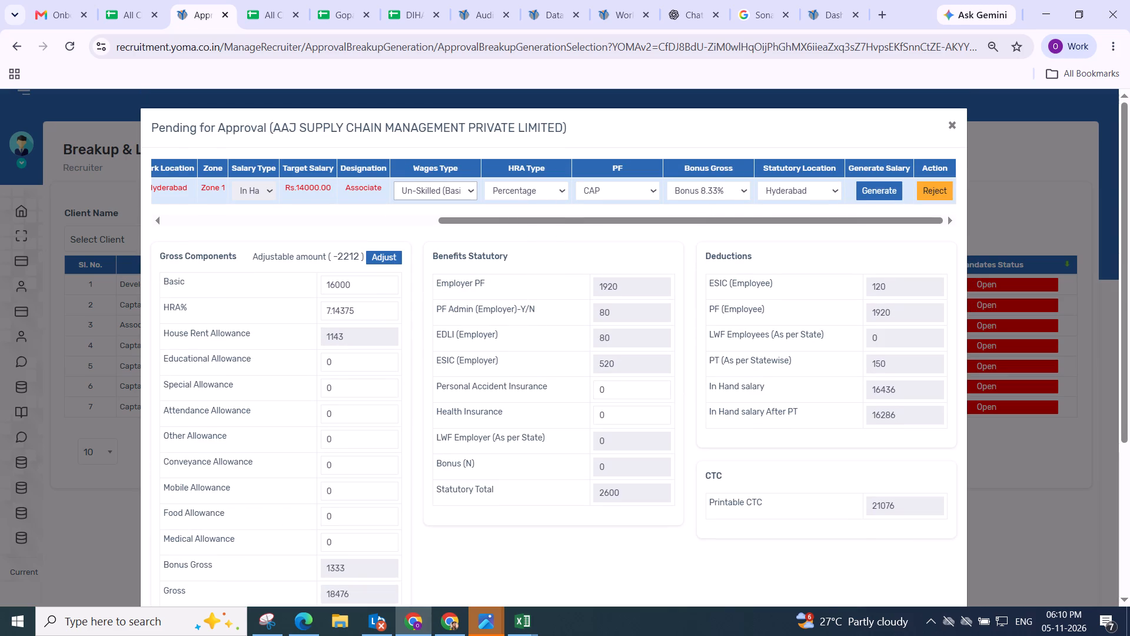
left_click(533, 193)
left_click(527, 226)
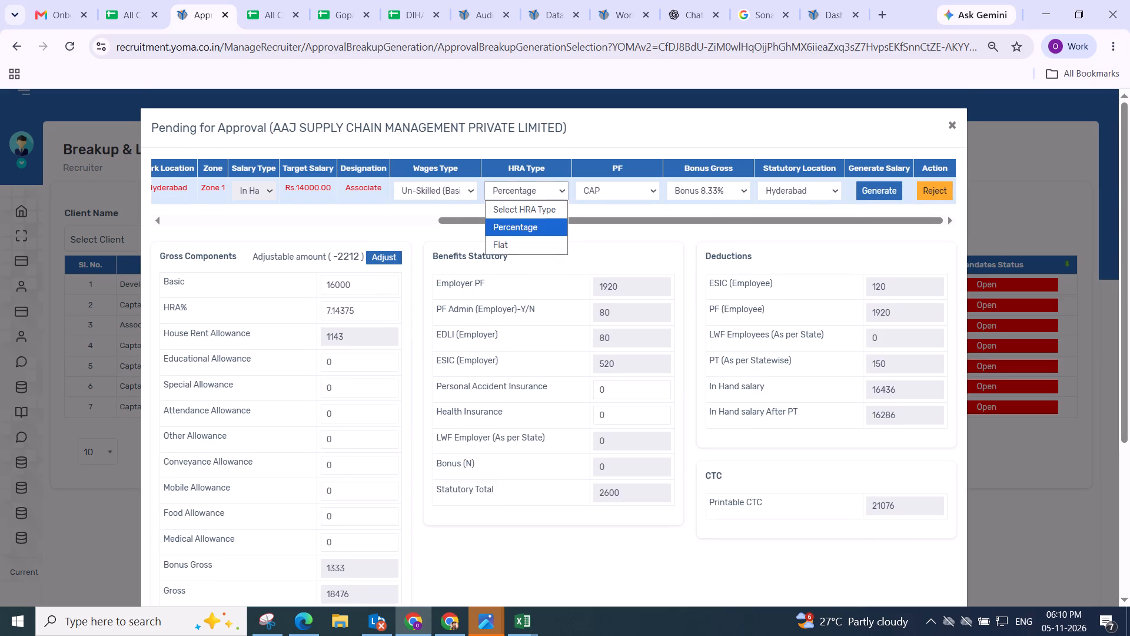
left_click_drag(692, 188, 697, 188)
left_click(699, 258)
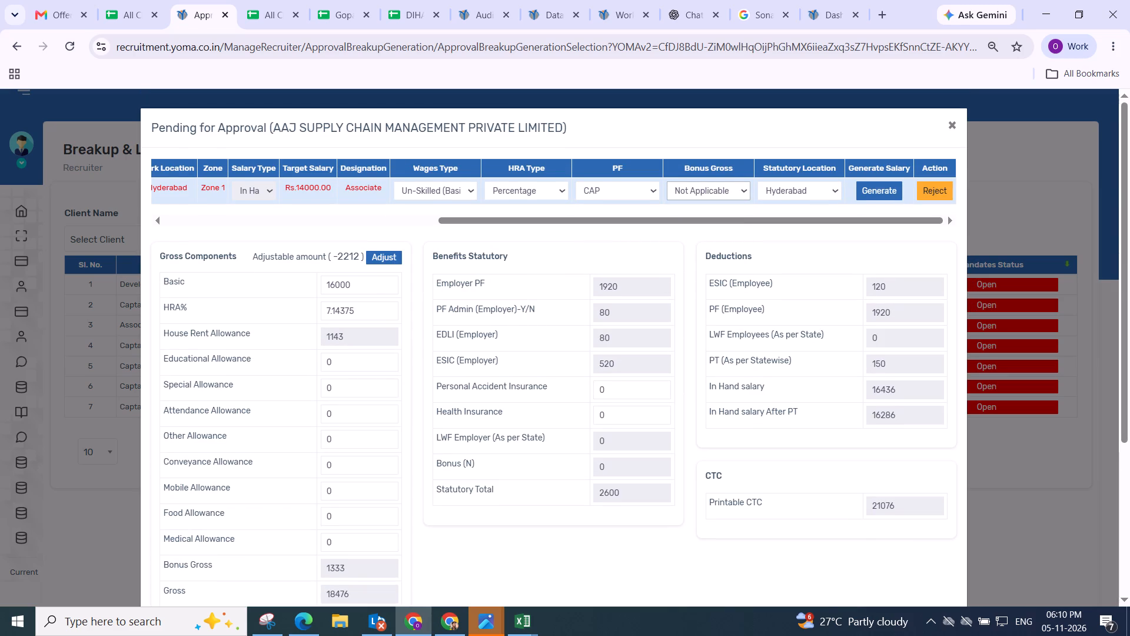
left_click(879, 198)
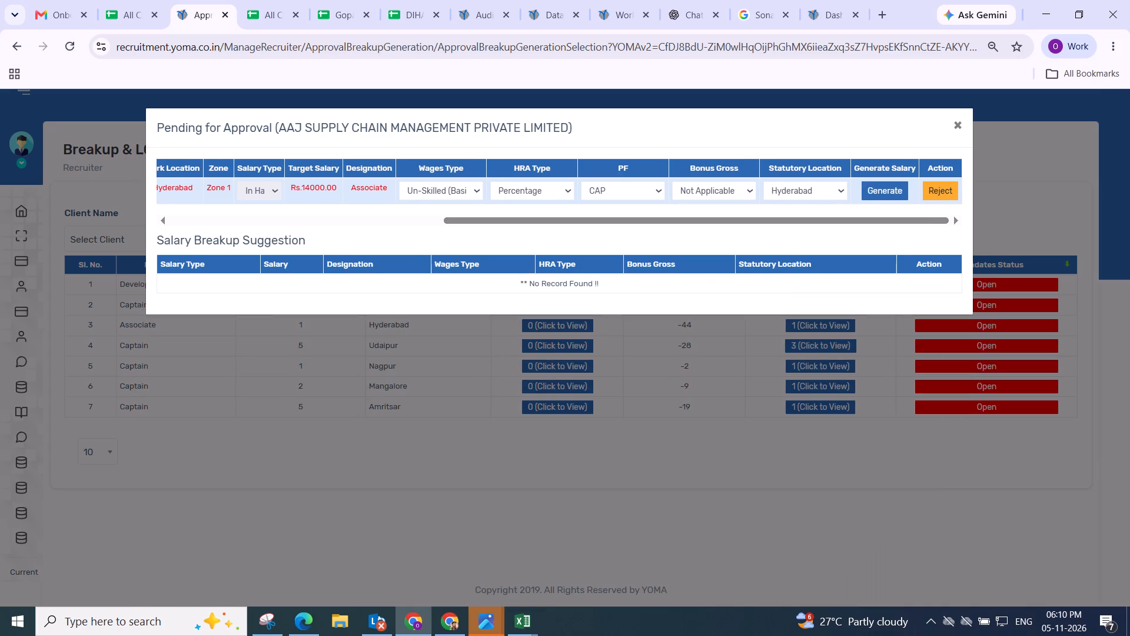
Apply the adjustable amount to the remaining Hyderabad associate's breakup and save the salary breakup.
left_click(391, 256)
scroll(391, 256, "down", 2)
left_click_drag(599, 206, 695, 204)
left_click(933, 306)
left_click(596, 419)
scroll(692, 380, "up", 2)
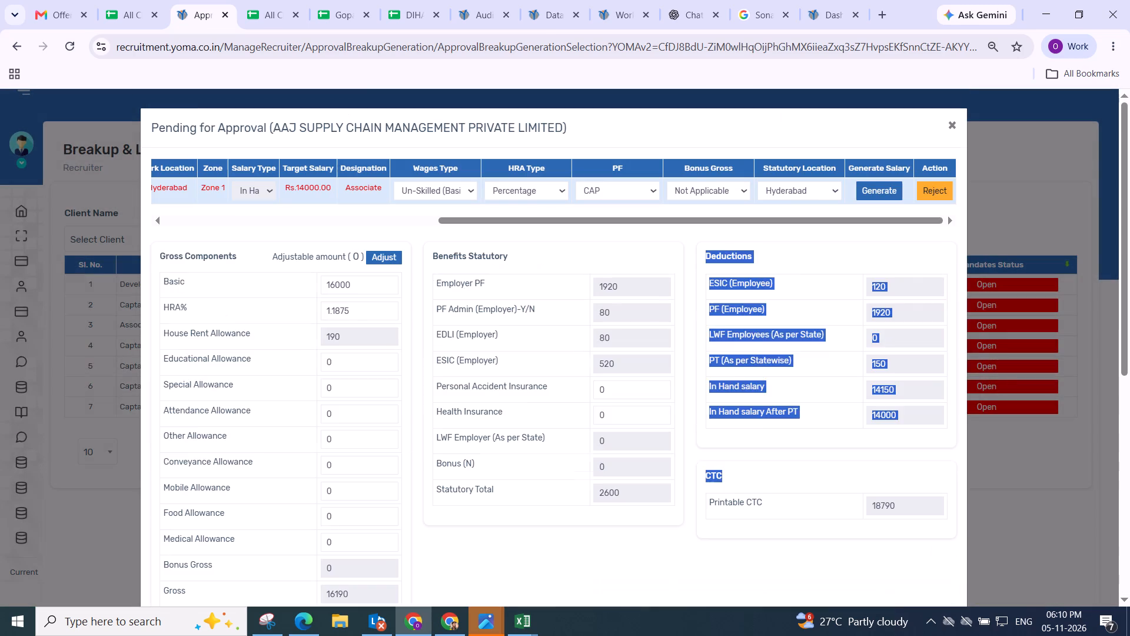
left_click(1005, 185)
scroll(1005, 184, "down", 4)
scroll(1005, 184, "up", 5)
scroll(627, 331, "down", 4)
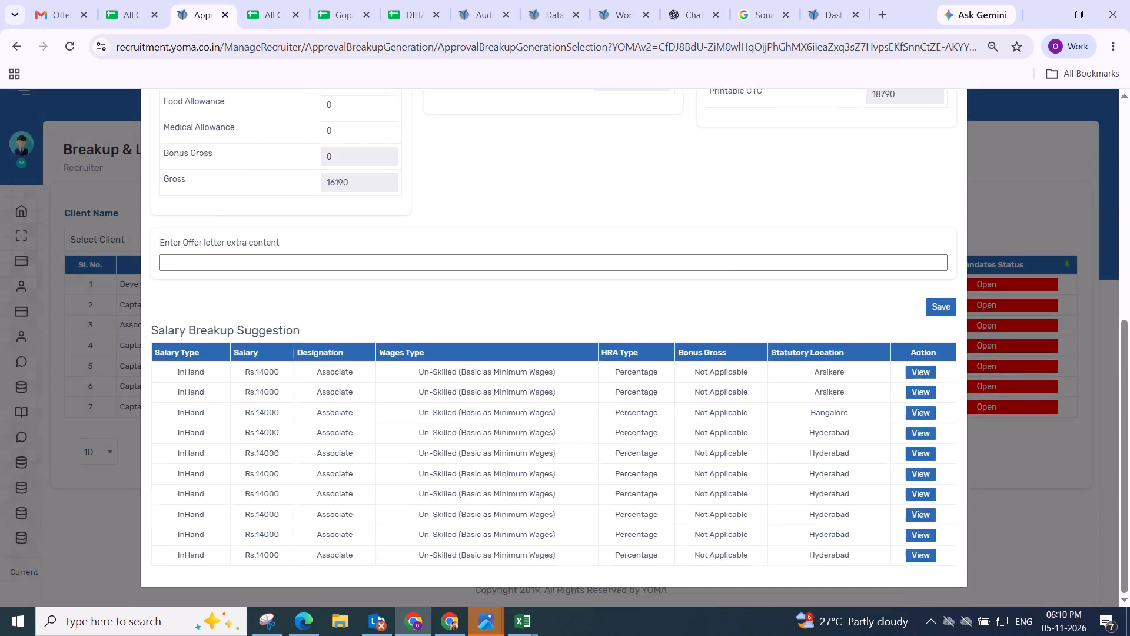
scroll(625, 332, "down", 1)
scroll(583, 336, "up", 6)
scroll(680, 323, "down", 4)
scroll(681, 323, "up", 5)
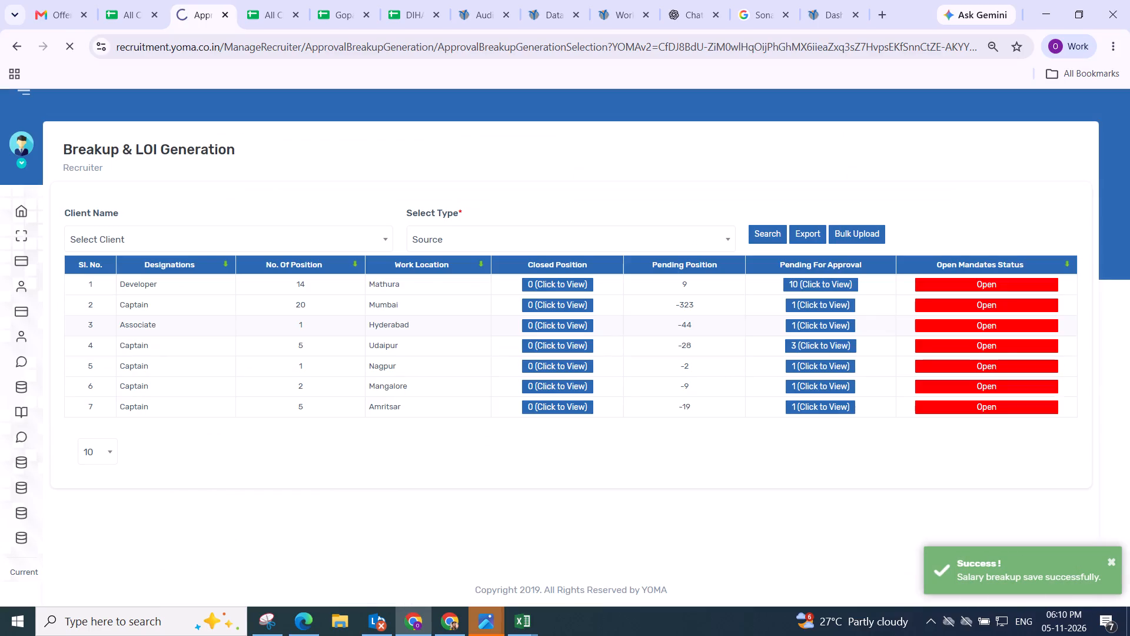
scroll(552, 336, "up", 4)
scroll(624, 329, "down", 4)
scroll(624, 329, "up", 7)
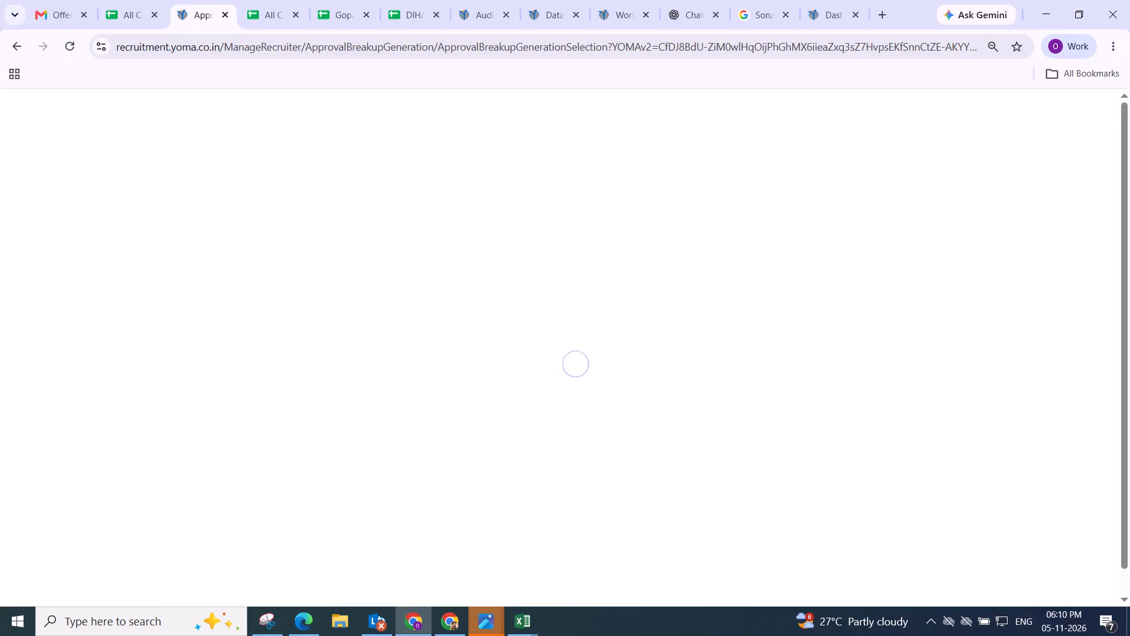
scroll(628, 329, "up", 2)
Generate the first pending Mumbai captain's breakup for Blink Commerce with Semi-Skilled (Basic as Minimum Wages), Bonus 8.33% and statutory location Aurangabad.
left_click(816, 331)
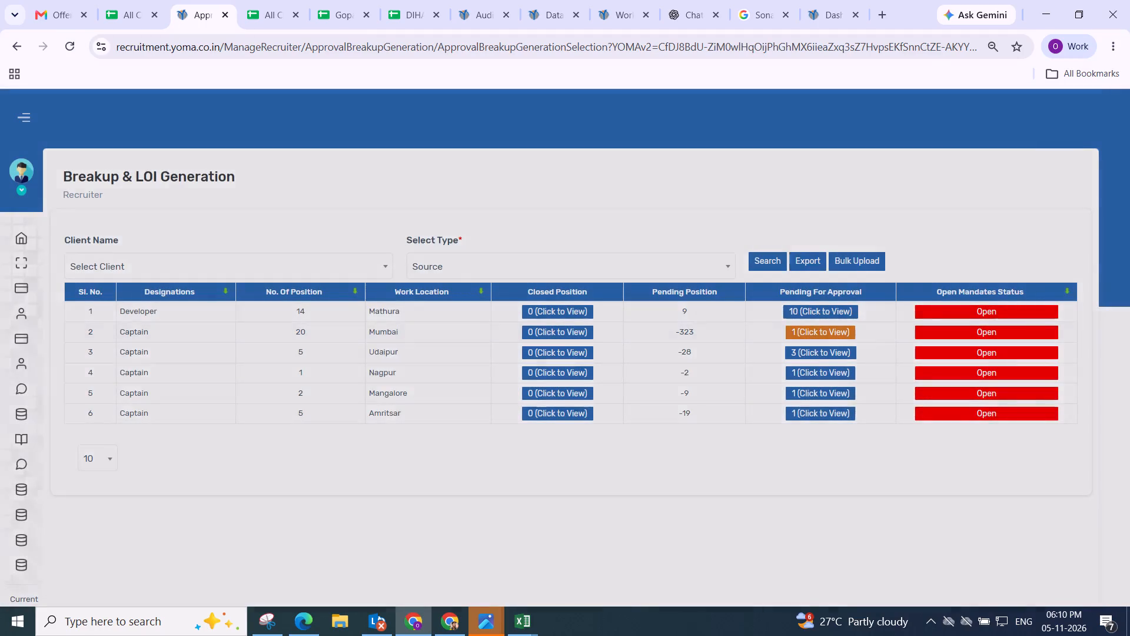
left_click_drag(334, 240, 1068, 201)
left_click_drag(398, 250, 1106, 226)
left_click(433, 195)
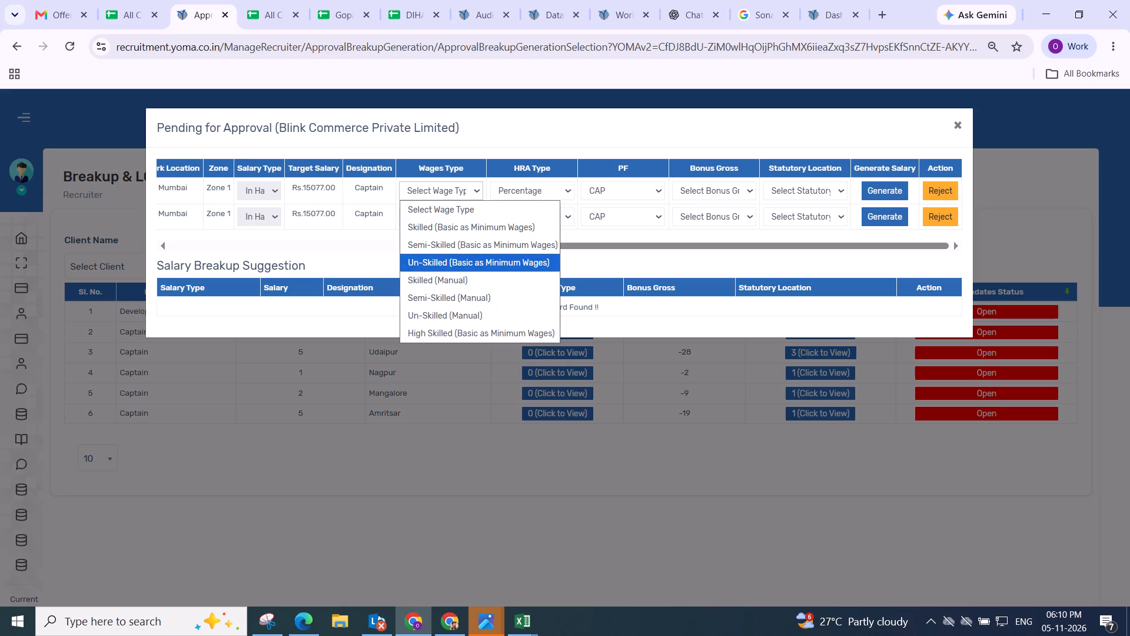
left_click_drag(439, 242, 450, 239)
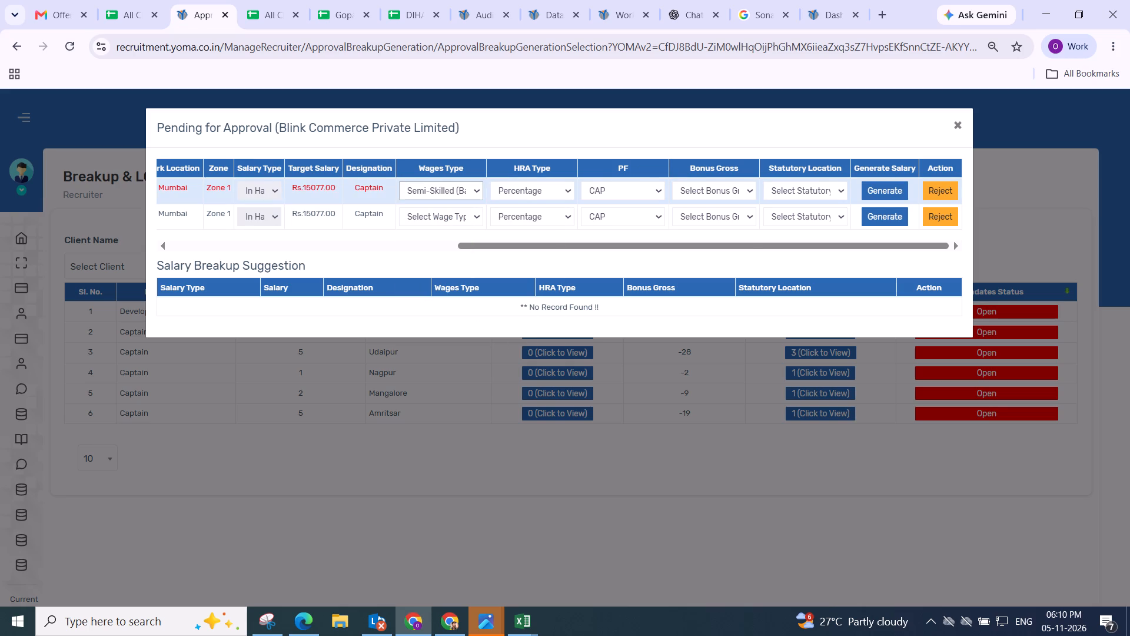
left_click(699, 184)
left_click(710, 221)
left_click_drag(791, 181, 801, 181)
left_click(796, 276)
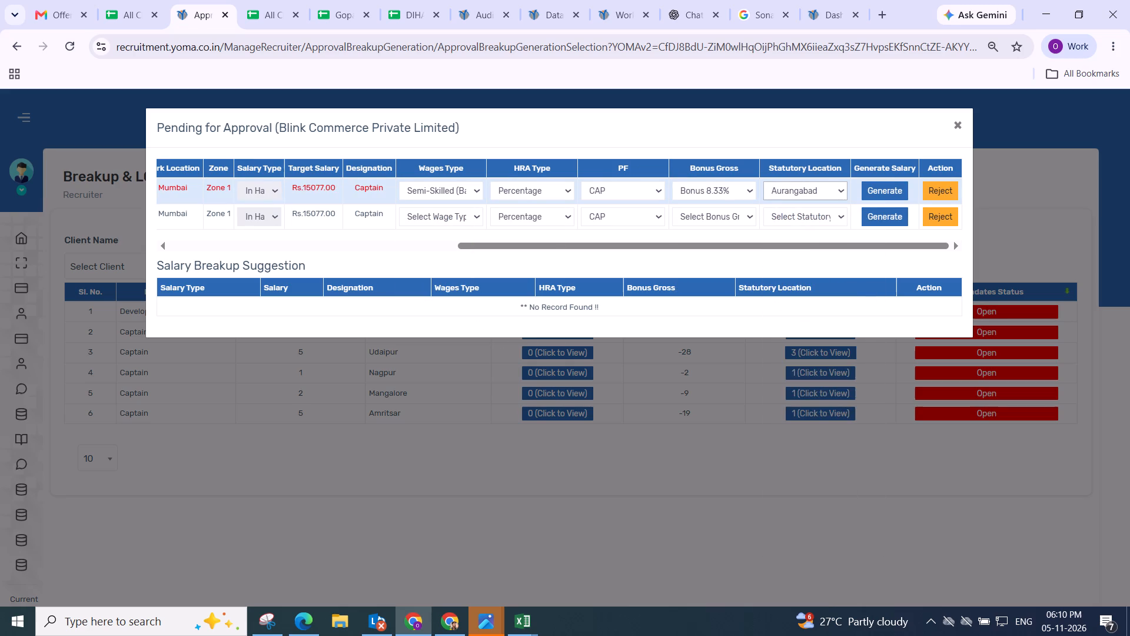
left_click(897, 192)
Apply the adjustable amount to the first Mumbai captain's breakup, check its components and save the salary breakup.
left_click(381, 283)
scroll(388, 283, "down", 2)
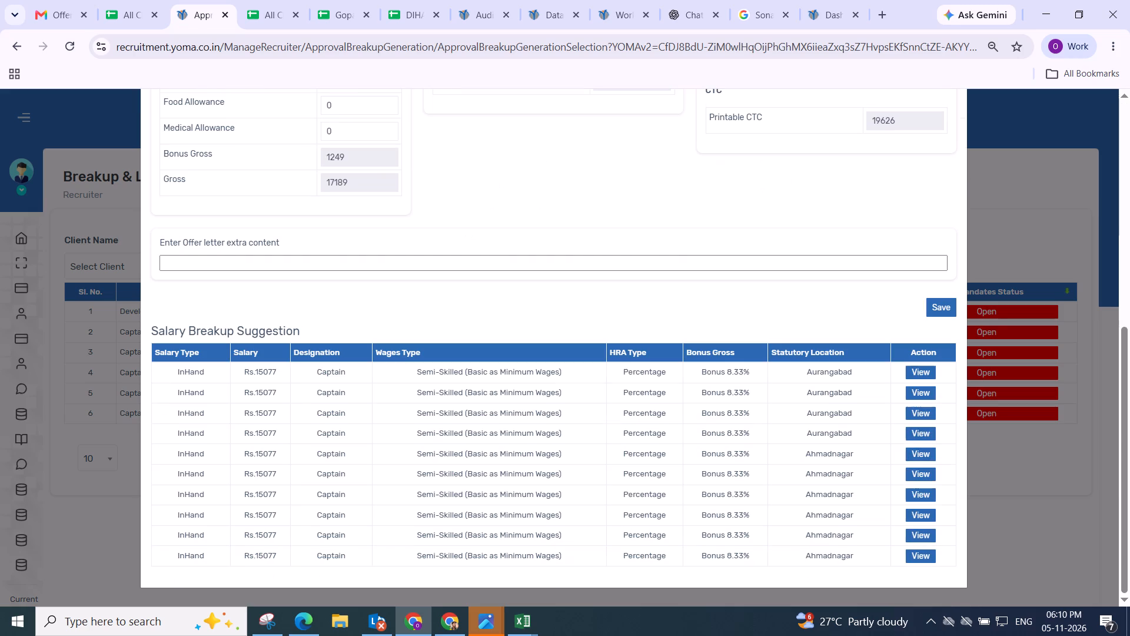
left_click_drag(458, 201, 497, 201)
left_click_drag(933, 310, 896, 313)
scroll(629, 364, "up", 4)
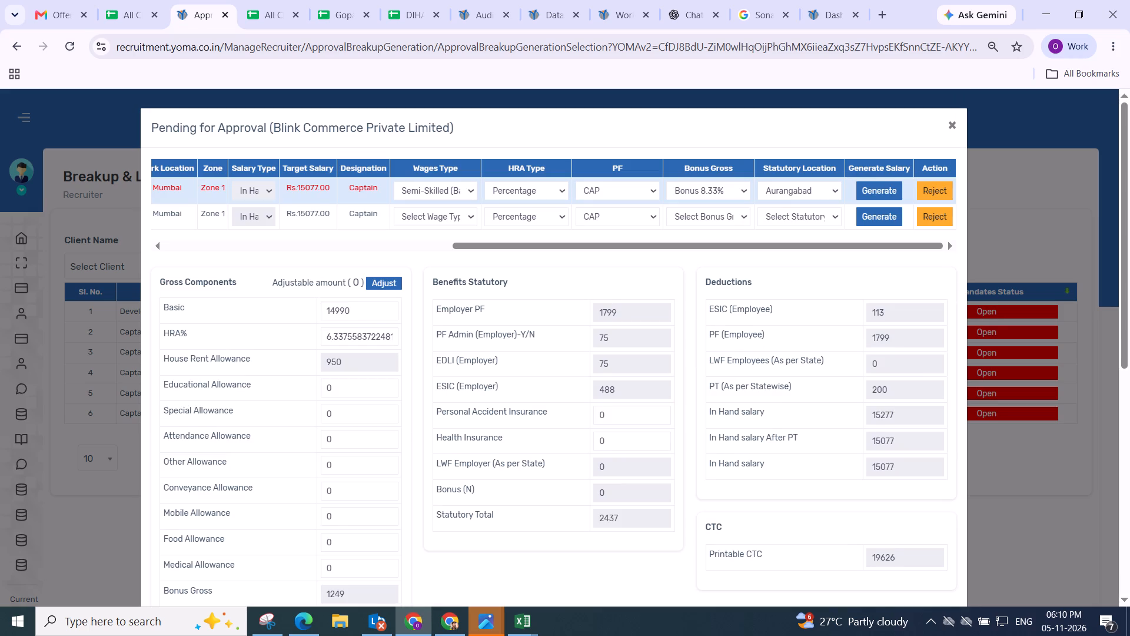
scroll(490, 347, "down", 4)
left_click(942, 307)
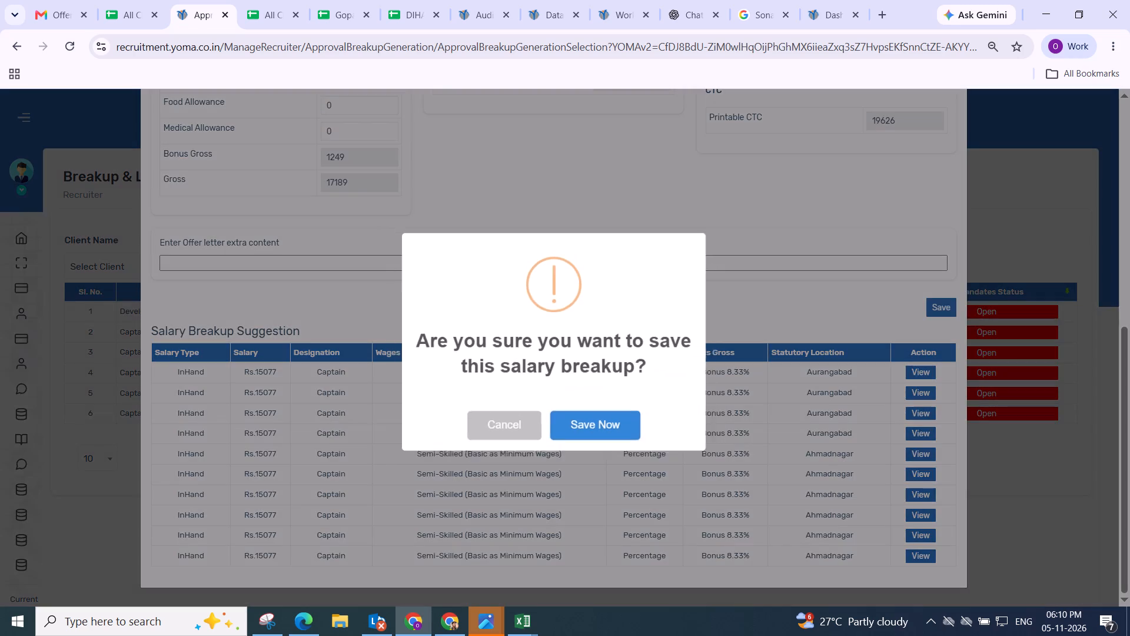
left_click(599, 422)
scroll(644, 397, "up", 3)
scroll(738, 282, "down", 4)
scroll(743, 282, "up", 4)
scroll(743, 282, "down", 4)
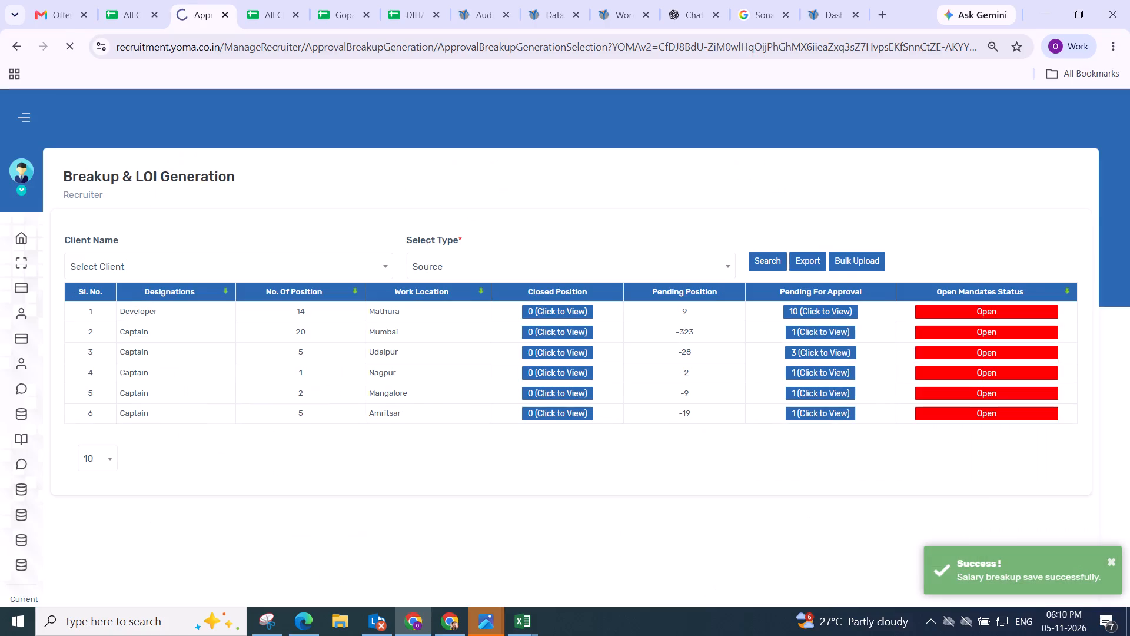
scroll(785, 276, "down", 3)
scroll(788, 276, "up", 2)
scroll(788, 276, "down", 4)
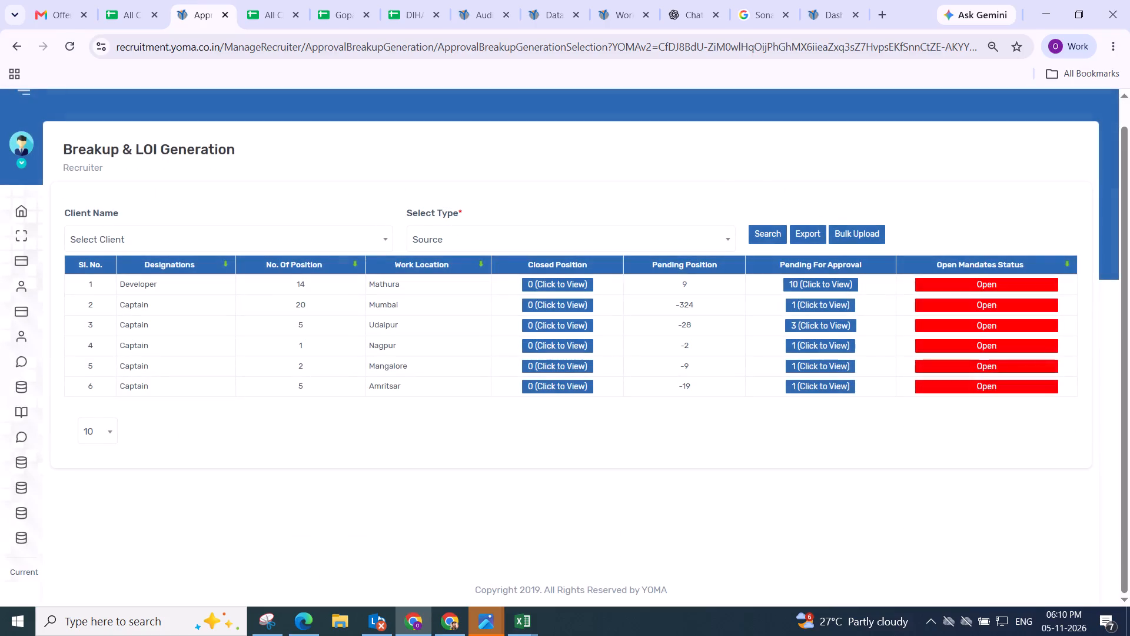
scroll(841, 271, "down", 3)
Generate the remaining Mumbai captain's breakup with Semi-Skilled (Basic as Minimum Wages), Bonus 8.33% and statutory location Aurangabad.
left_click(816, 309)
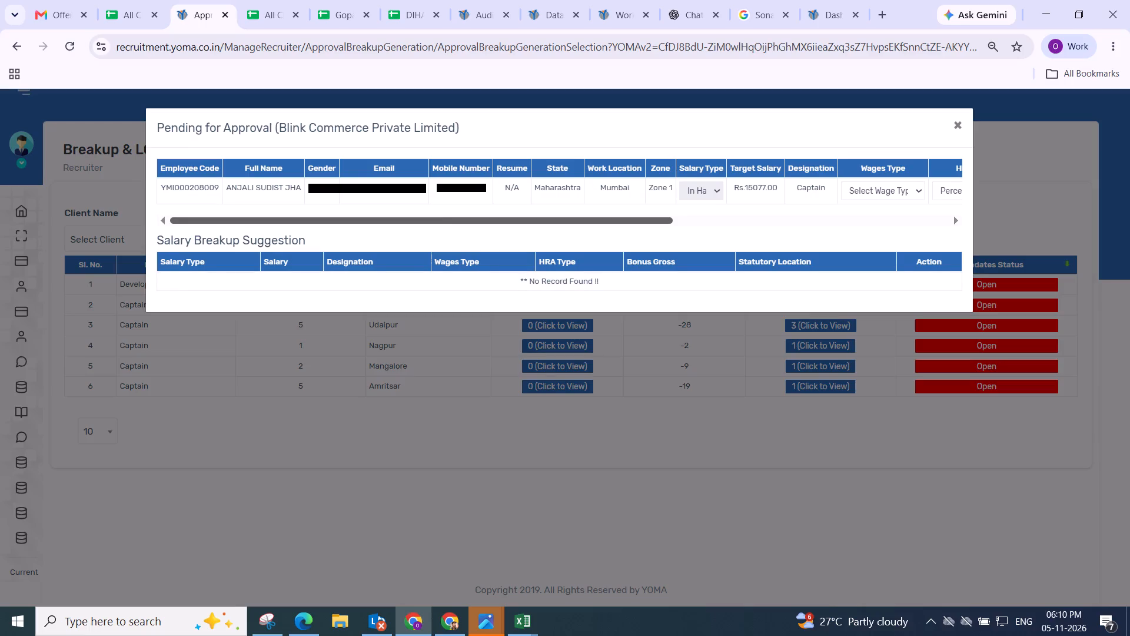
left_click_drag(324, 217, 1001, 178)
left_click(447, 190)
left_click(446, 246)
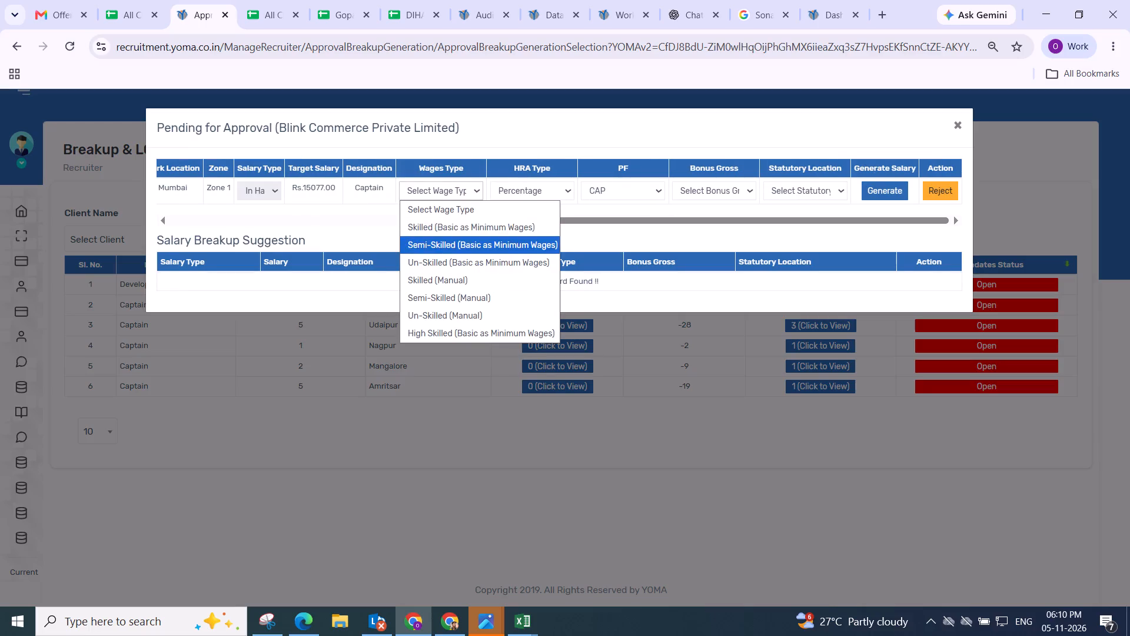
left_click(674, 187)
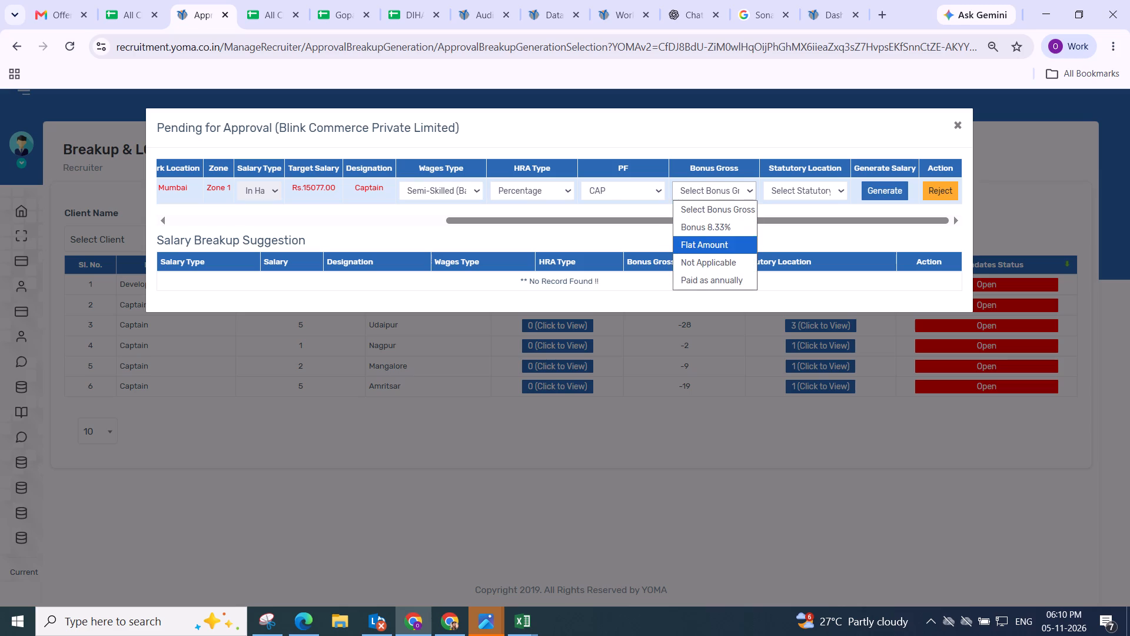
left_click(699, 257)
left_click(704, 190)
left_click(700, 231)
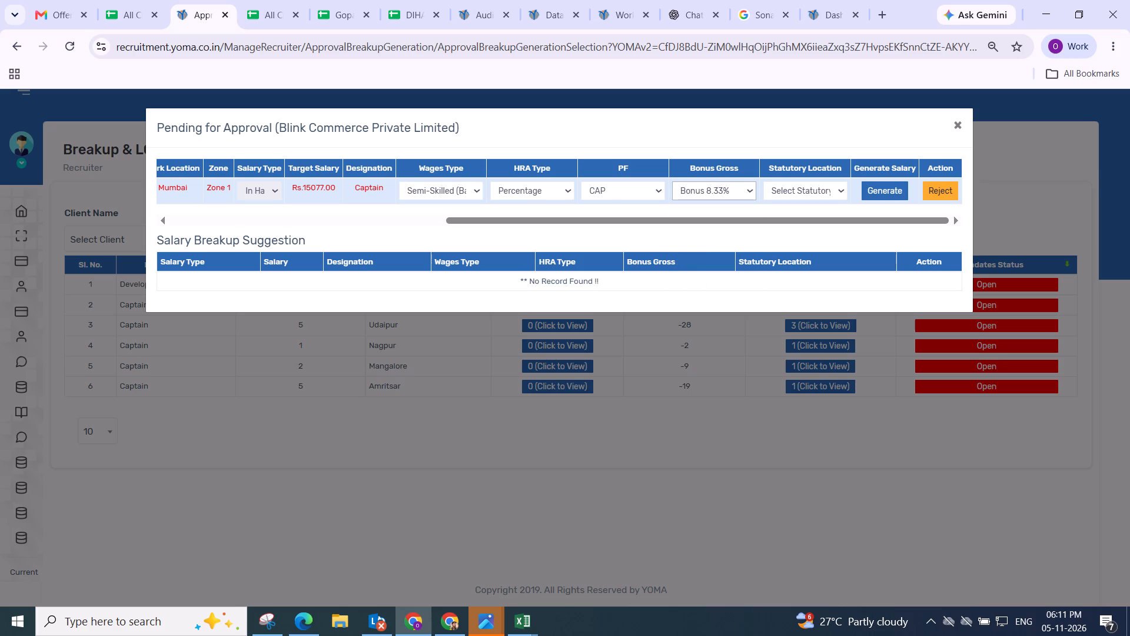
left_click(812, 186)
left_click(798, 297)
left_click(885, 197)
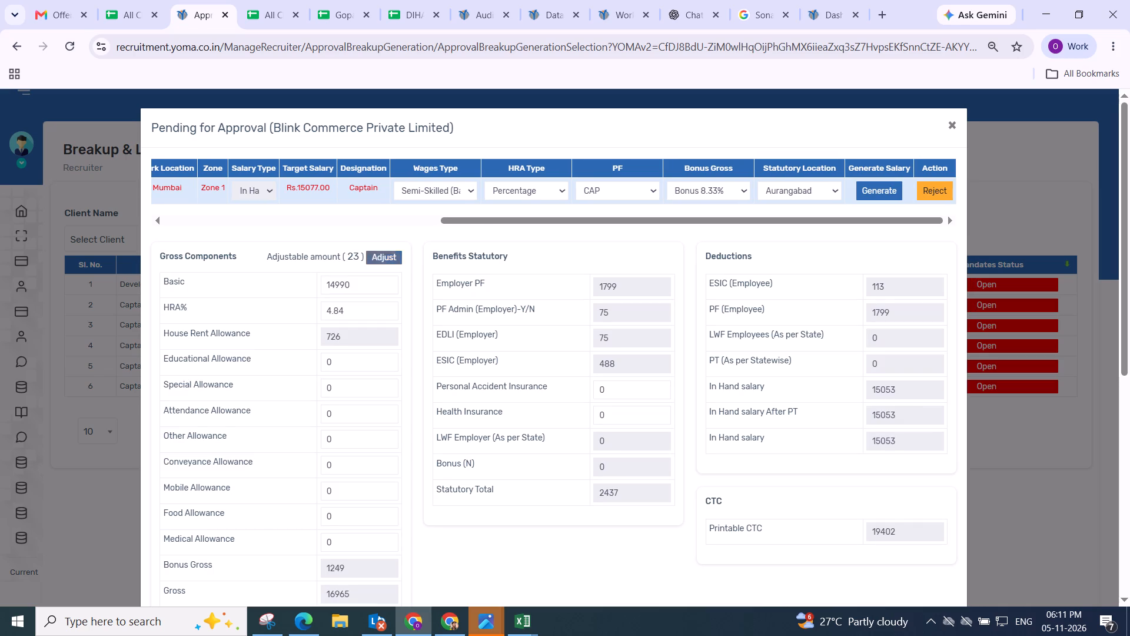
Apply the adjustable amount to the remaining Mumbai captain's breakup and save the salary breakup.
left_click(384, 258)
scroll(441, 211, "down", 4)
left_click_drag(508, 197, 517, 196)
left_click(936, 299)
left_click(625, 436)
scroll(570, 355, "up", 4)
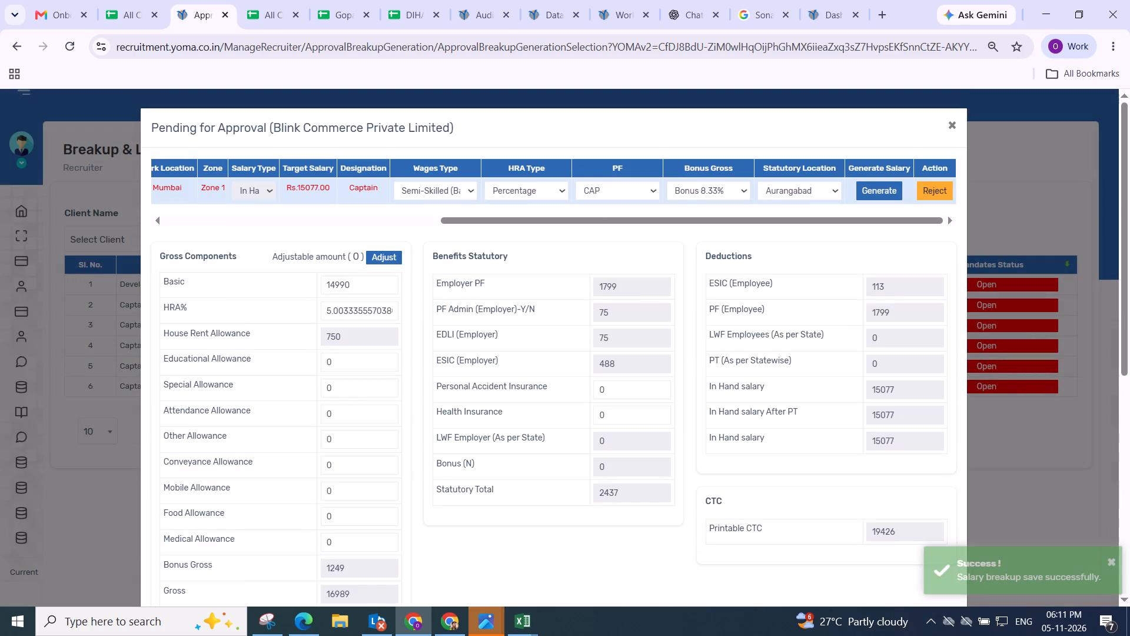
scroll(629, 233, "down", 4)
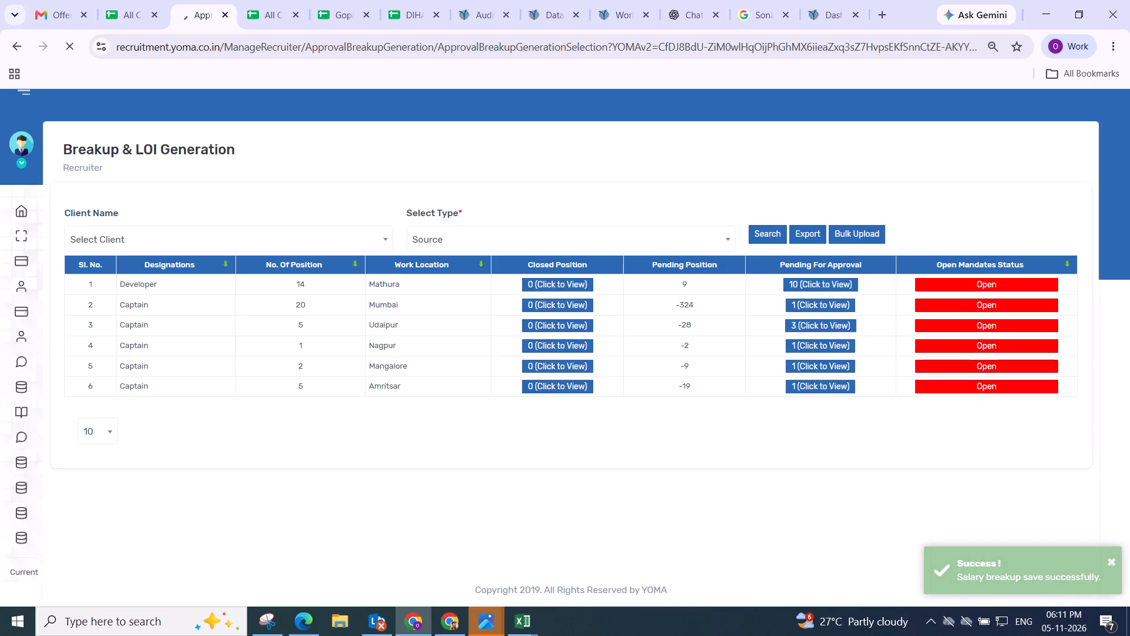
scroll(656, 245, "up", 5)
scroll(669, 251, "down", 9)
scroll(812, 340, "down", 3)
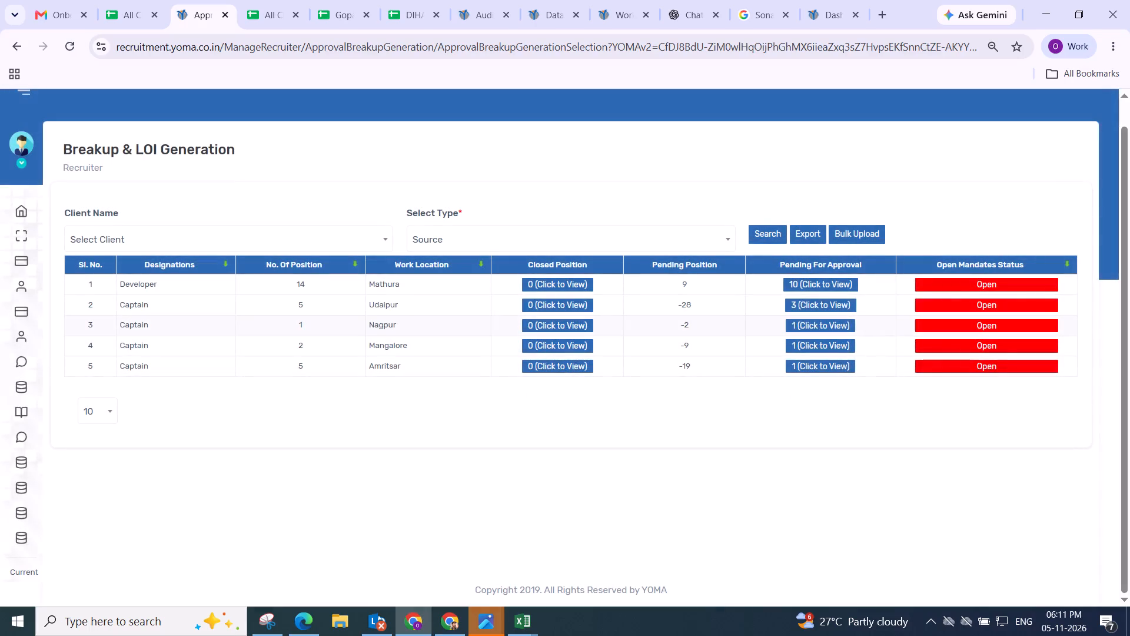
Generate the pending Nagpur captain's breakup with Semi-Skilled (Basic as Minimum Wages), Bonus 8.33% and statutory location Aurangabad.
left_click(819, 320)
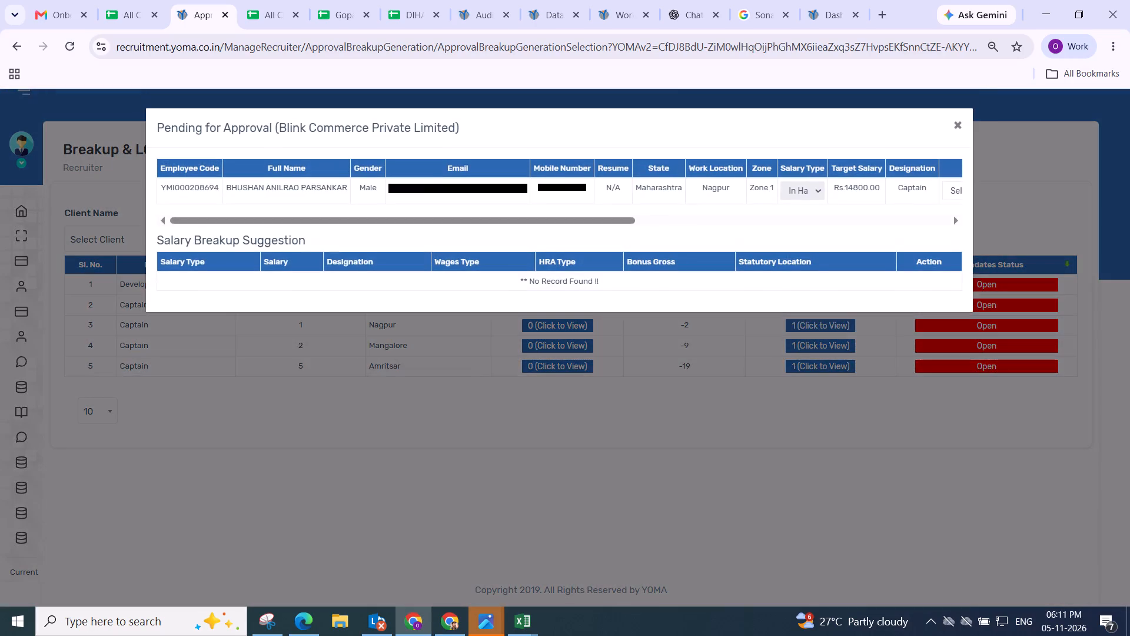
left_click_drag(318, 220, 975, 194)
left_click(444, 190)
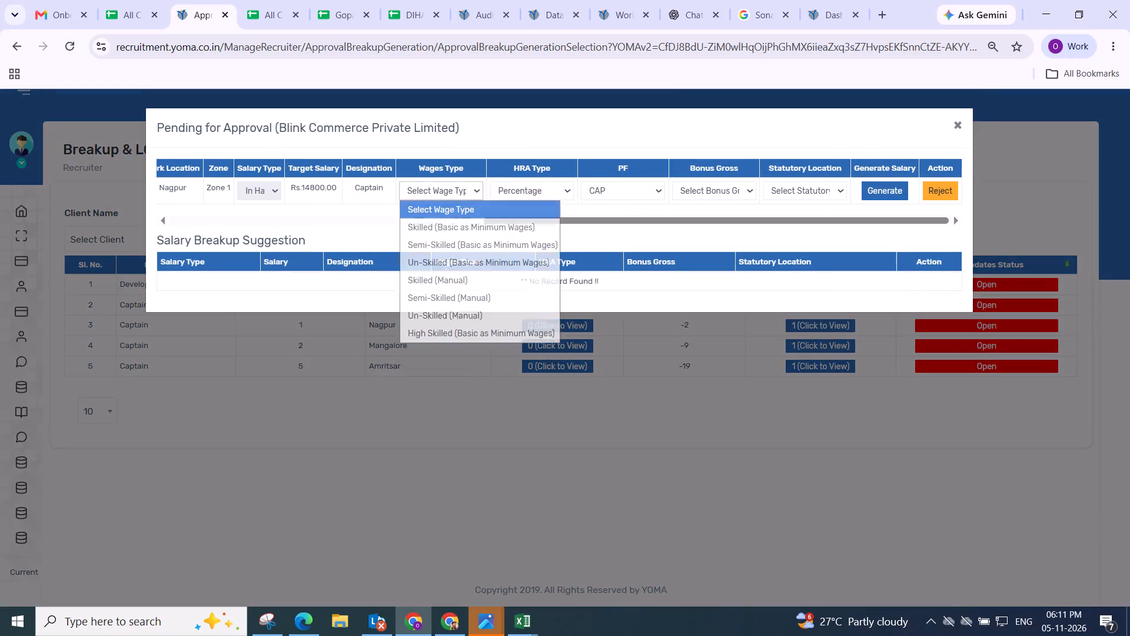
left_click_drag(442, 247, 446, 240)
left_click(693, 198)
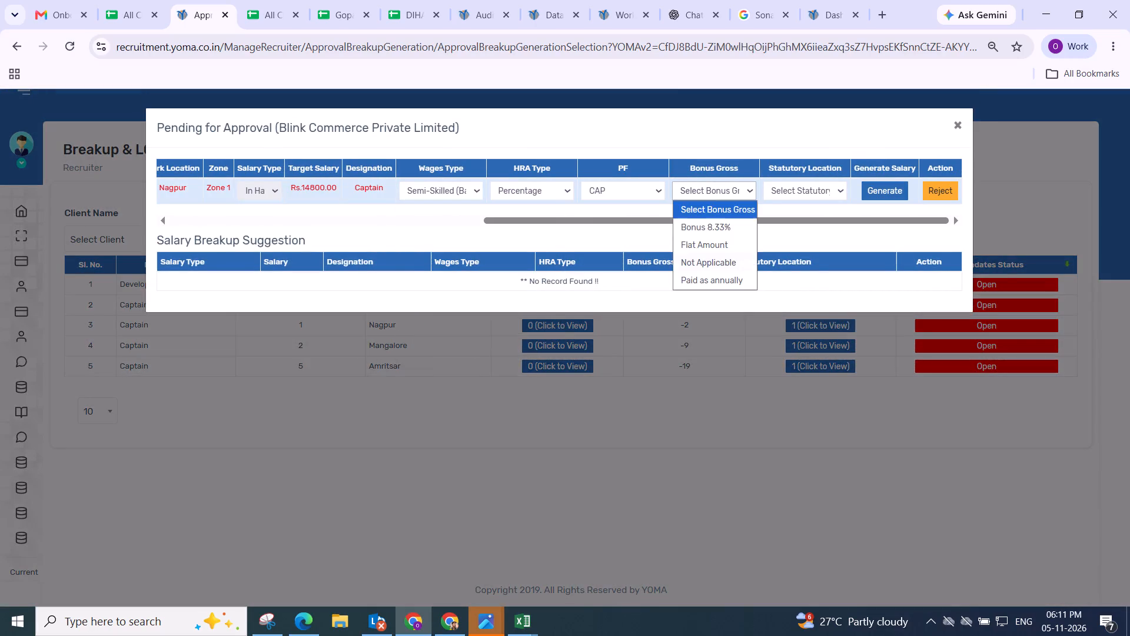
left_click_drag(692, 231, 686, 226)
left_click_drag(783, 191, 789, 194)
left_click(789, 264)
left_click(882, 201)
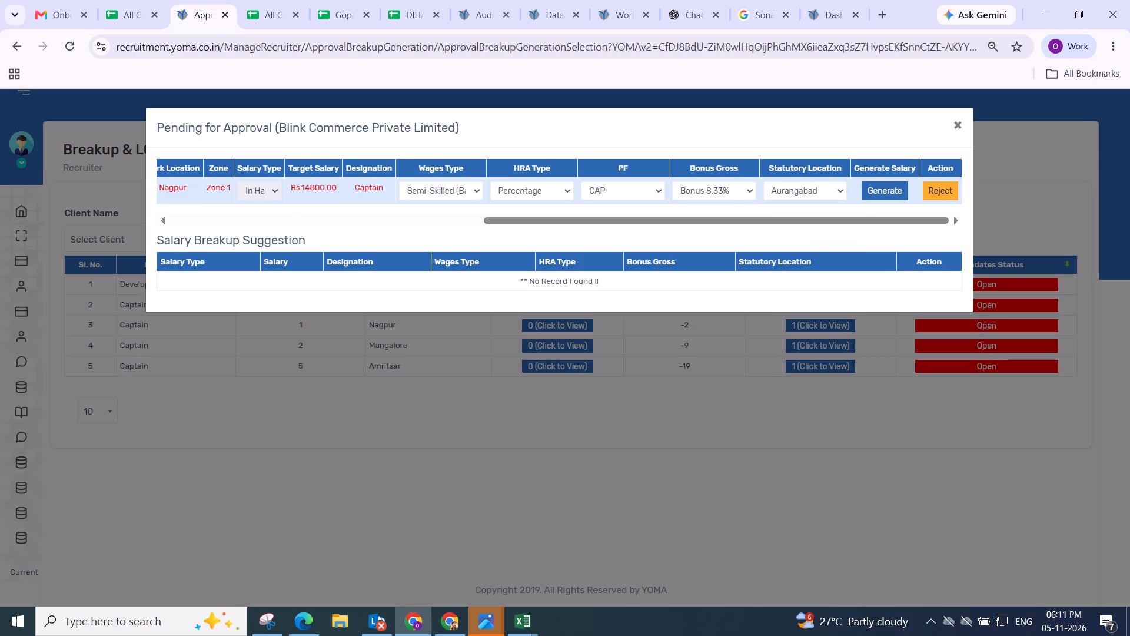
left_click(884, 190)
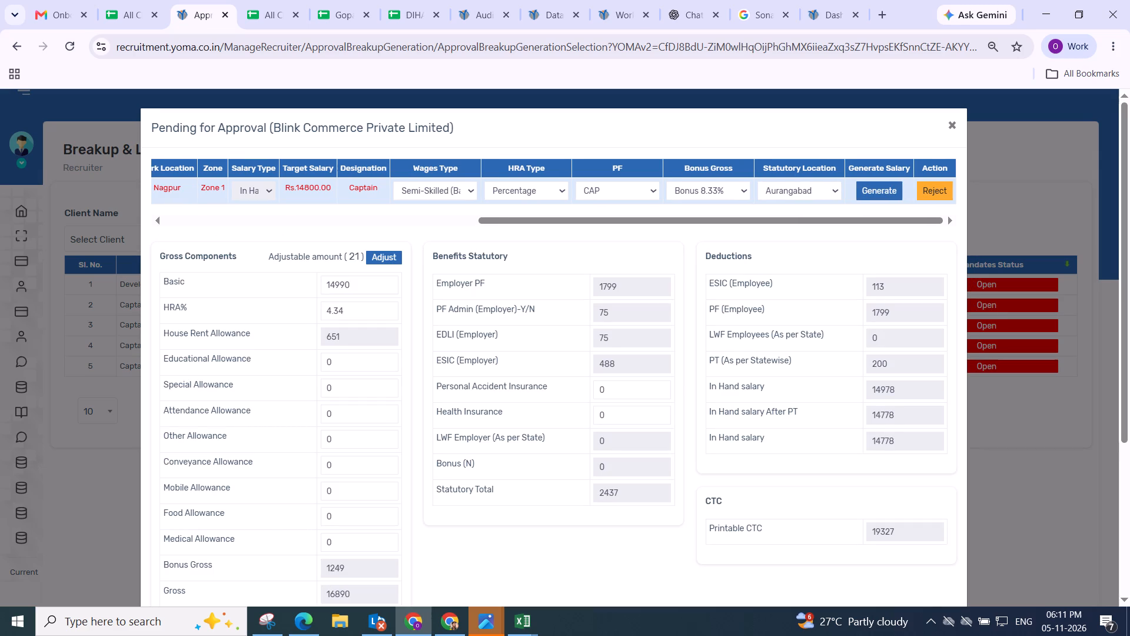
Apply the adjustable amount to the Nagpur captain's breakup and check its components.
left_click(390, 259)
scroll(390, 259, "down", 2)
scroll(390, 259, "up", 3)
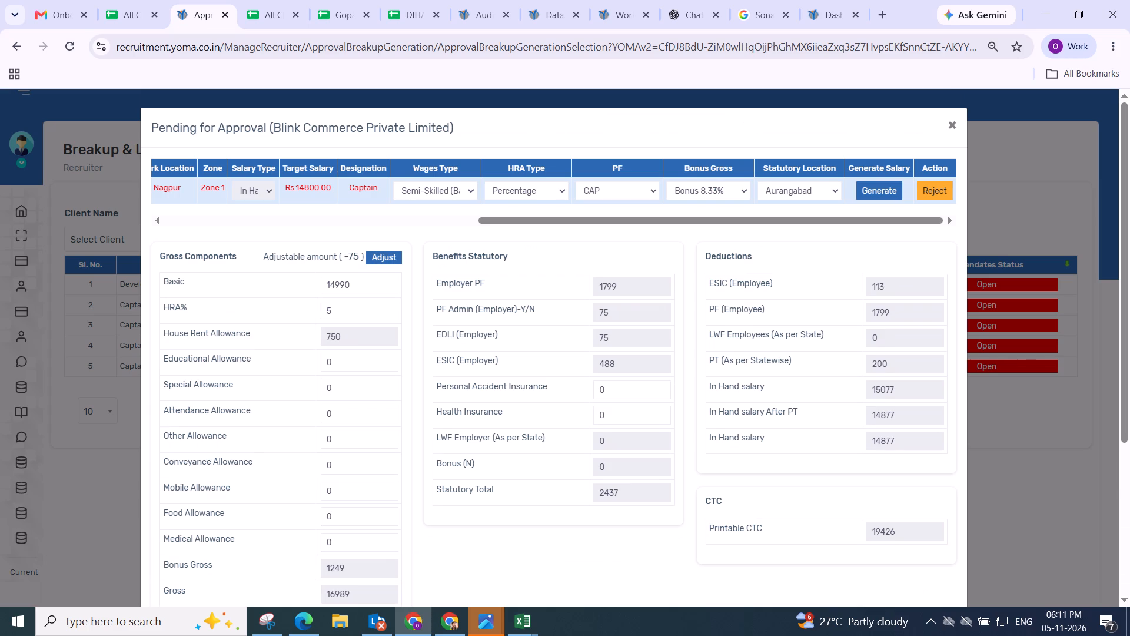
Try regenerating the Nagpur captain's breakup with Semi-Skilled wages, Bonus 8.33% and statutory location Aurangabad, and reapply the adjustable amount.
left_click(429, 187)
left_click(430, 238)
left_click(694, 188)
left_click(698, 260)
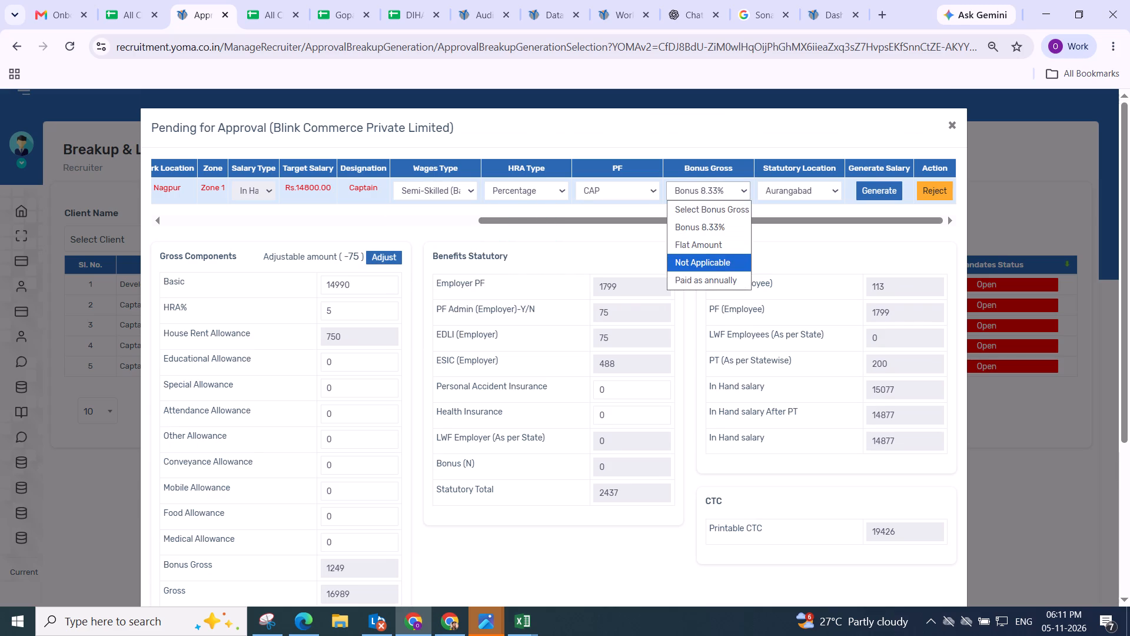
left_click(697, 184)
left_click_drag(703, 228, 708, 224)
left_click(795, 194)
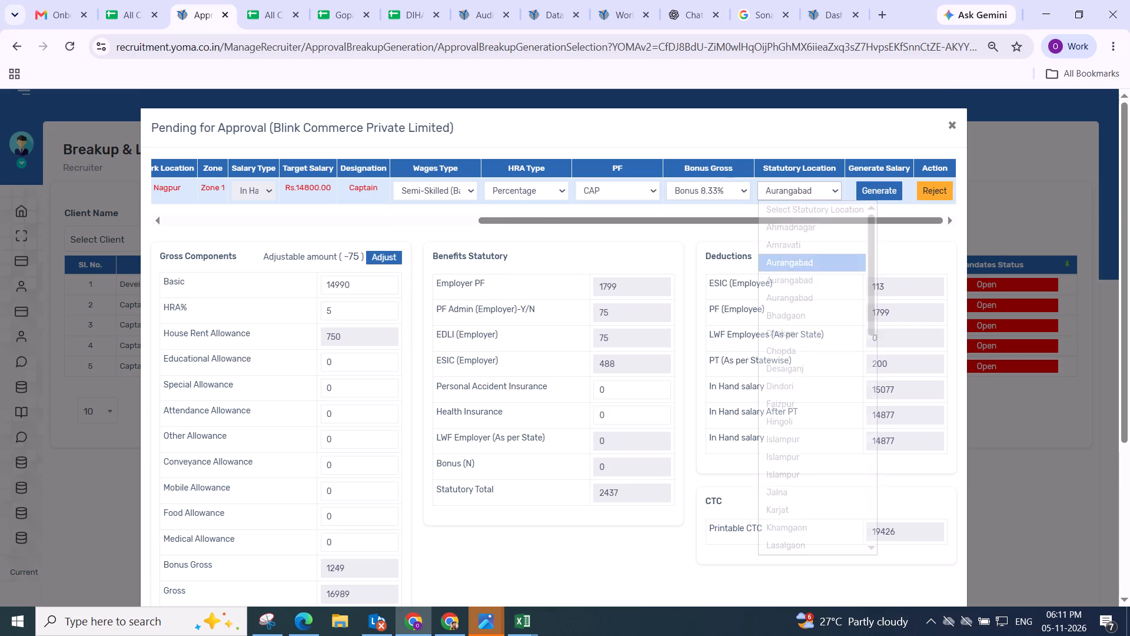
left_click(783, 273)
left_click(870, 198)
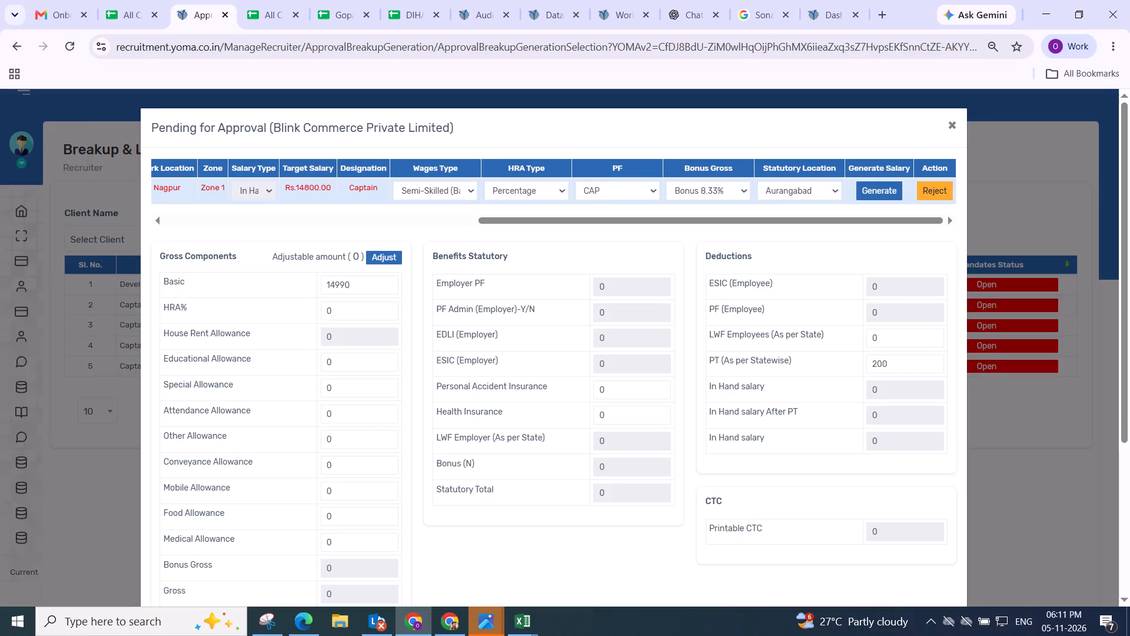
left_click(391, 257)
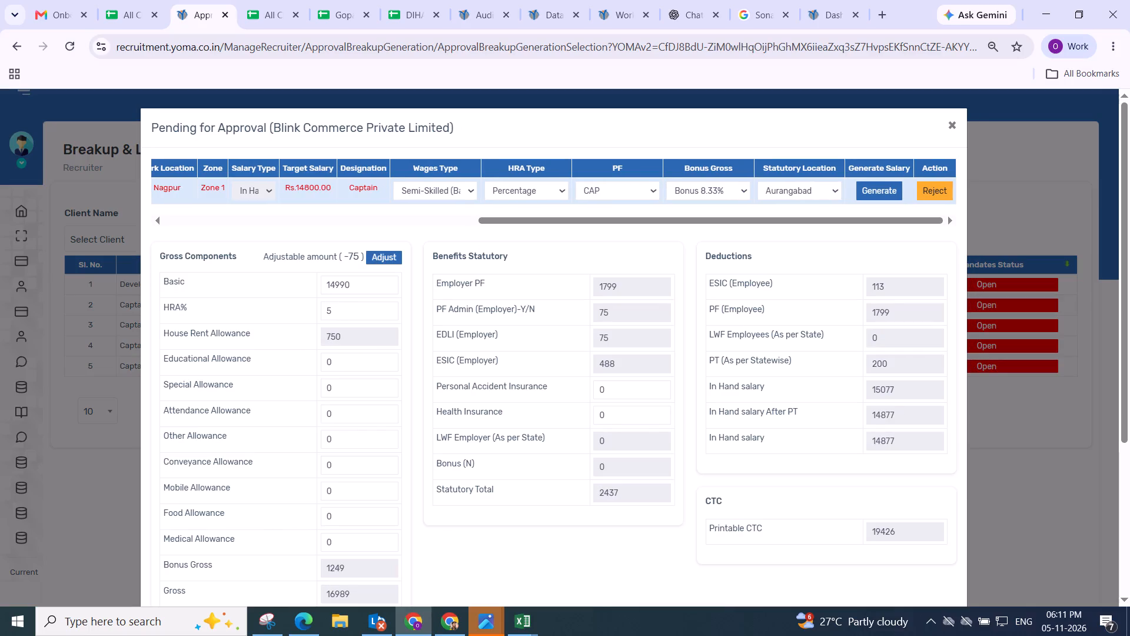
Review the Nagpur captain's candidate details and breakup settings, and close the approval record without saving.
left_click_drag(528, 221, 355, 220)
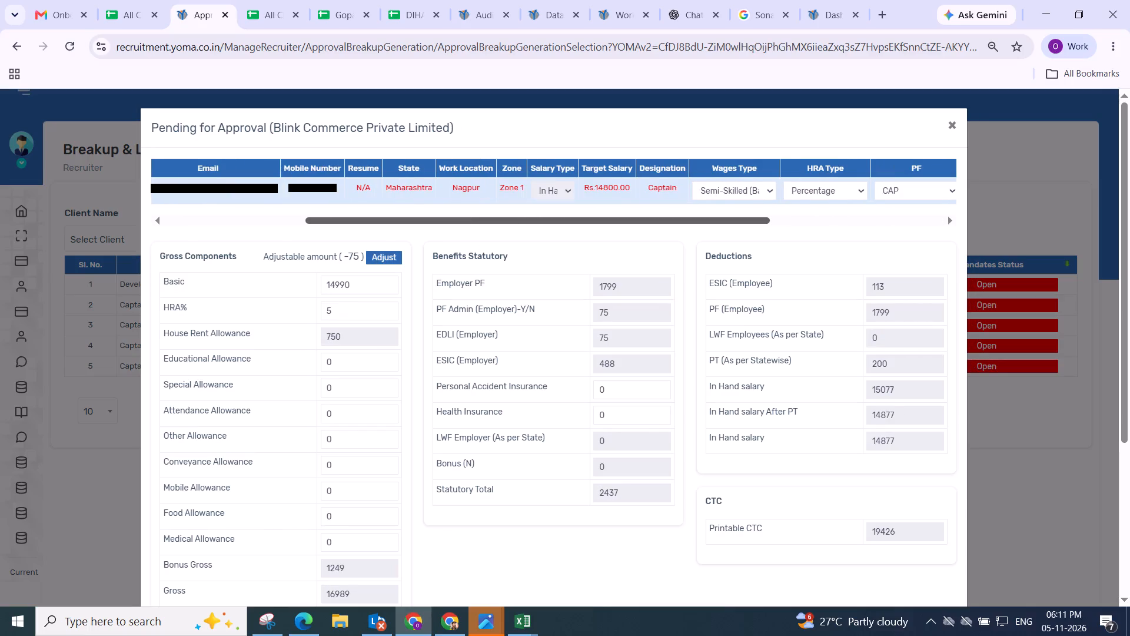
left_click_drag(355, 220, 258, 227)
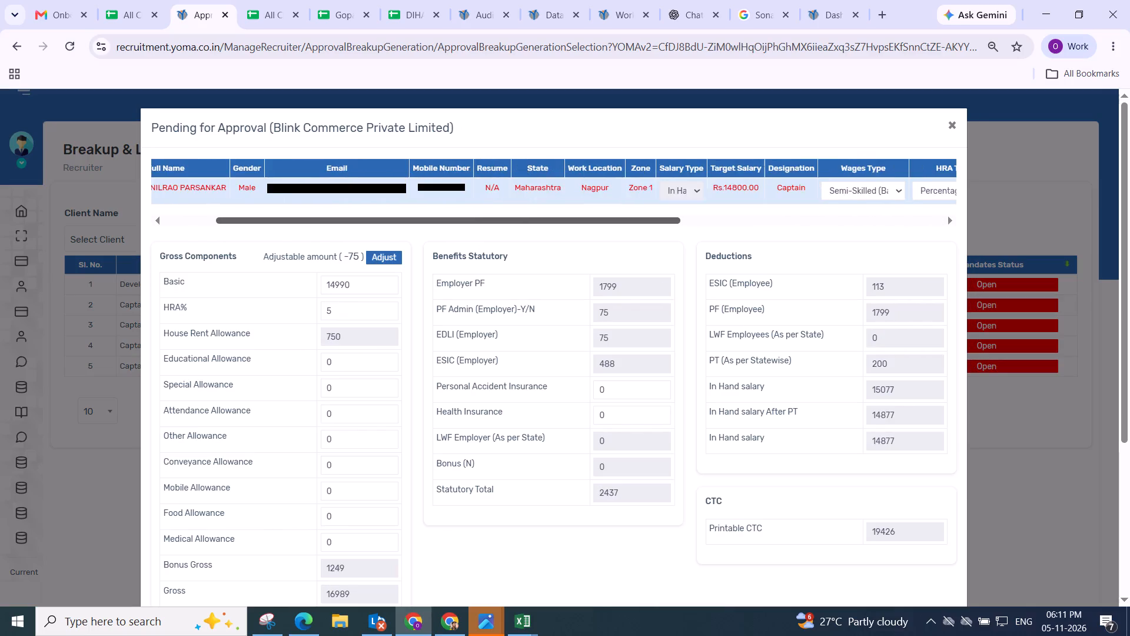
left_click_drag(258, 227, 175, 231)
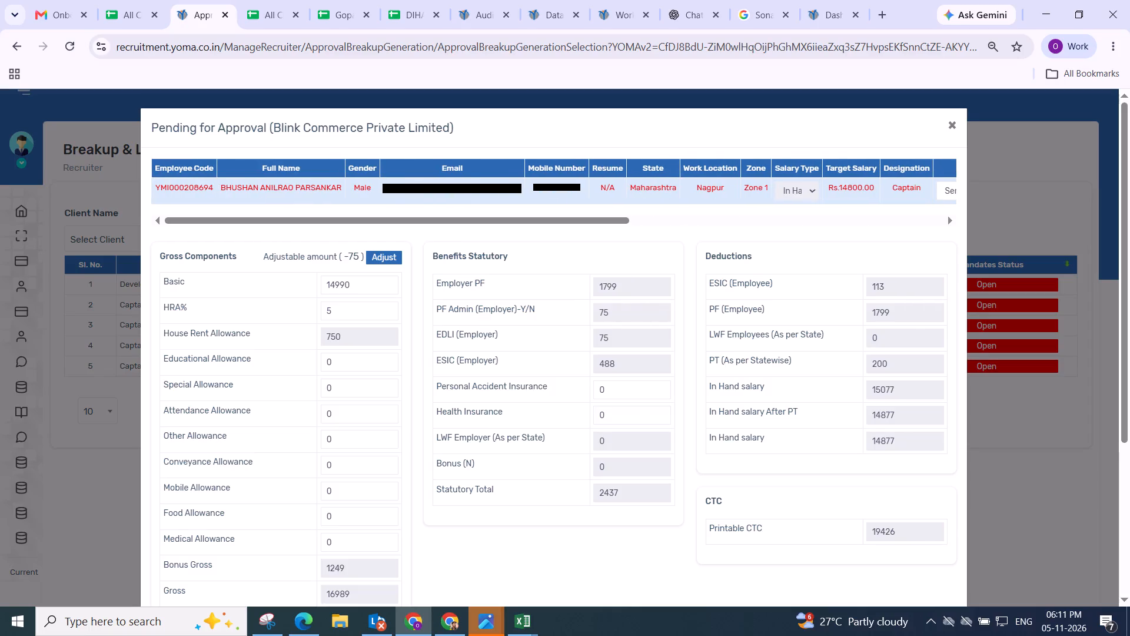
left_click_drag(340, 217, 708, 220)
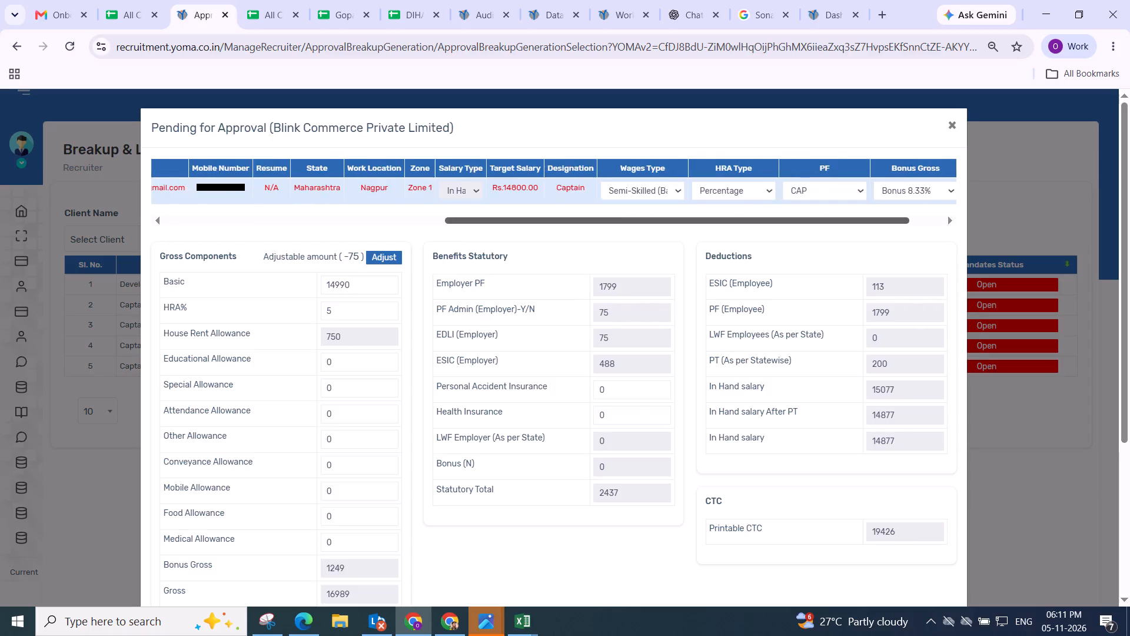
left_click_drag(708, 220, 837, 206)
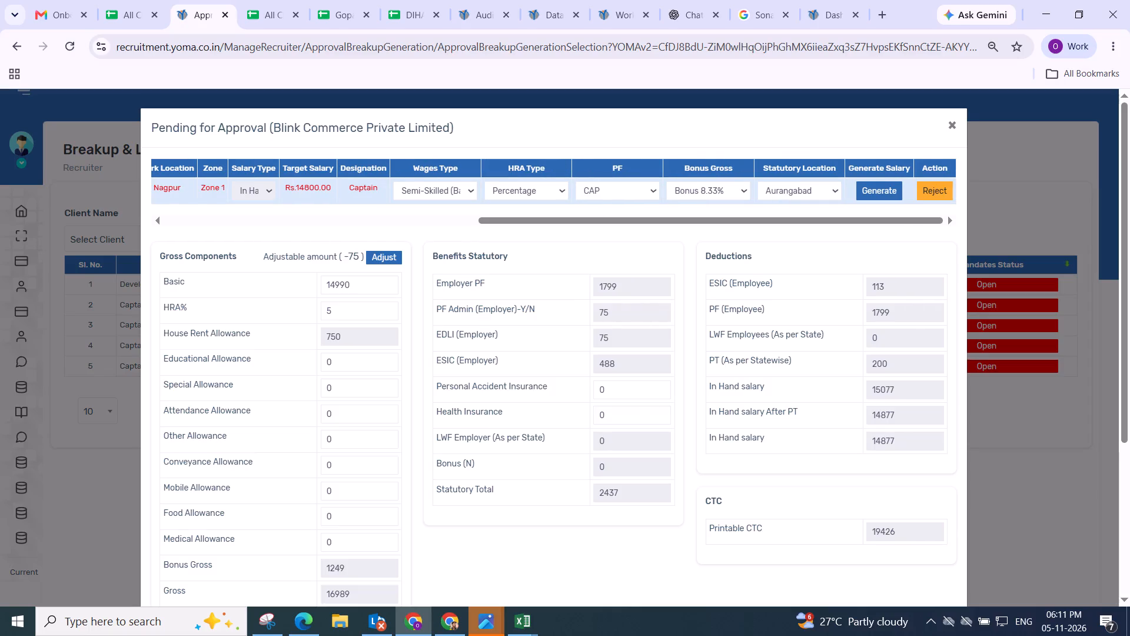
left_click(948, 126)
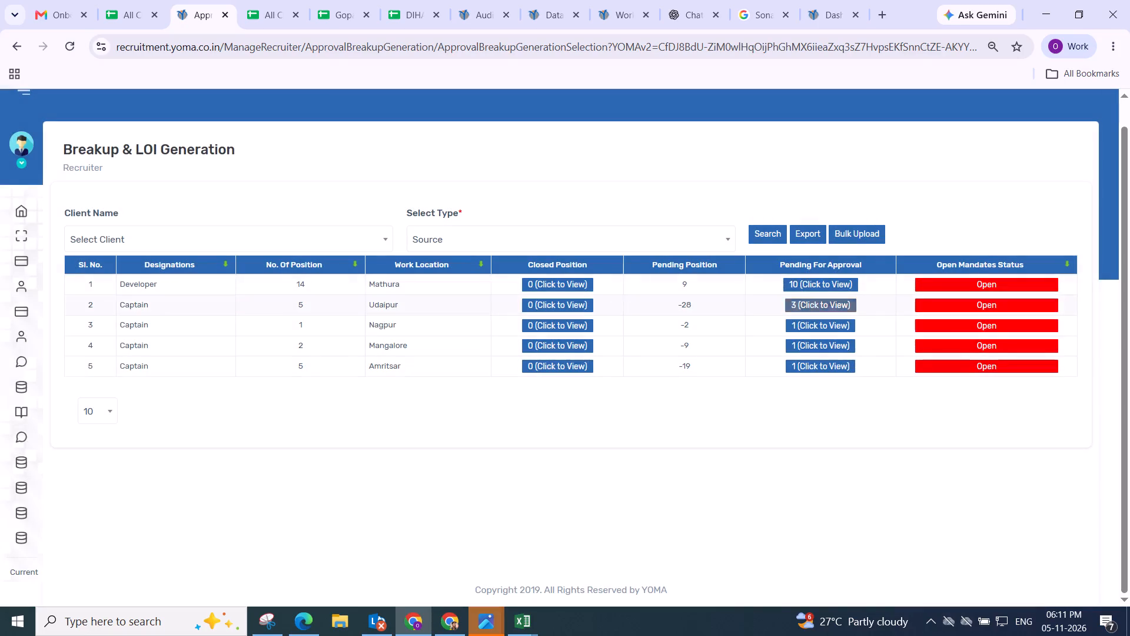
Generate the first pending Udaipur captain's breakup with Semi-Skilled (Basic as Minimum Wages), Percentage HRA, Bonus 8.33% and statutory location Banswara.
left_click(817, 300)
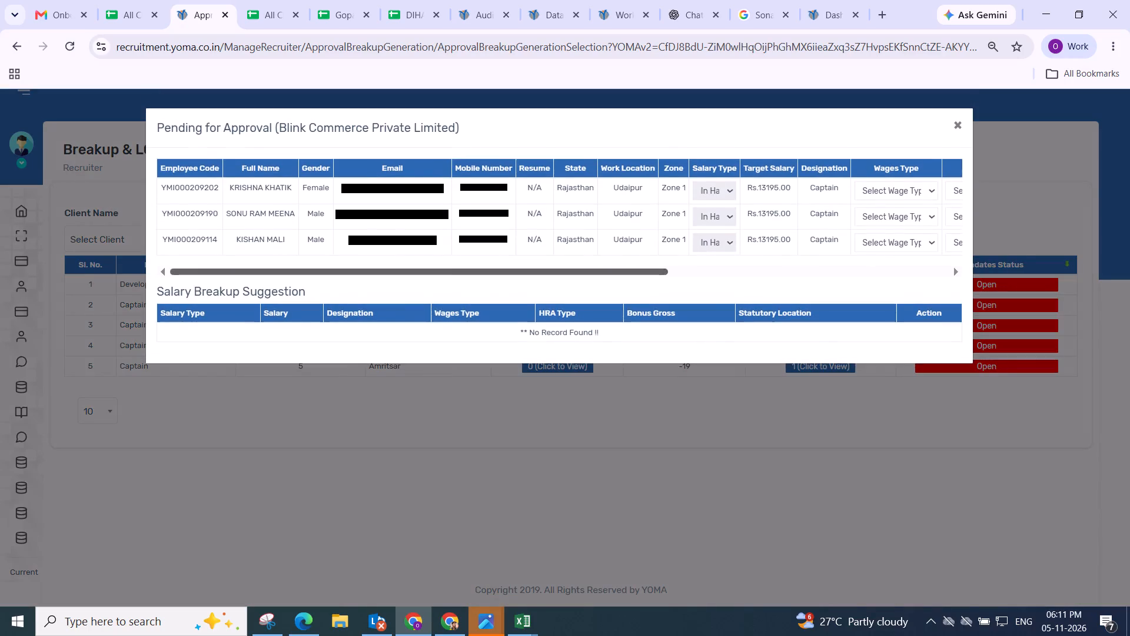
left_click_drag(314, 269, 1033, 225)
left_click(438, 192)
left_click(441, 249)
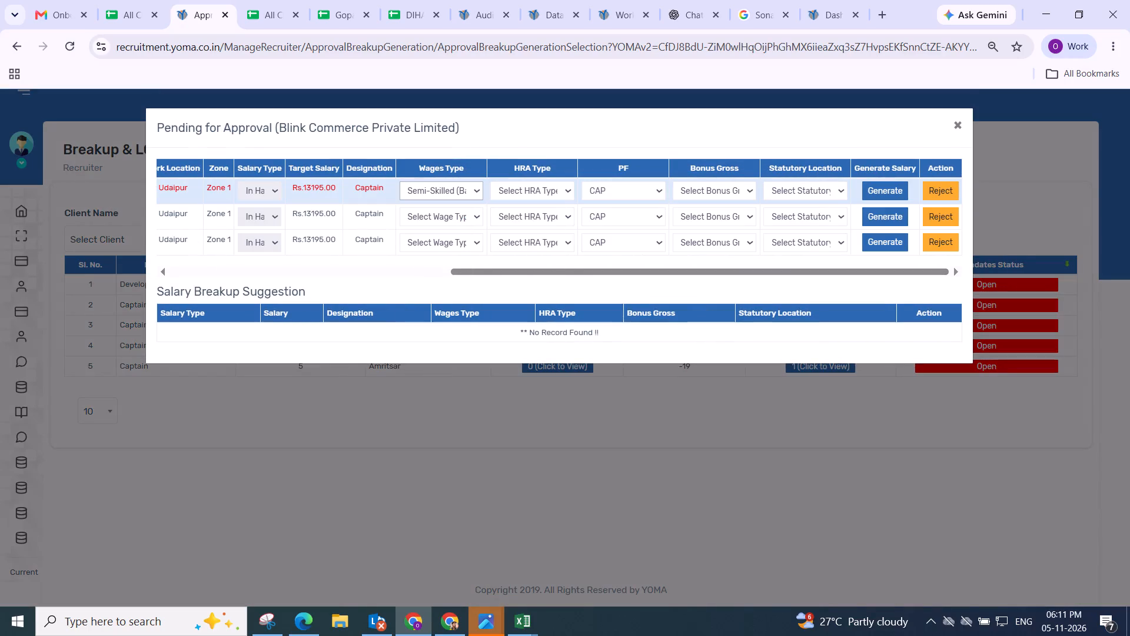
left_click(542, 194)
left_click(537, 227)
left_click(686, 188)
left_click(702, 220)
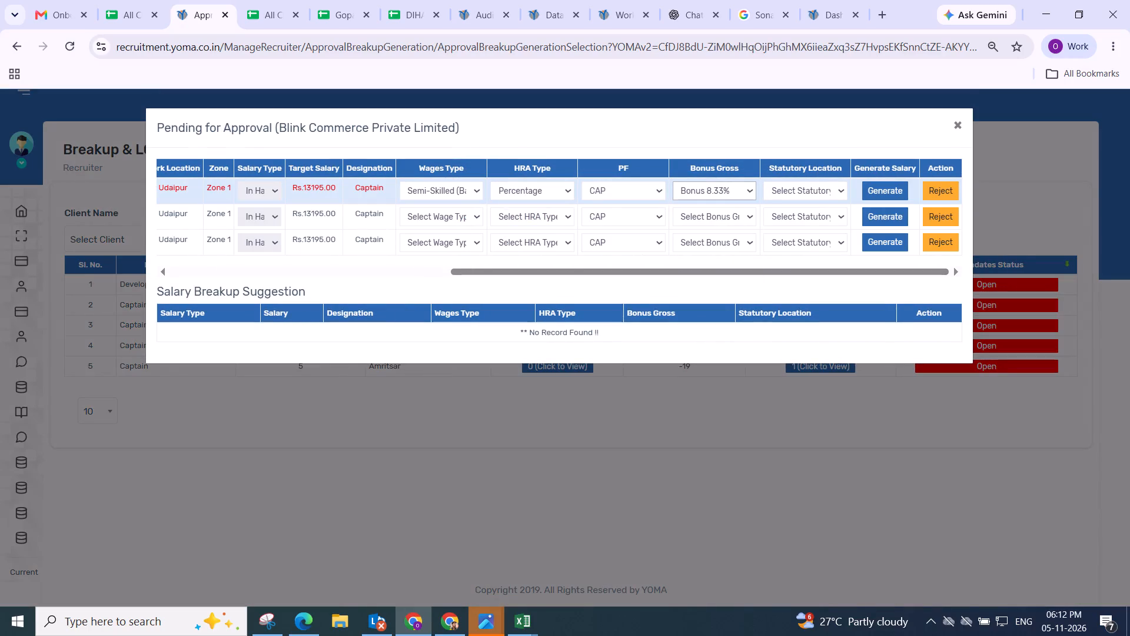
left_click(824, 196)
left_click(799, 263)
left_click(875, 195)
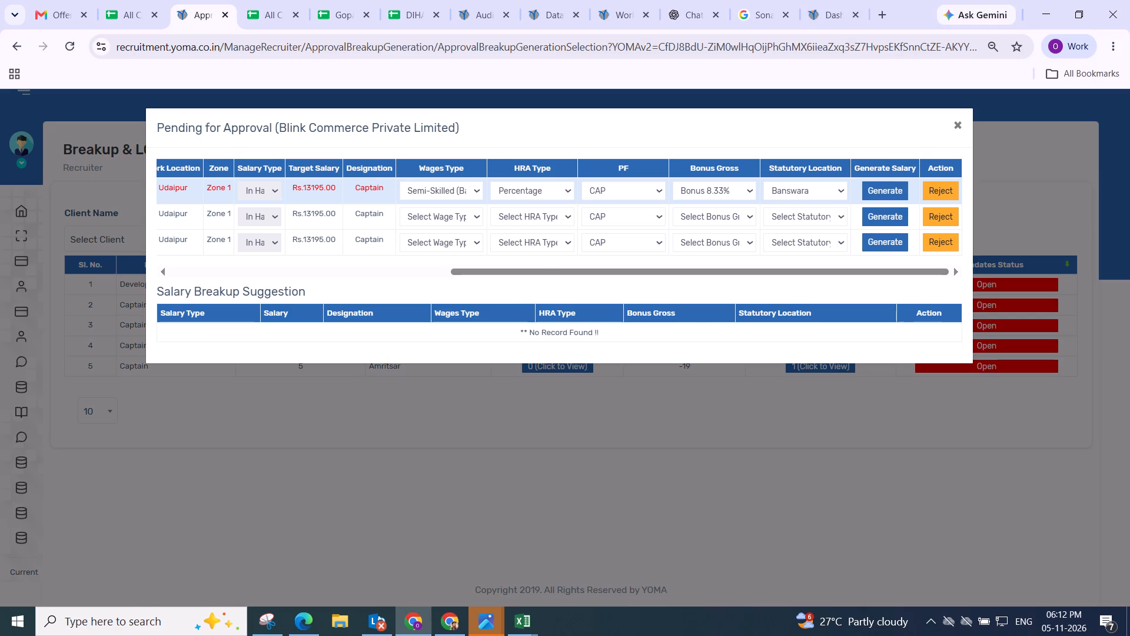
Apply the adjustable amount to the first Udaipur captain's breakup and save the salary breakup.
left_click(380, 307)
scroll(387, 307, "down", 2)
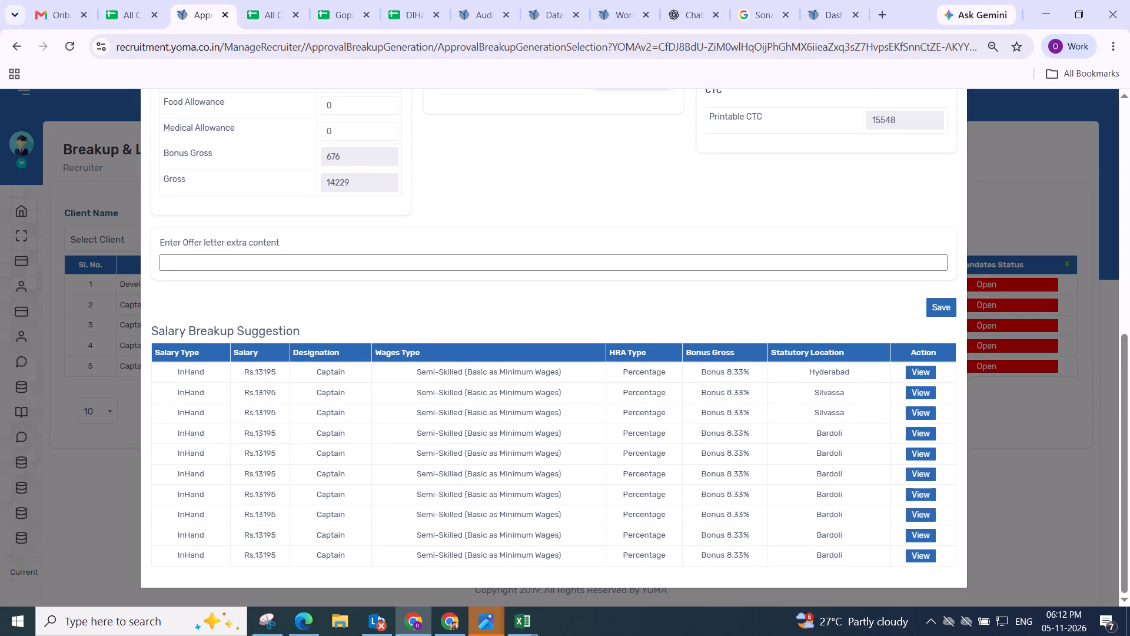
left_click_drag(639, 205, 656, 203)
left_click(928, 309)
left_click(623, 435)
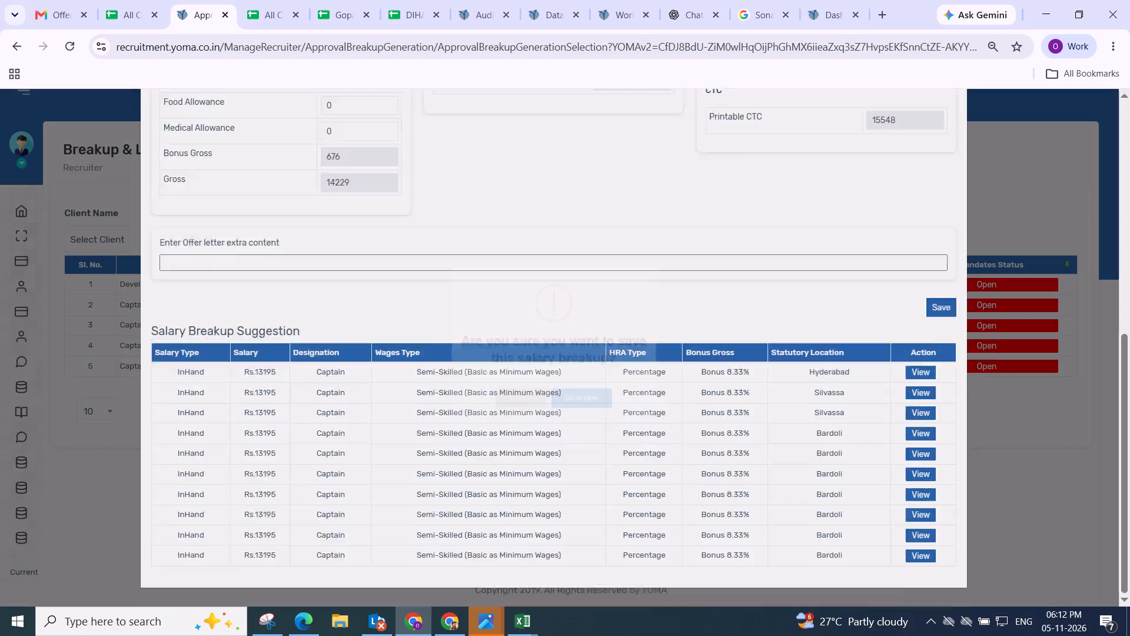
scroll(762, 363, "up", 3)
scroll(999, 187, "down", 2)
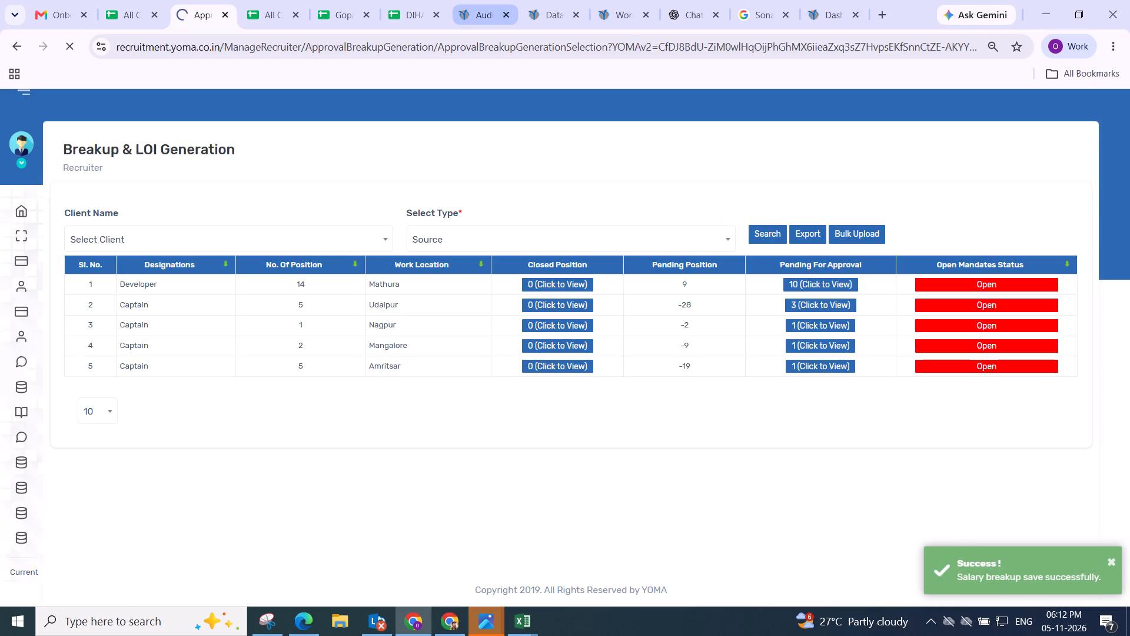
scroll(599, 203, "up", 4)
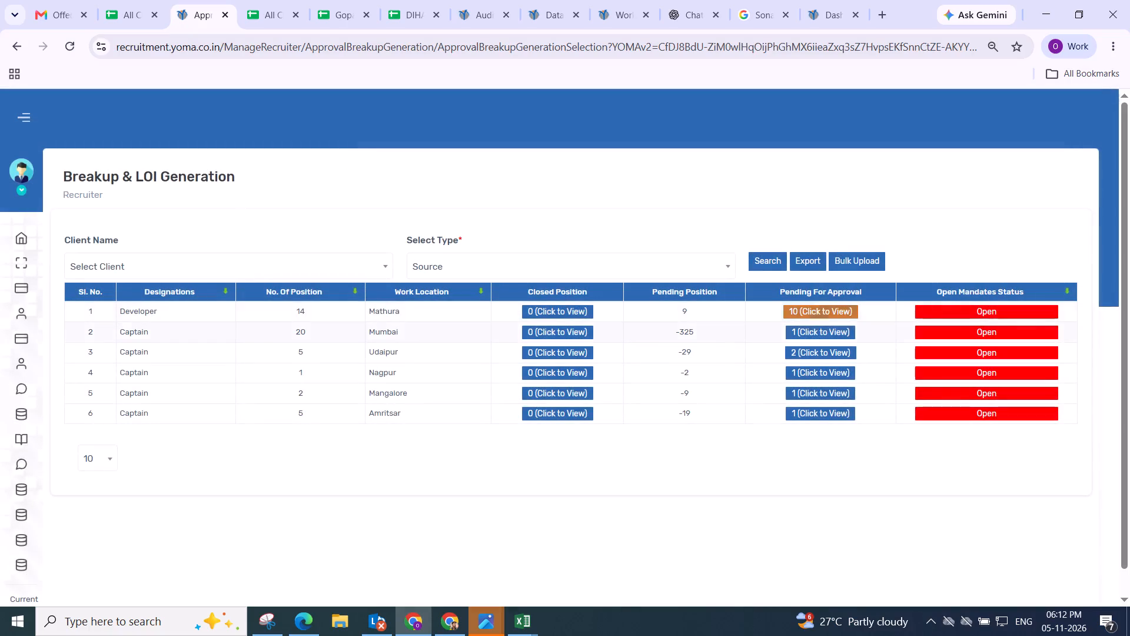
View the pending Mumbai captain's approval record and close it.
left_click(826, 327)
left_click(1102, 201)
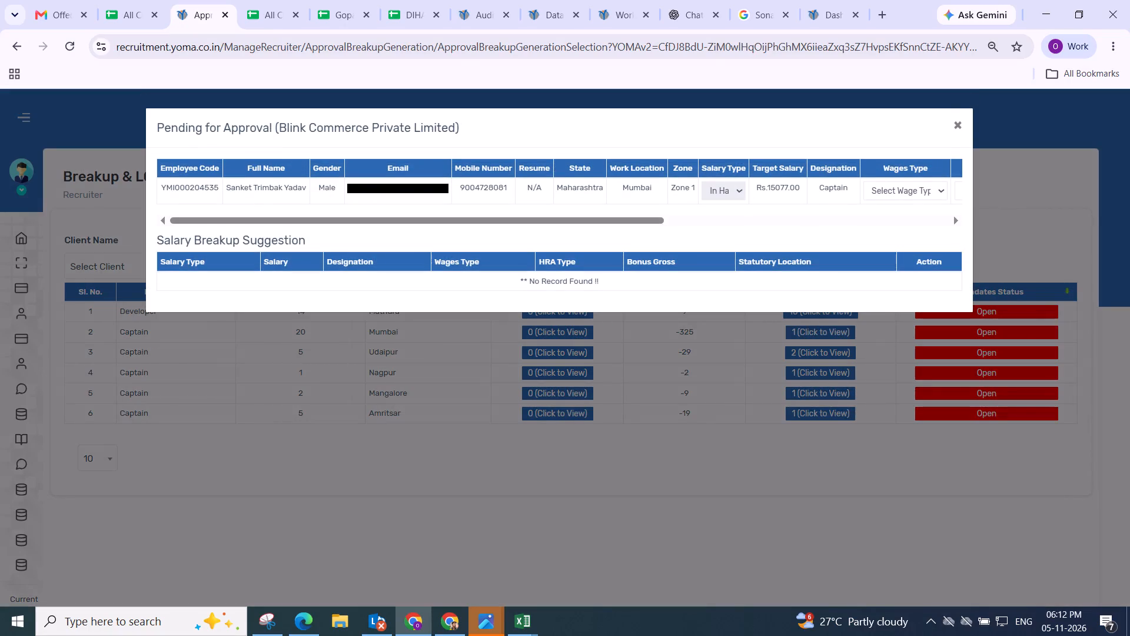
left_click(940, 131)
left_click(949, 130)
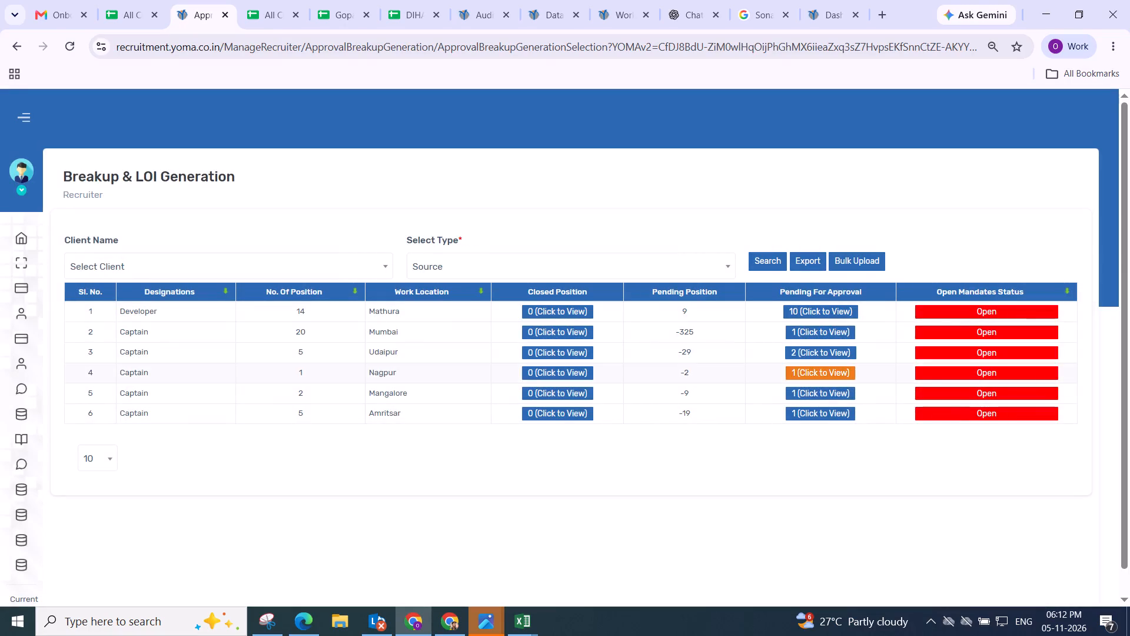
Generate the next pending Udaipur captain's breakup with Semi-Skilled (Basic as Minimum Wages), Percentage HRA, Bonus 8.33% and statutory location Alwar.
left_click(815, 352)
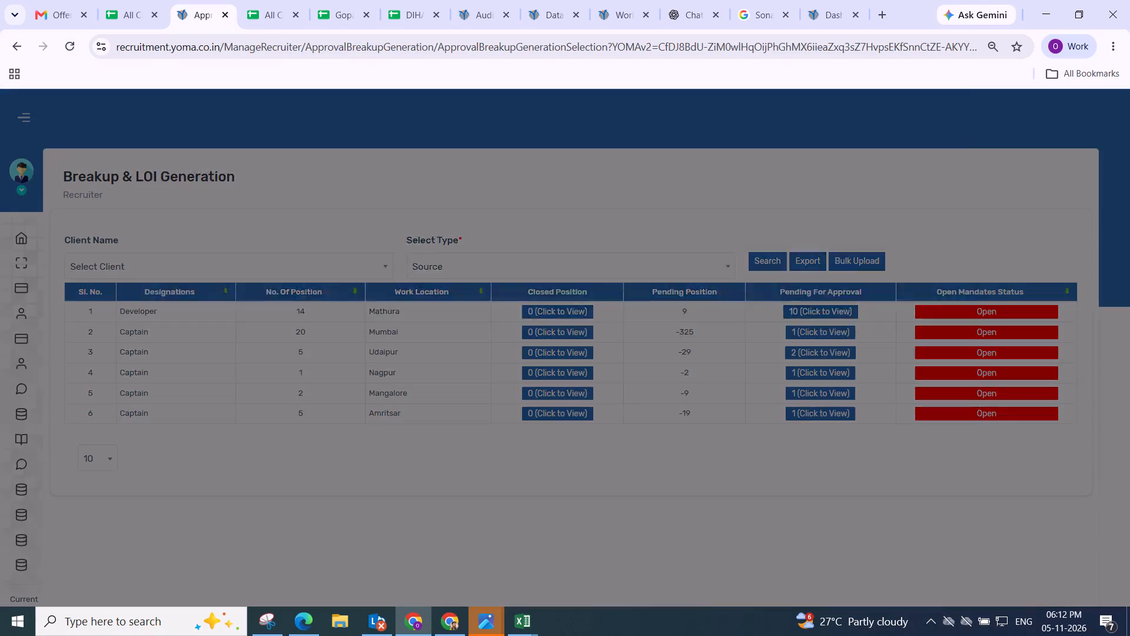
left_click_drag(335, 243, 1129, 173)
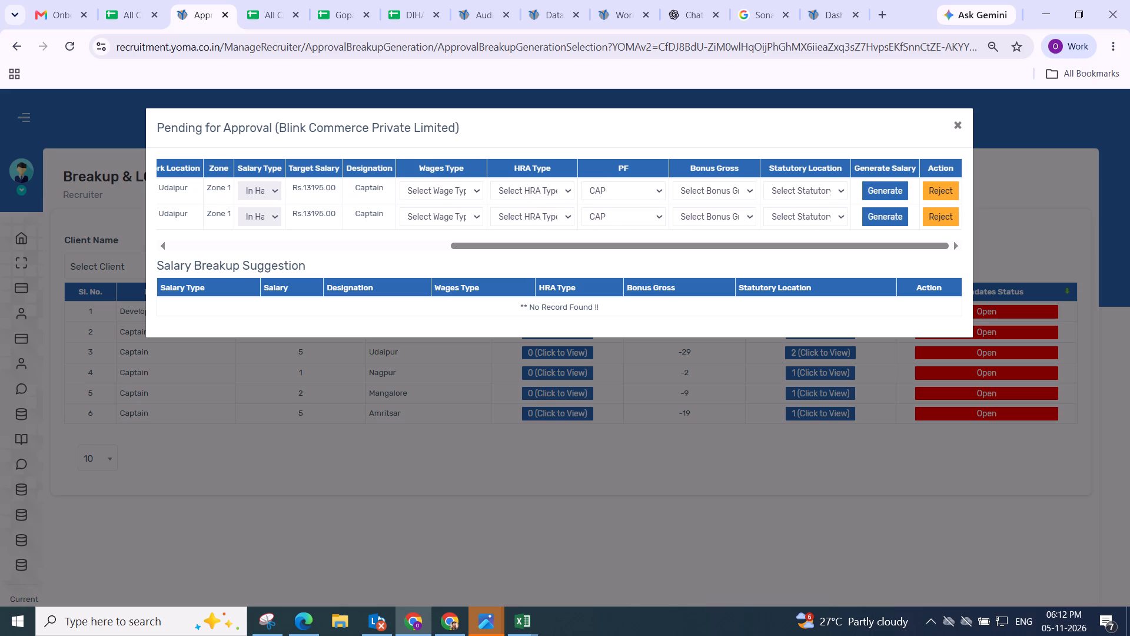
left_click(417, 191)
left_click(444, 243)
left_click(533, 189)
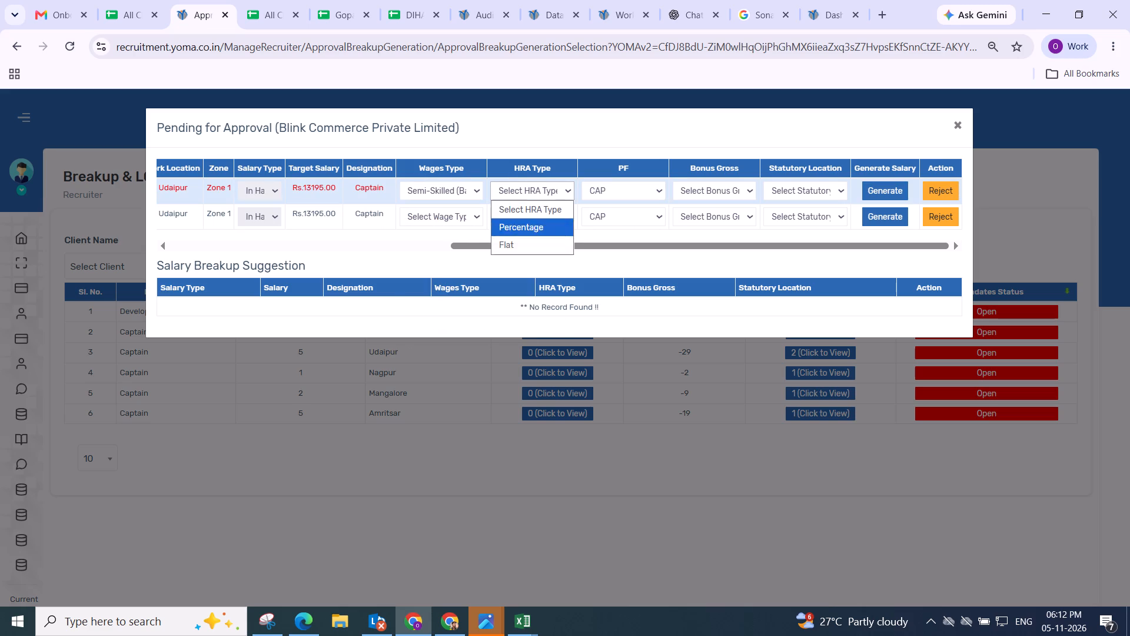
left_click_drag(534, 227, 550, 227)
left_click(720, 188)
left_click(720, 221)
left_click(795, 198)
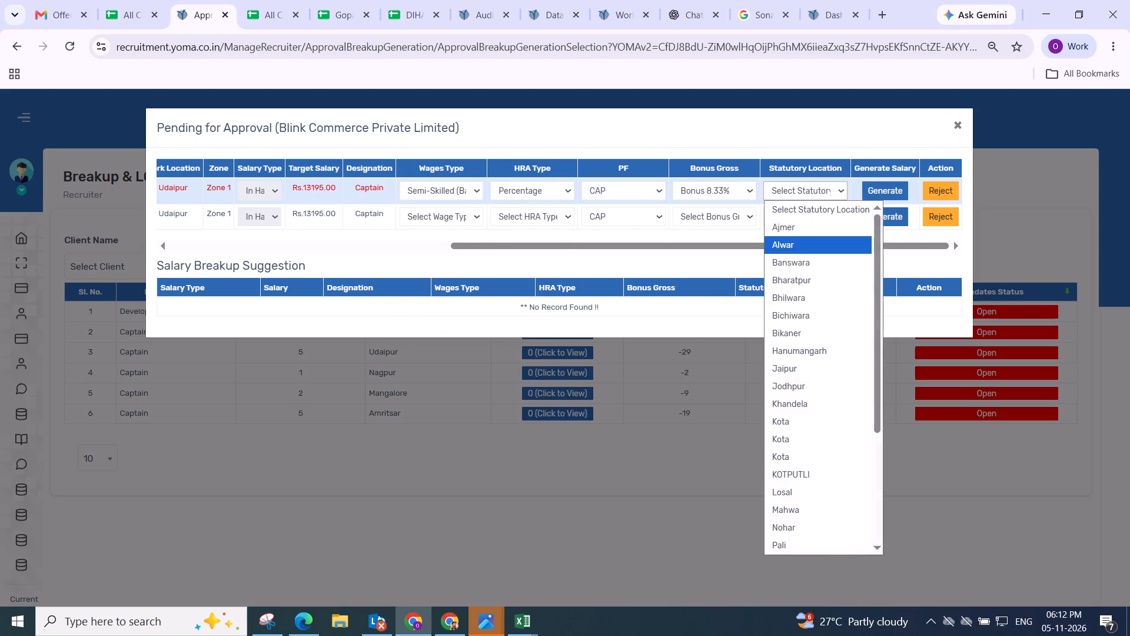
left_click(792, 247)
left_click(872, 190)
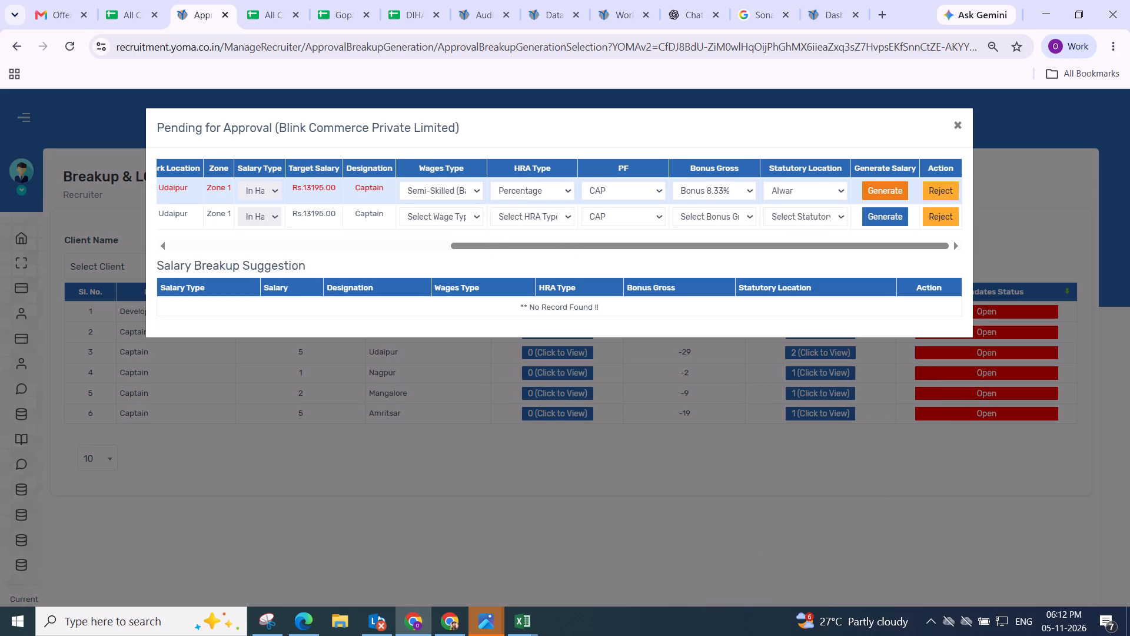
Apply the adjustable amount to this Udaipur captain's breakup and save the salary breakup.
left_click(384, 284)
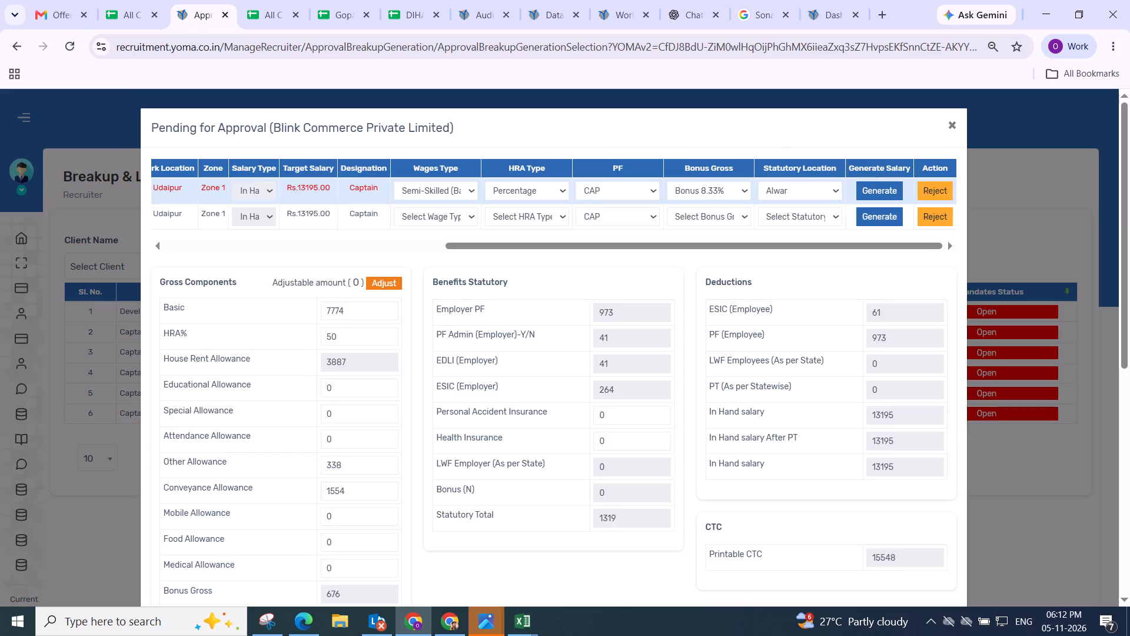
scroll(385, 284, "down", 2)
left_click_drag(580, 192, 611, 194)
left_click(940, 308)
left_click(600, 422)
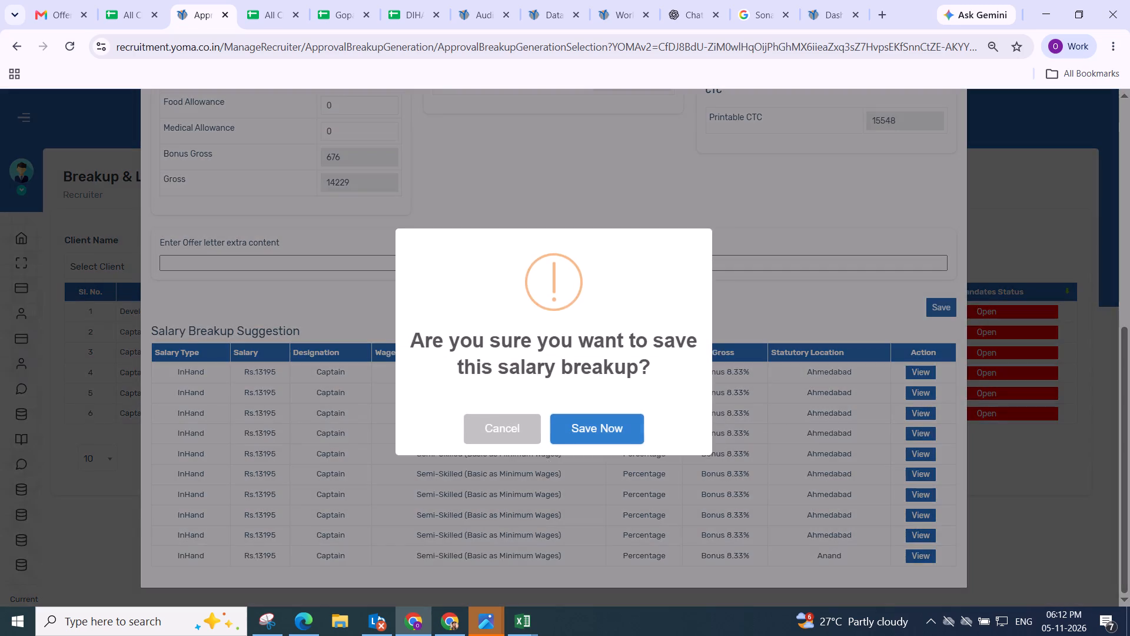
scroll(603, 415, "up", 3)
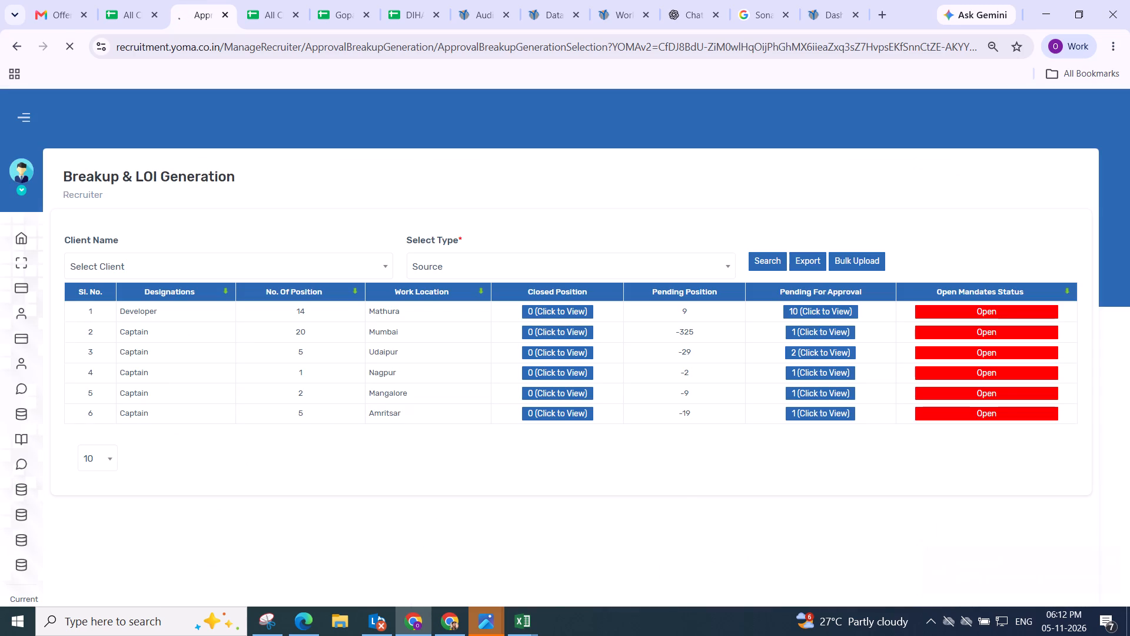
Generate the remaining Udaipur captain's breakup with Semi-Skilled (Basic as Minimum Wages), Percentage HRA, Bonus 8.33% and statutory location Banswara.
scroll(733, 273, "down", 1)
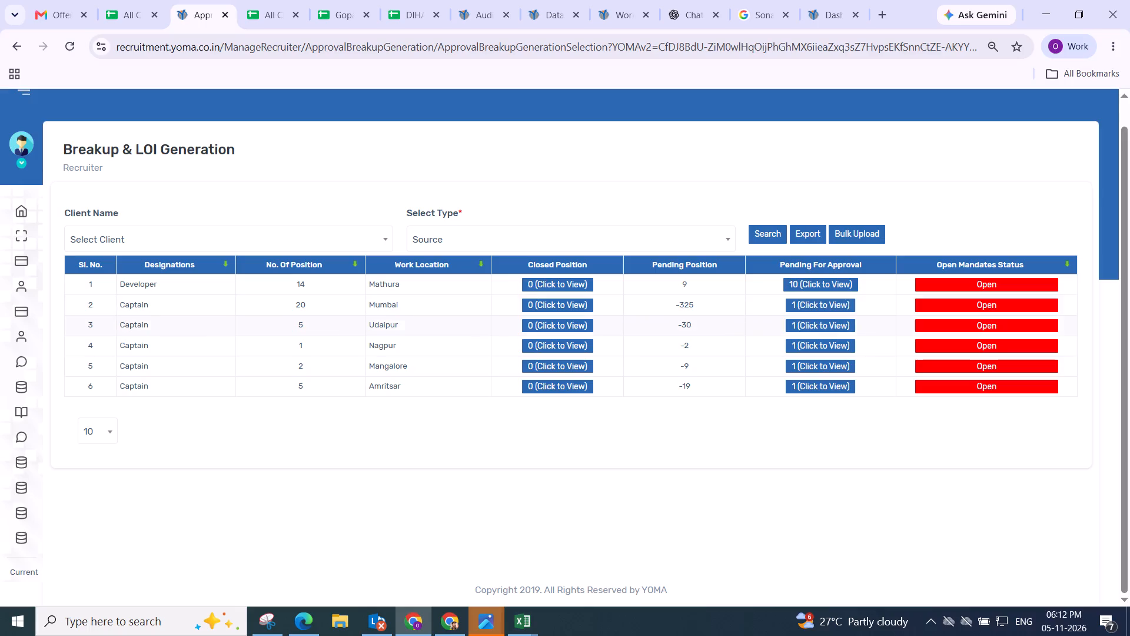
left_click(810, 322)
left_click_drag(383, 221, 952, 213)
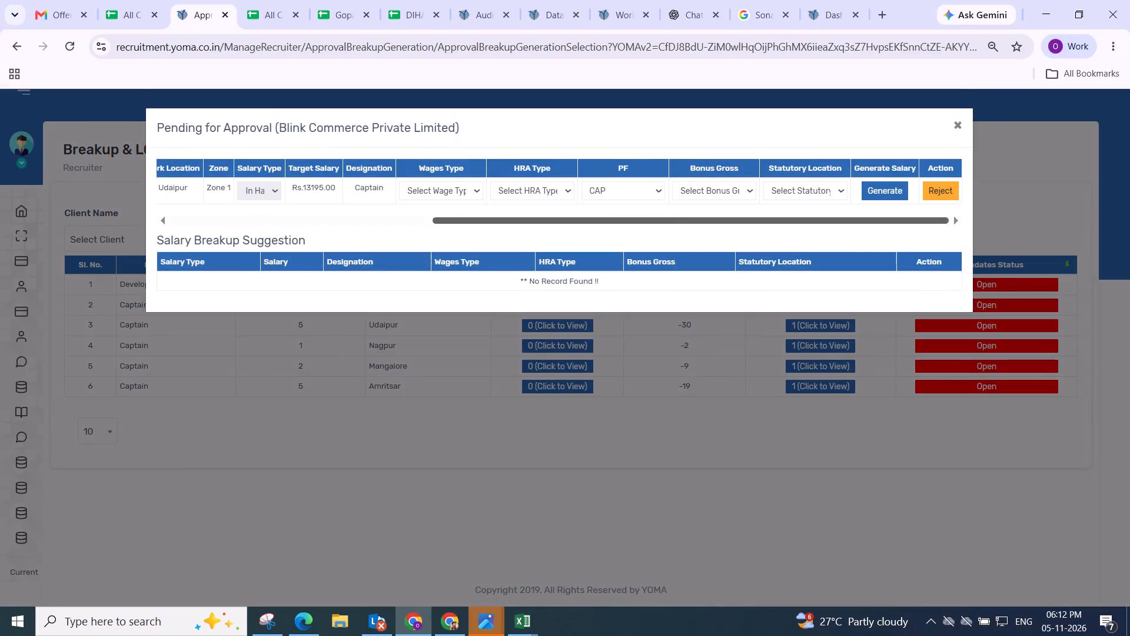
left_click_drag(952, 213, 1057, 206)
left_click(453, 191)
left_click(450, 243)
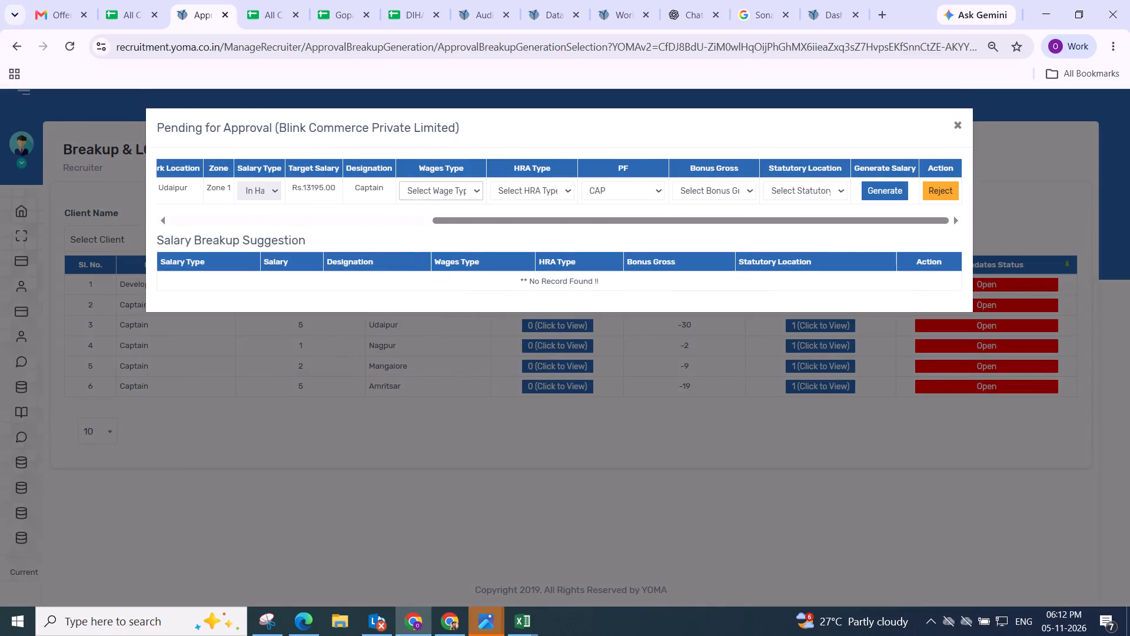
left_click(540, 191)
left_click(533, 229)
left_click(734, 194)
left_click(721, 227)
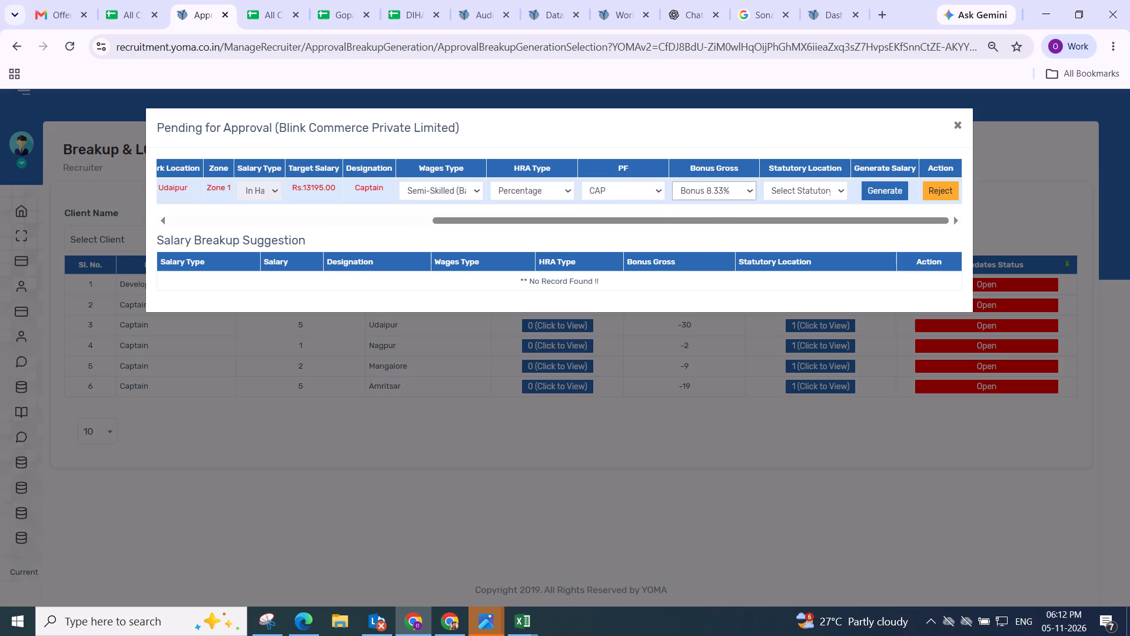
left_click_drag(806, 189, 807, 201)
left_click(789, 257)
left_click(896, 195)
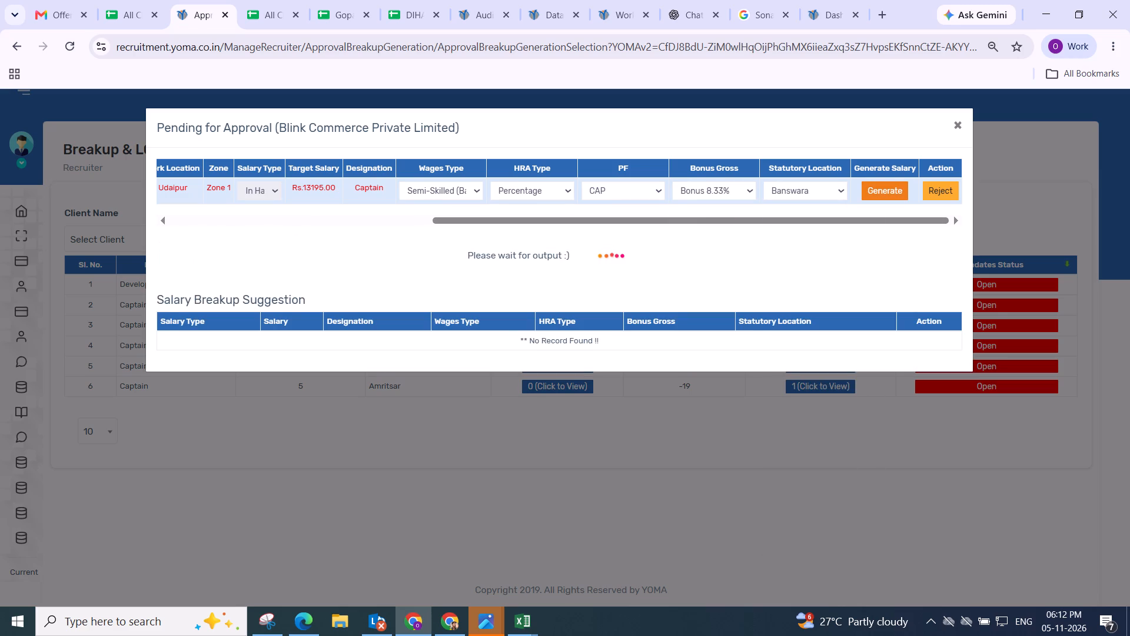
Apply the adjustable amount to the remaining Udaipur captain's breakup and save the salary breakup.
left_click(396, 257)
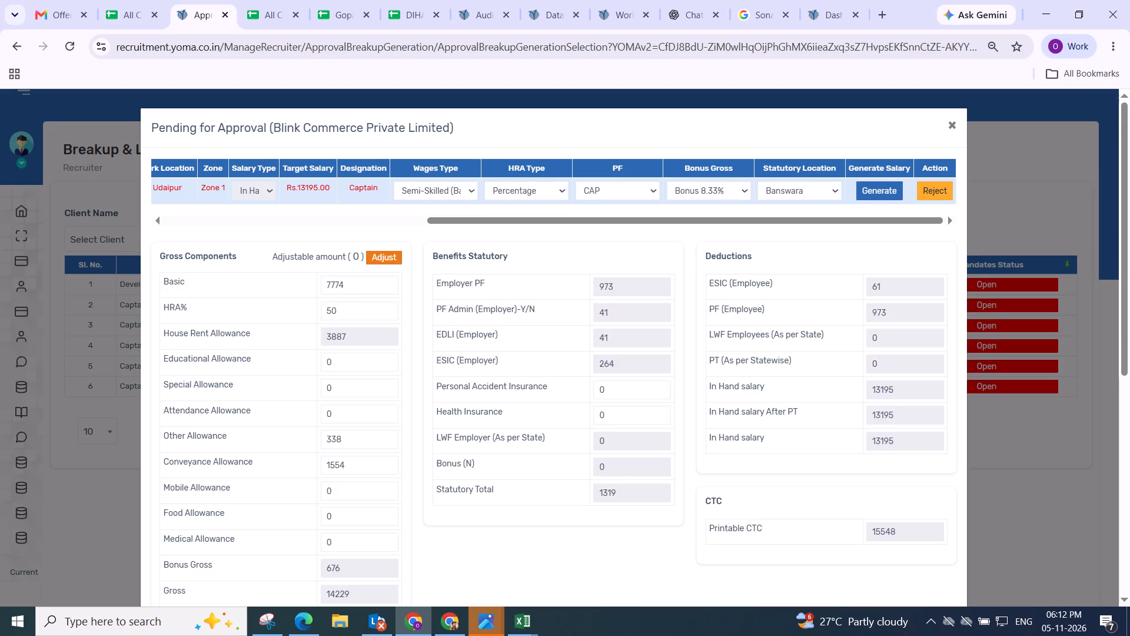
scroll(396, 254, "down", 2)
left_click_drag(579, 221, 646, 226)
left_click(946, 307)
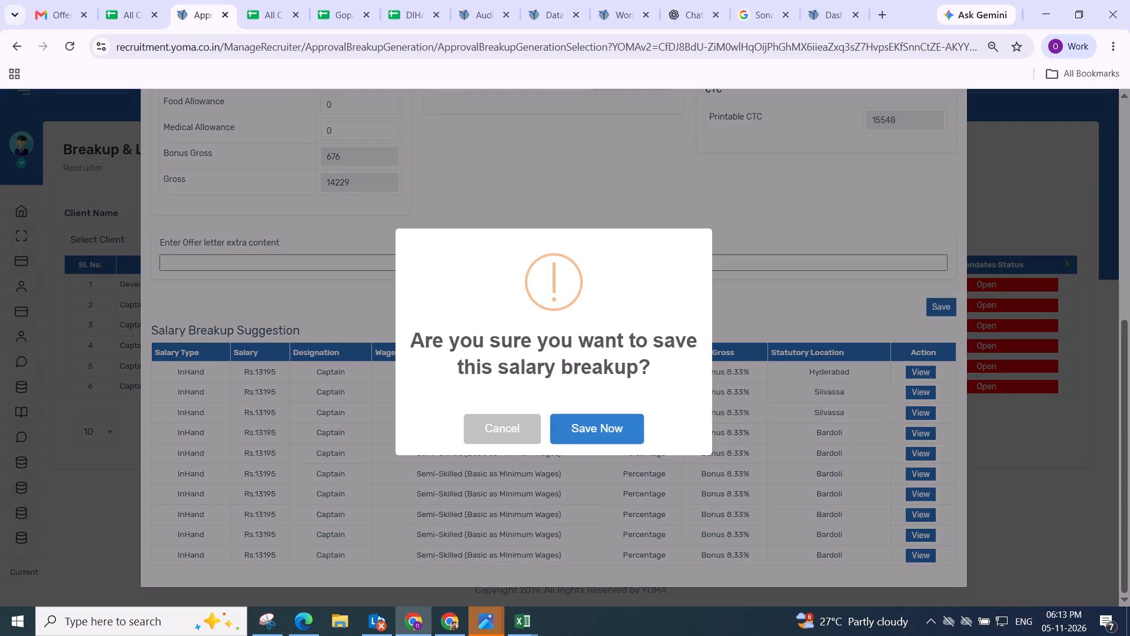
left_click(605, 424)
scroll(763, 354, "up", 3)
left_click(995, 201)
scroll(1001, 199, "down", 2)
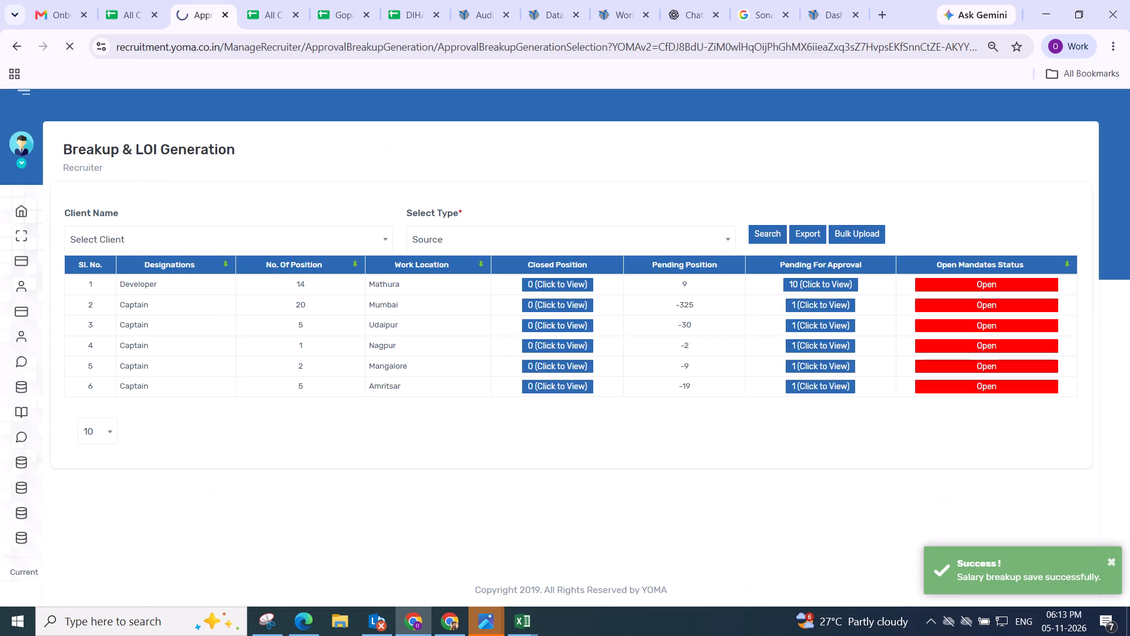
scroll(923, 224, "down", 5)
scroll(872, 275, "up", 5)
scroll(862, 290, "down", 5)
scroll(861, 297, "up", 4)
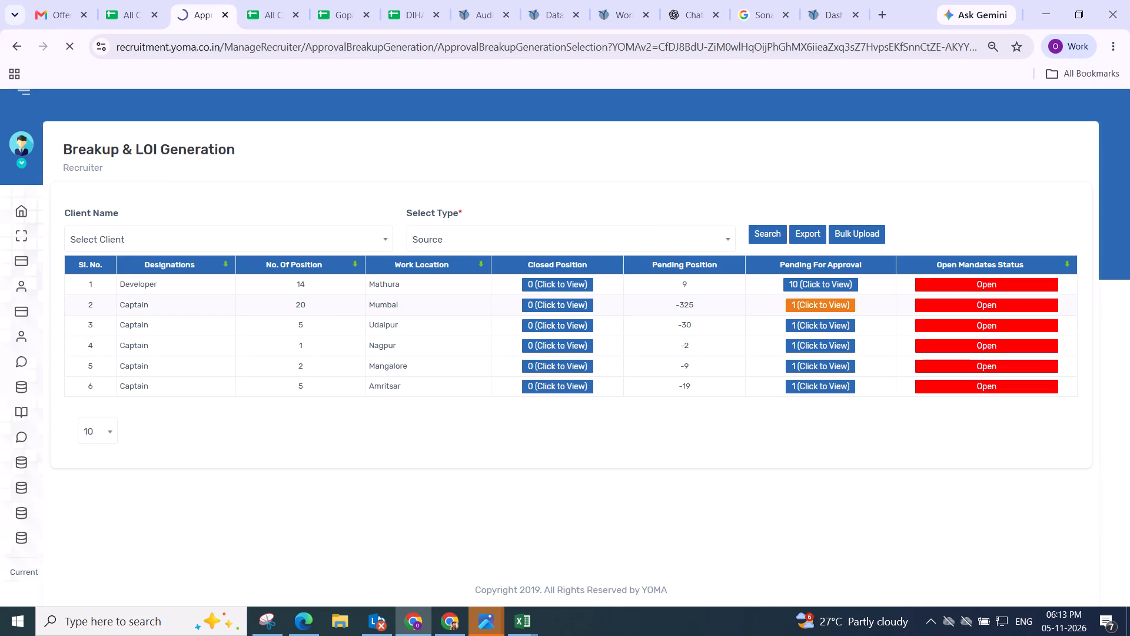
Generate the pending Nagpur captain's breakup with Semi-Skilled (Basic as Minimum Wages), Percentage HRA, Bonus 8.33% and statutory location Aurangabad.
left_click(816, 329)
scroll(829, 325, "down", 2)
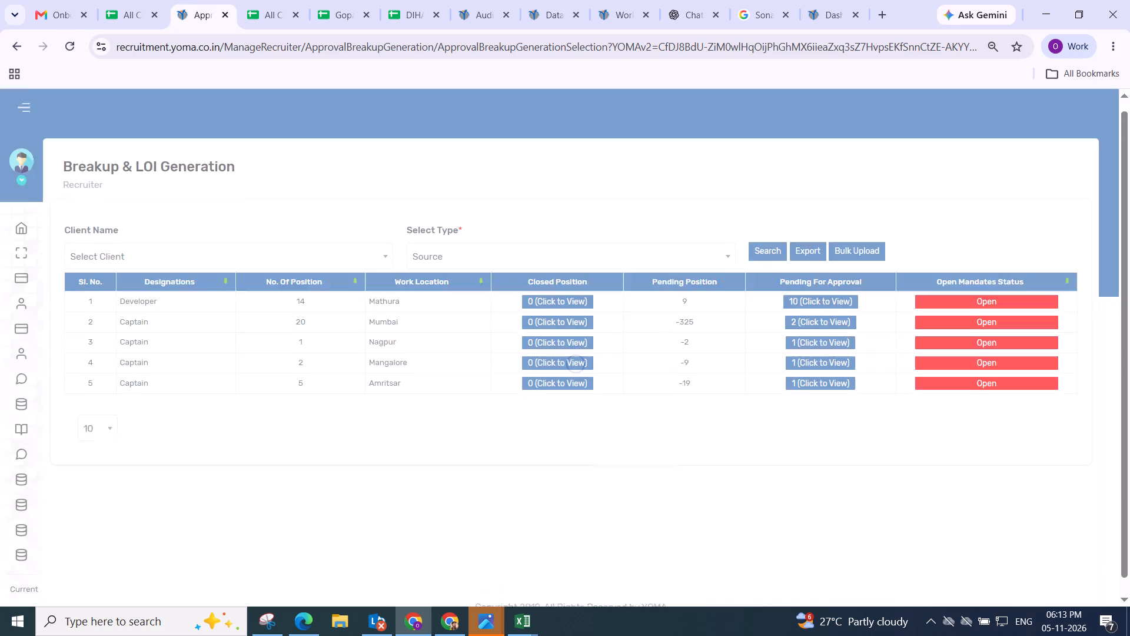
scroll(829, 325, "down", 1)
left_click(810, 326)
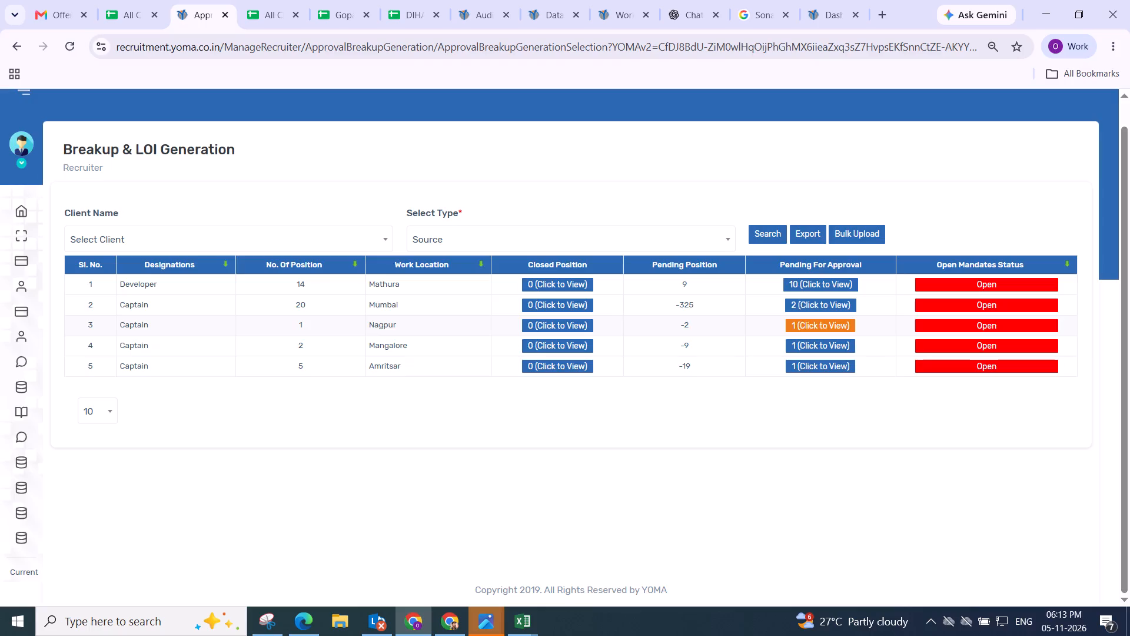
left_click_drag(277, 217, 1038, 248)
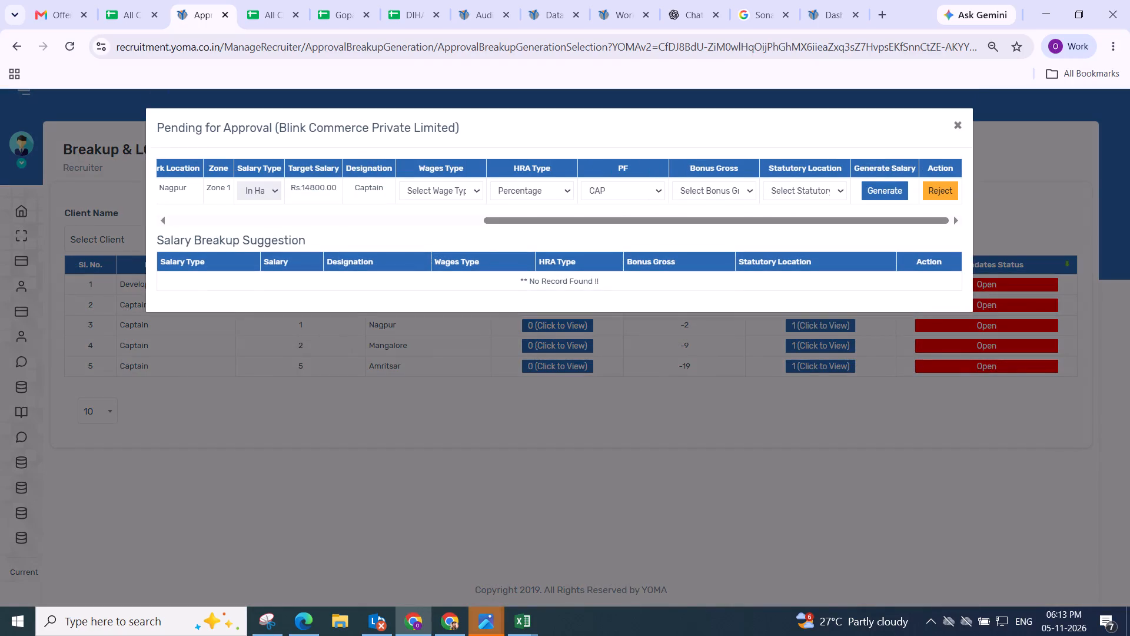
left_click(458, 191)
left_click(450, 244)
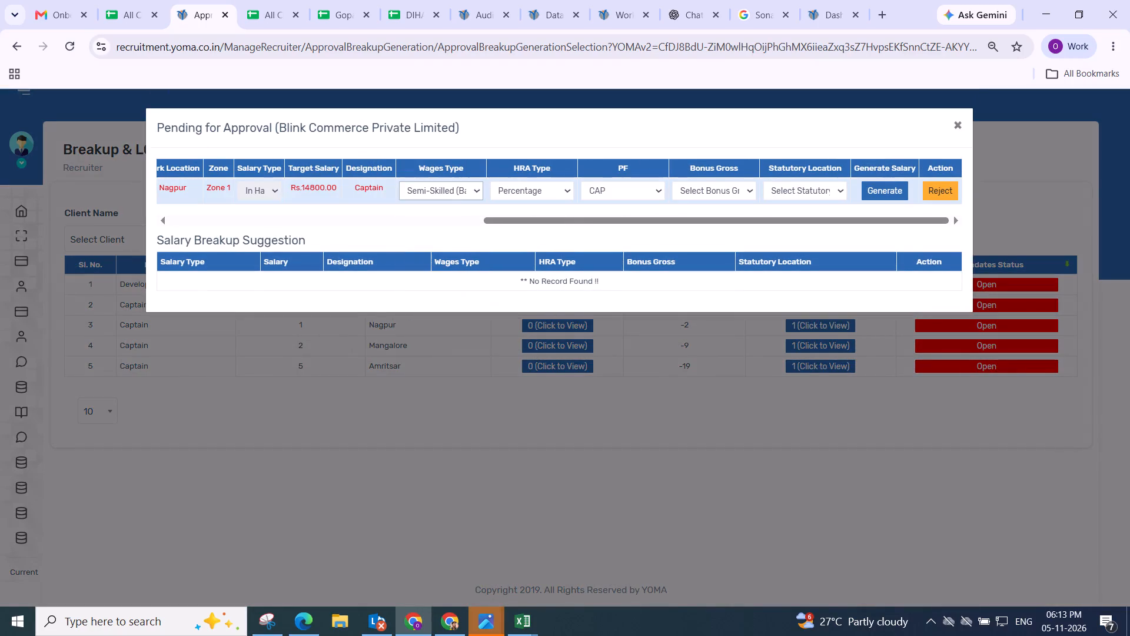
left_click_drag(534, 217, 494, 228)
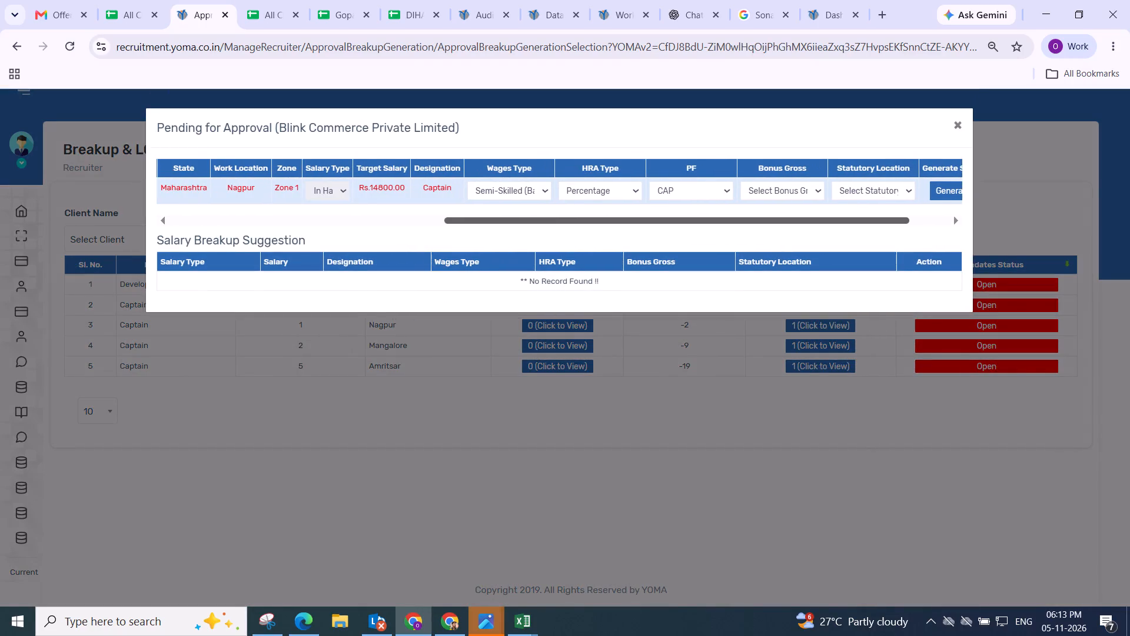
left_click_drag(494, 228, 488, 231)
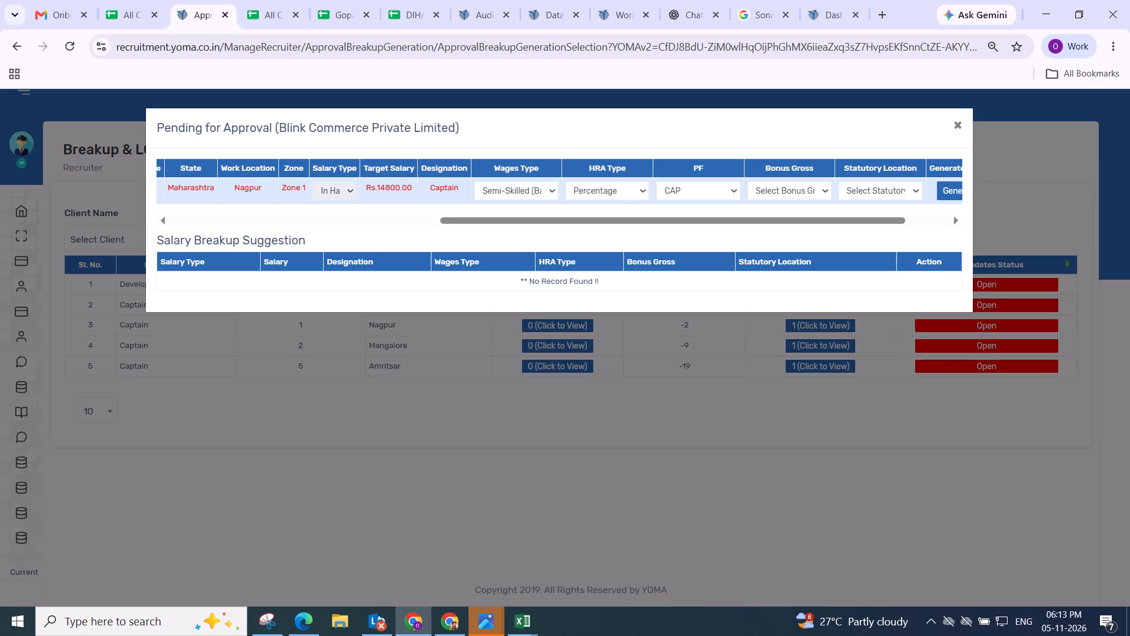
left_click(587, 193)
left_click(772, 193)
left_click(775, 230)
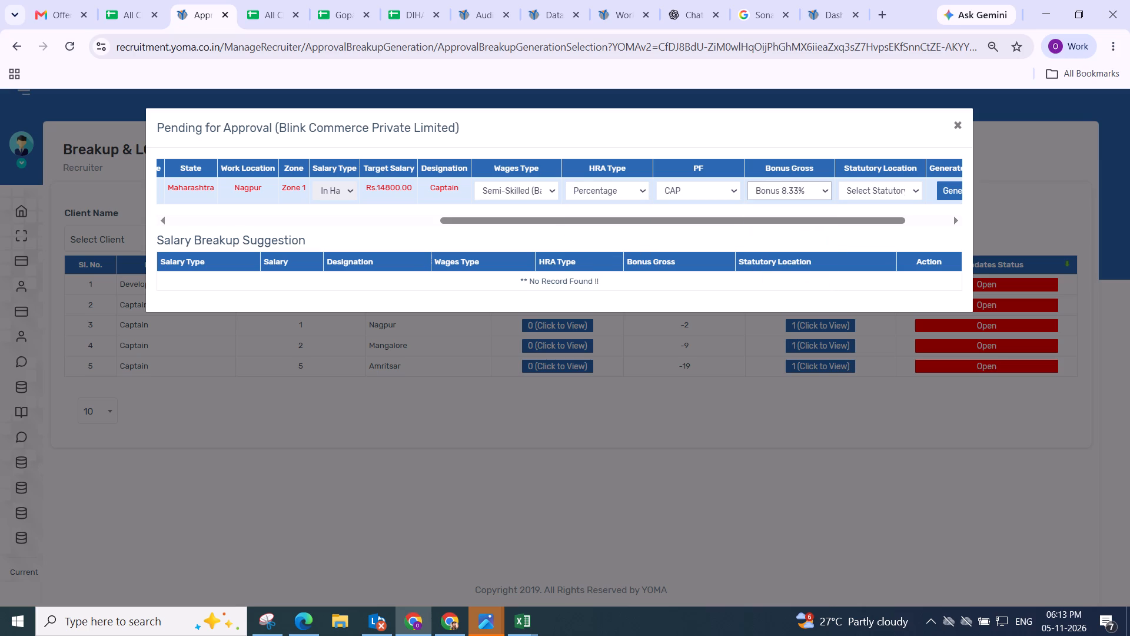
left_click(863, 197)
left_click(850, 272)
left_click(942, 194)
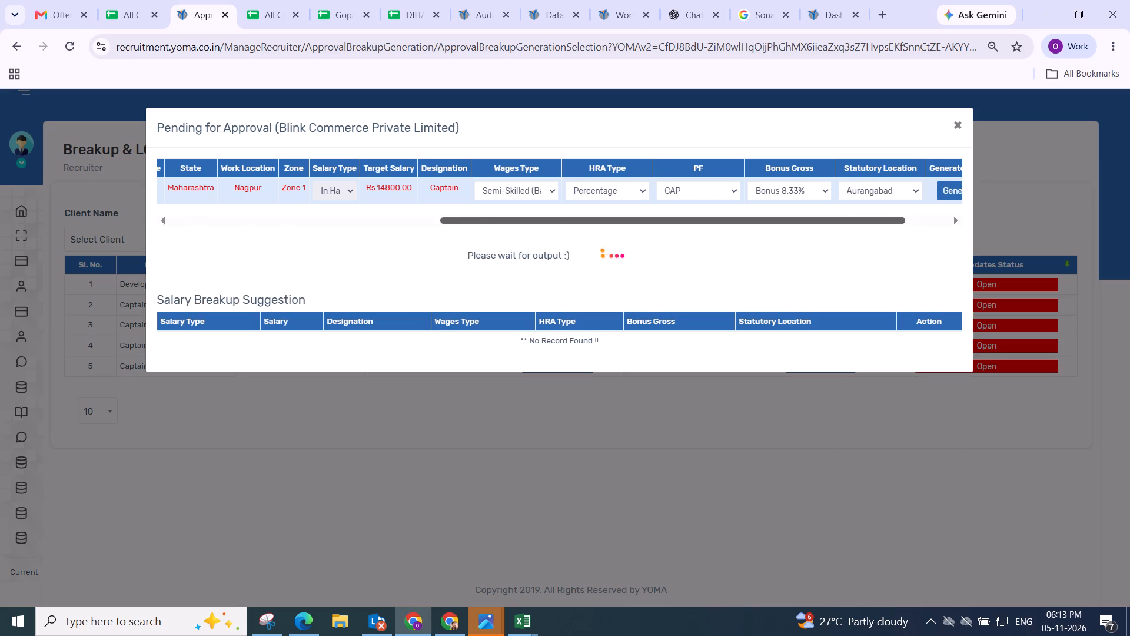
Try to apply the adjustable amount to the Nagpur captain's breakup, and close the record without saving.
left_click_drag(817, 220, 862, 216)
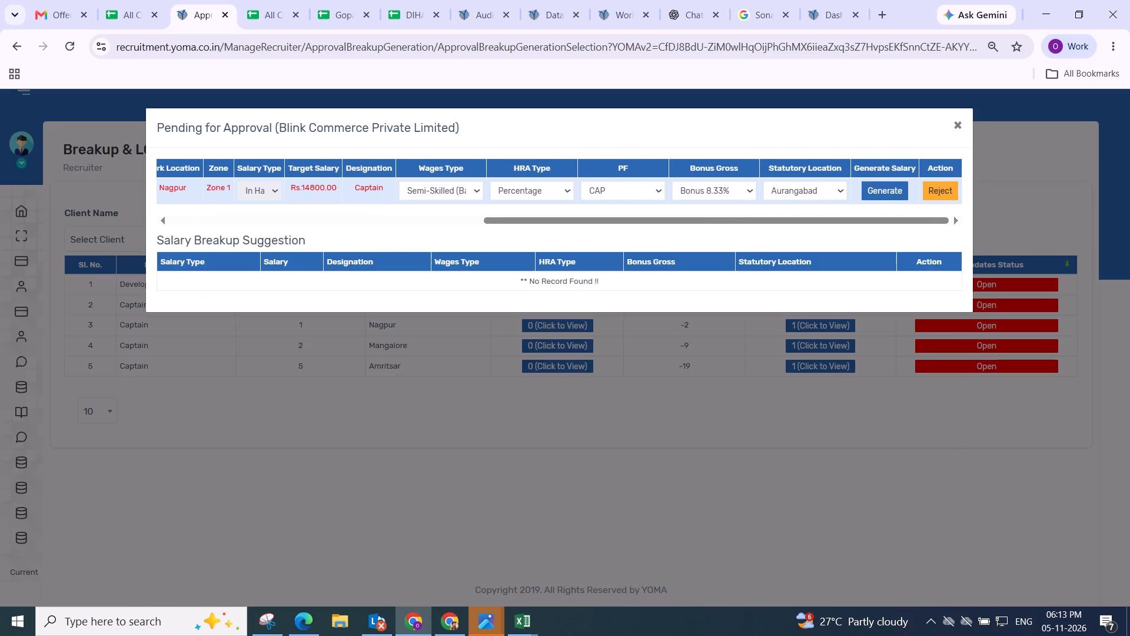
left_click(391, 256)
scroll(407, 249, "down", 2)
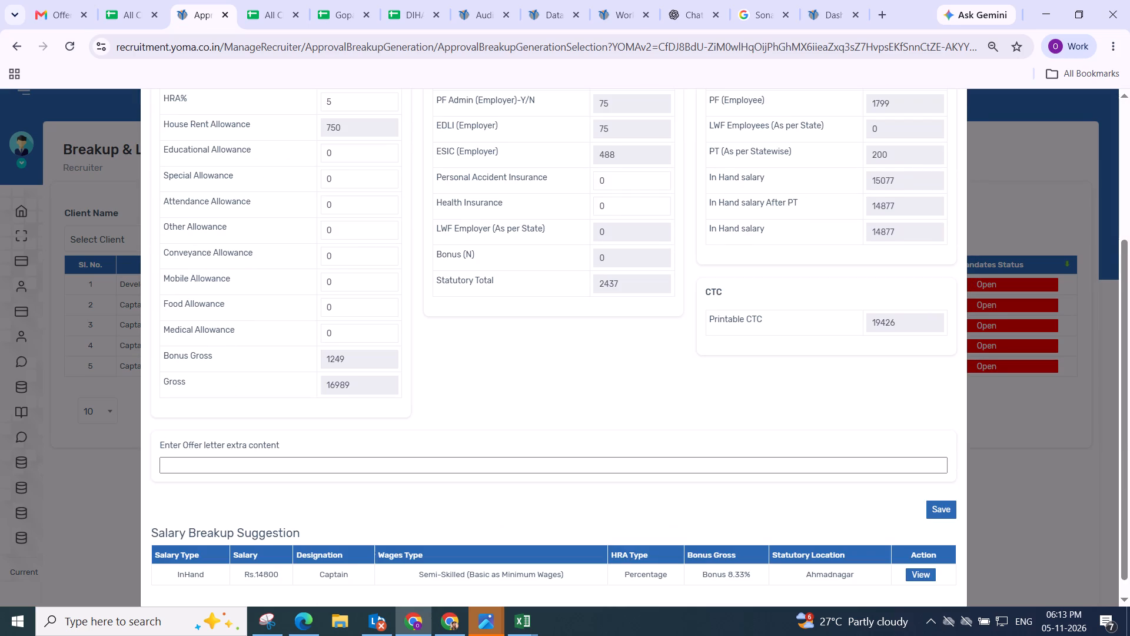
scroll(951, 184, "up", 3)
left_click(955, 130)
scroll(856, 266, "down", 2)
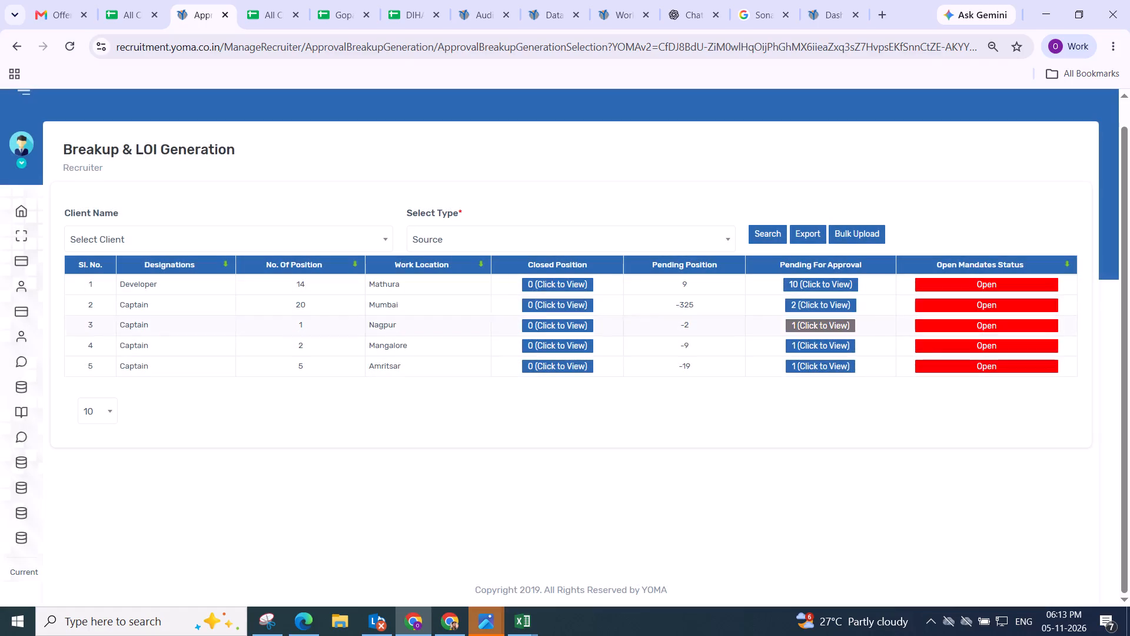
Generate the pending Mangalore captain's breakup with Semi-Skilled (Basic as Minimum Wages), Percentage HRA, Bonus 8.33% and statutory location Belagavi.
left_click(812, 344)
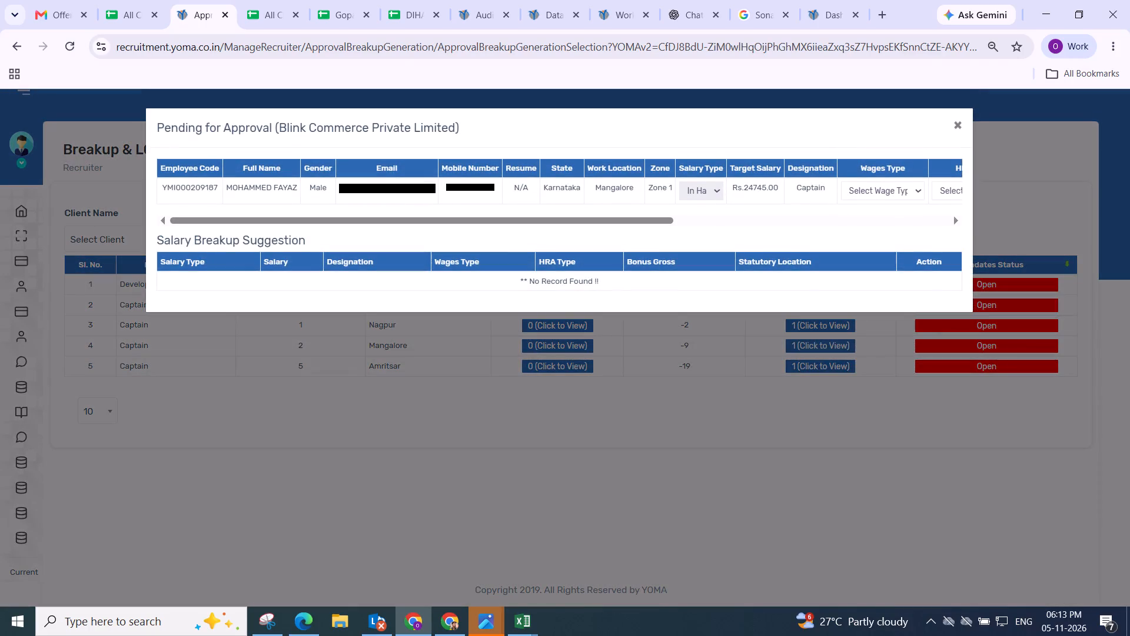
scroll(794, 297, "down", 3)
scroll(794, 297, "up", 2)
left_click_drag(307, 218, 866, 268)
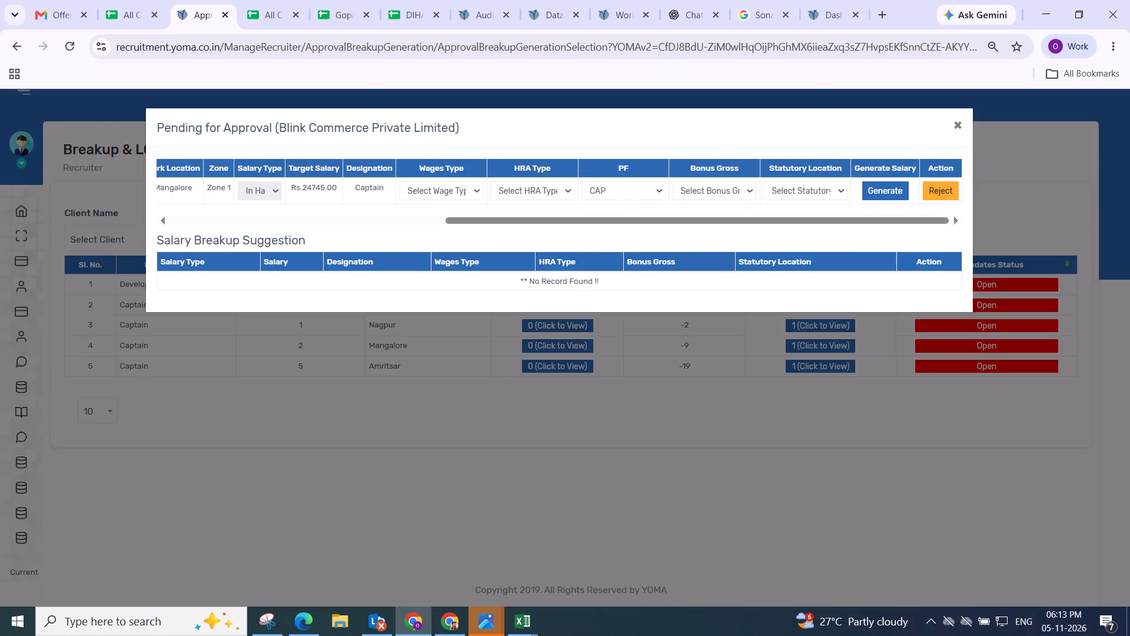
left_click(431, 193)
left_click(431, 246)
left_click(547, 191)
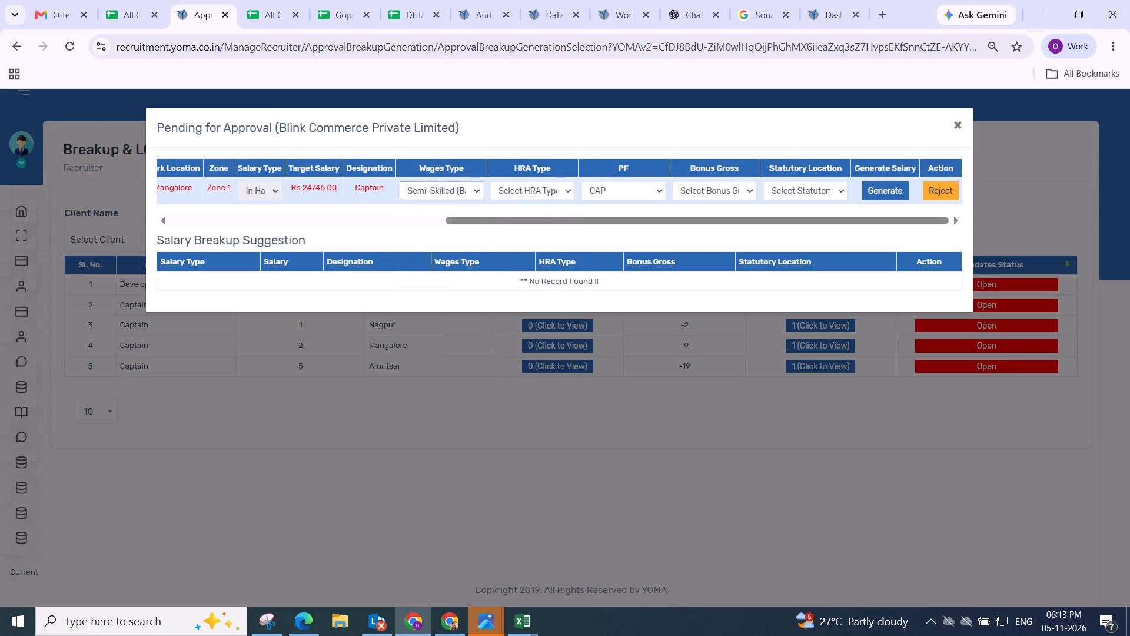
left_click(543, 226)
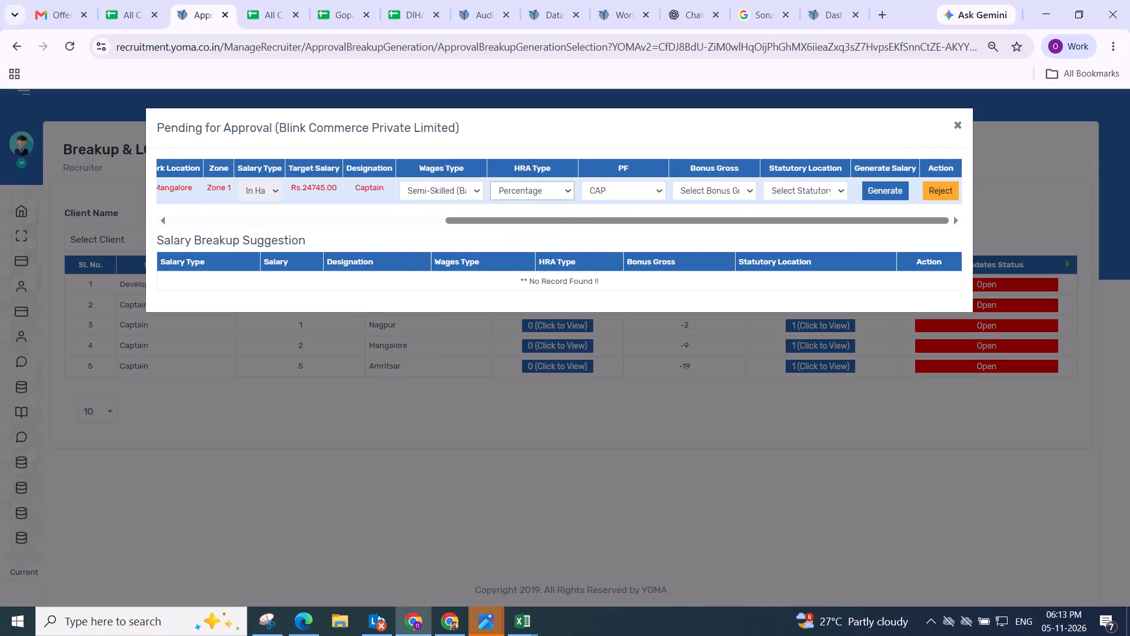
left_click(718, 193)
left_click(716, 234)
left_click(808, 188)
left_click(786, 276)
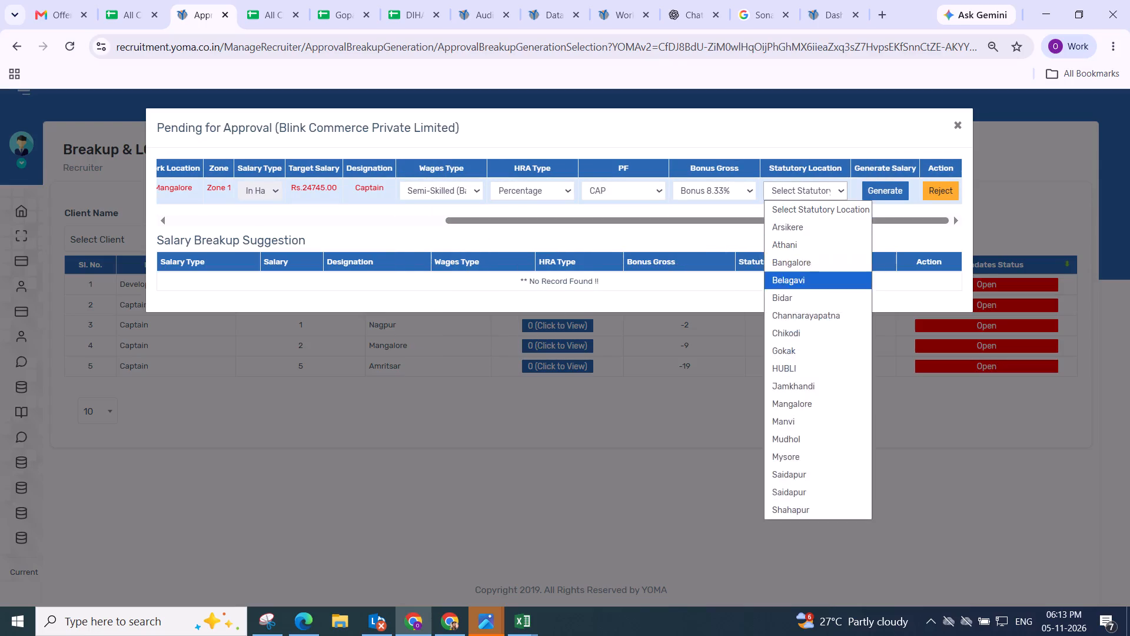
left_click(888, 196)
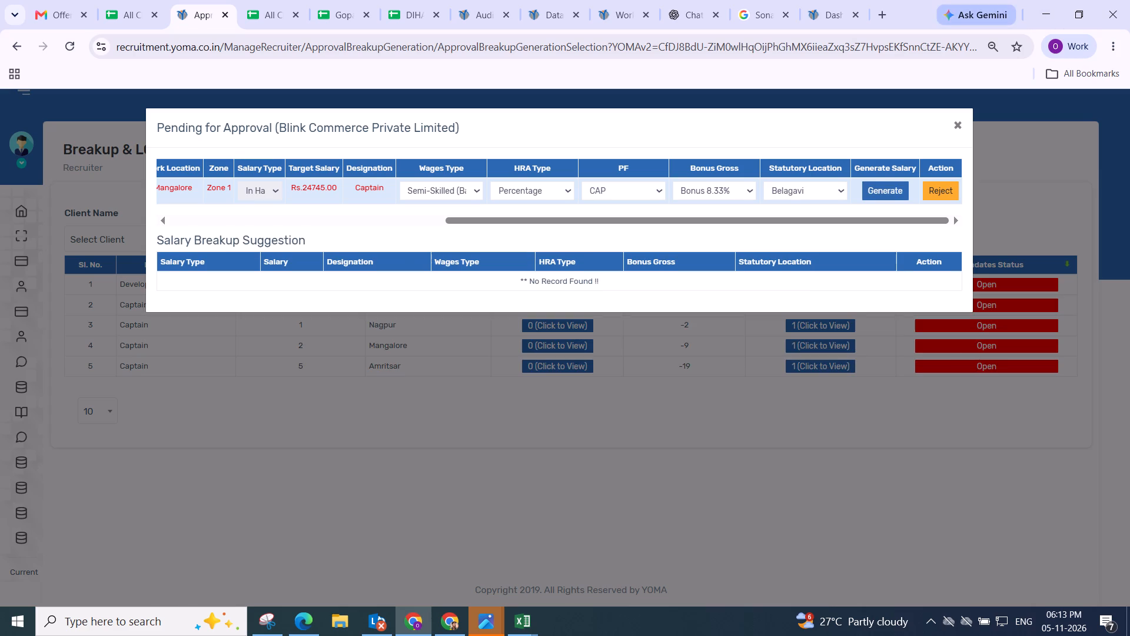
Apply the adjustable amount to the Mangalore captain's breakup and save the salary breakup.
left_click(380, 259)
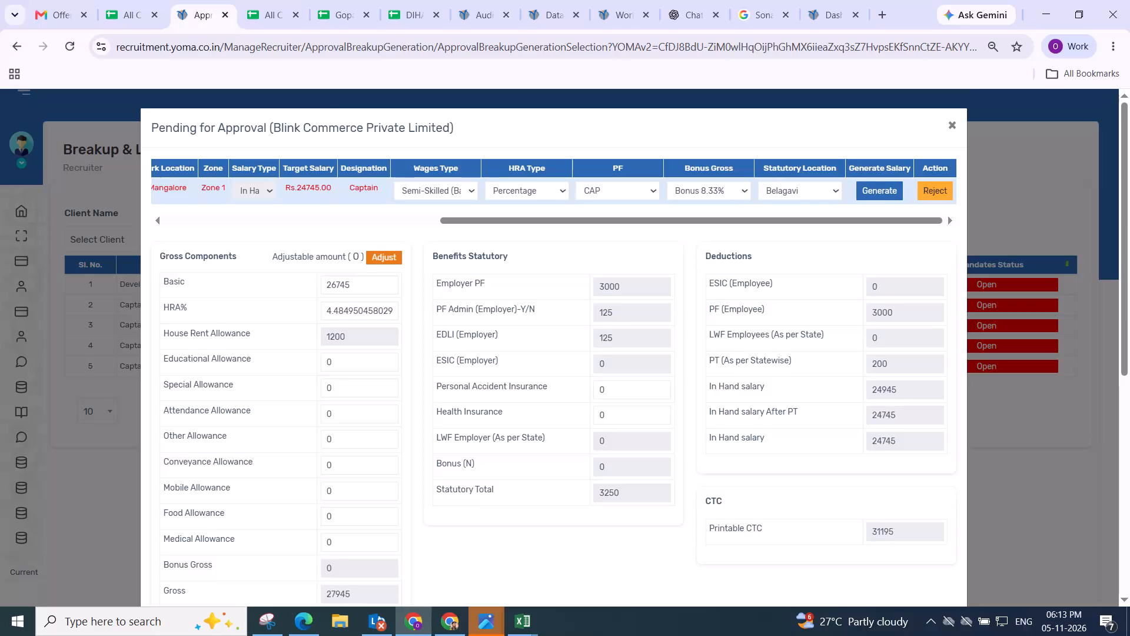
scroll(390, 256, "down", 2)
left_click_drag(530, 197, 571, 204)
left_click(935, 302)
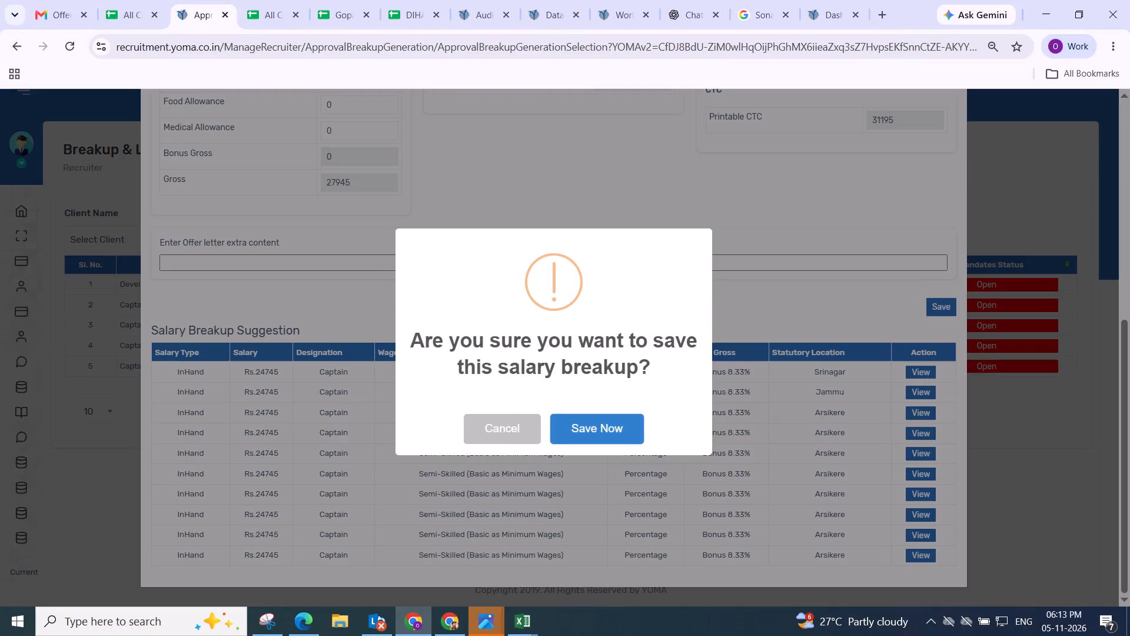
left_click(603, 435)
scroll(609, 431, "up", 3)
scroll(486, 256, "down", 4)
scroll(486, 256, "up", 3)
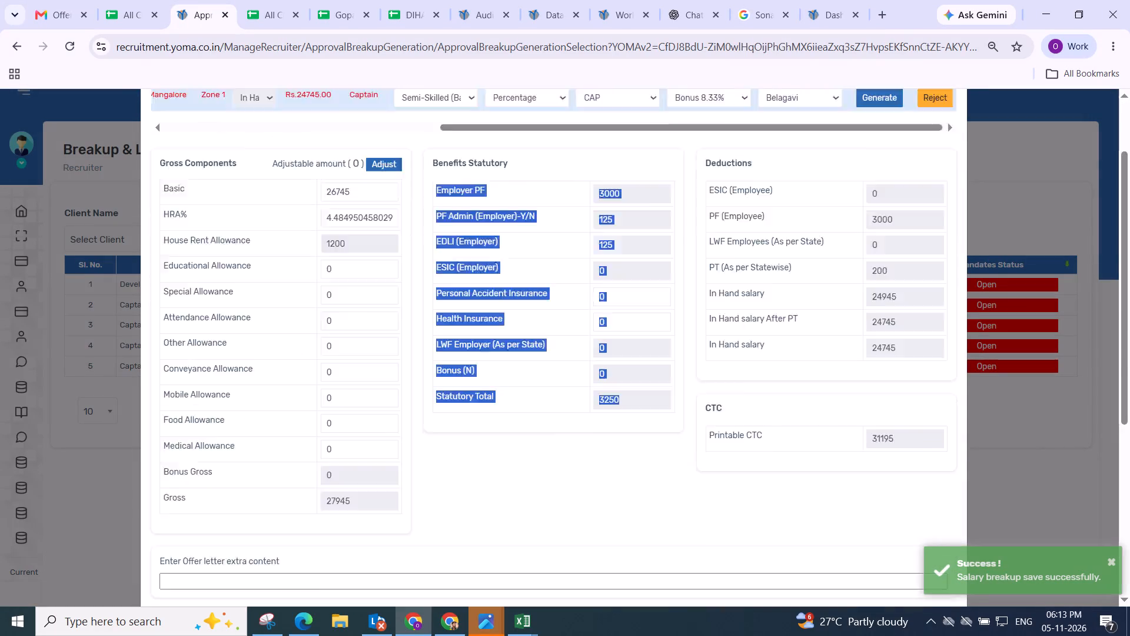
scroll(486, 256, "up", 1)
scroll(486, 256, "down", 4)
scroll(568, 277, "down", 3)
scroll(569, 278, "up", 1)
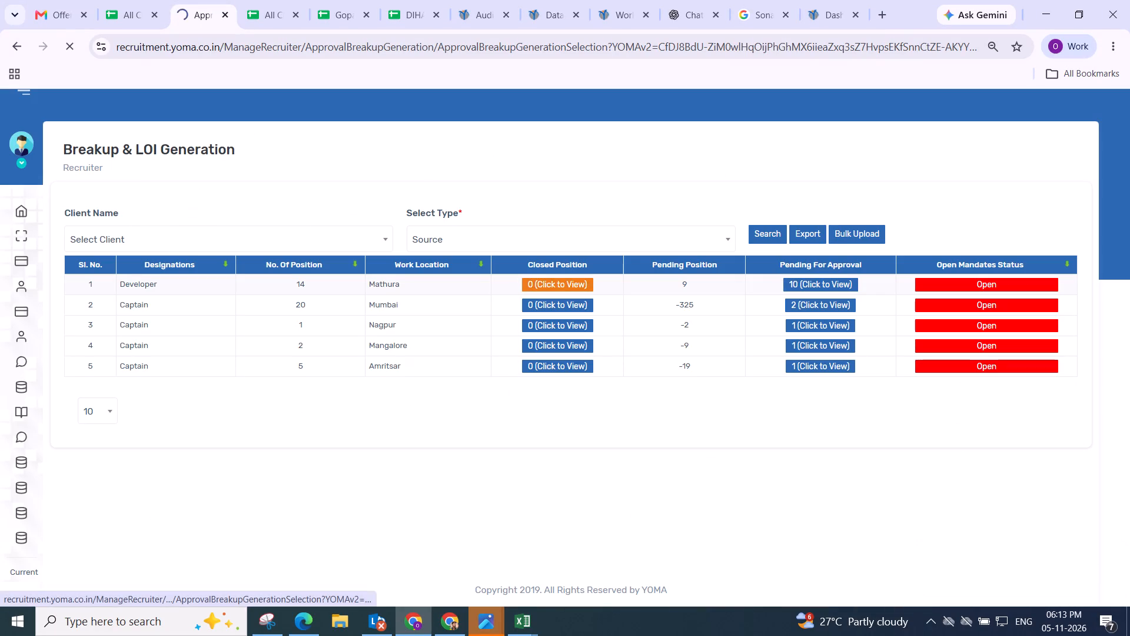
scroll(630, 295, "up", 2)
scroll(837, 334, "up", 2)
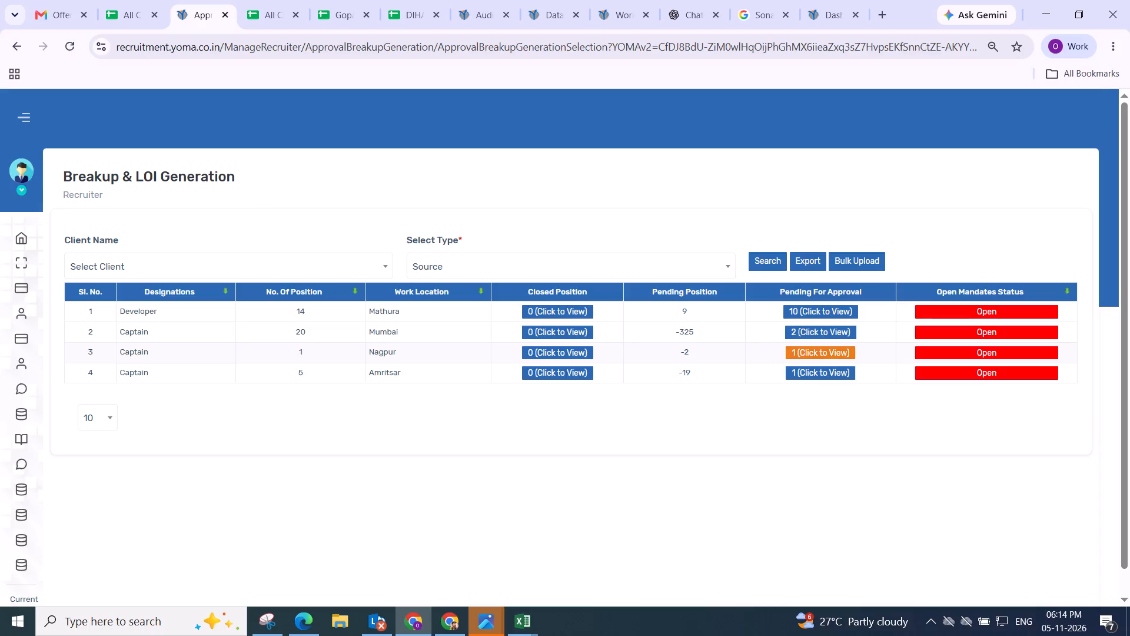
Generate the breakup of the Mumbai captain with target salary Rs.15077, using Semi-Skilled (Basic as Minimum Wages), Bonus 8.33% and statutory location Aurangabad.
left_click(825, 333)
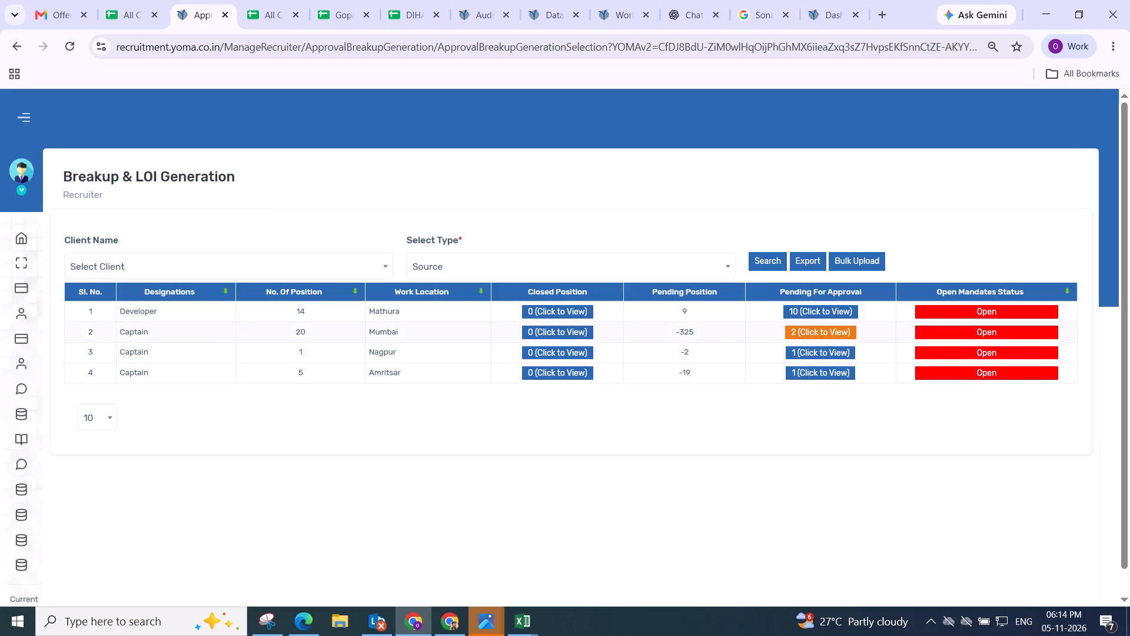
left_click_drag(304, 244, 745, 235)
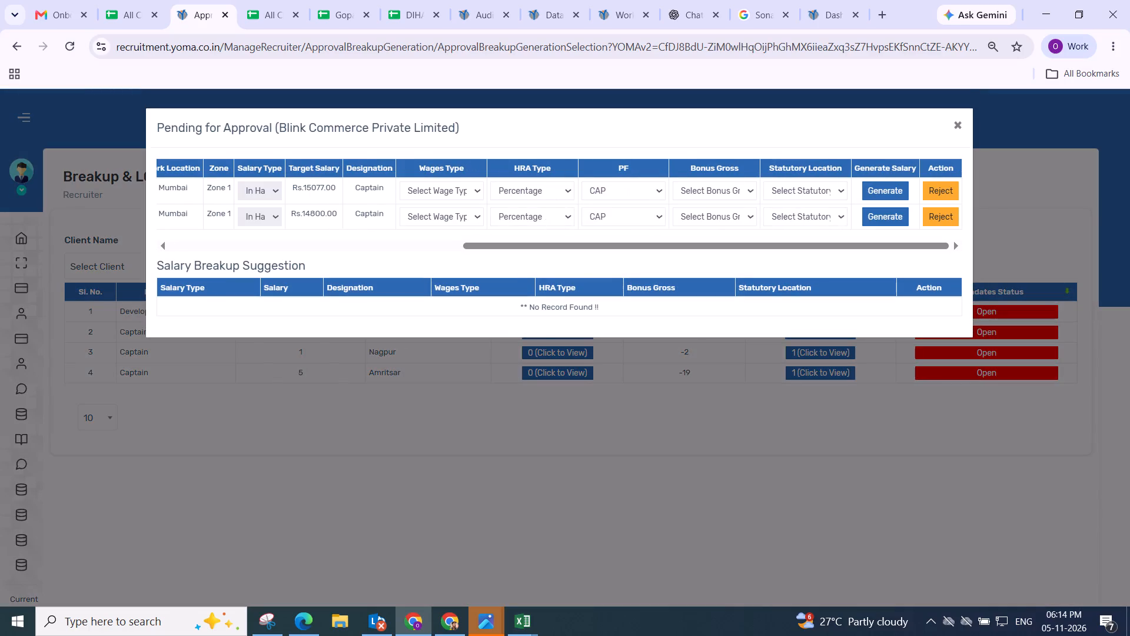
left_click(437, 191)
left_click(450, 246)
left_click(709, 190)
left_click(707, 226)
left_click(794, 184)
left_click_drag(792, 270, 790, 265)
left_click(874, 195)
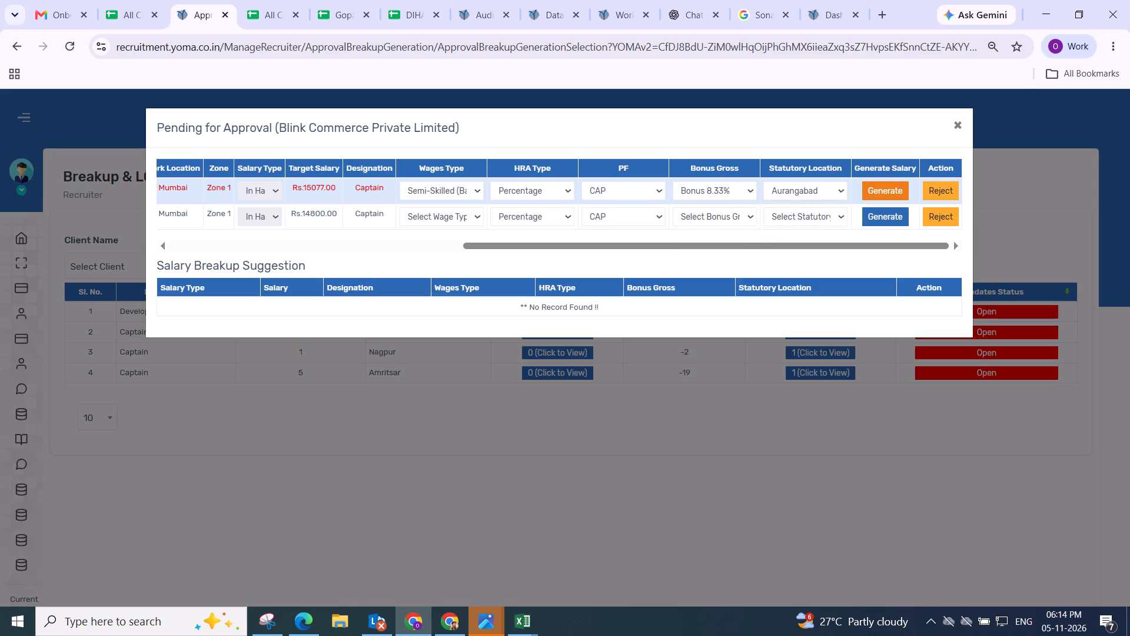
Apply the adjustable amount to this Mumbai captain's breakup and review the components.
left_click(390, 281)
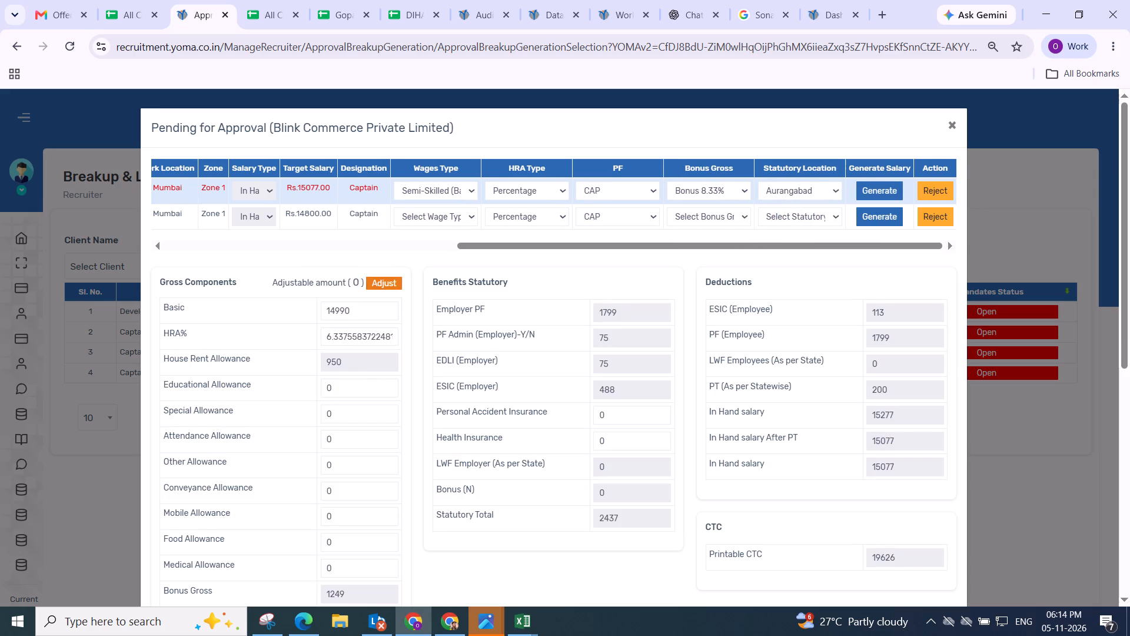
scroll(426, 280, "down", 1)
scroll(513, 245, "up", 2)
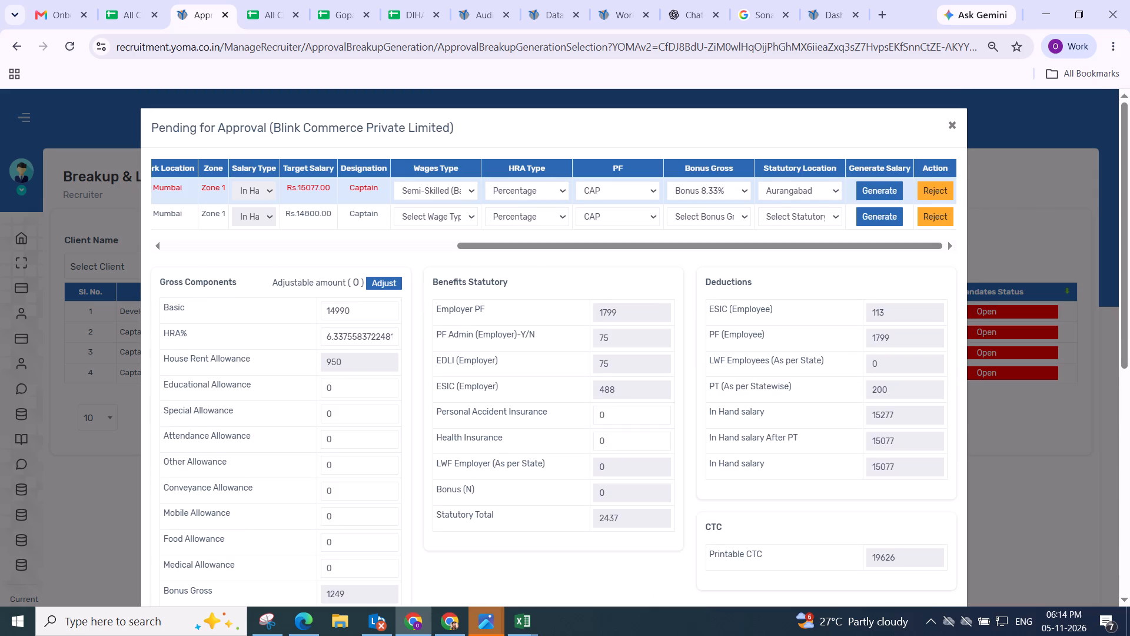
Save the salary breakup of the Mumbai captain with target salary Rs.15077.
scroll(476, 269, "down", 3)
left_click(934, 304)
left_click(619, 430)
scroll(624, 428, "up", 3)
scroll(777, 243, "down", 6)
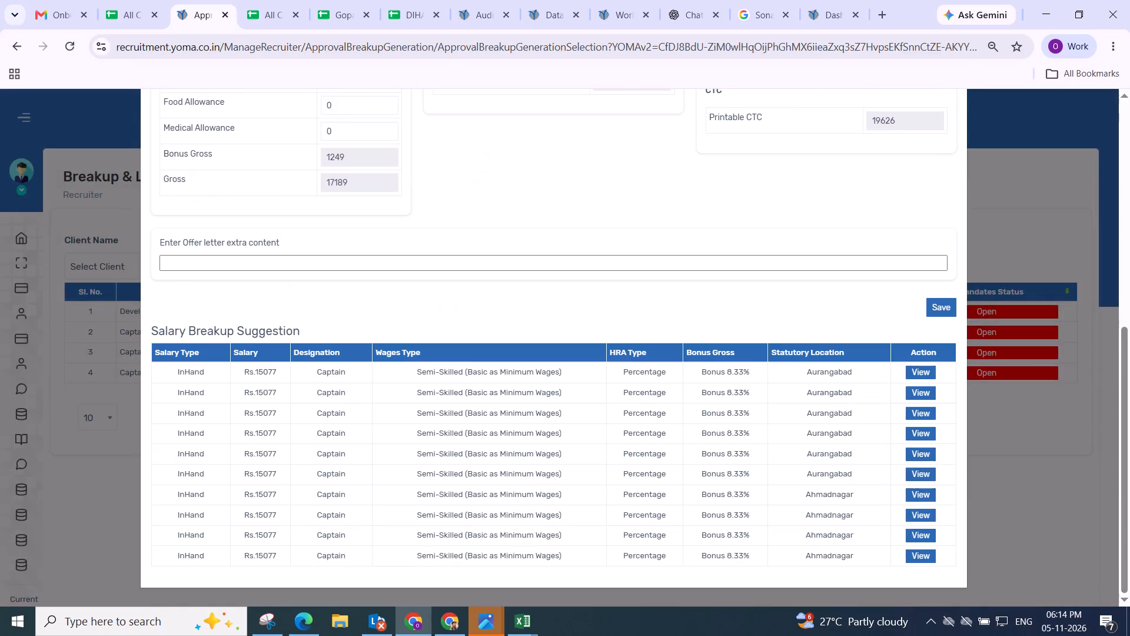
scroll(786, 246, "up", 3)
scroll(786, 246, "down", 4)
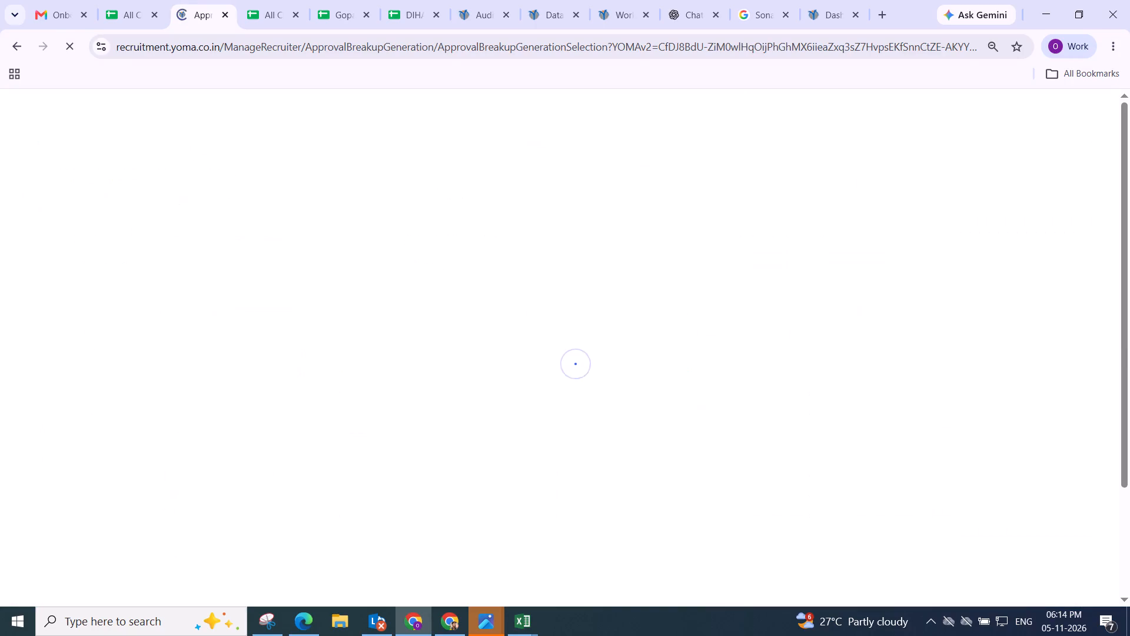
scroll(789, 253, "up", 3)
scroll(858, 326, "up", 2)
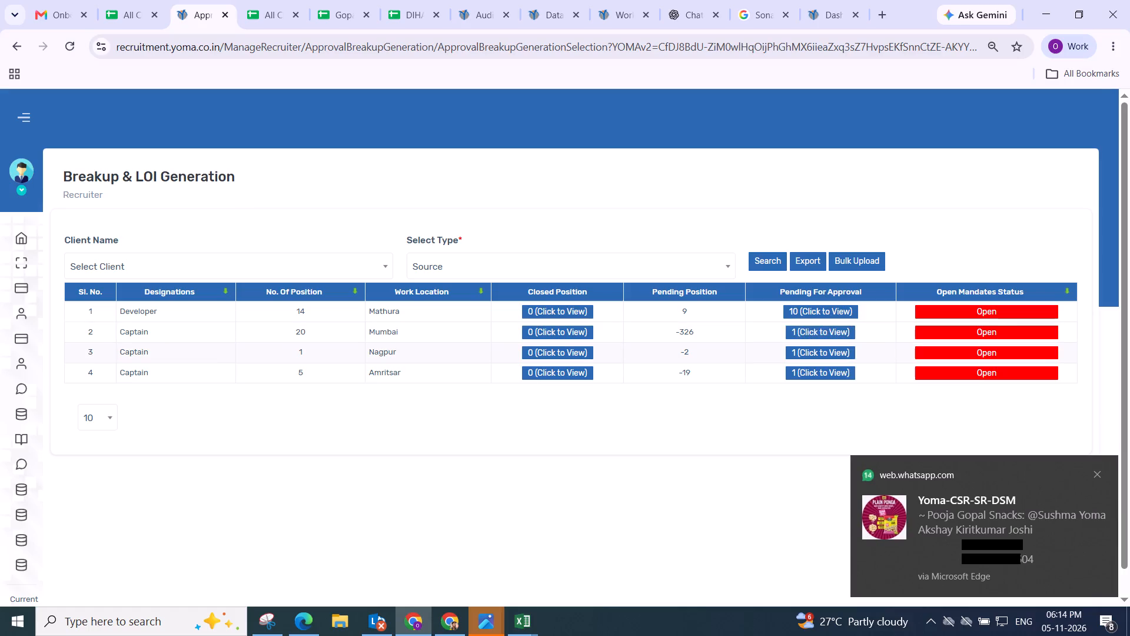
Generate the breakup of the pending Mumbai captain with target salary Rs.14800, using Semi-Skilled (Basic as Minimum Wages), Bonus 8.33% and statutory location Aurangabad.
left_click(825, 334)
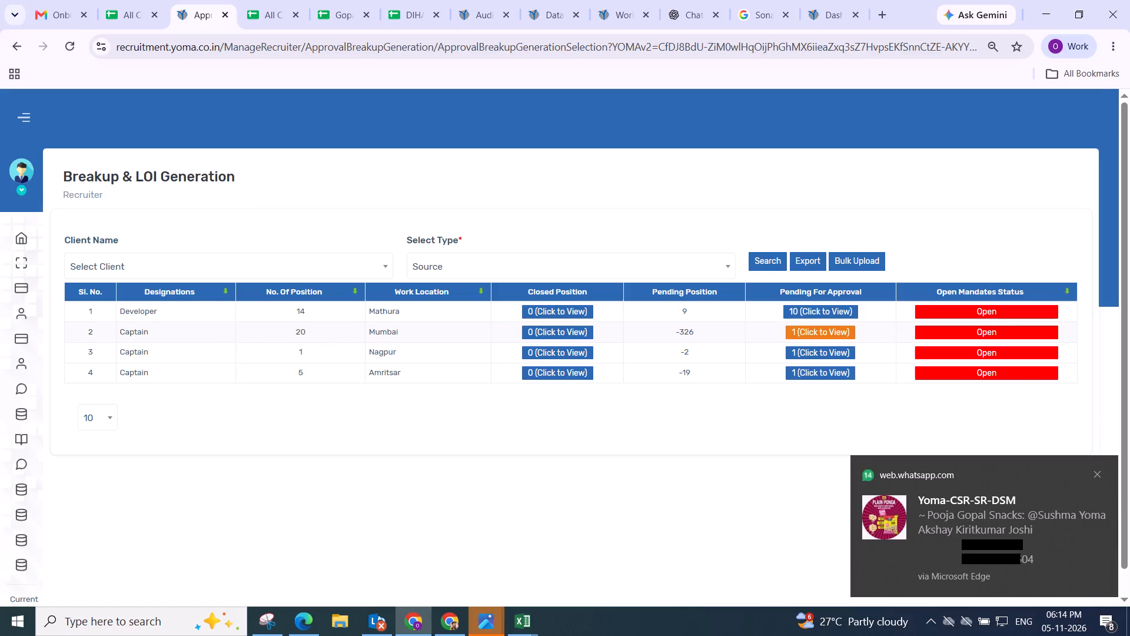
left_click_drag(299, 222, 548, 222)
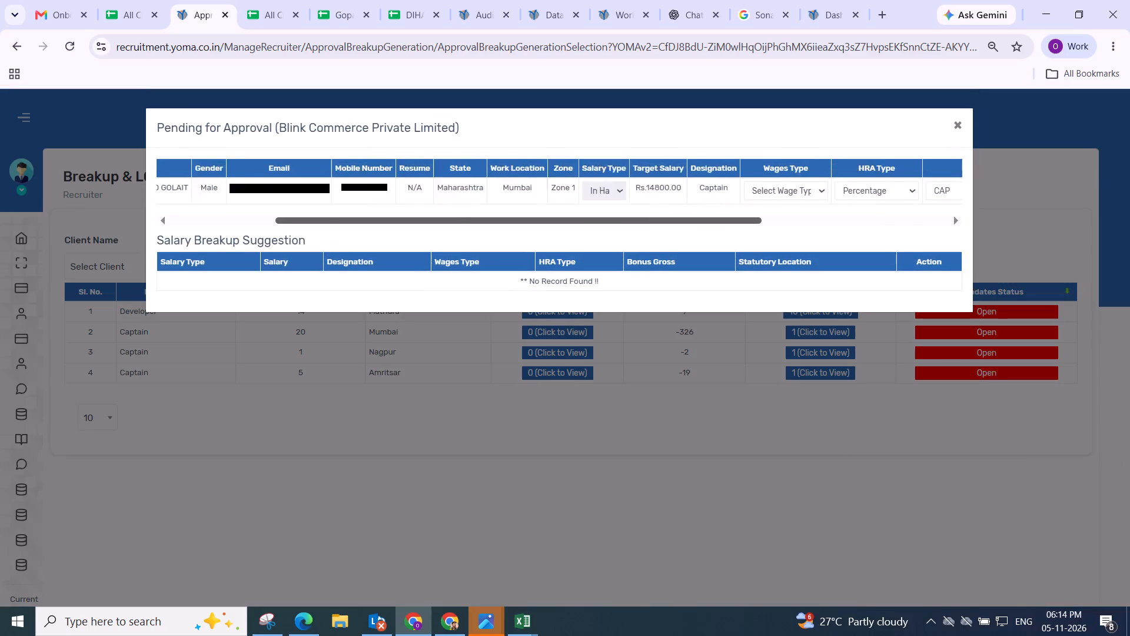
left_click_drag(548, 222, 818, 221)
left_click(420, 191)
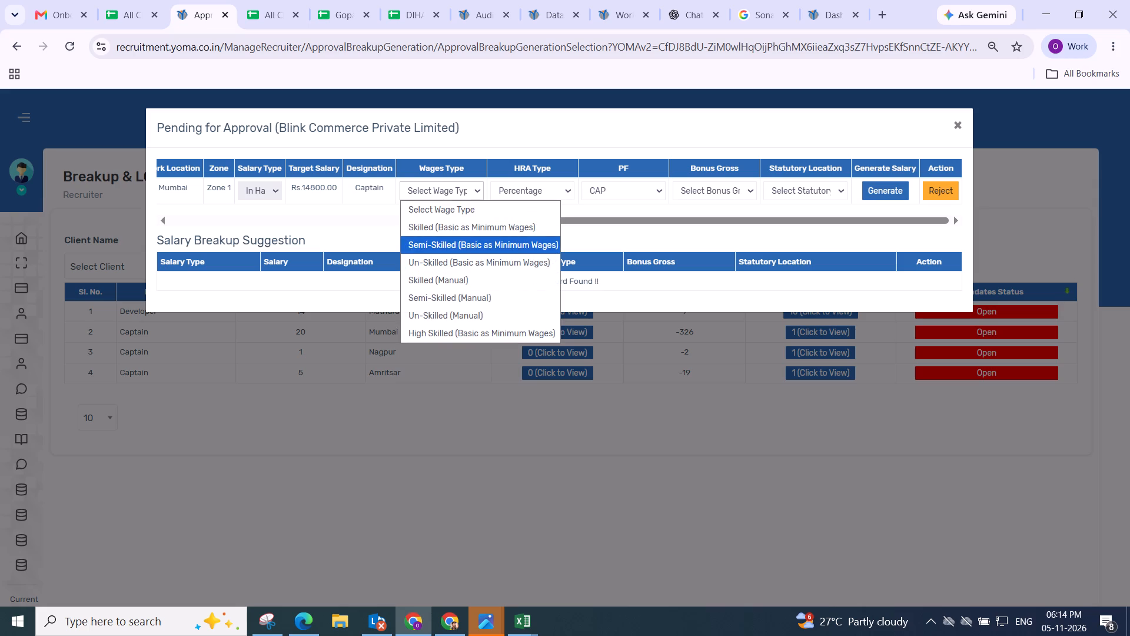
left_click(438, 247)
left_click(715, 188)
left_click_drag(717, 225, 714, 217)
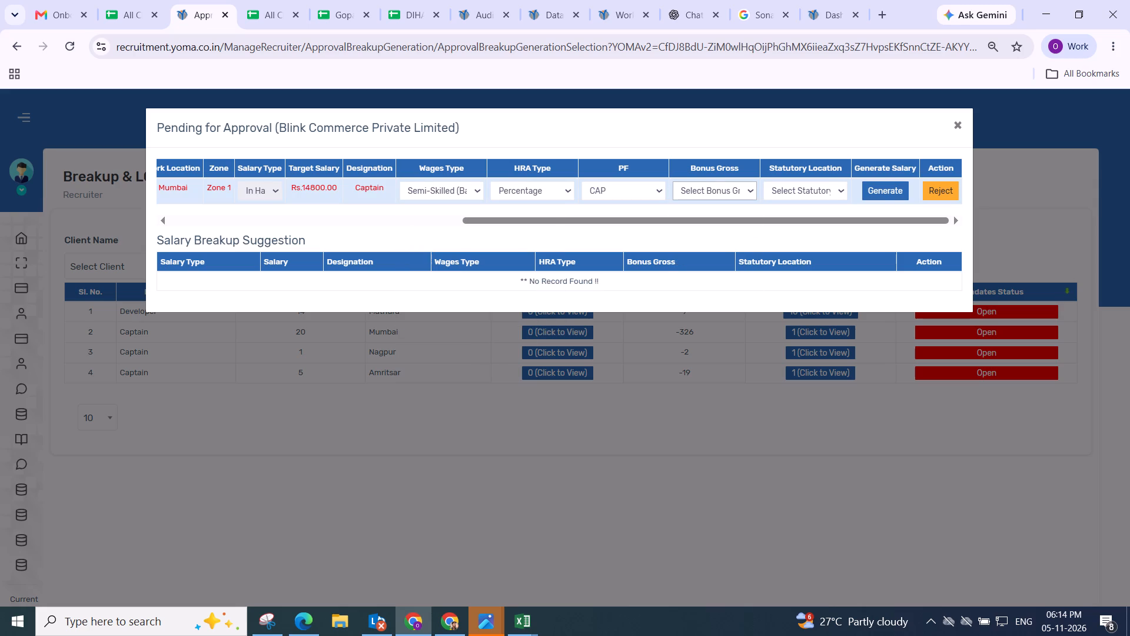
left_click(776, 191)
left_click_drag(786, 269, 785, 264)
left_click(888, 194)
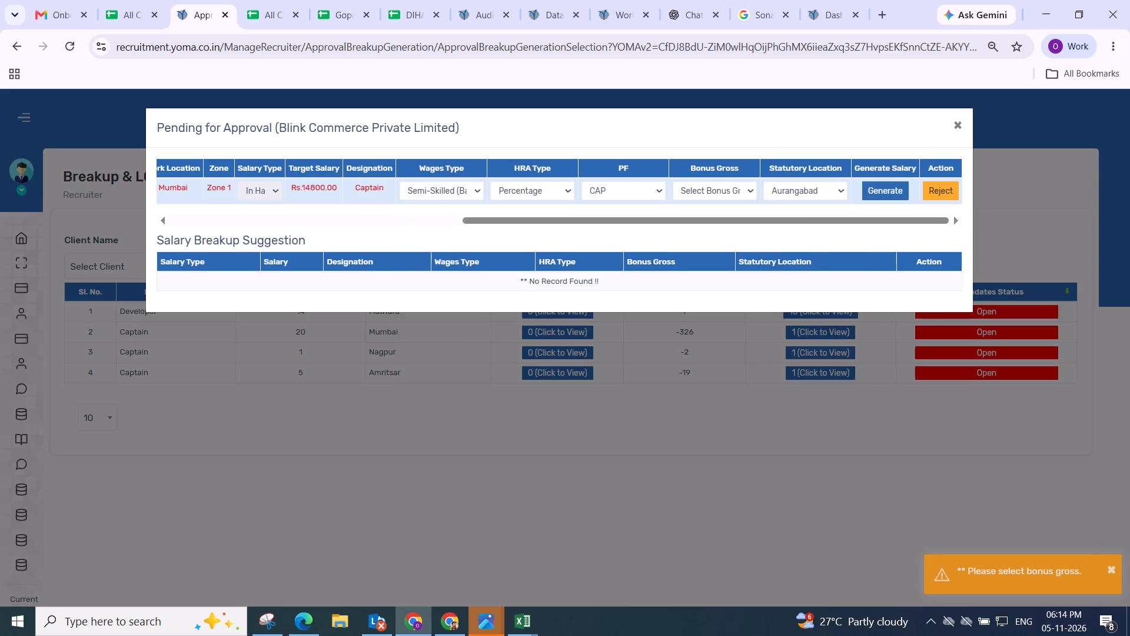
left_click(709, 194)
left_click(706, 233)
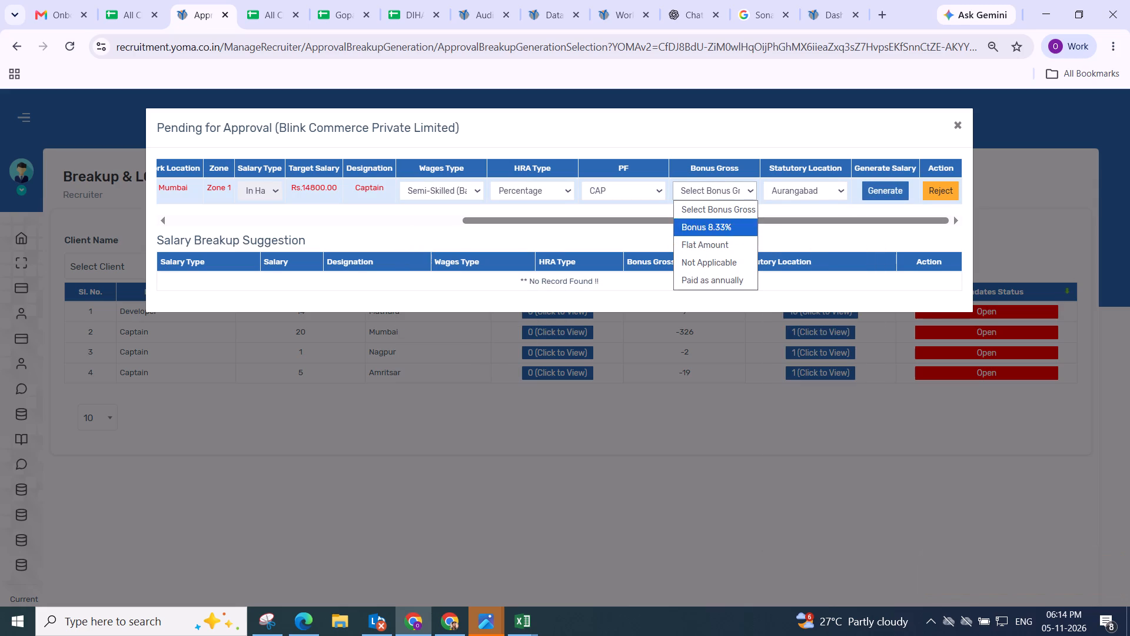
left_click(874, 194)
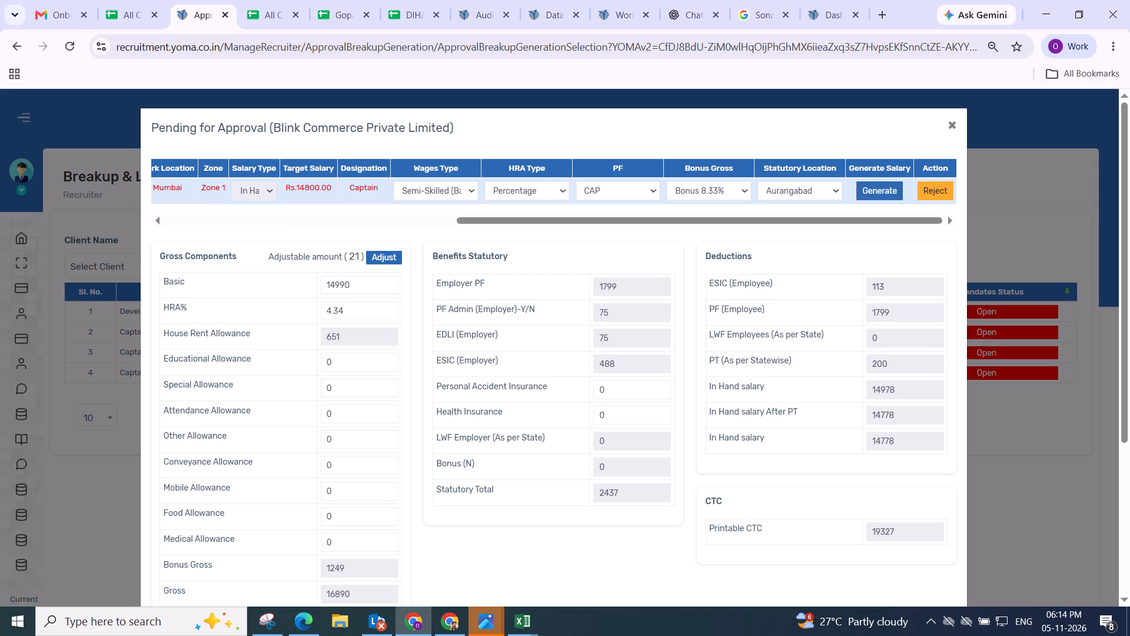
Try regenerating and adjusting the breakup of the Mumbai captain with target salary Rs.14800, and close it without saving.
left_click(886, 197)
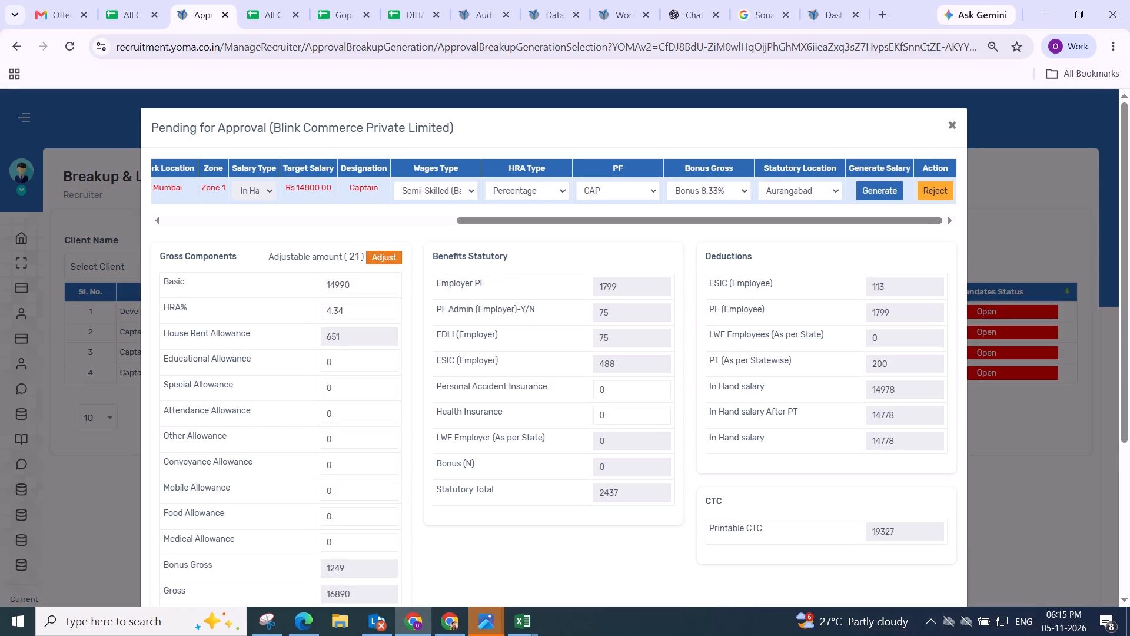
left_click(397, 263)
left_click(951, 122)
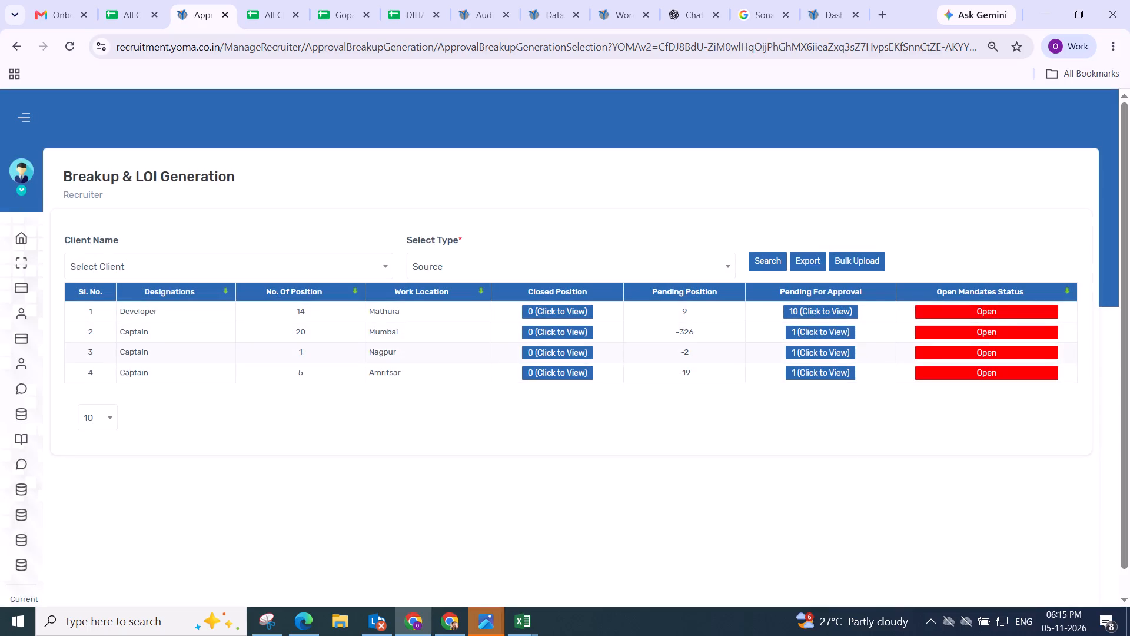
Review the pending Nagpur captain's approval record across its salary and breakup options, and close it.
left_click(809, 350)
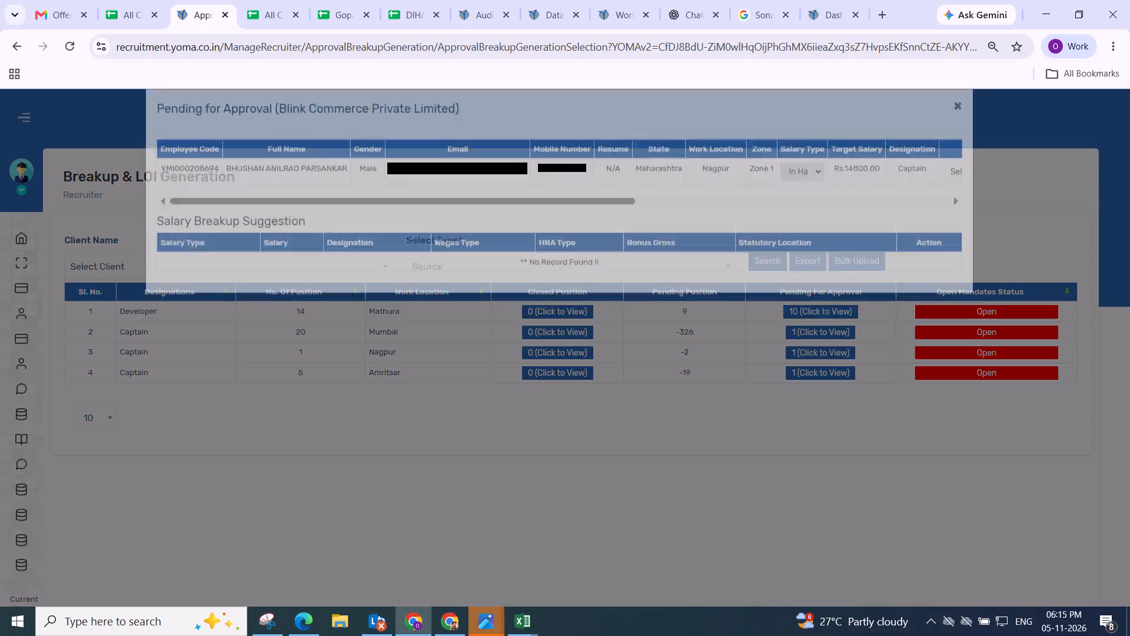
left_click_drag(403, 220, 550, 220)
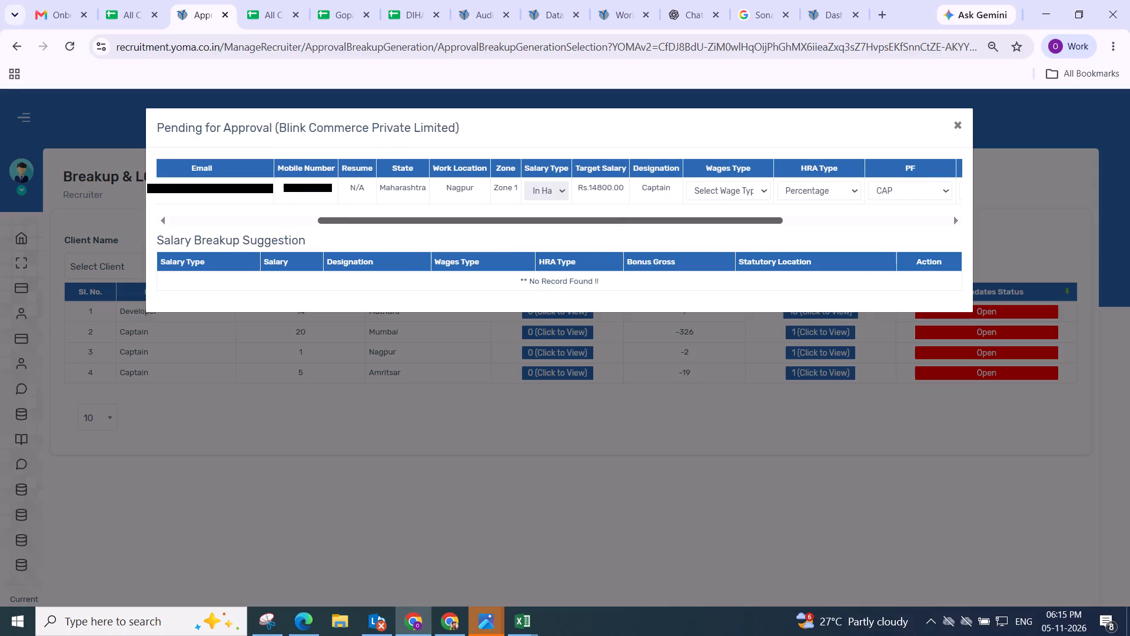
left_click_drag(550, 220, 569, 215)
left_click_drag(617, 220, 702, 220)
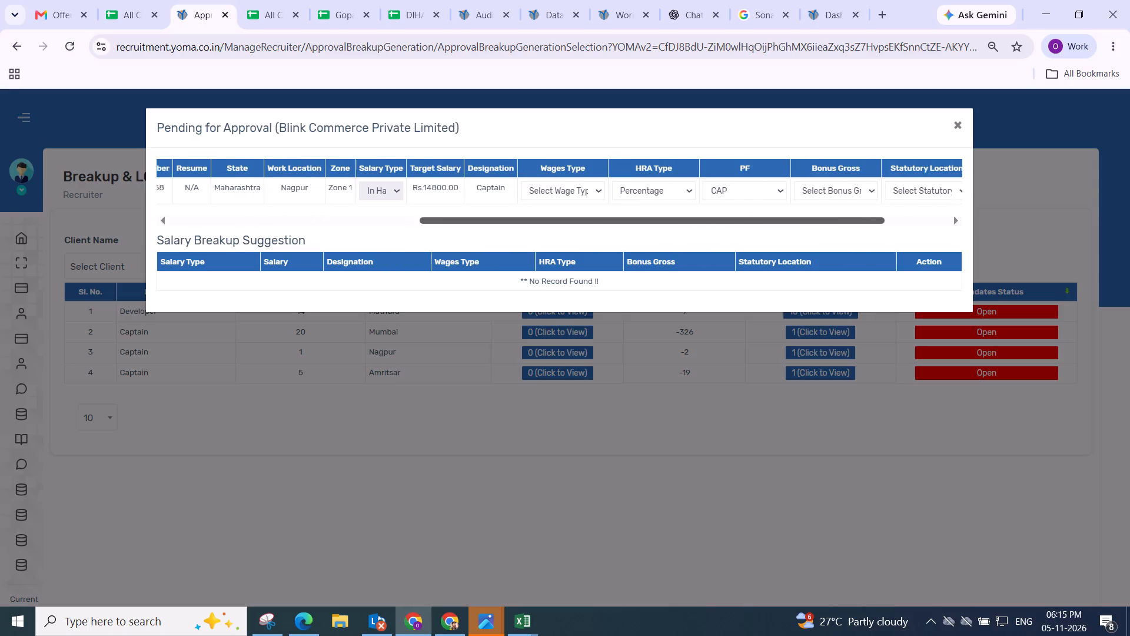
left_click_drag(702, 220, 704, 218)
left_click(953, 121)
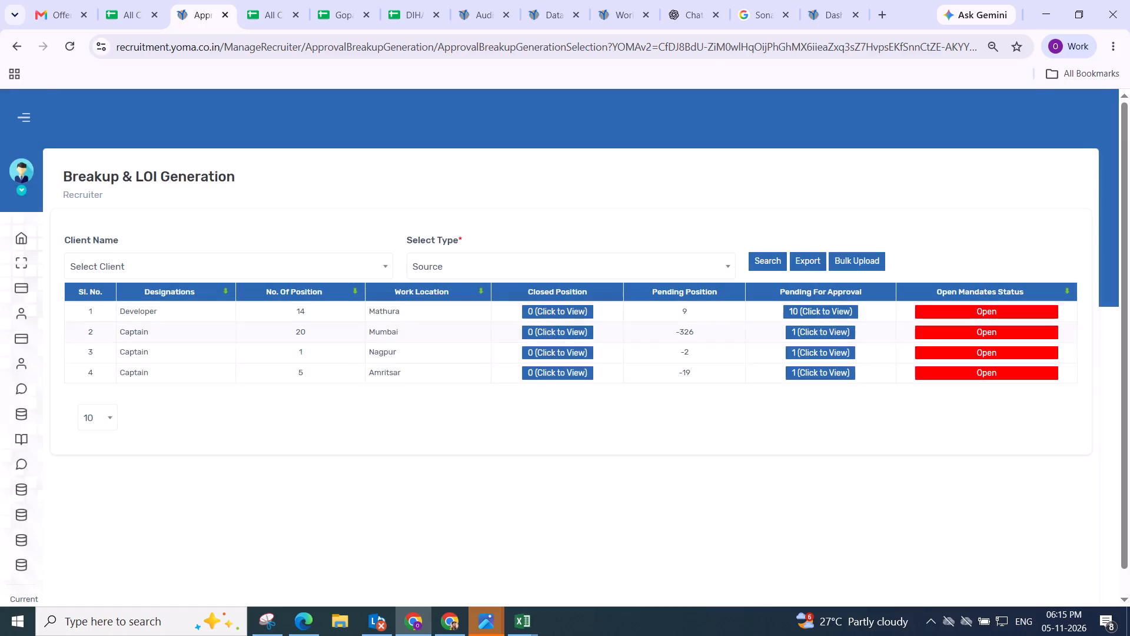
For the pending Amritsar captain's breakup, select Semi-Skilled (Basic as Minimum Wages) wages and Percentage HRA, and choose the Bonus Gross option.
left_click(812, 372)
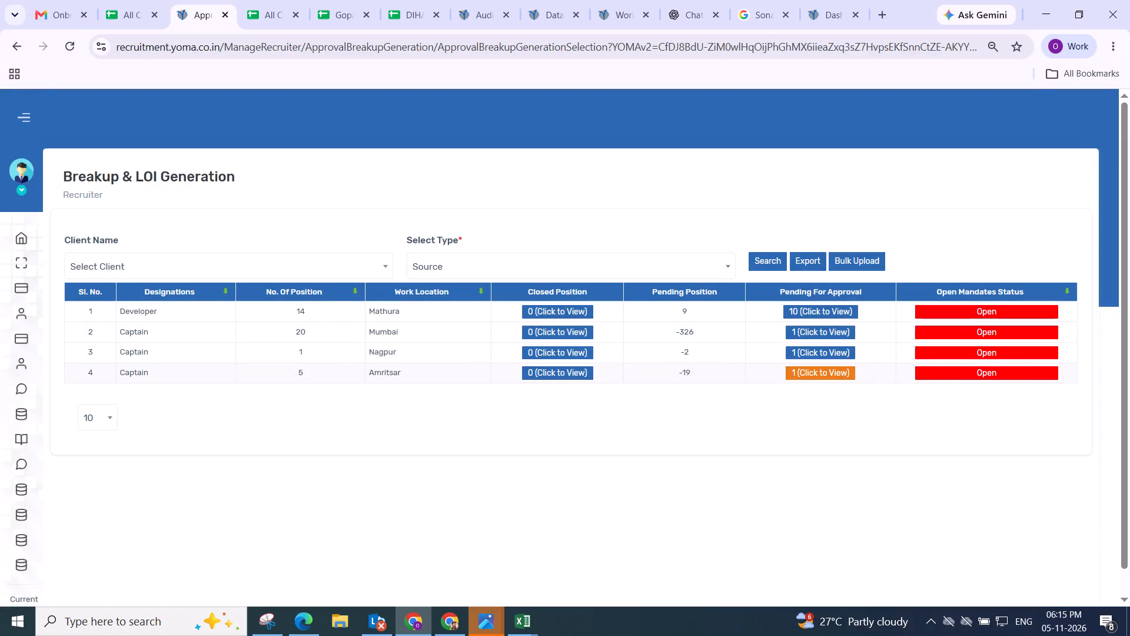
left_click_drag(418, 213, 870, 202)
left_click(702, 234)
left_click_drag(529, 221, 888, 218)
left_click(440, 193)
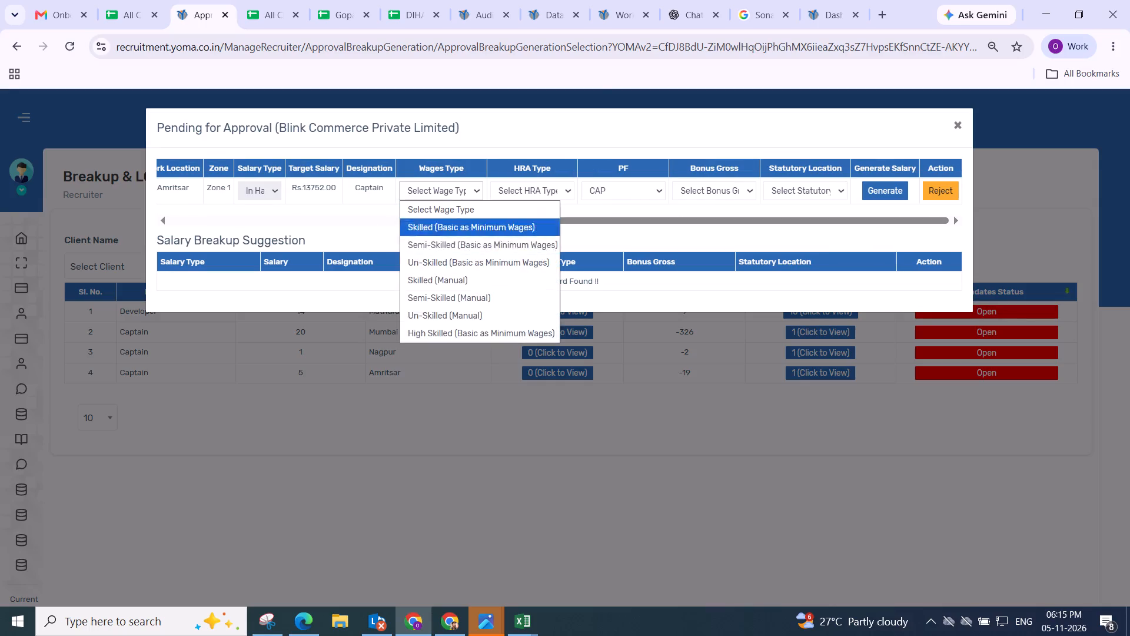
left_click(447, 240)
left_click(527, 190)
left_click(534, 223)
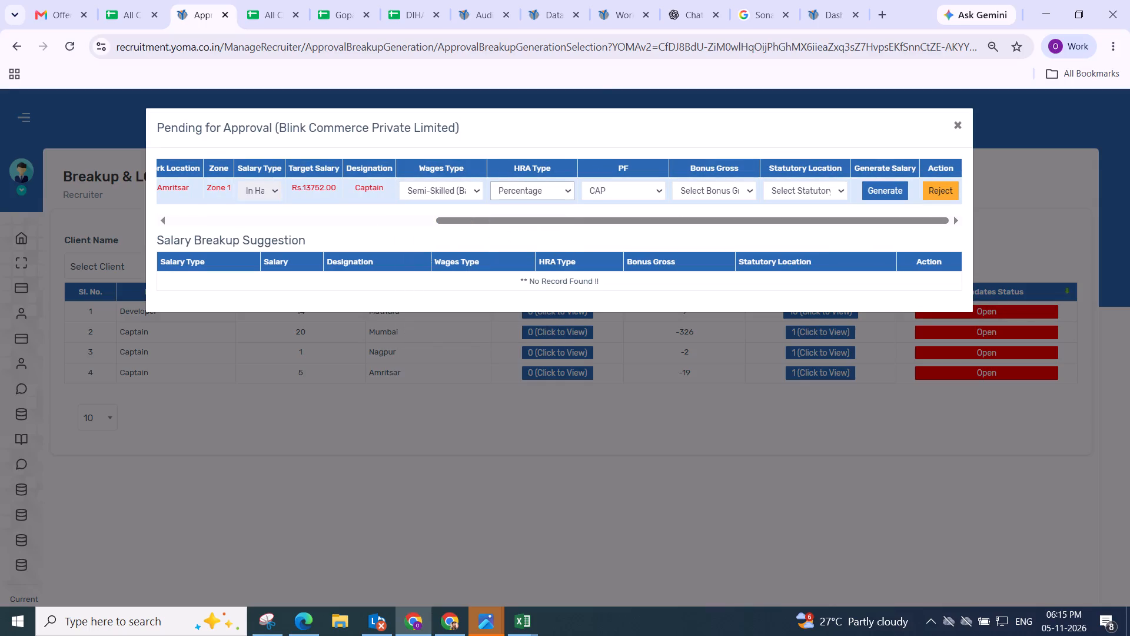
left_click(700, 177)
left_click(713, 192)
left_click(717, 242)
left_click(709, 192)
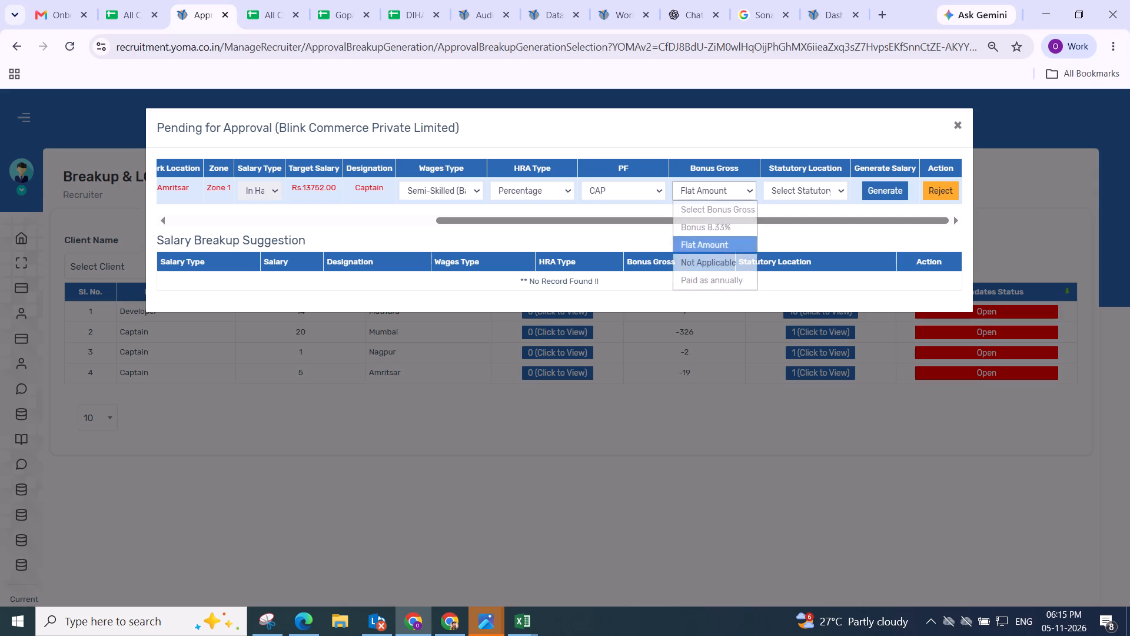
Select Bonus 8.33% as Bonus Gross and Amritsar as statutory location, and generate the Amritsar captain's salary breakup.
left_click(712, 221)
left_click(826, 188)
left_click(797, 248)
left_click(880, 191)
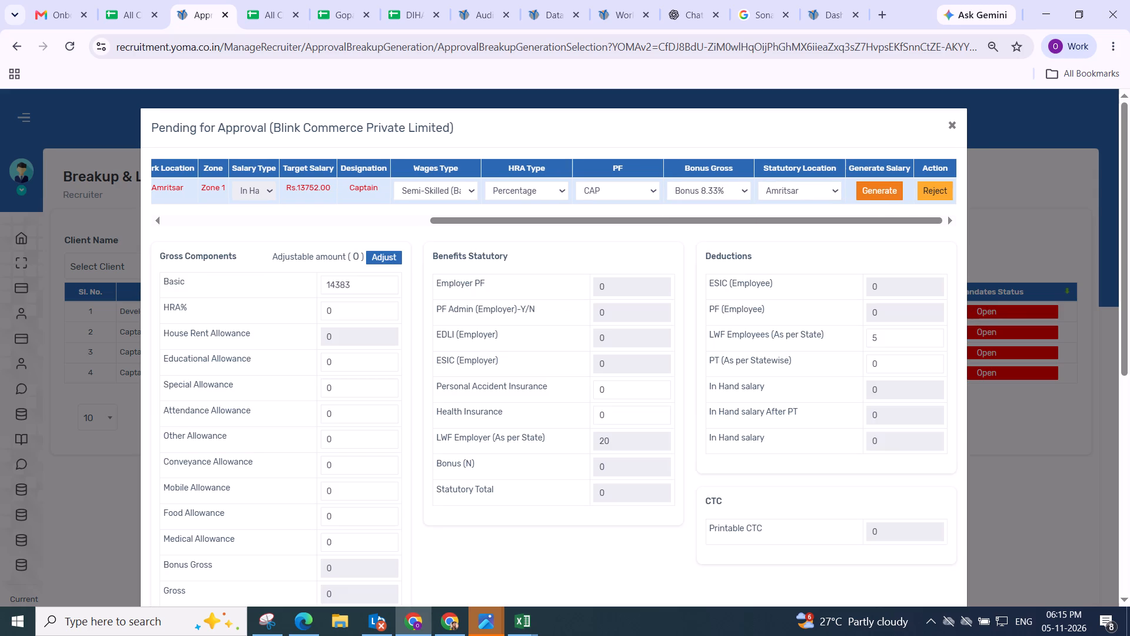
Apply the adjustable amount to the Amritsar captain's breakup and save the salary breakup.
left_click(392, 260)
scroll(397, 259, "down", 1)
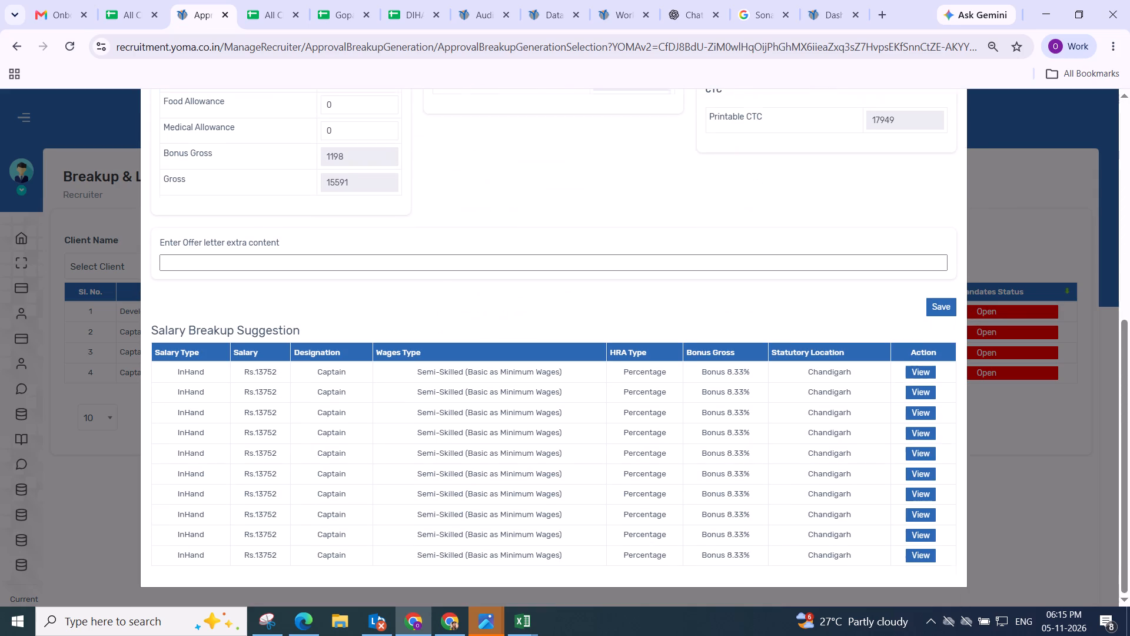
left_click_drag(577, 206, 584, 206)
left_click(932, 307)
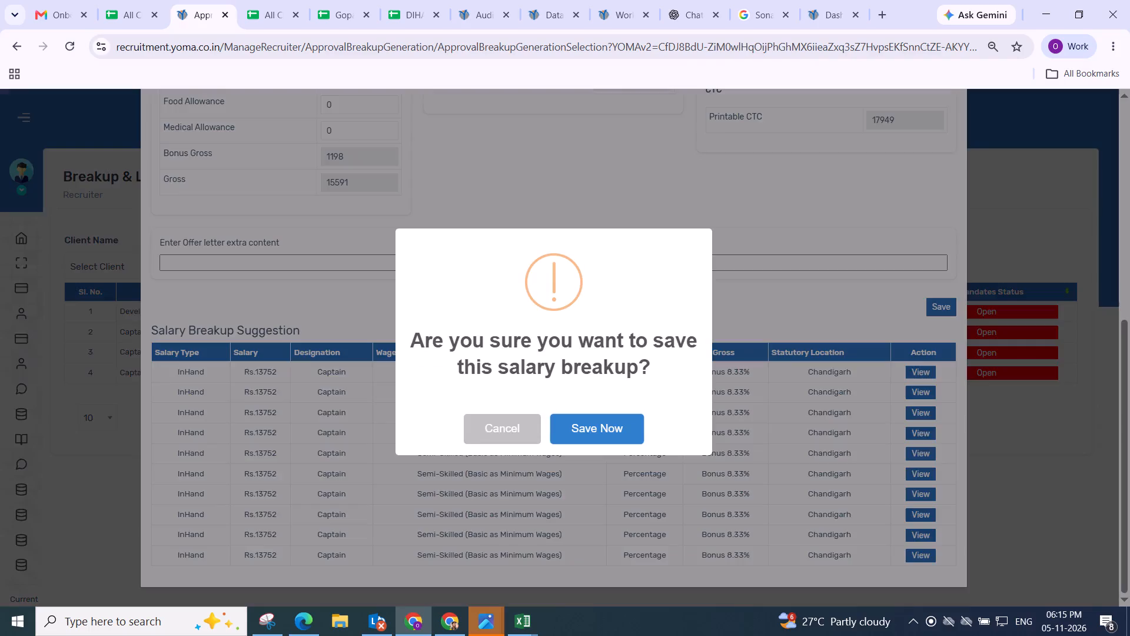
left_click(599, 430)
scroll(608, 420, "up", 3)
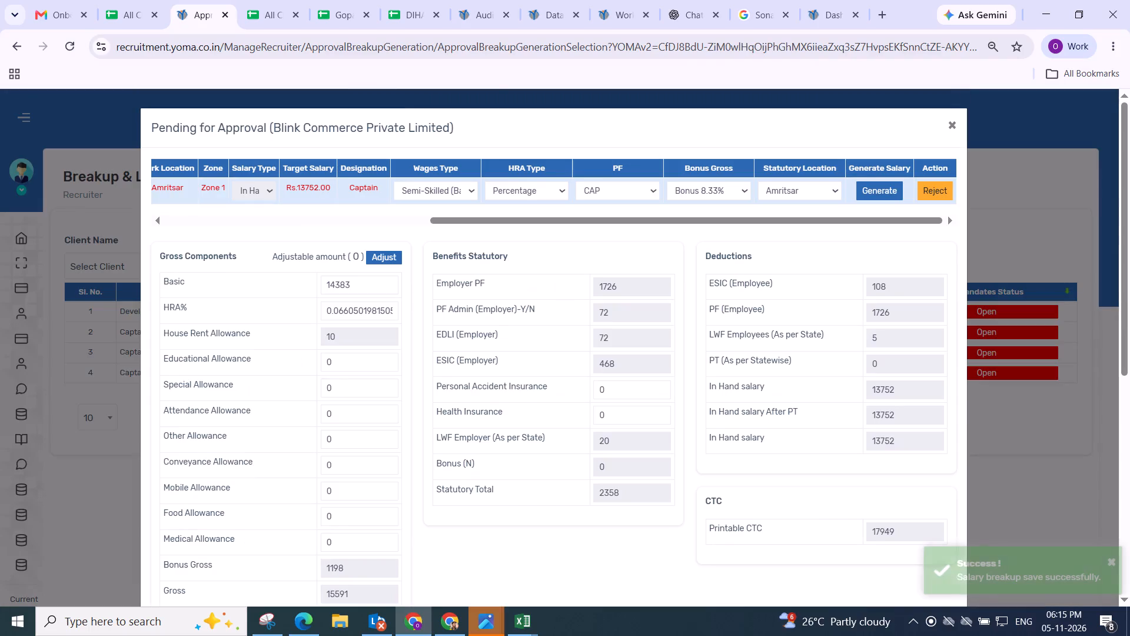
scroll(923, 279, "up", 3)
scroll(819, 291, "down", 2)
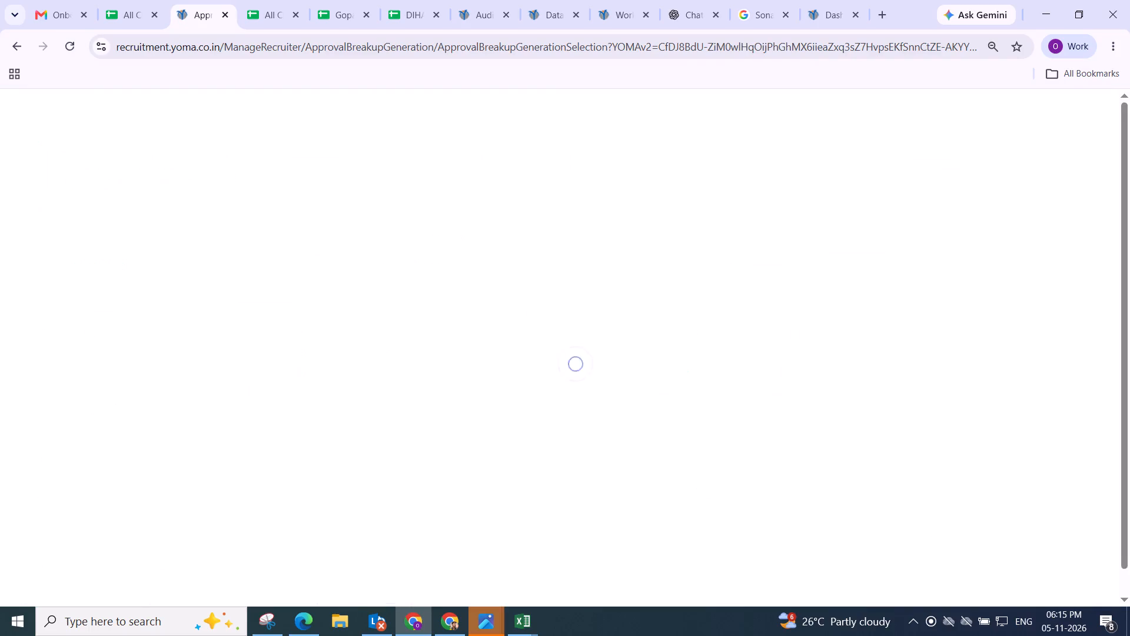
scroll(842, 283, "down", 2)
scroll(818, 294, "up", 4)
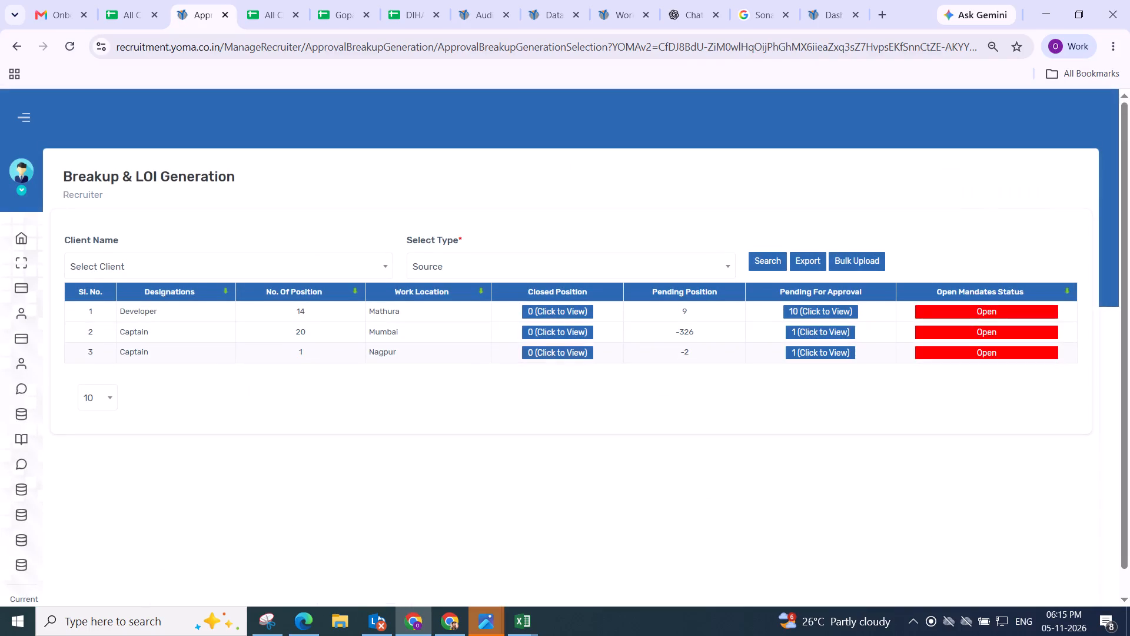
Open the Mumbai captain's pending approval record and review its target salary and breakup options.
left_click(799, 329)
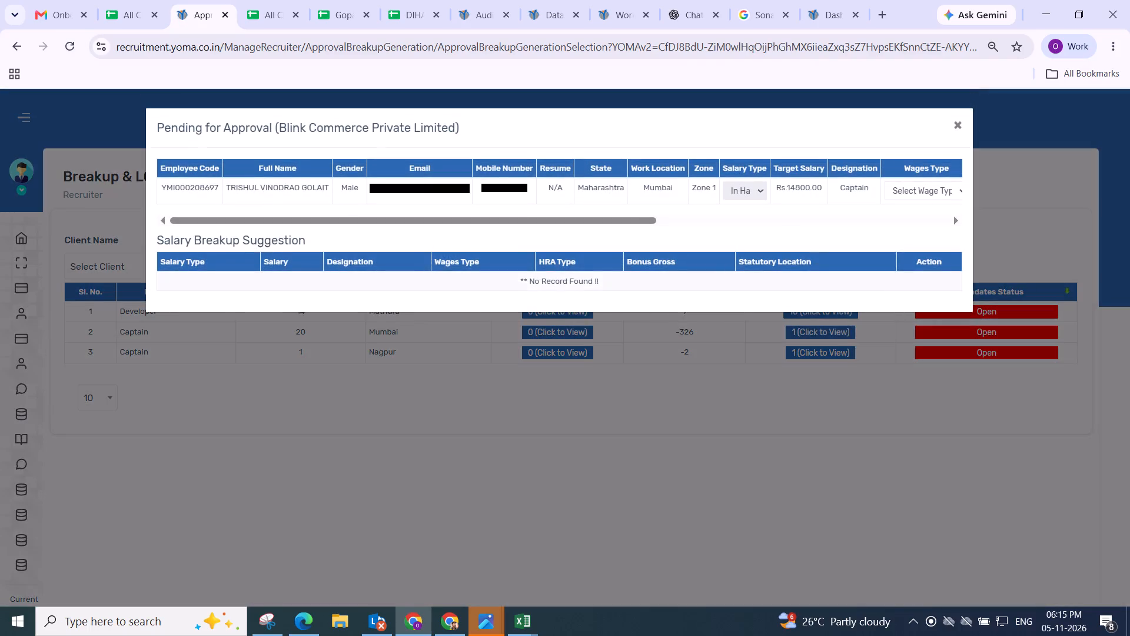
left_click_drag(366, 220, 892, 213)
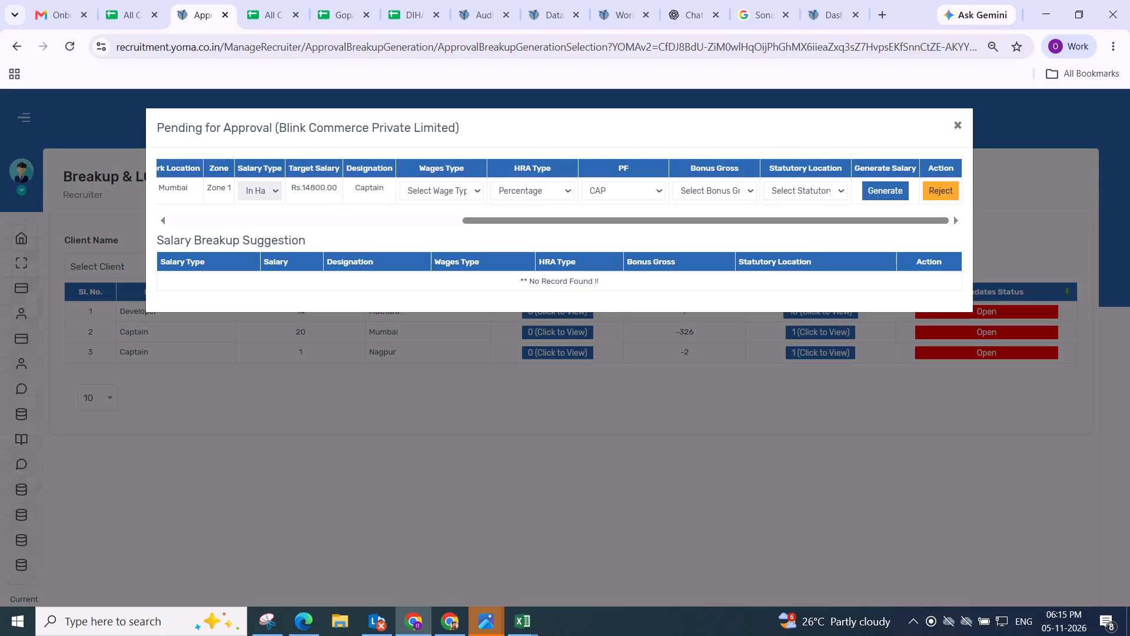
left_click(318, 191)
left_click_drag(534, 216, 384, 216)
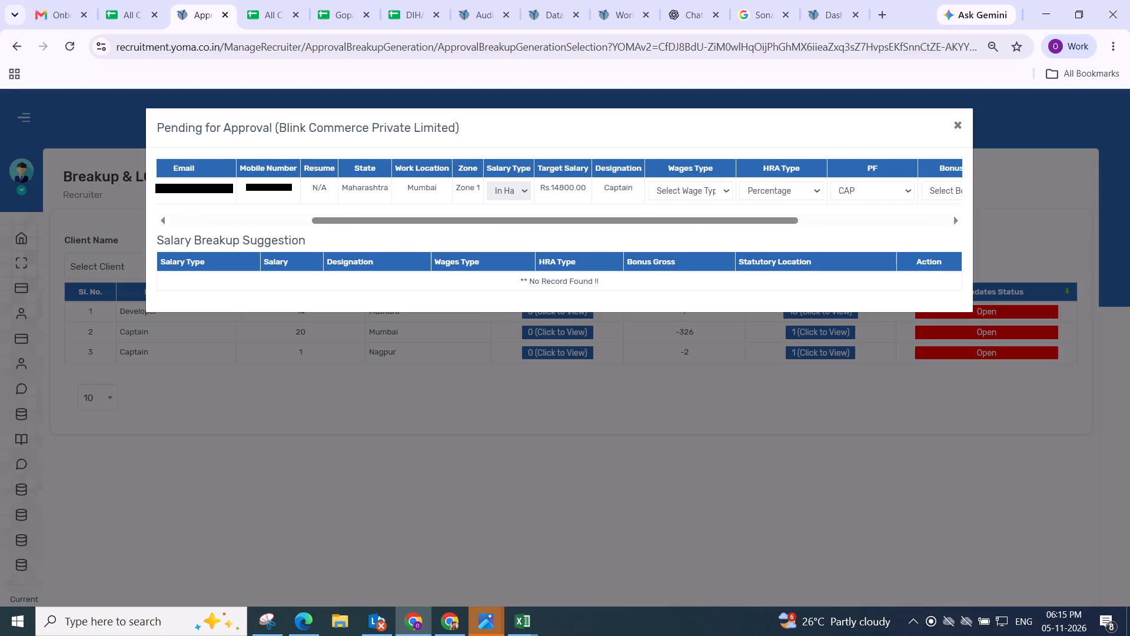
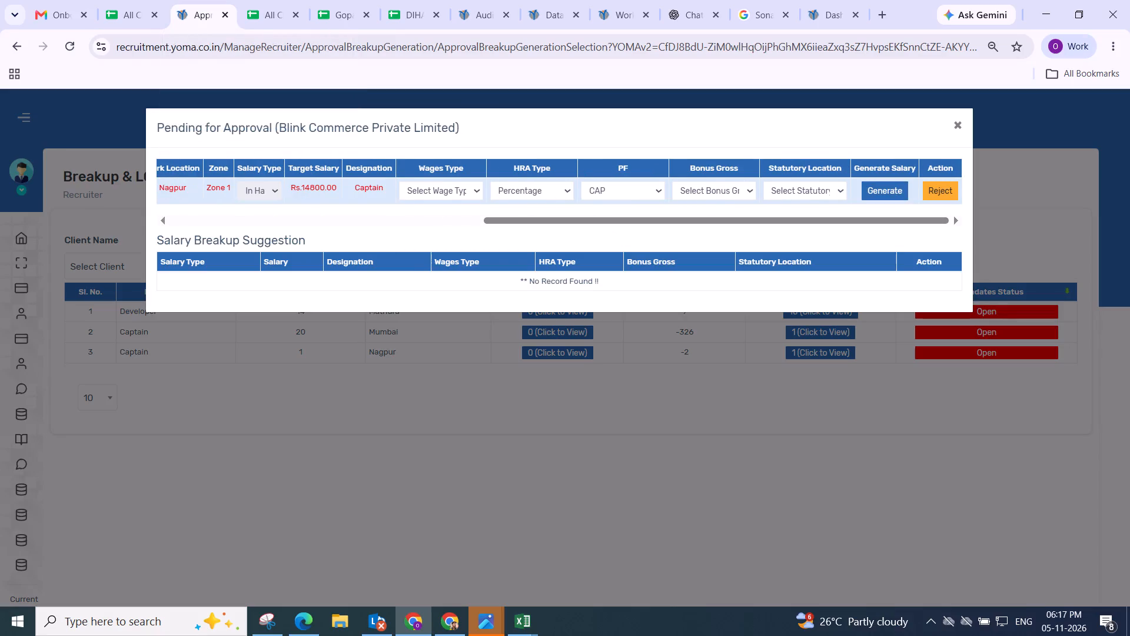
Generate the pending Nagpur captain's breakup with Semi-Skilled (Basic as Minimum Wages), Bonus 8.33% and statutory location Aurangabad, and apply the adjustable amount.
left_click(706, 195)
left_click(709, 231)
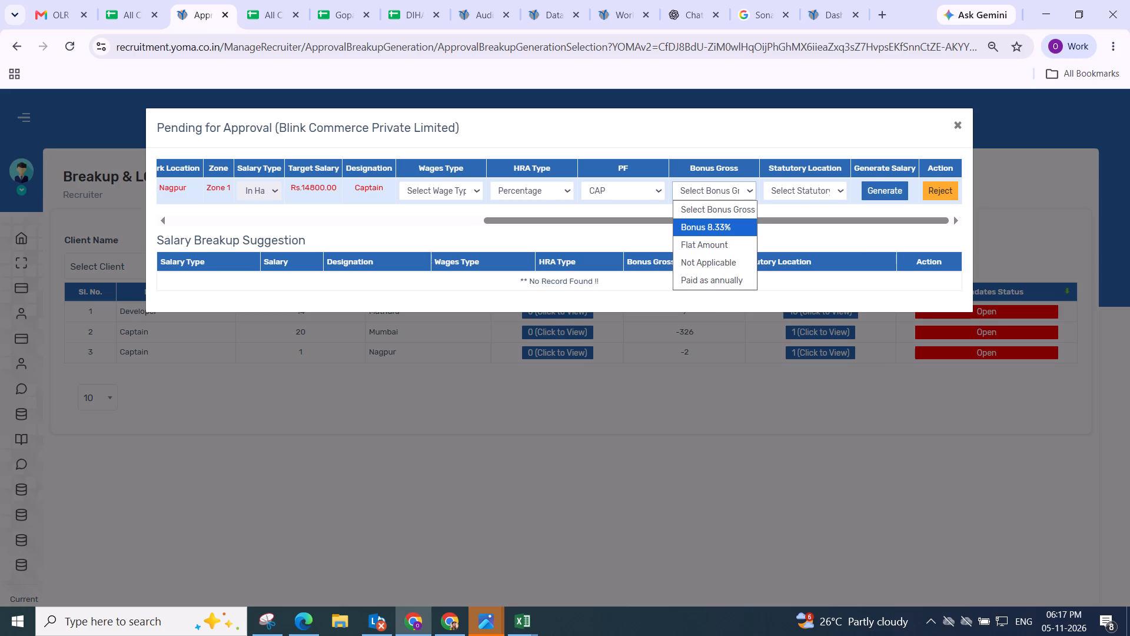
left_click(792, 187)
left_click(780, 264)
left_click(885, 184)
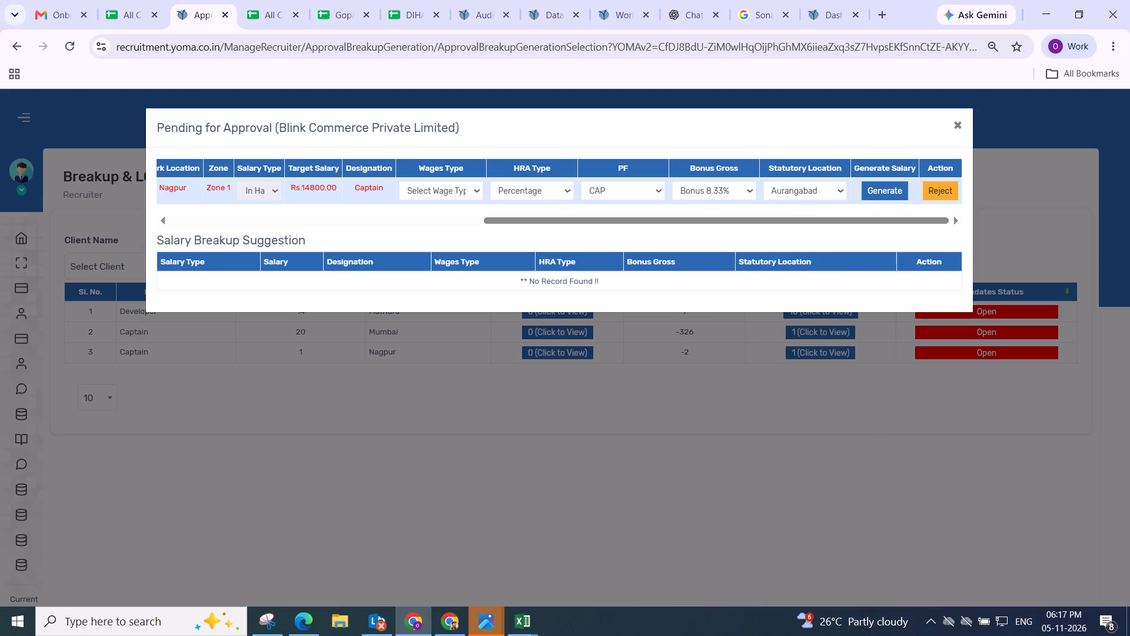
left_click(873, 188)
left_click(446, 190)
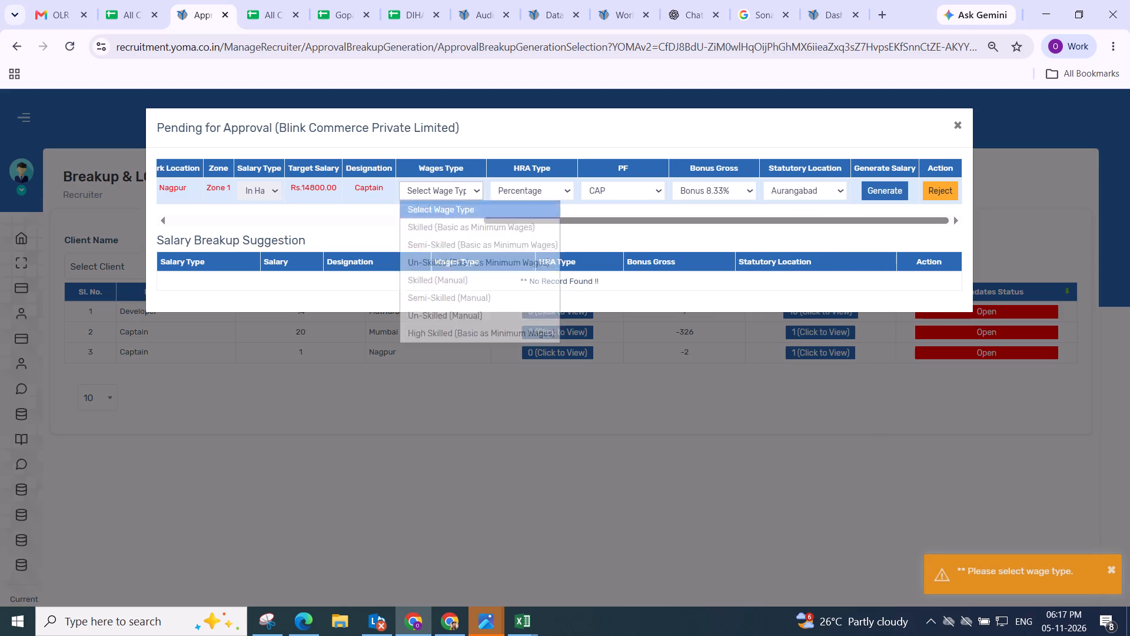
left_click(449, 244)
left_click(878, 184)
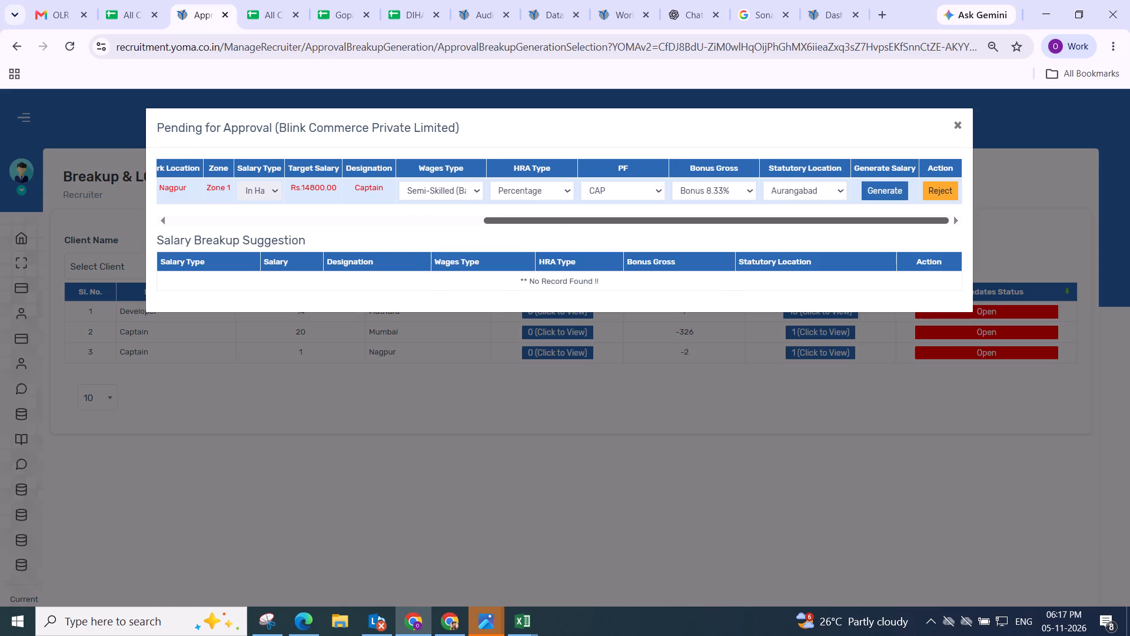
left_click(383, 261)
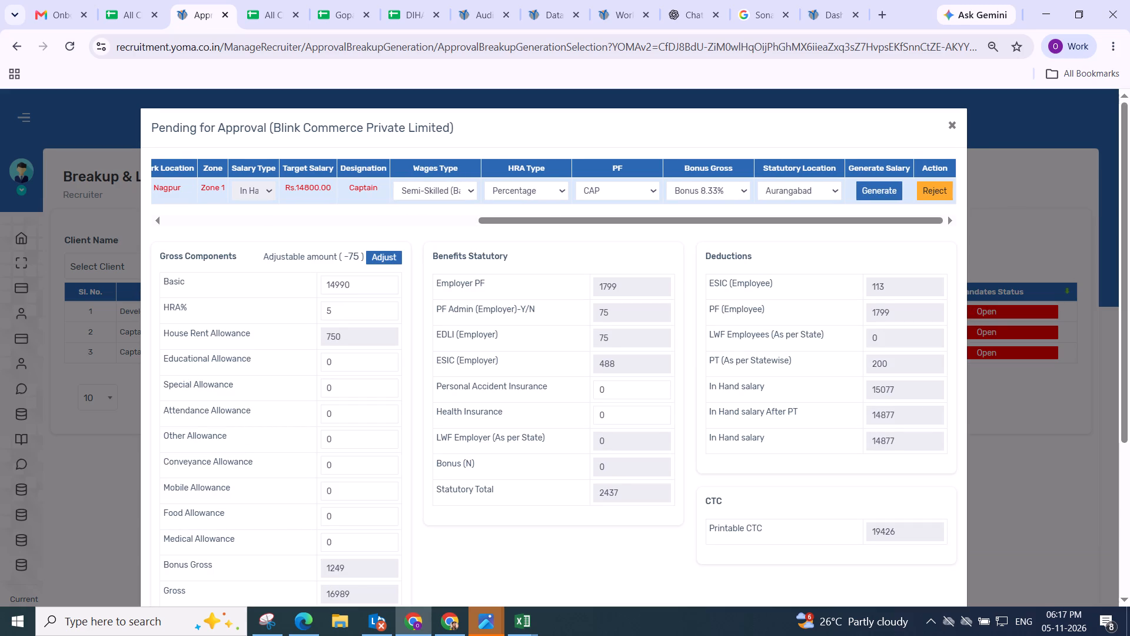
Copy the In Hand salary before PT from the deductions of the Nagpur captain's breakup.
double_click(877, 387)
key("ctrl+c")
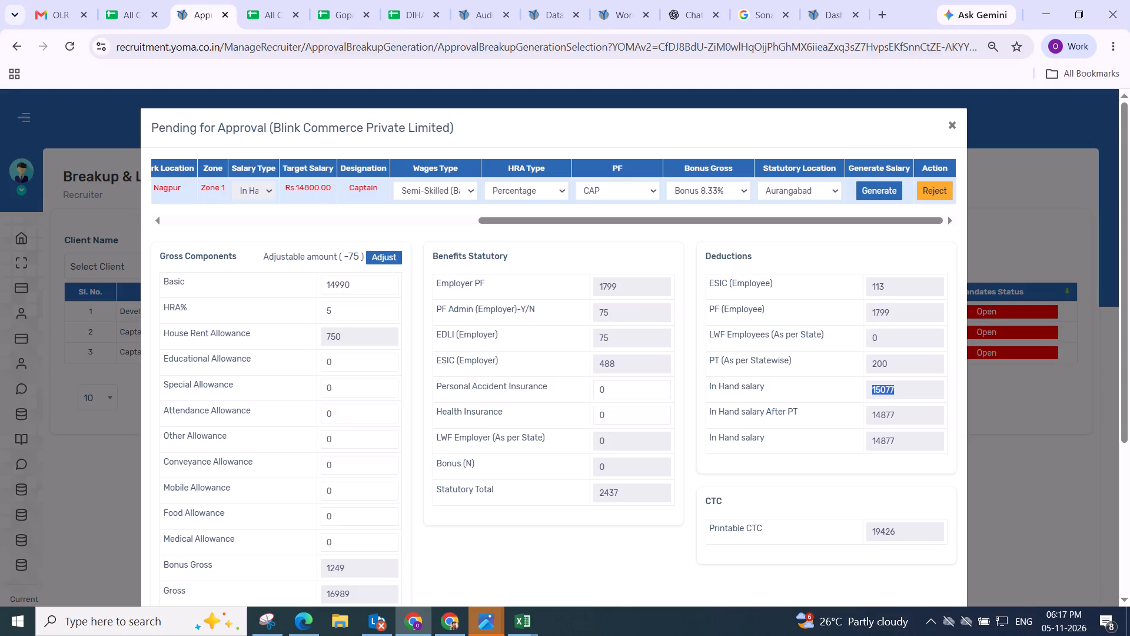
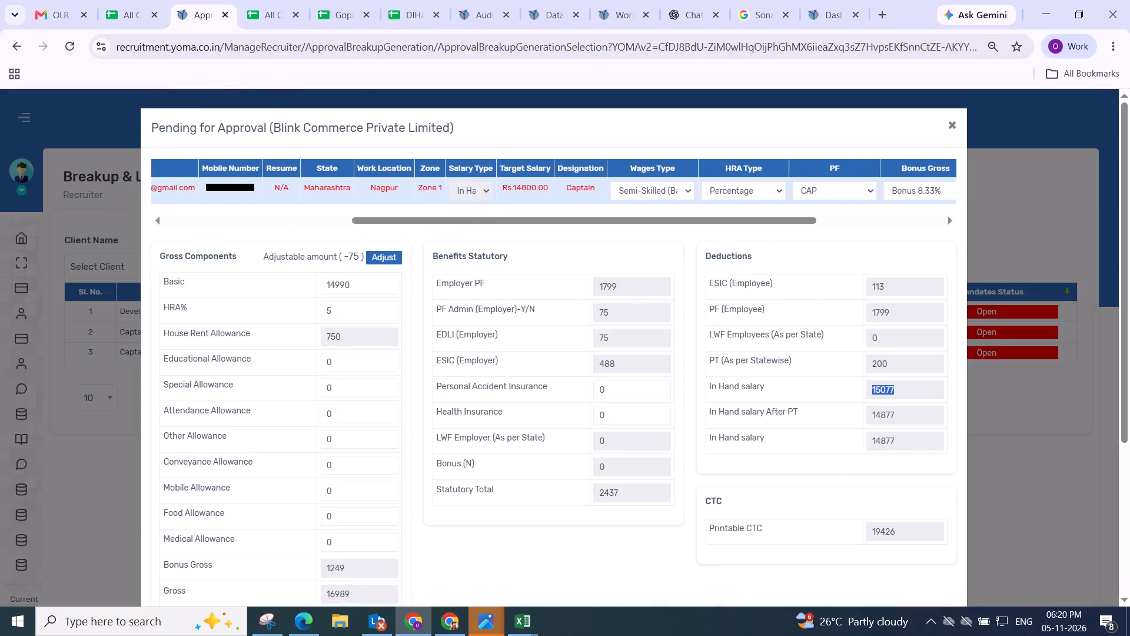
Copy the state name Maharashtra from the pending Nagpur captain's approval record.
double_click(336, 190)
key("ctrl+c")
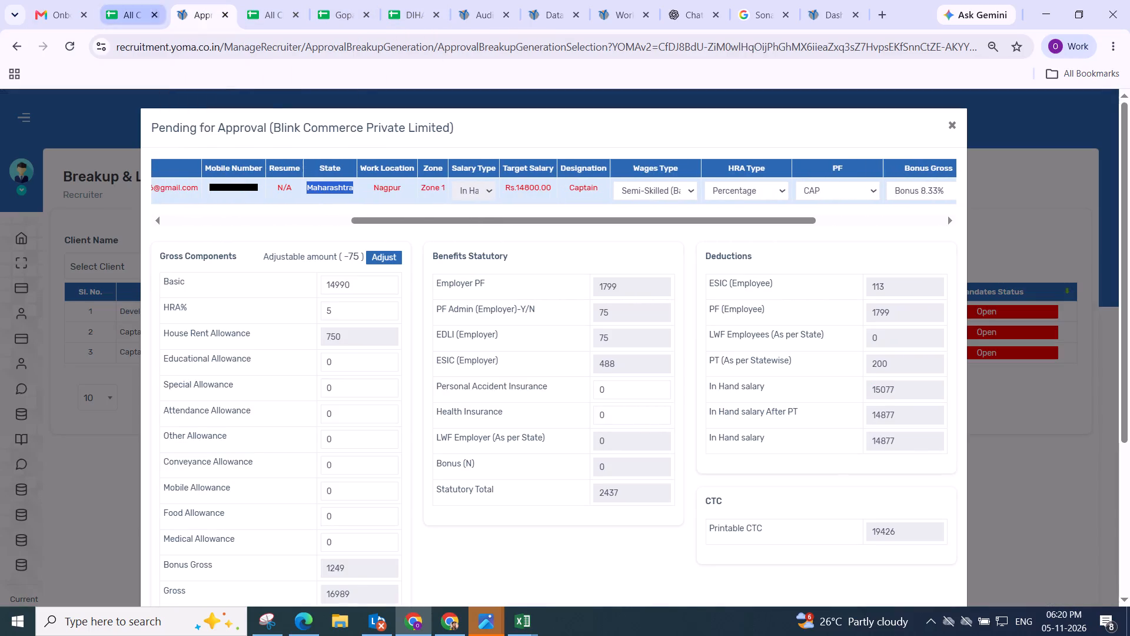
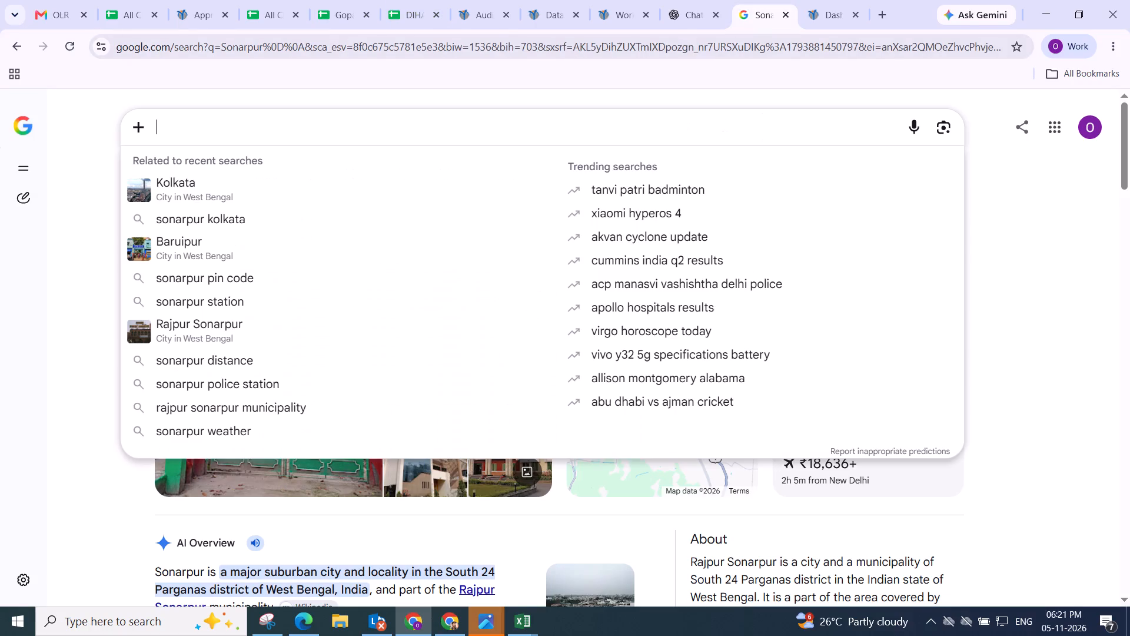
Search Google for translate English to Hindi and translate the copied message about the Maharashtra minimum wage in-hand salary of 15077 in the ATS.
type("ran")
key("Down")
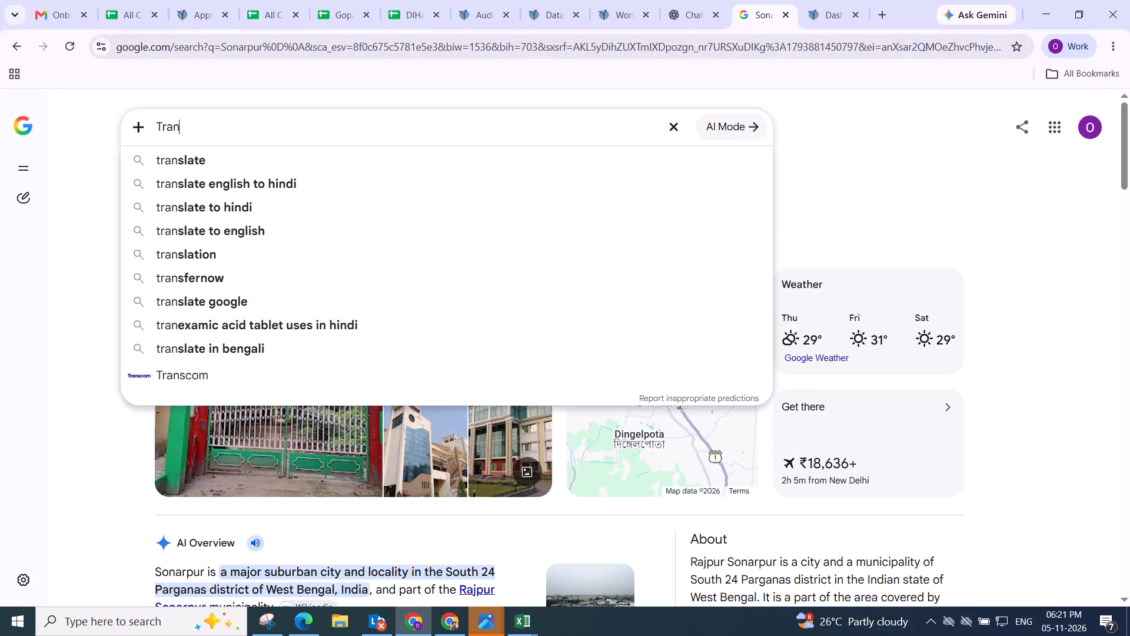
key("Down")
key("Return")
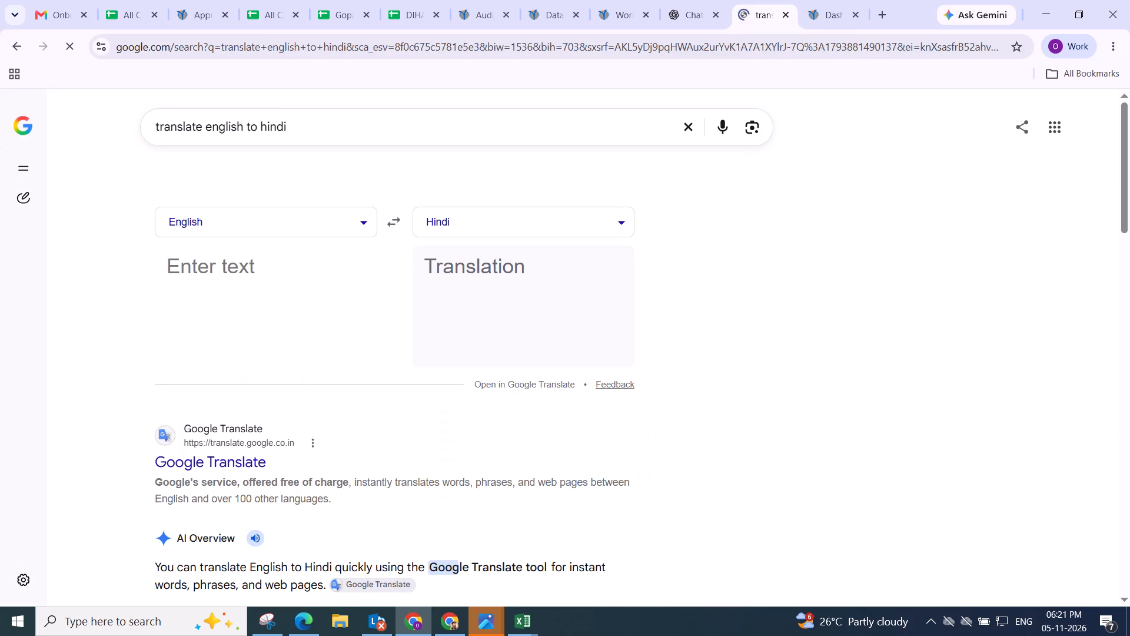
left_click(239, 263)
key("ctrl+v")
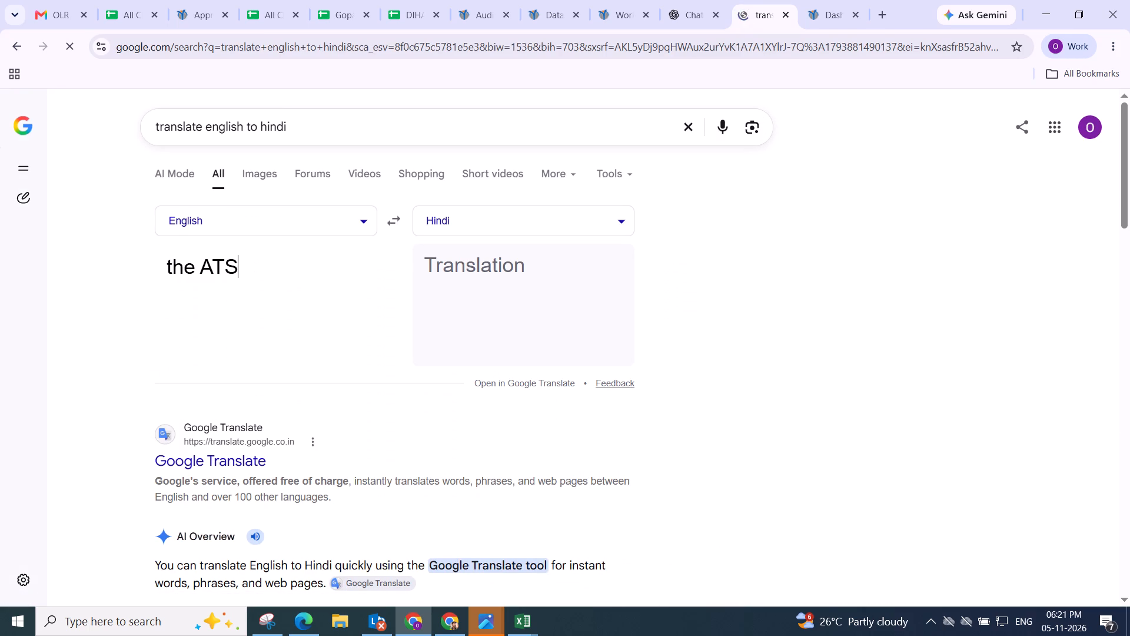
scroll(348, 306, "up", 4)
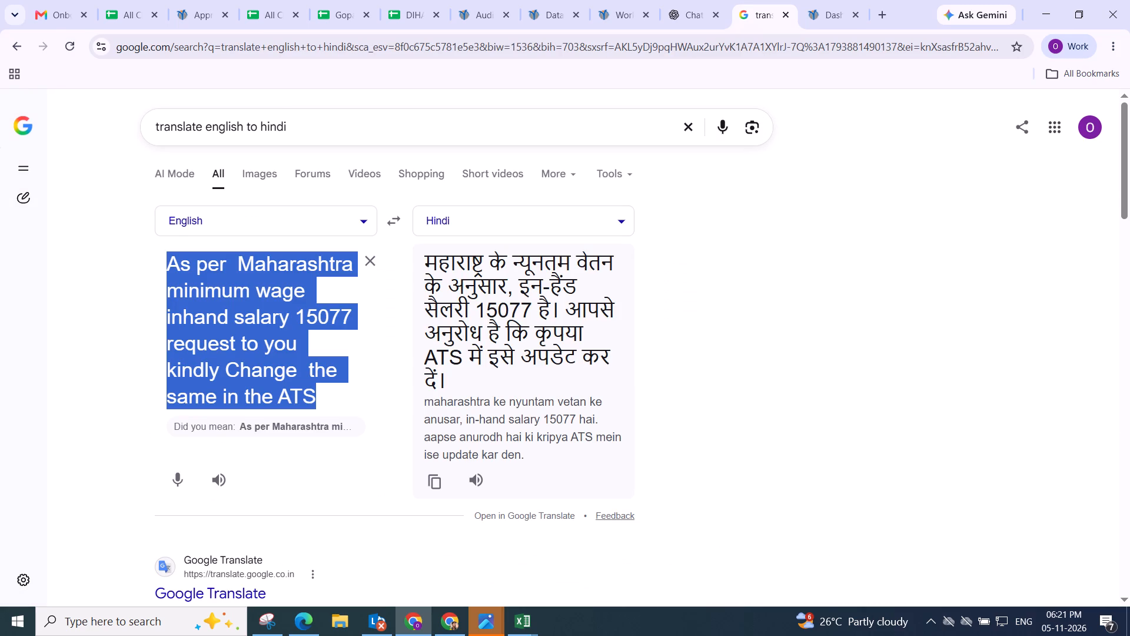
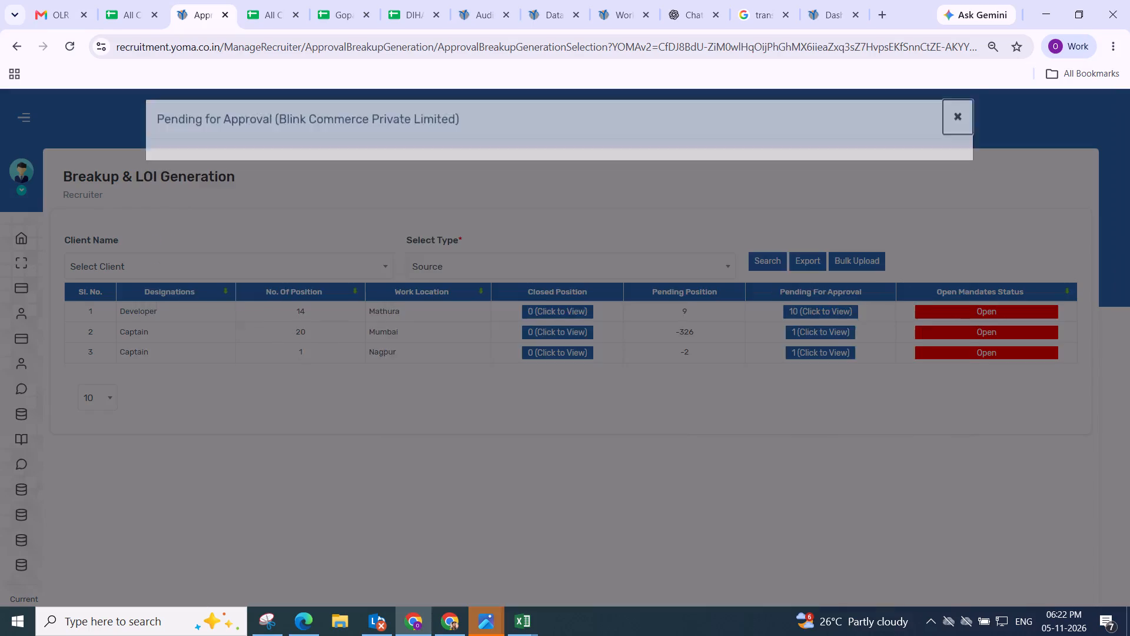
Start a text search within the Breakup & LOI Generation page.
key("ctrl+f")
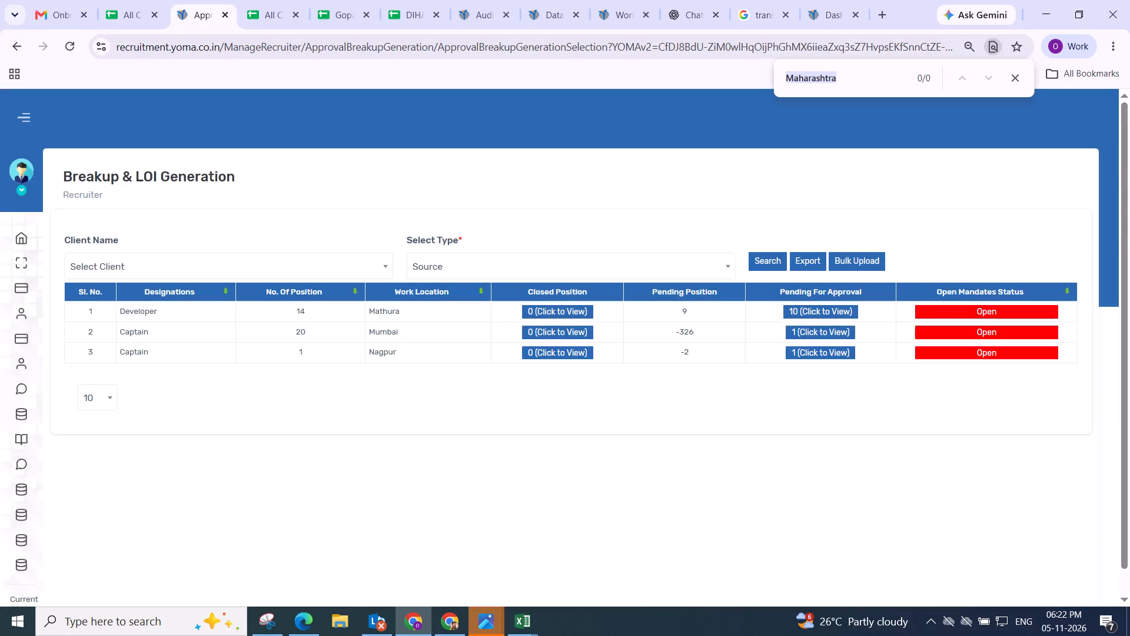
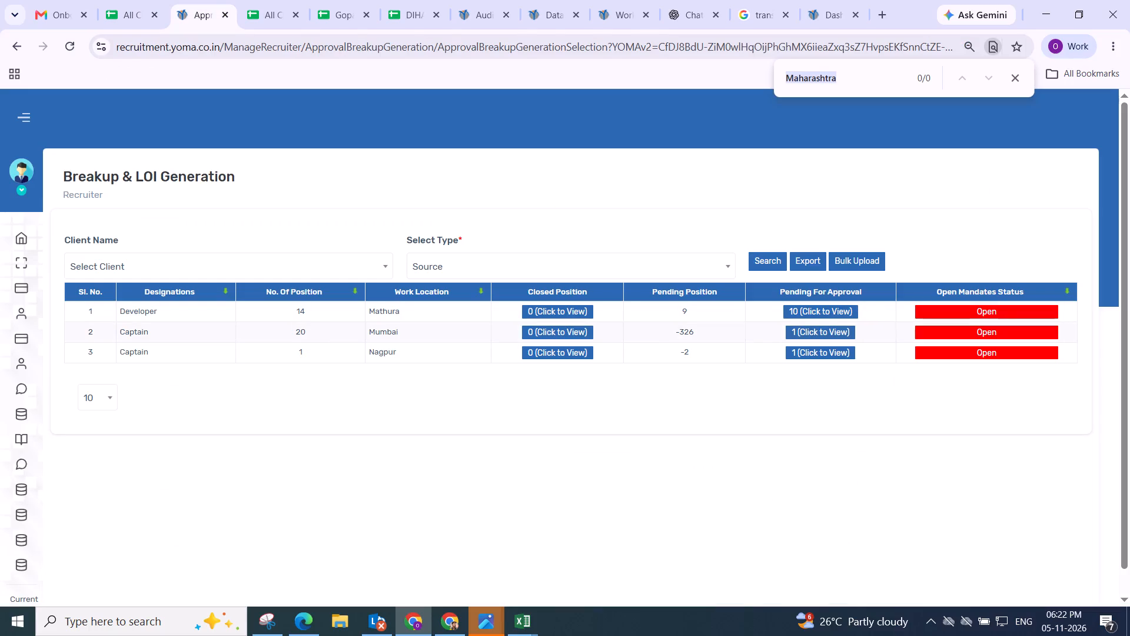
left_click(816, 344)
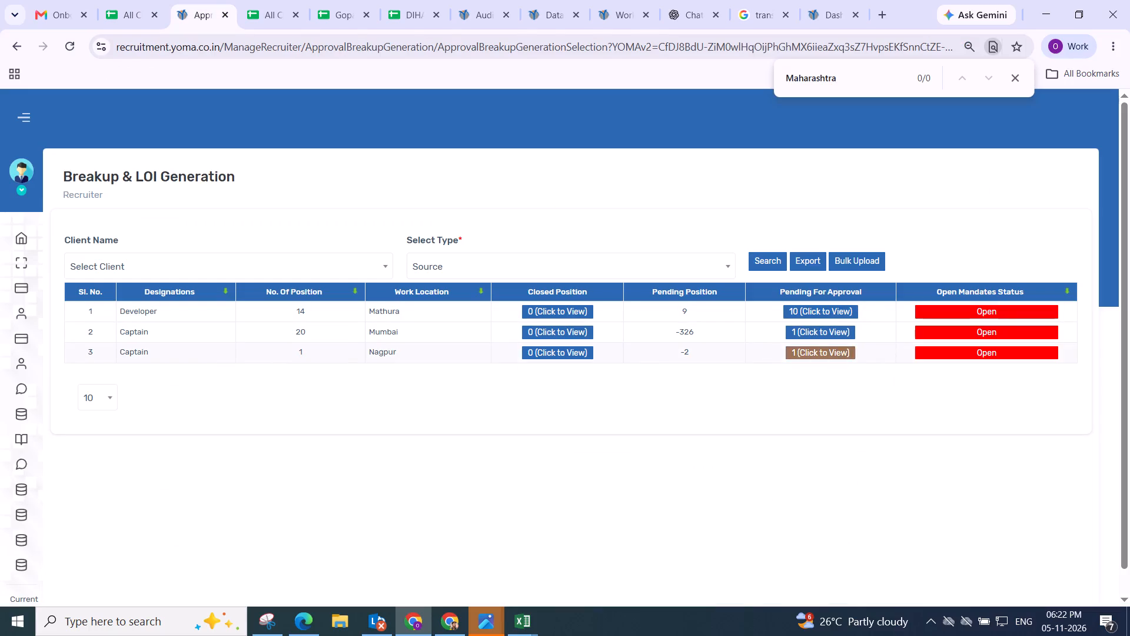